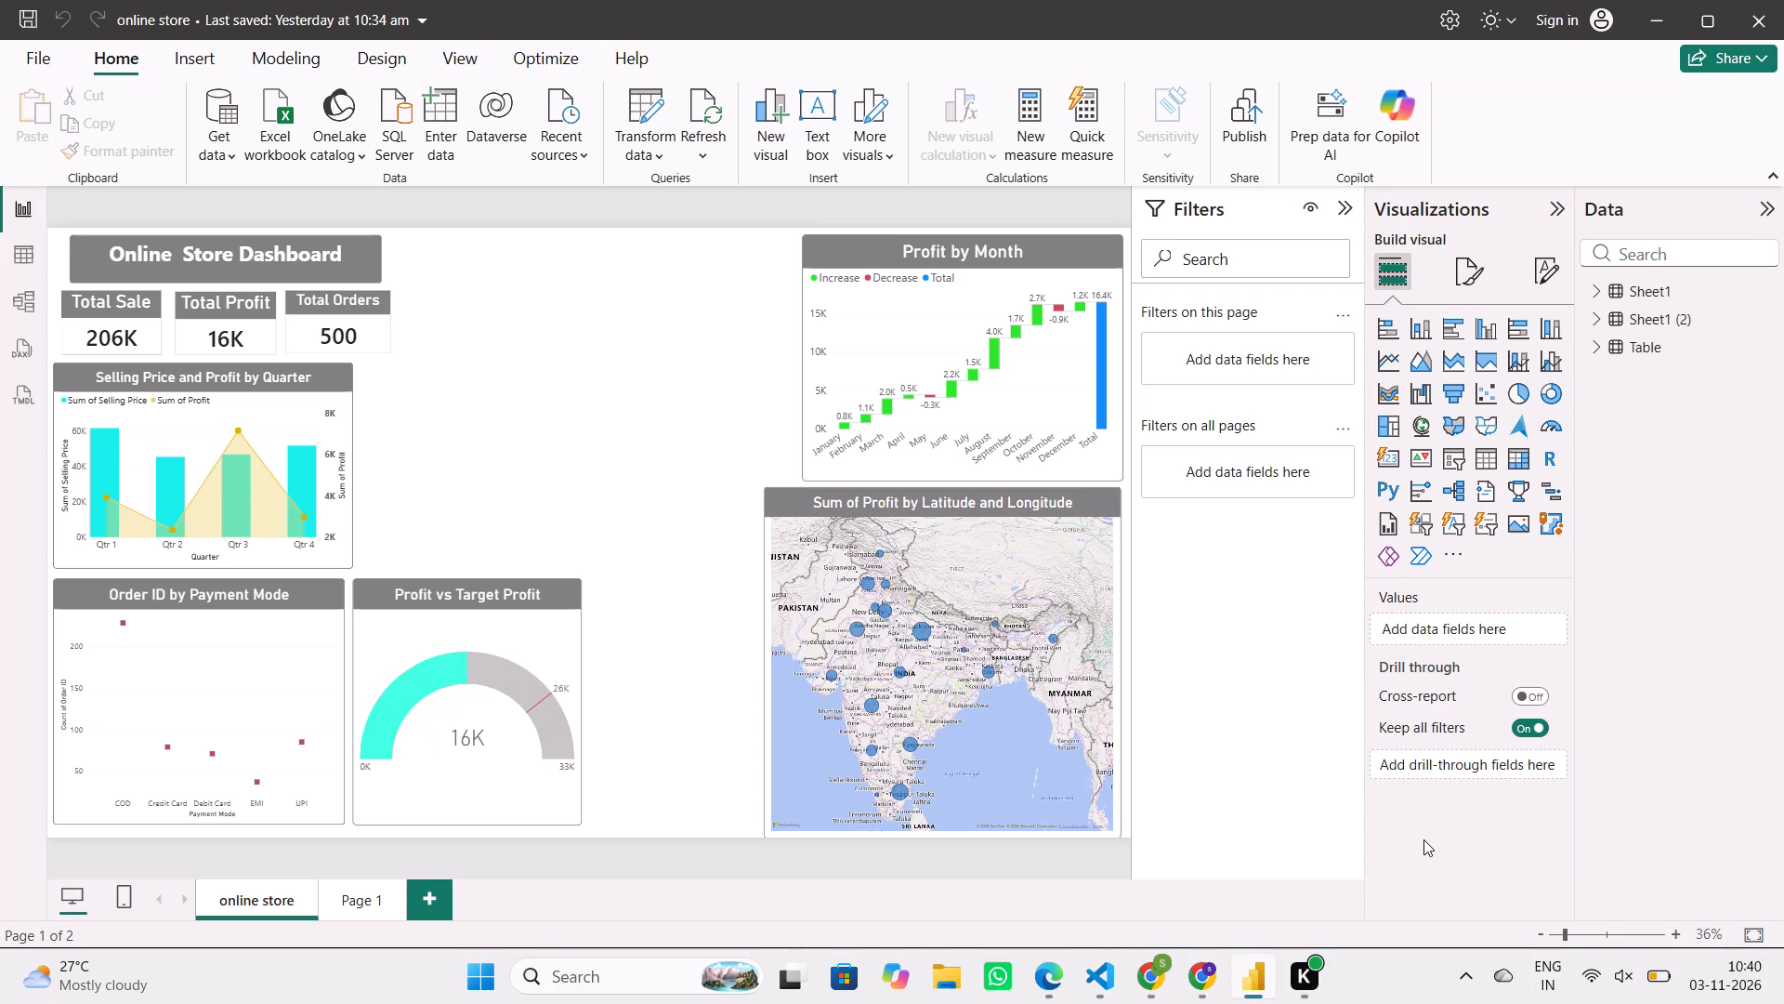
Add an empty ribbon chart to Page 1 and place it below the funnel chart, beside the treemap.
left_click(361, 884)
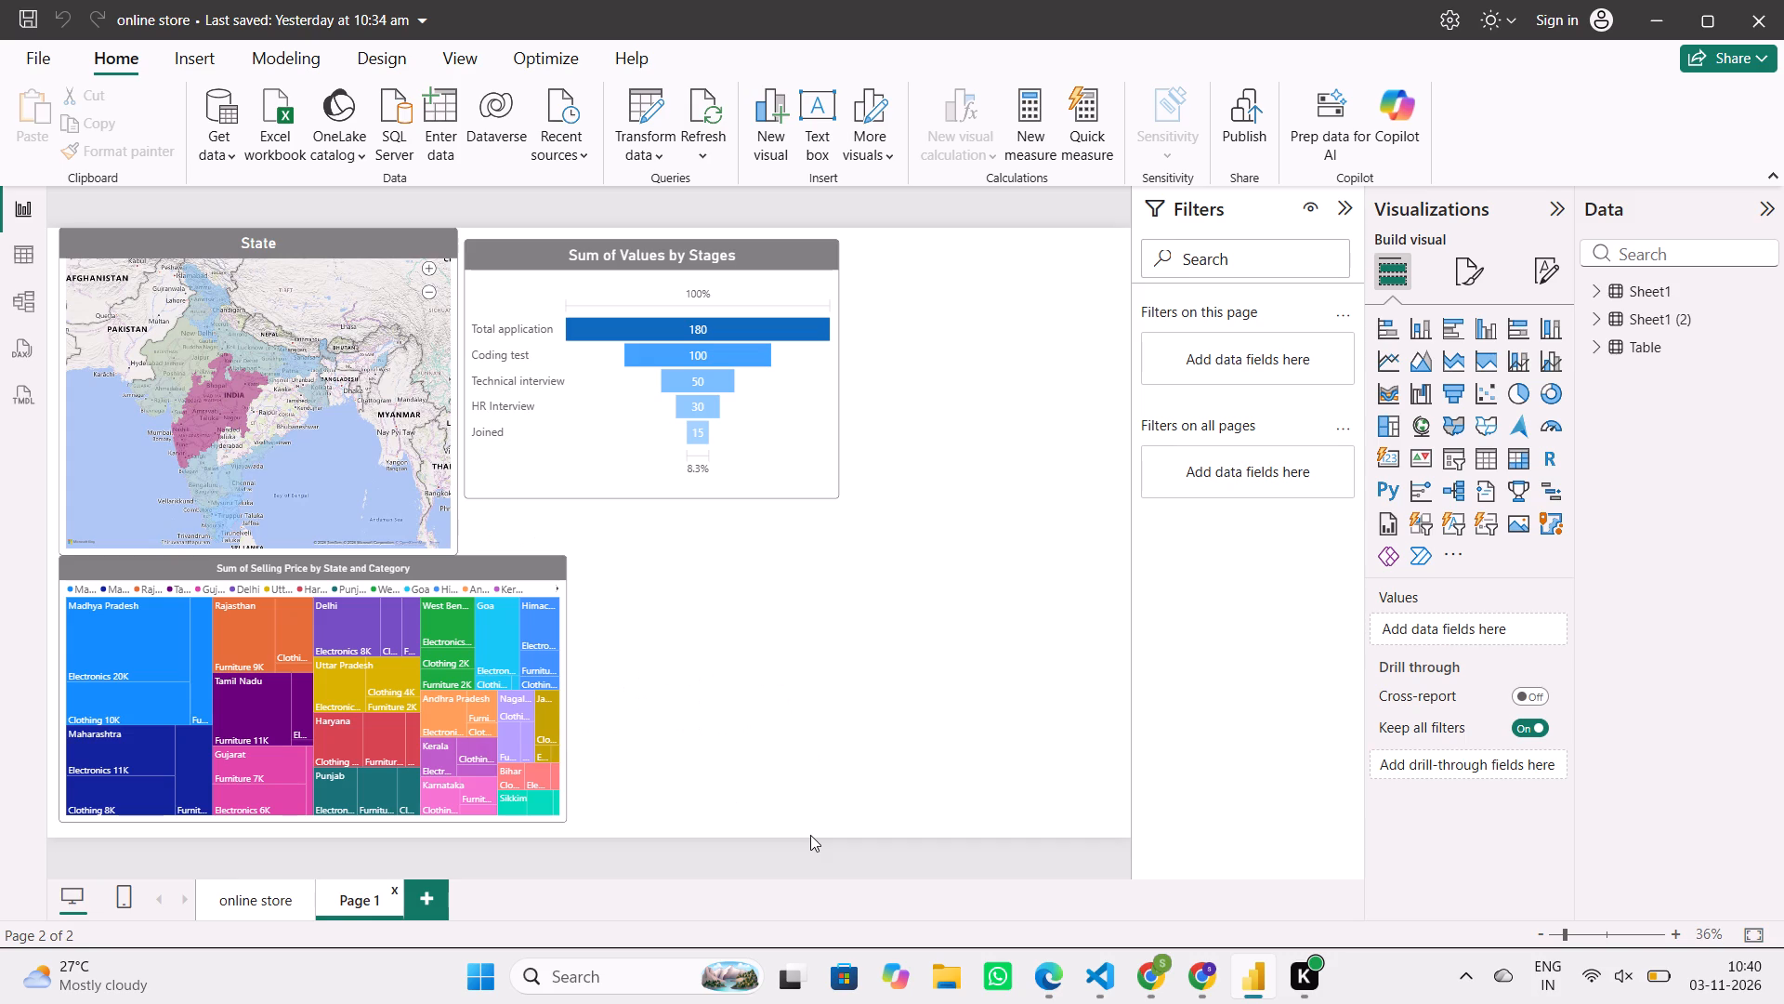
left_click(1389, 397)
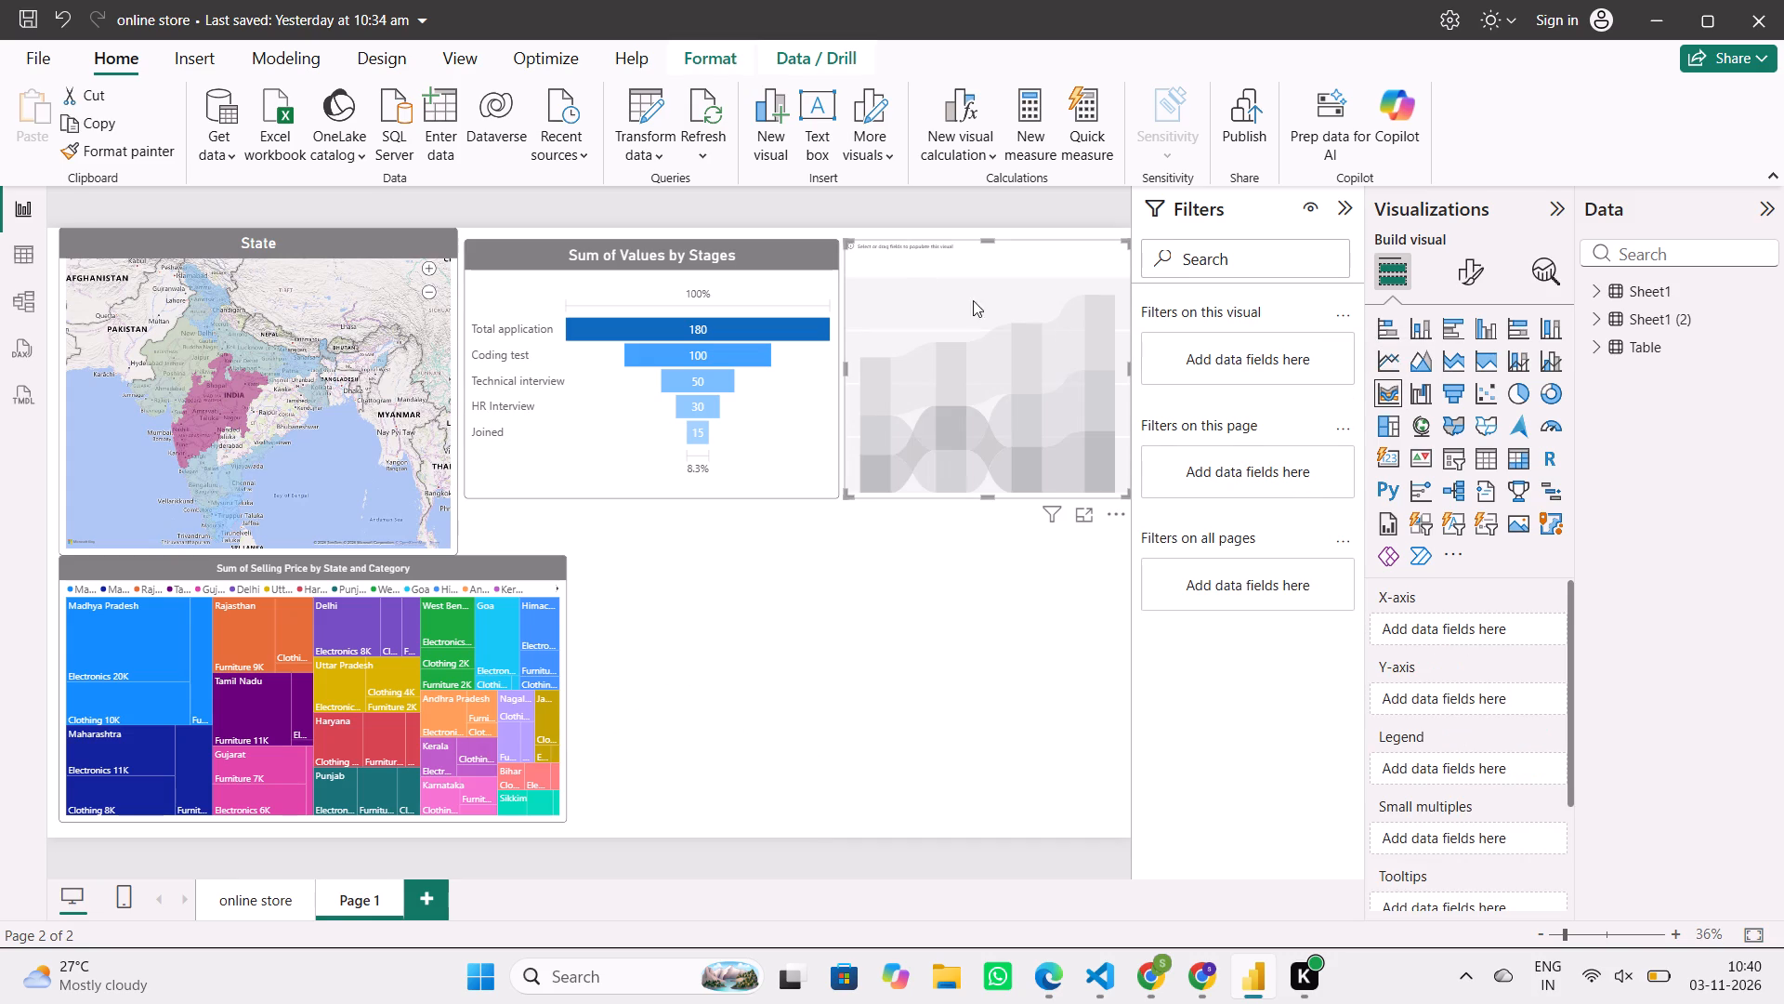
left_click_drag(973, 348, 745, 640)
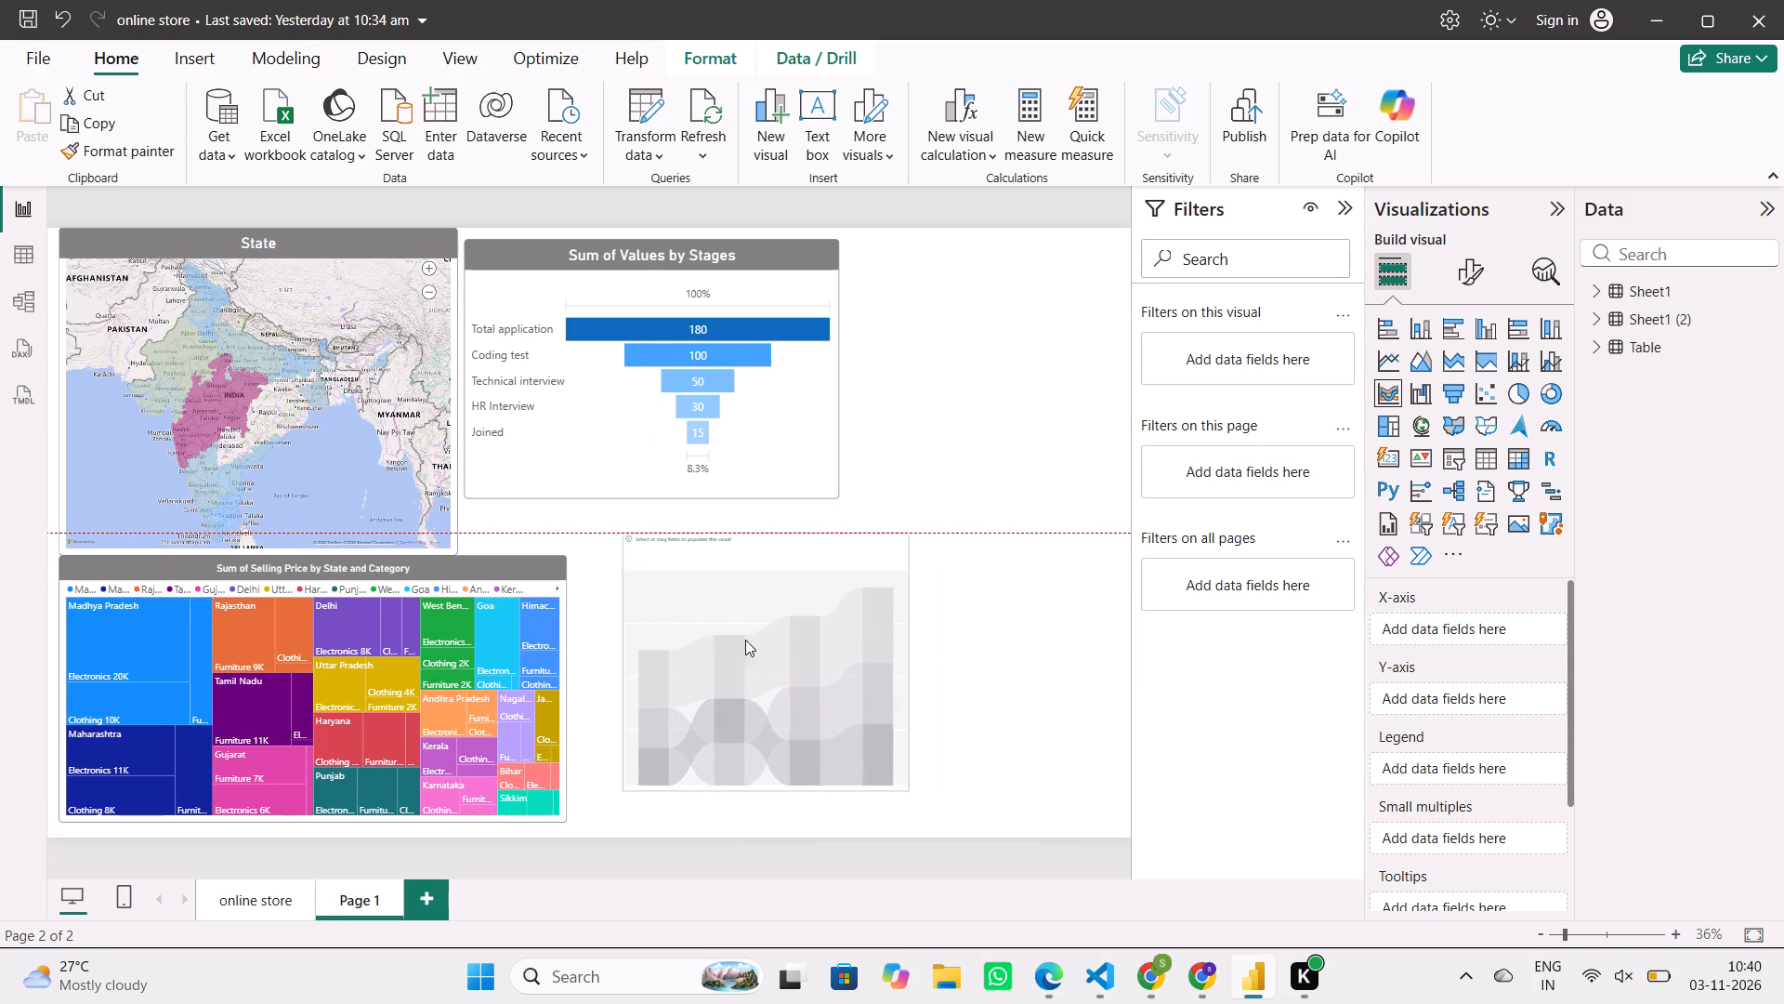
left_click_drag(745, 640, 728, 660)
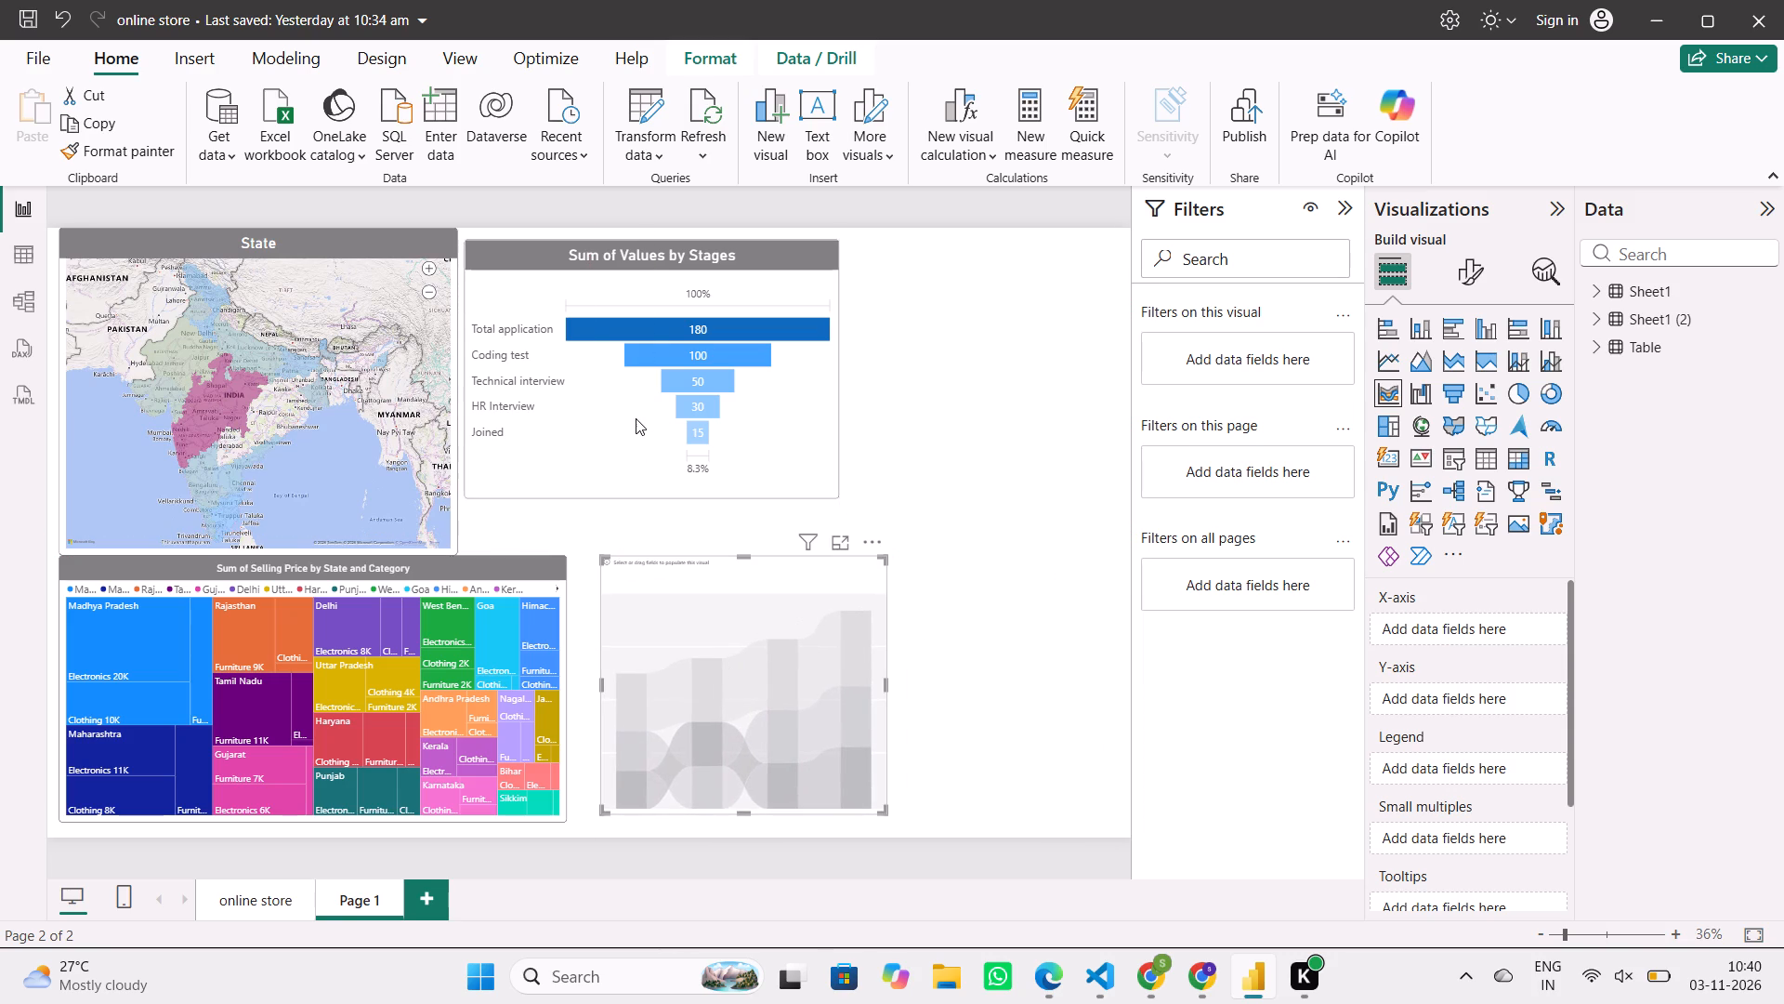
Align the Sum of Values by Stages funnel chart with the top of the State map and extend its lower edge slightly.
left_click(635, 404)
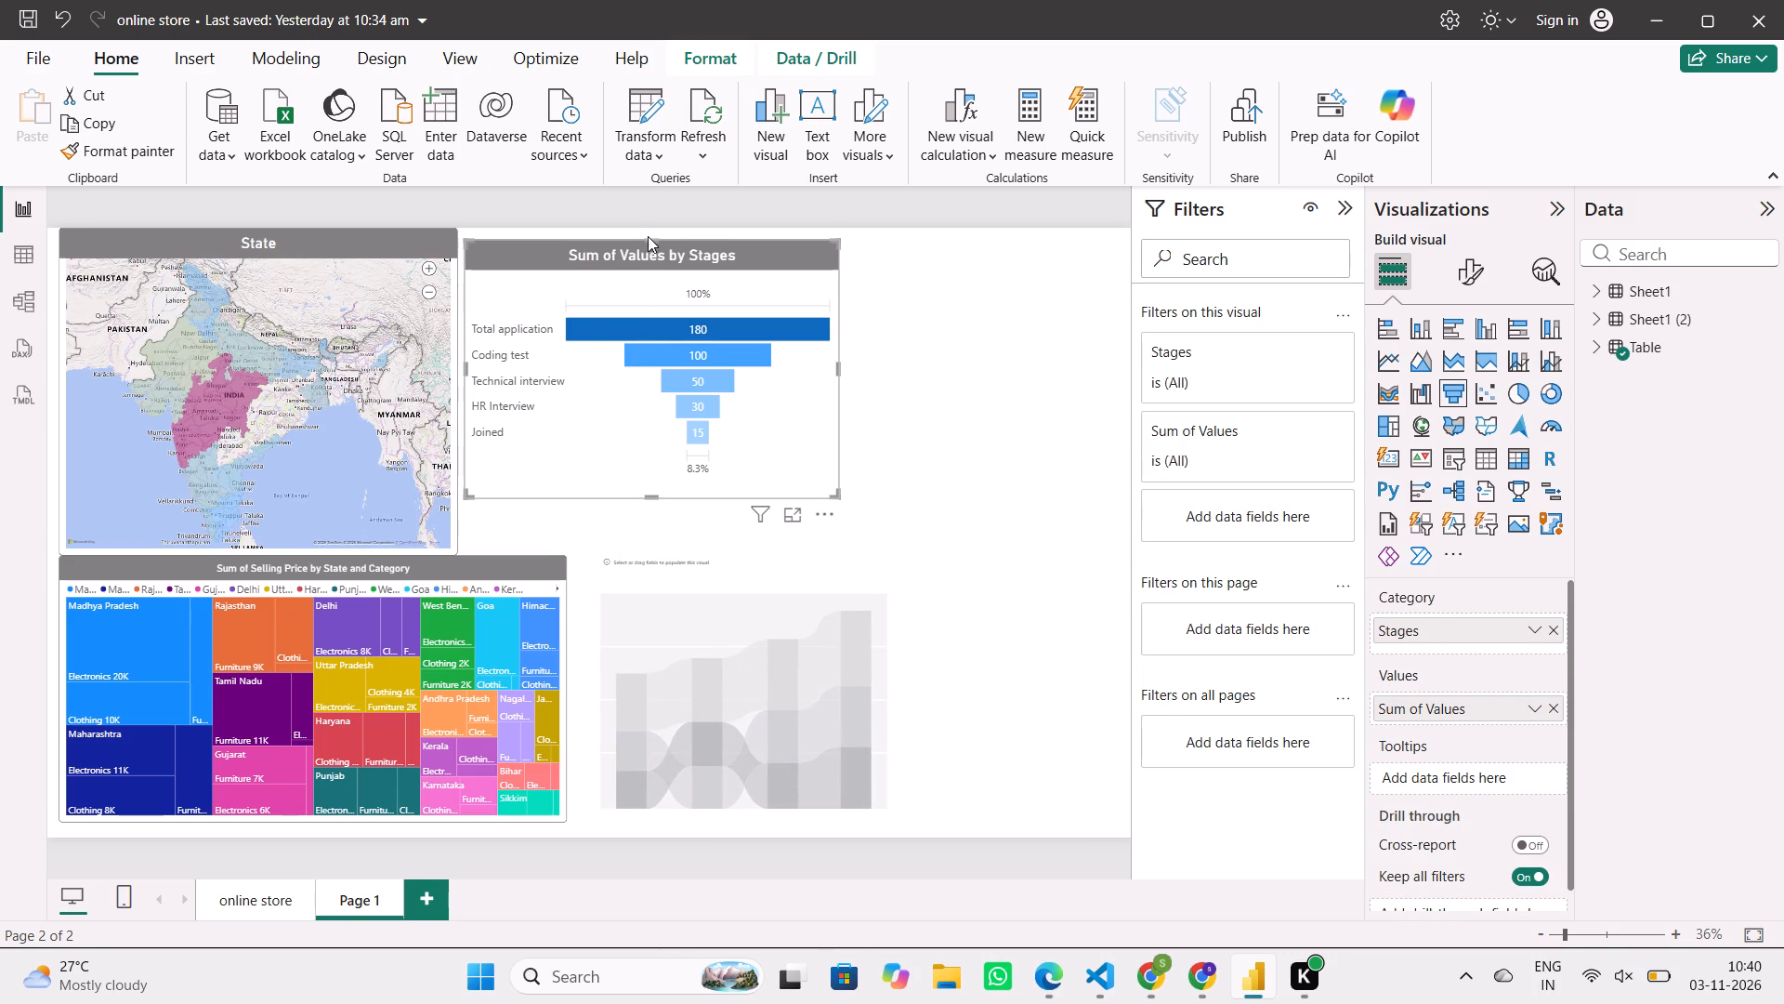
left_click(651, 238)
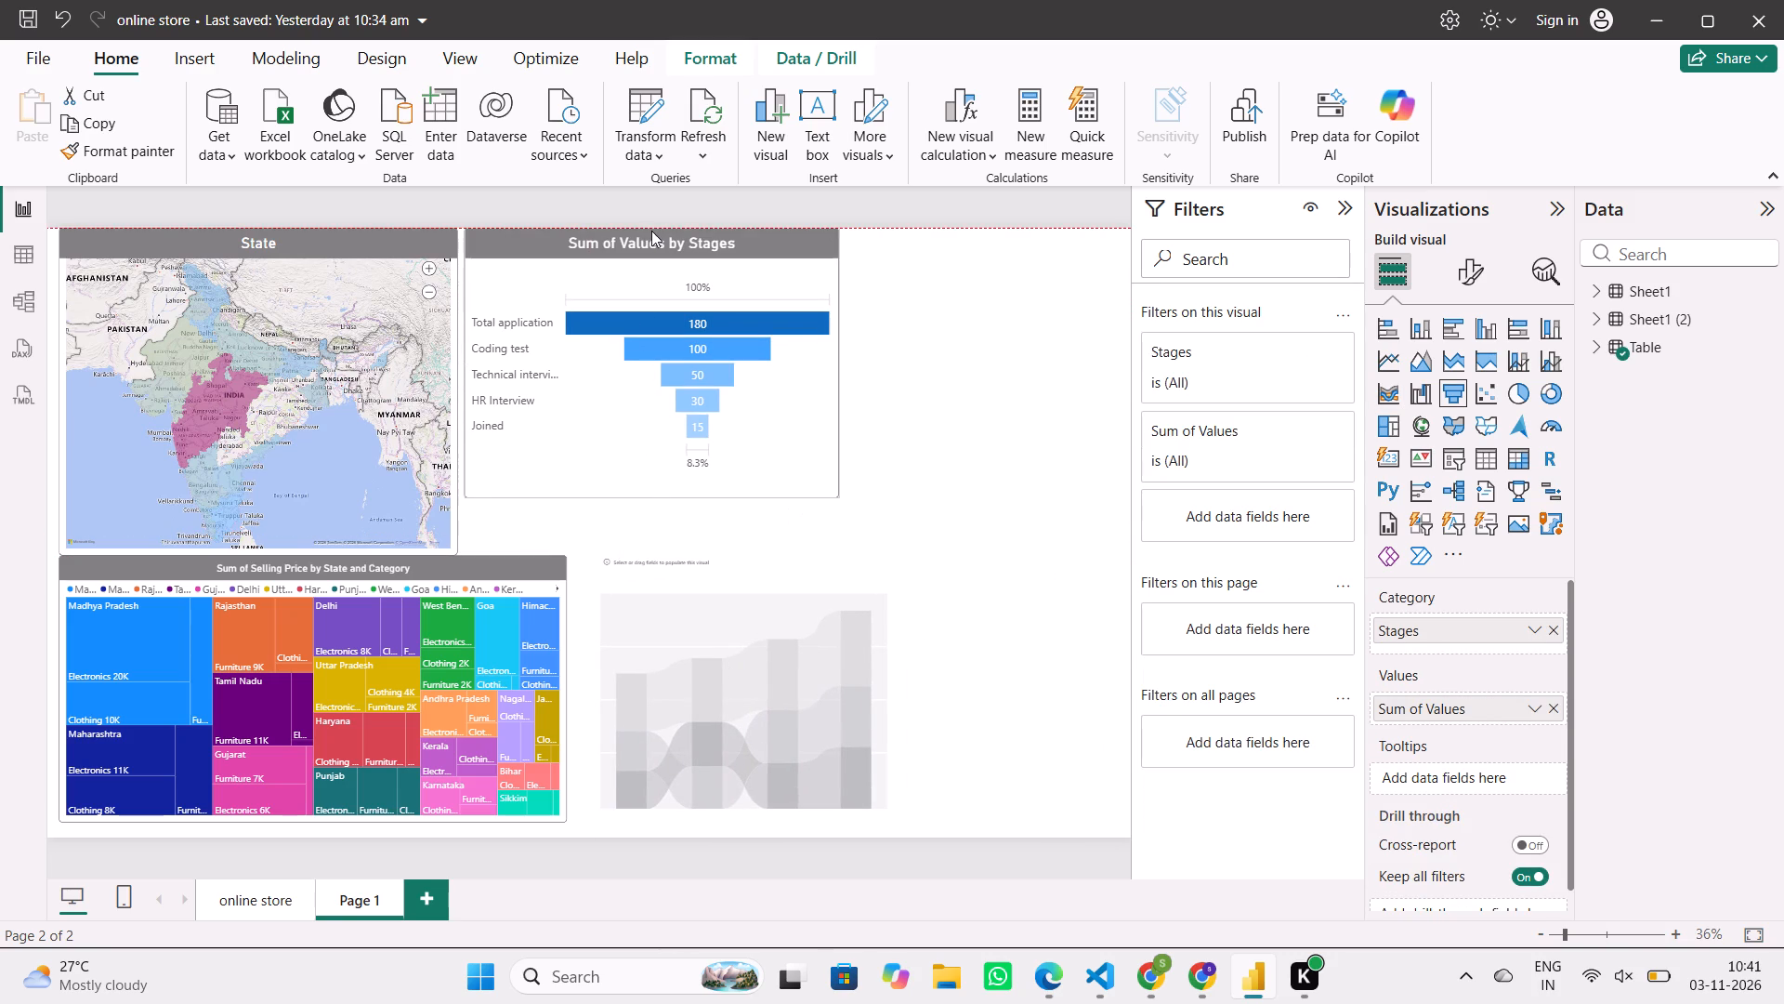
left_click(549, 229)
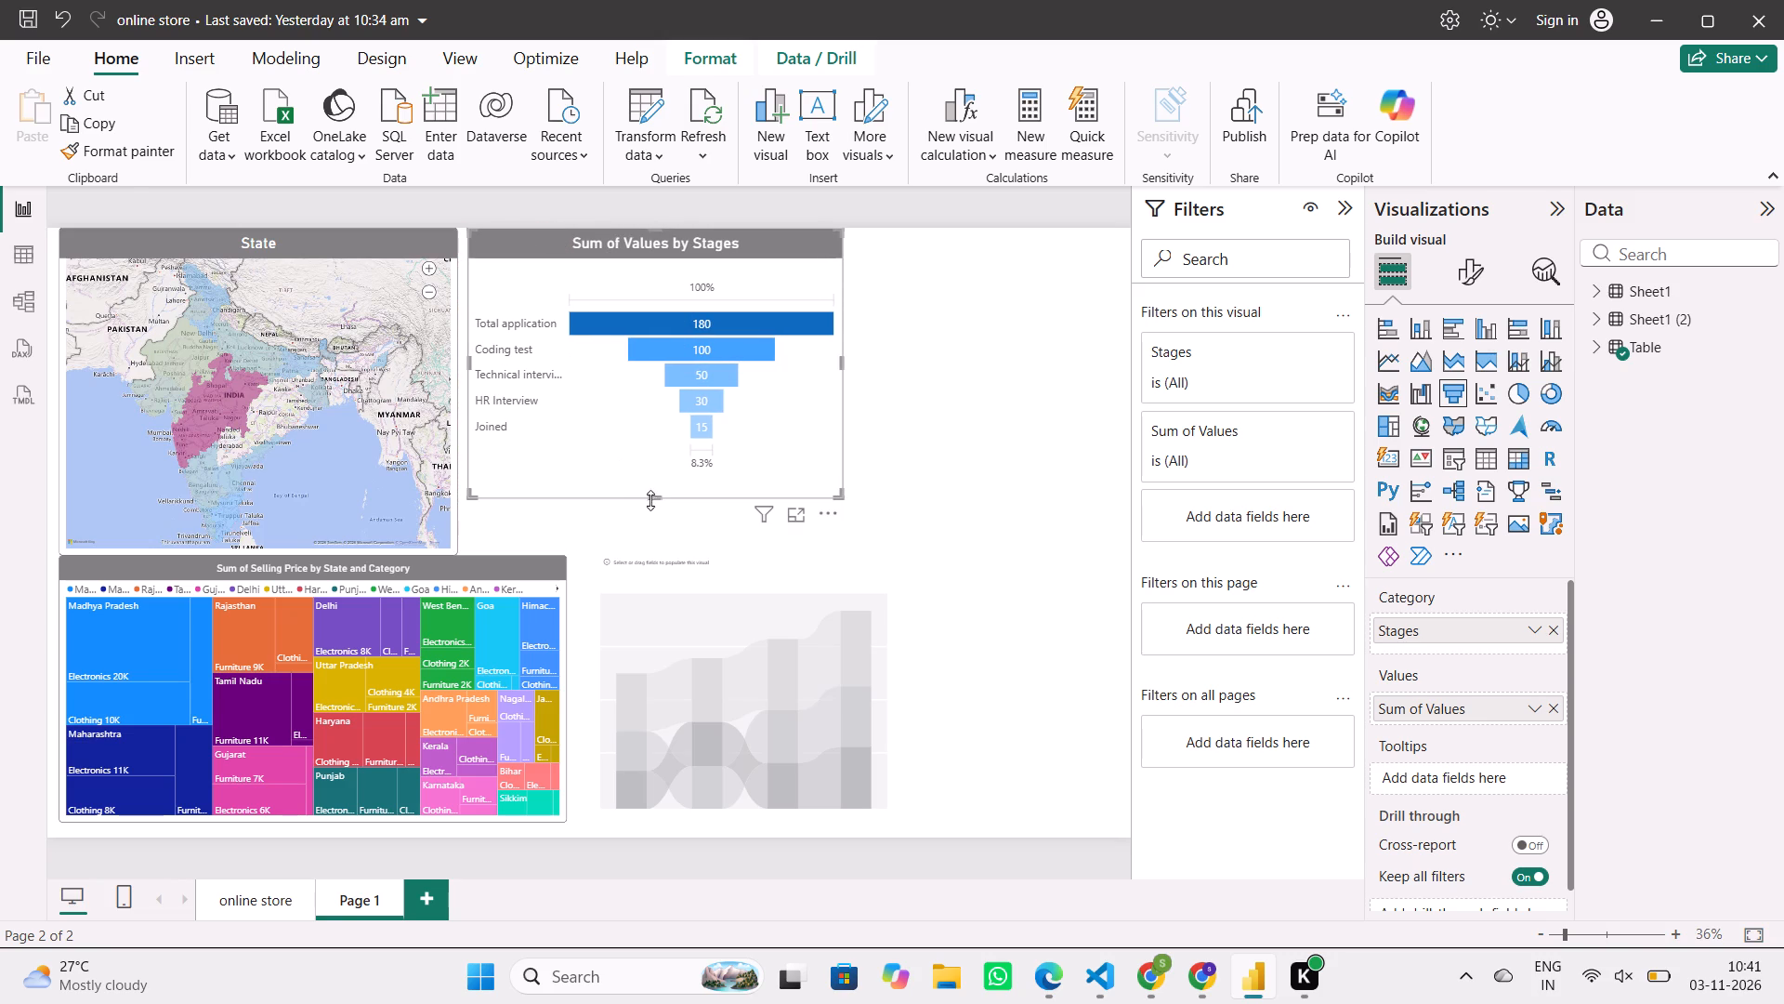
left_click_drag(653, 495, 652, 543)
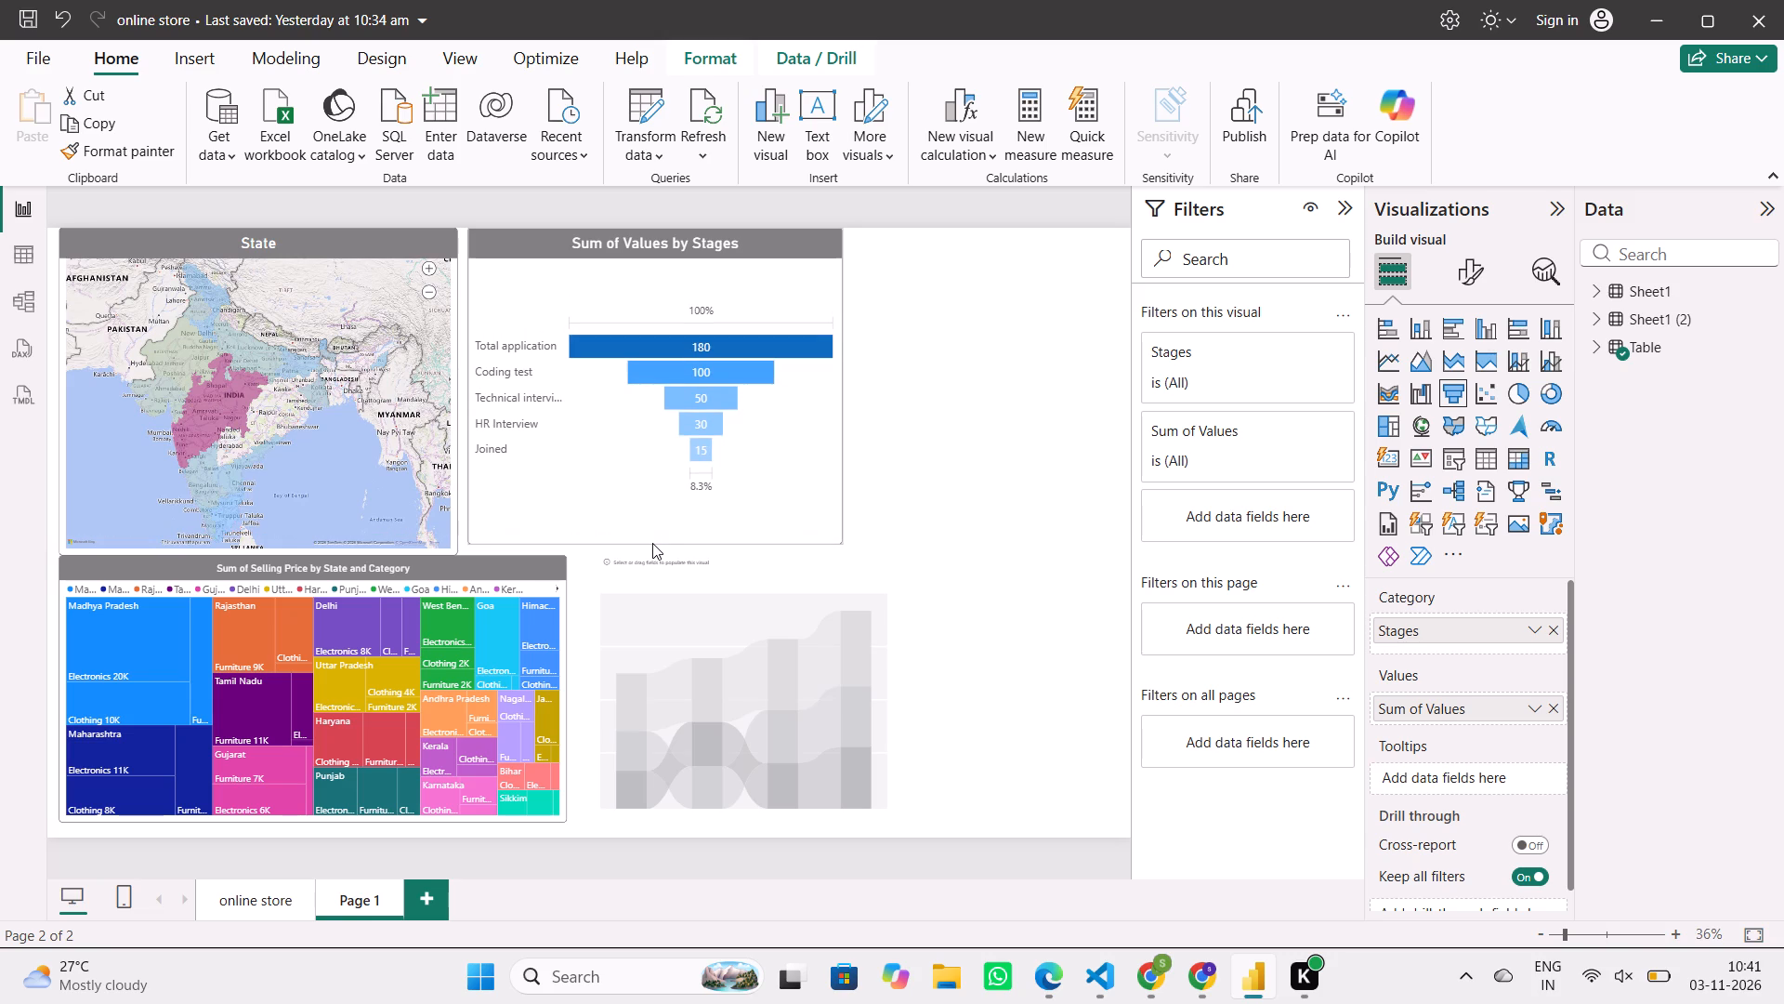
left_click_drag(652, 543, 649, 517)
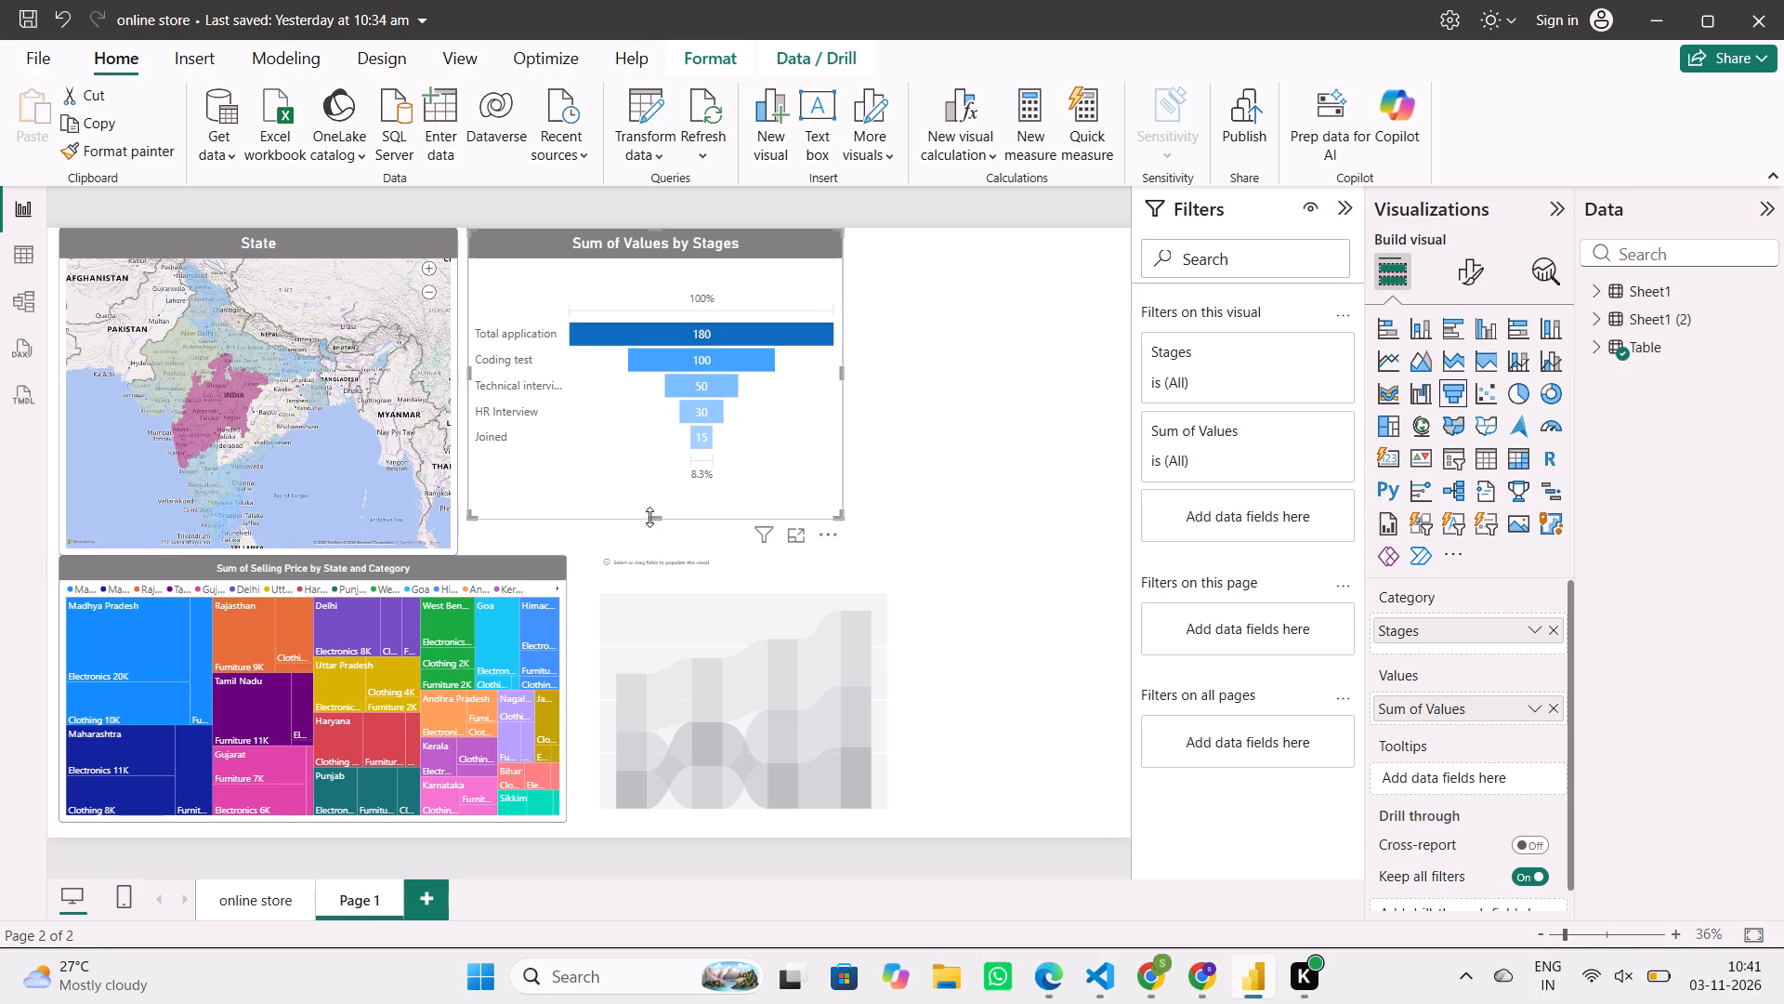
Enlarge the empty ribbon chart and position it just below the funnel chart, with its bottom aligned to the treemap beside it.
left_click(729, 664)
left_click_drag(747, 561, 744, 530)
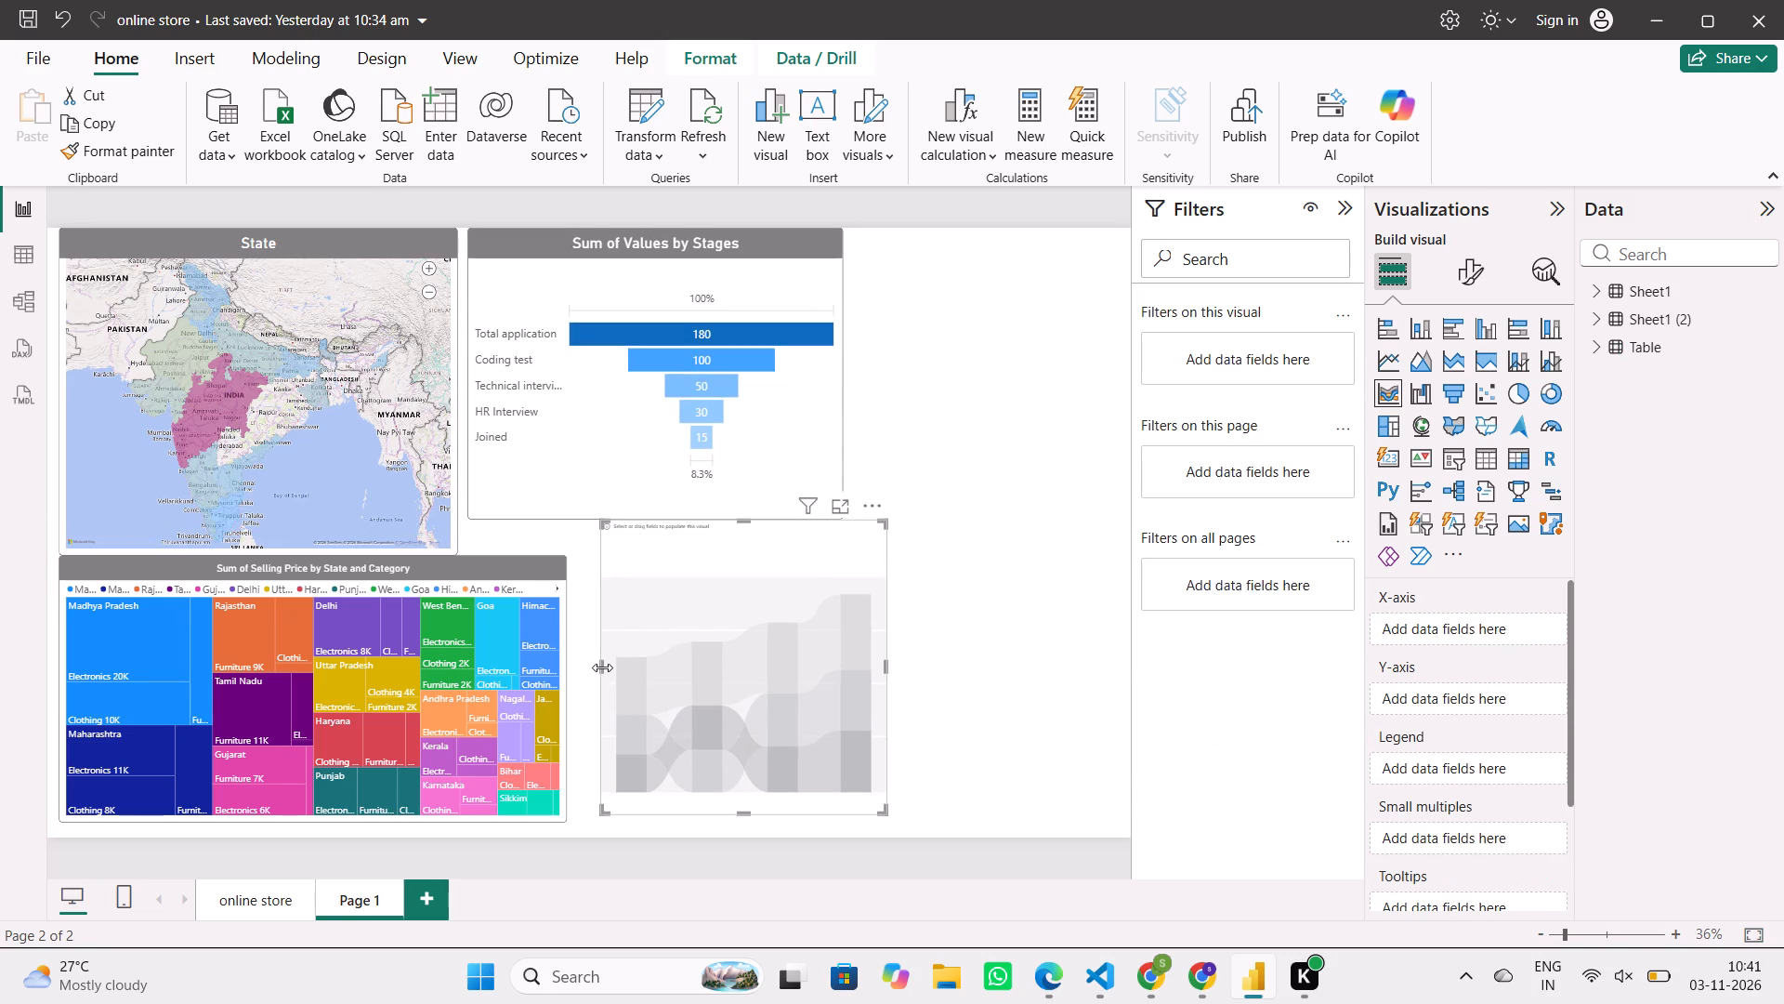
left_click_drag(599, 667, 571, 667)
left_click_drag(884, 664, 921, 667)
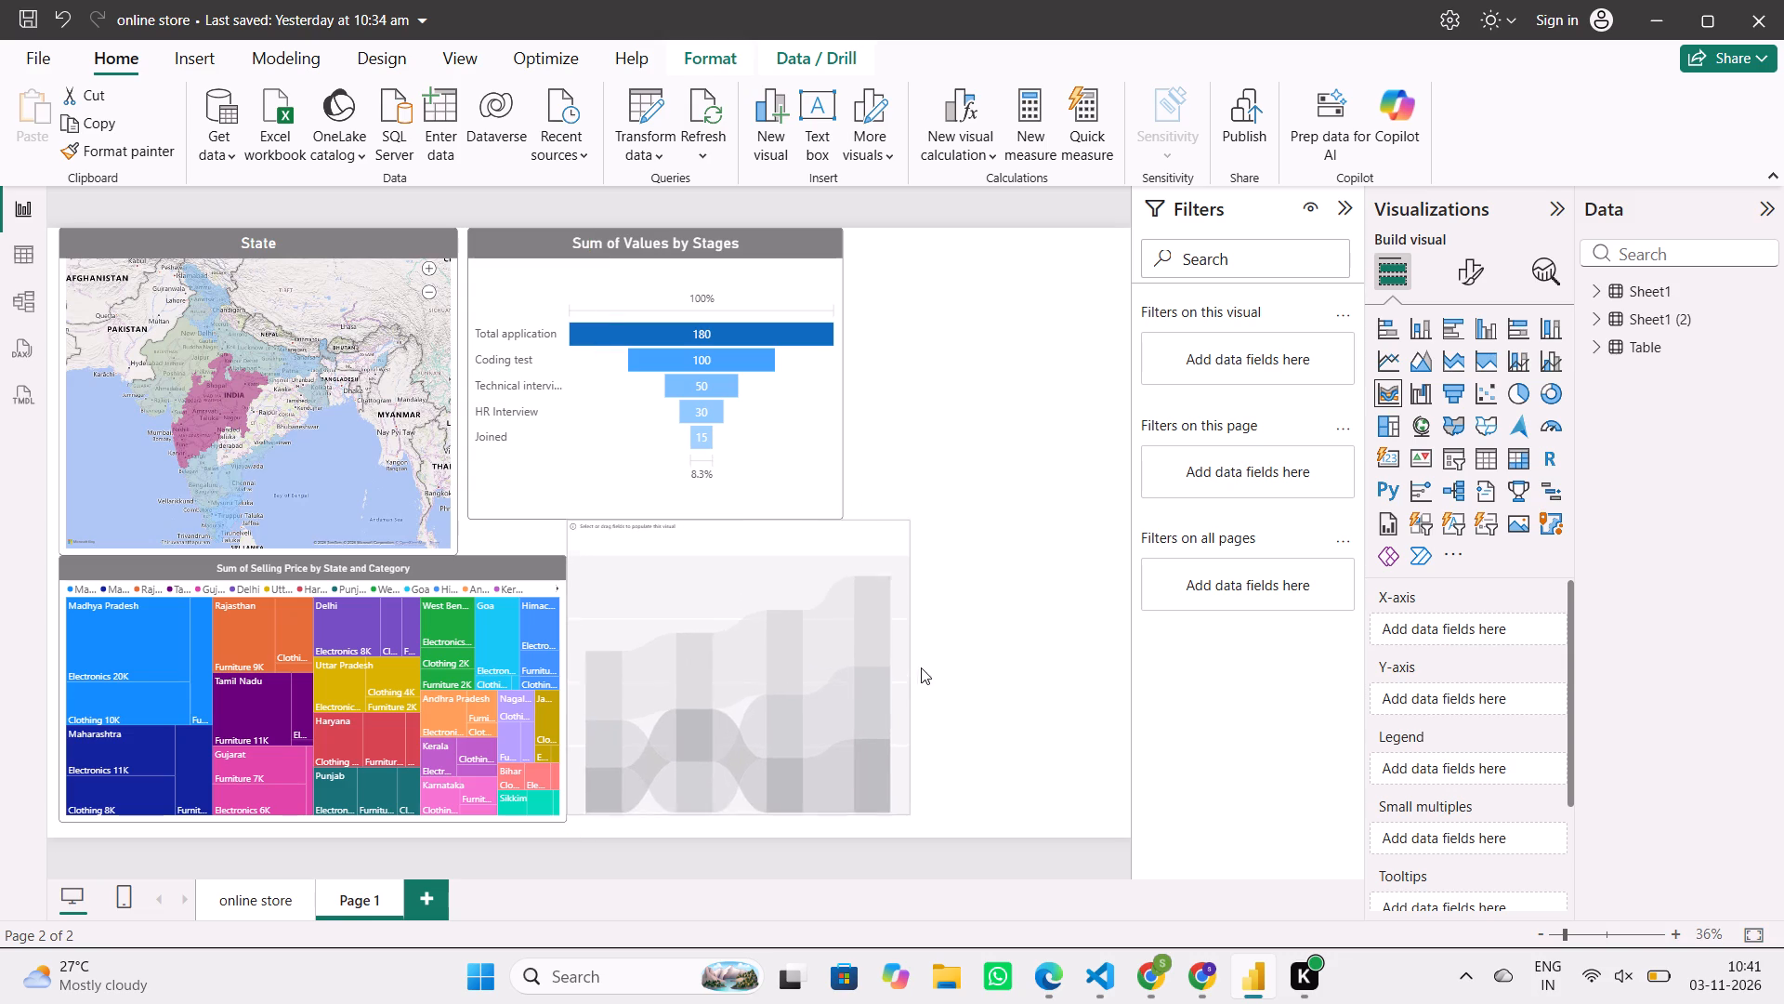
left_click_drag(921, 667, 938, 667)
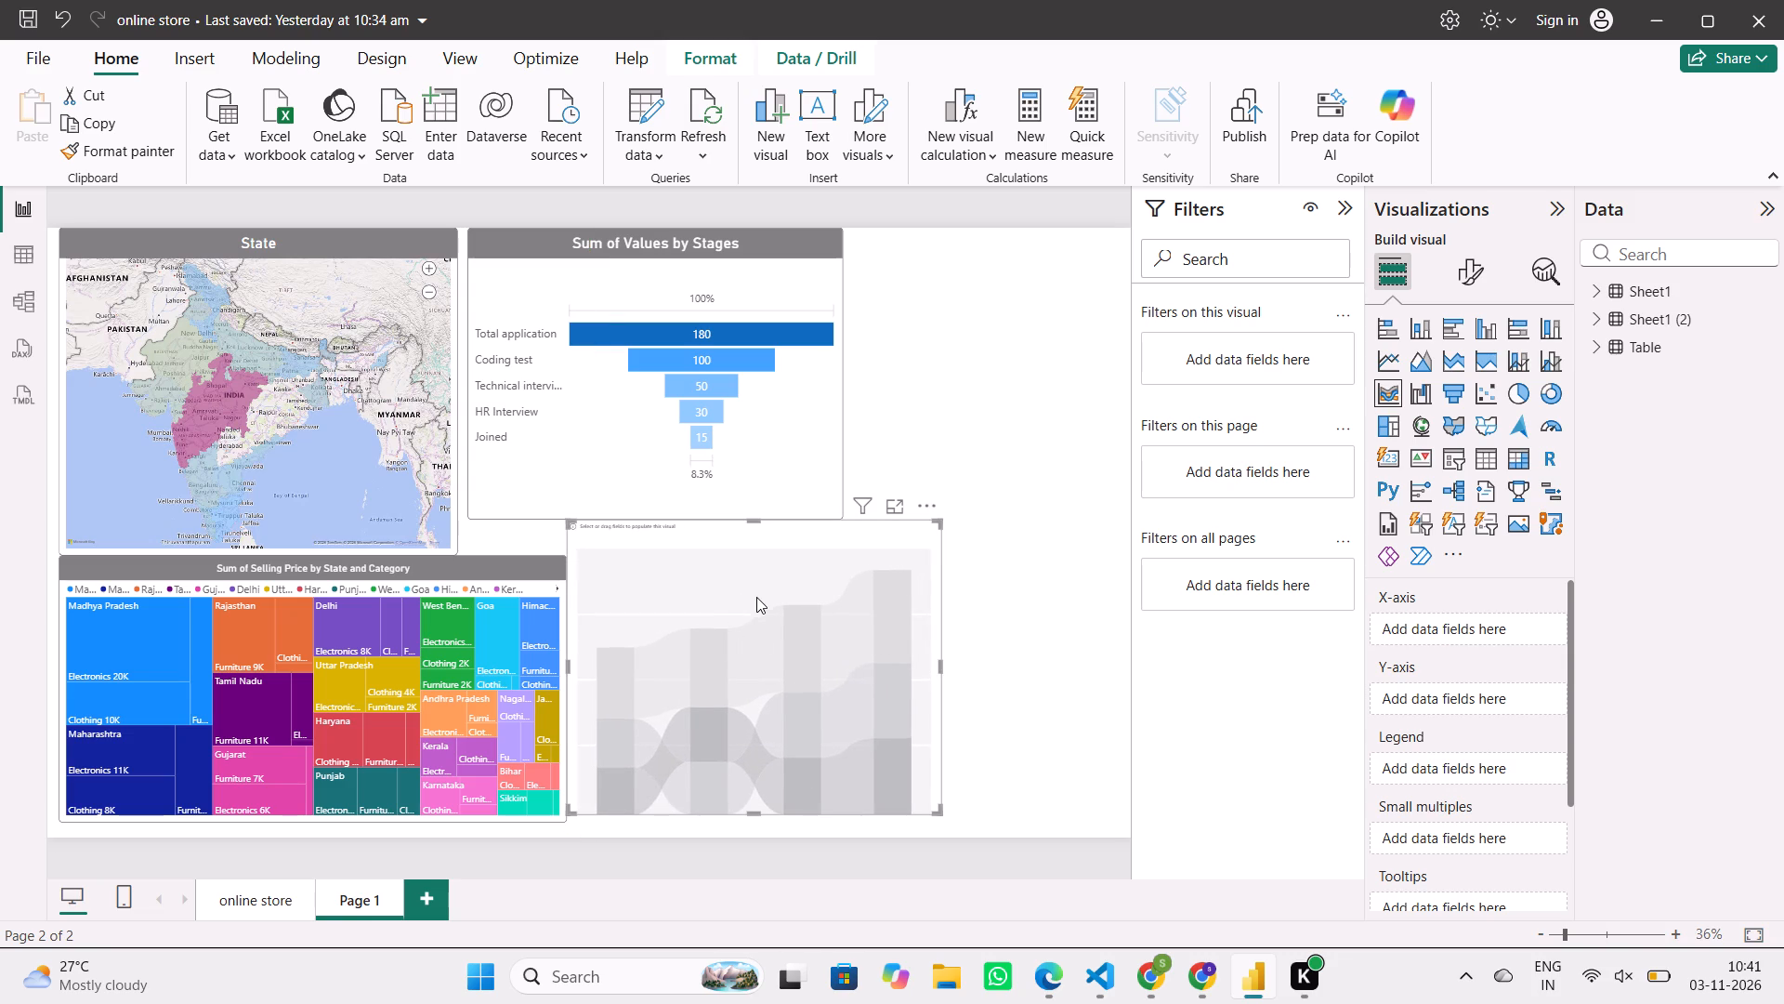
left_click(762, 584)
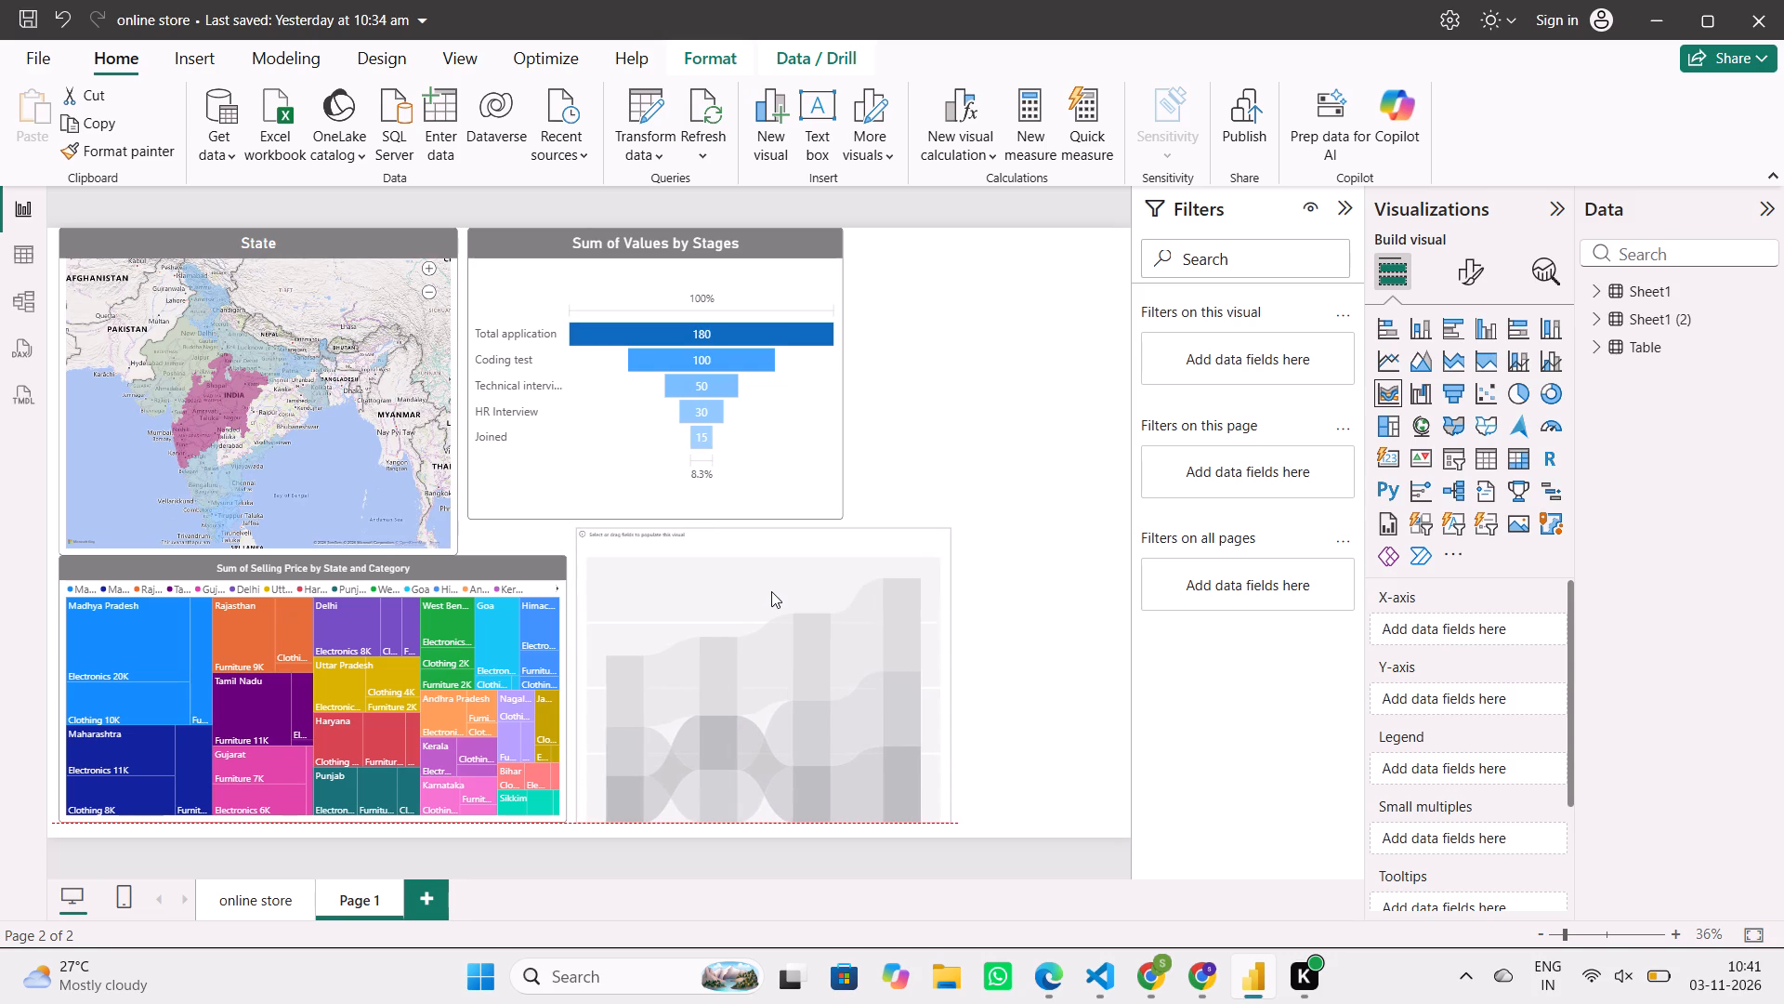
left_click(1016, 647)
left_click_drag(767, 614, 772, 614)
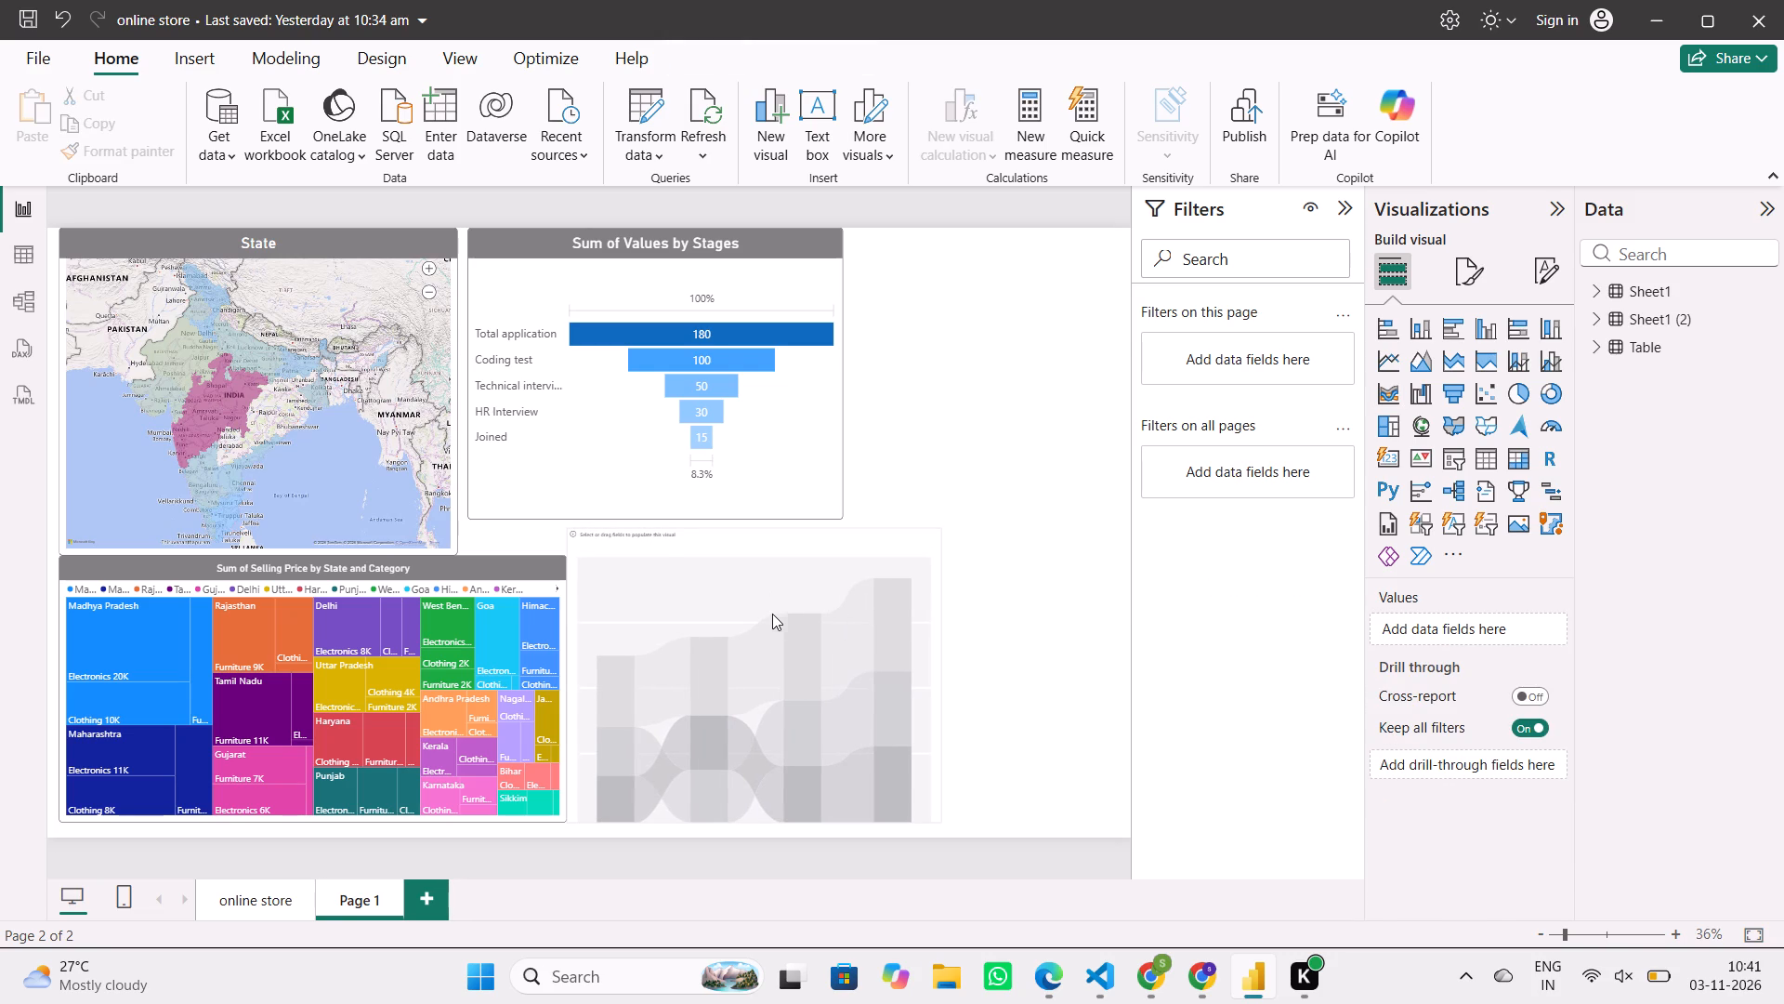
left_click_drag(772, 614, 775, 613)
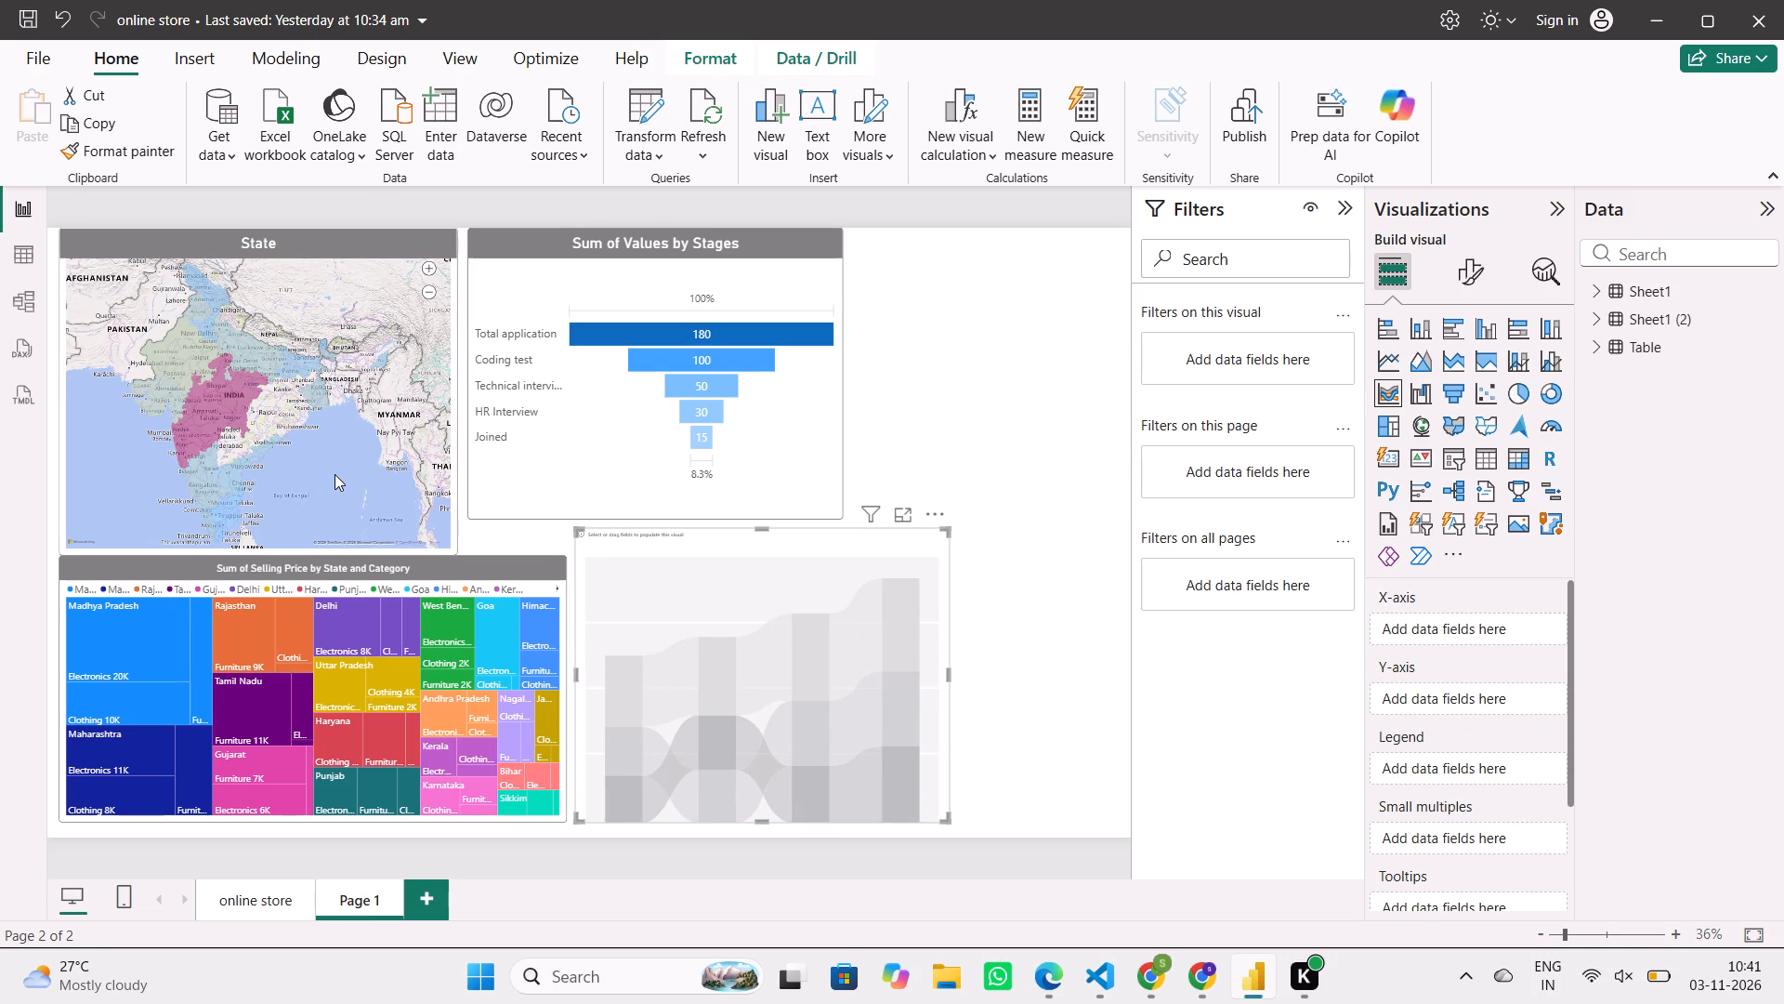
left_click(622, 506)
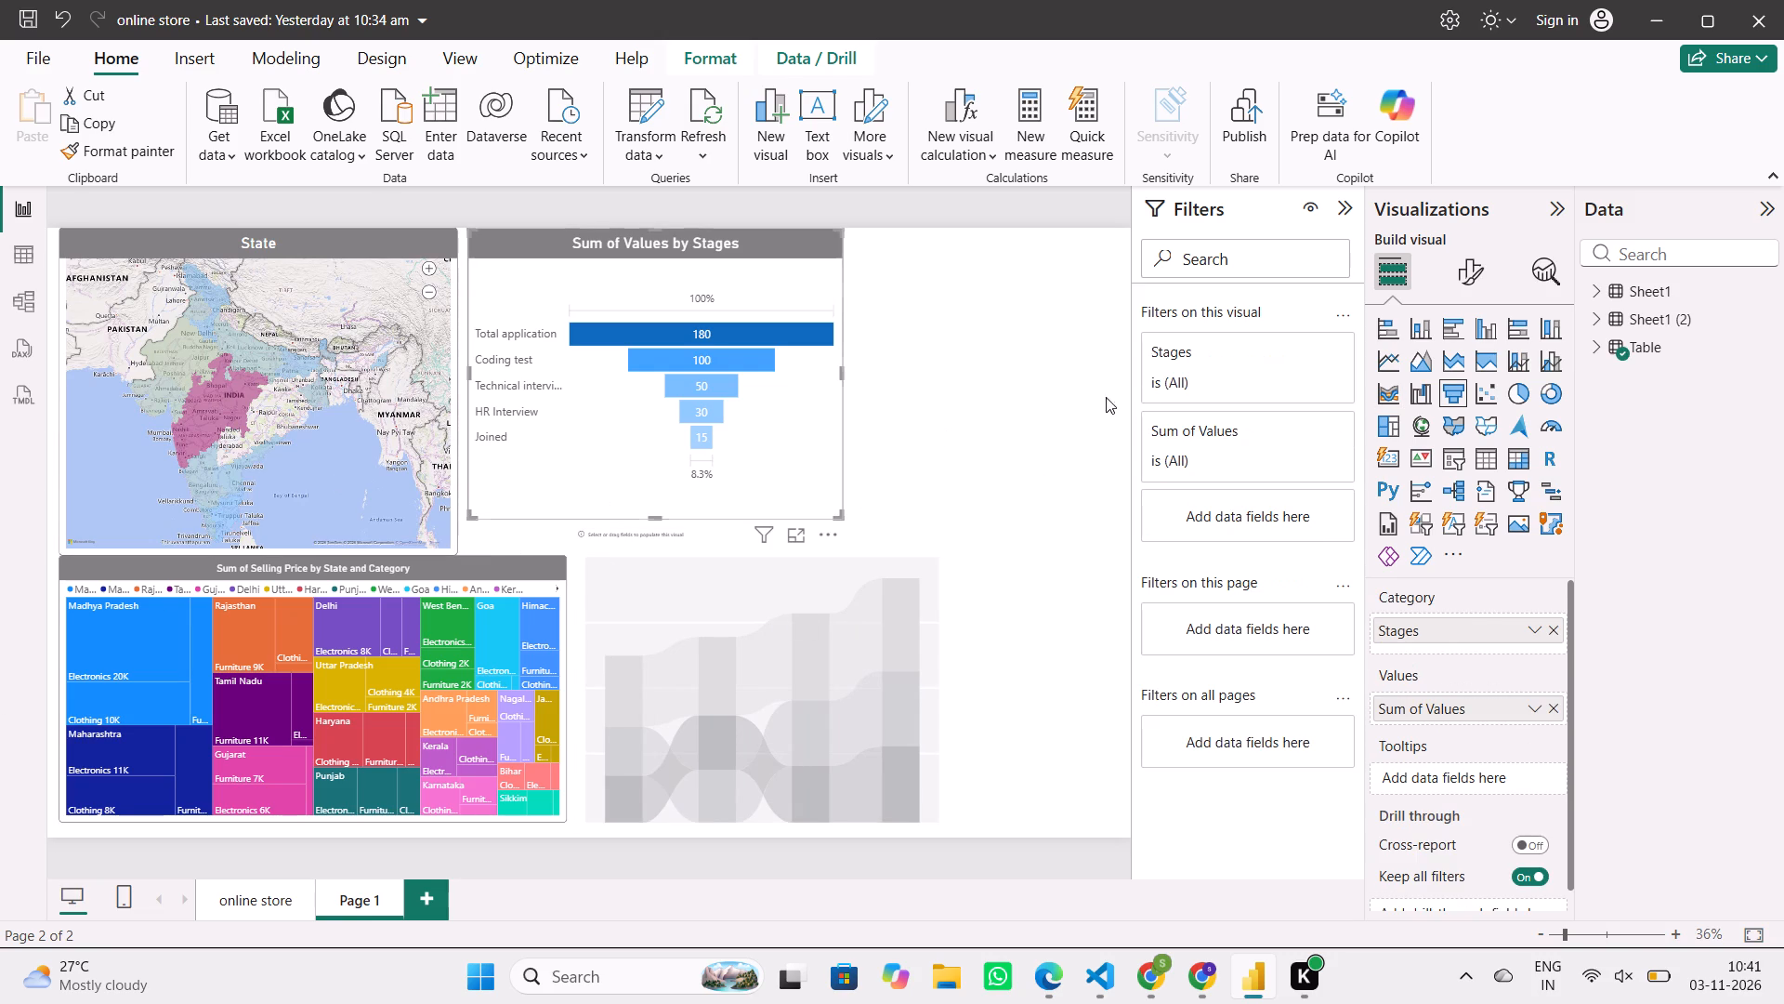
left_click(825, 697)
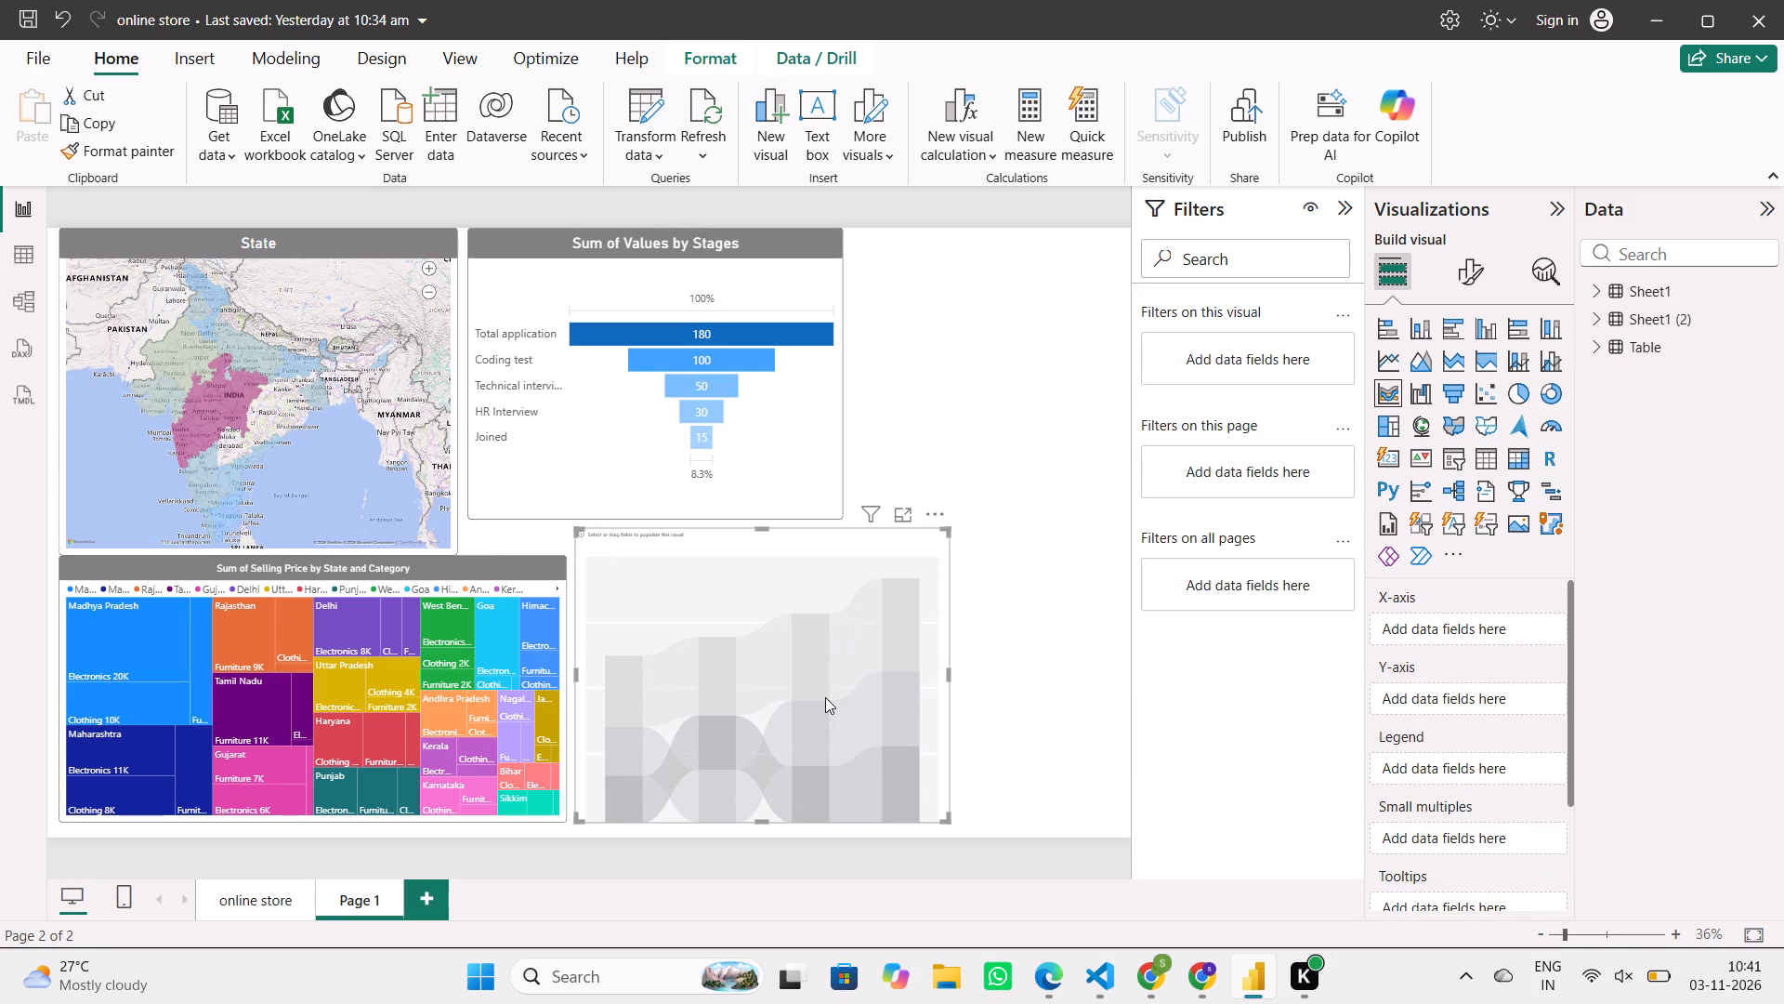
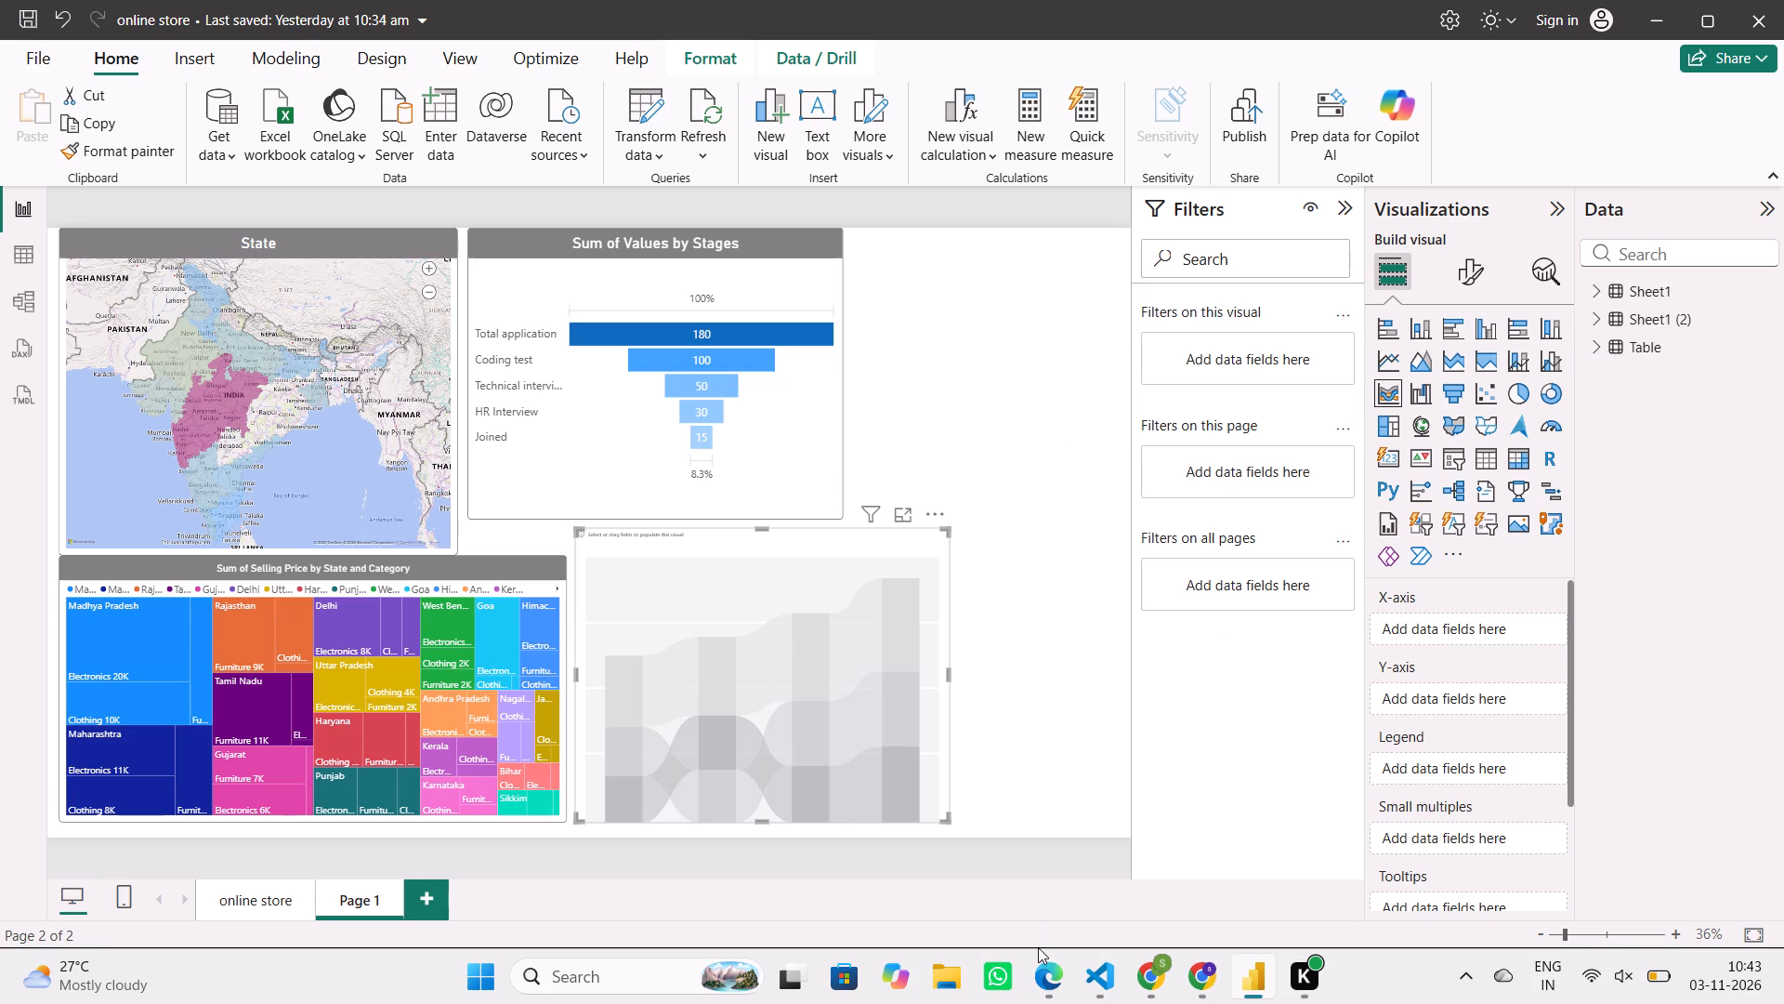
In Chrome, try opening the Adding a Ribbon Chart and Adding a Multi Row Cards tutorials from the lecture's session resources.
left_click(1161, 997)
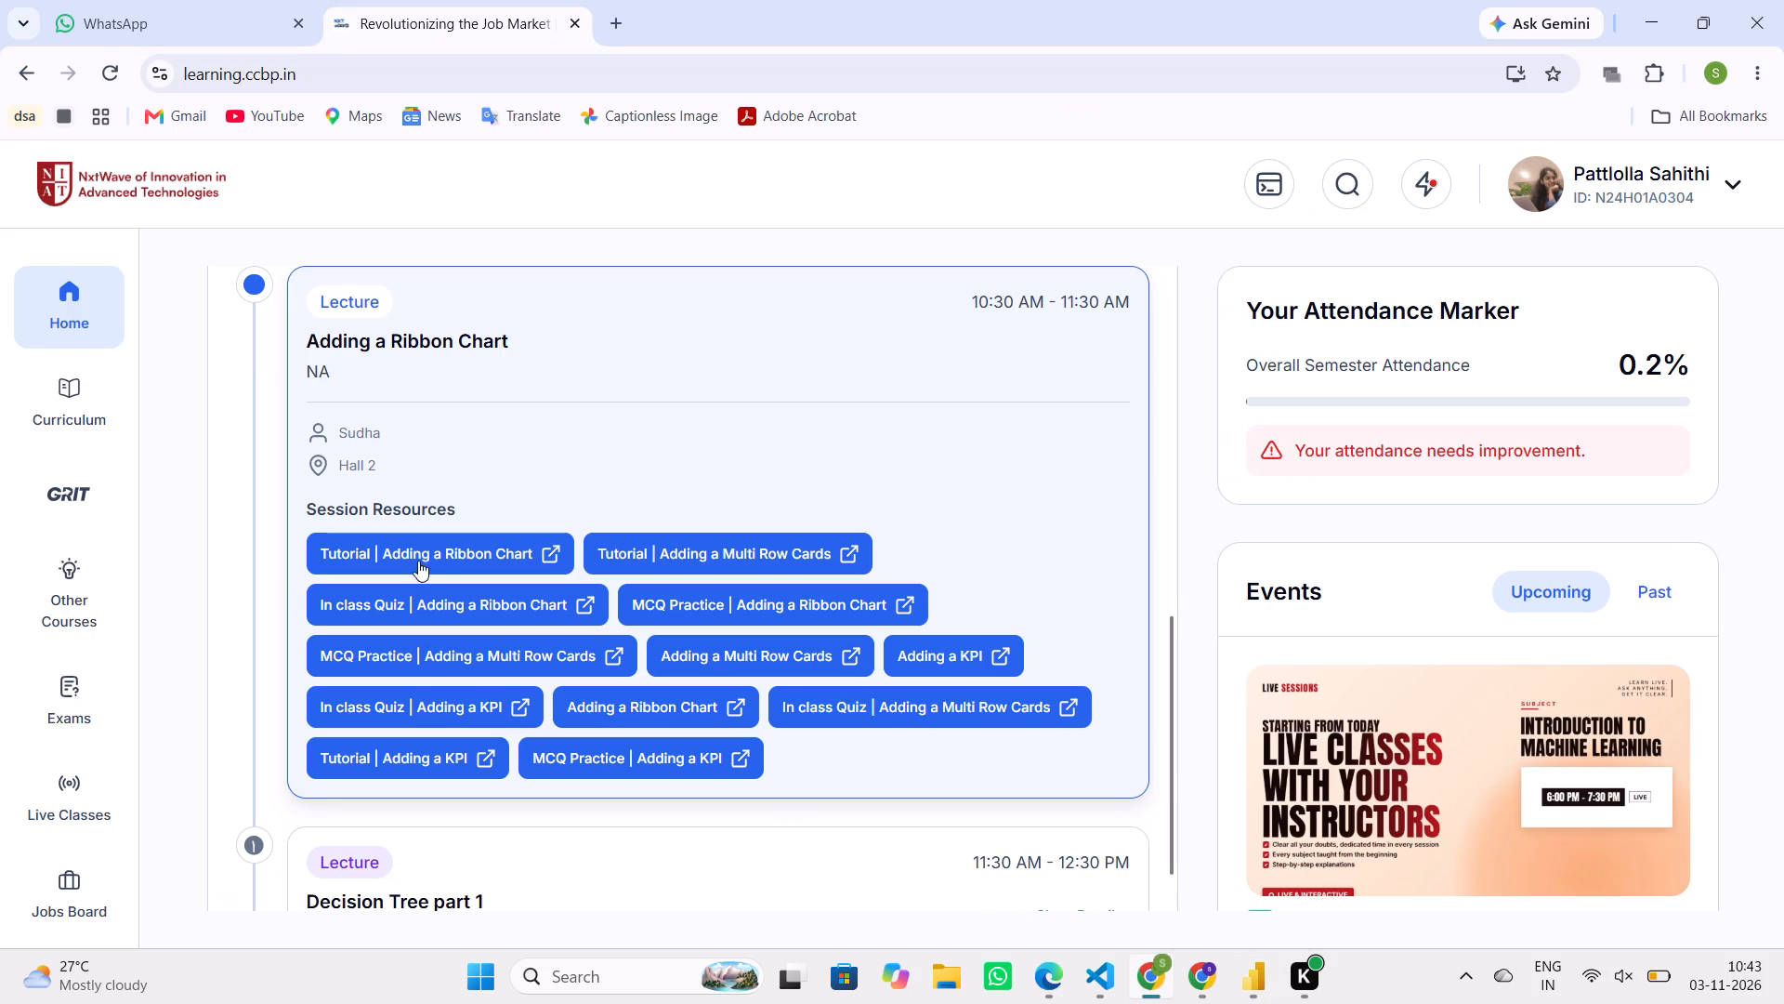
left_click(504, 557)
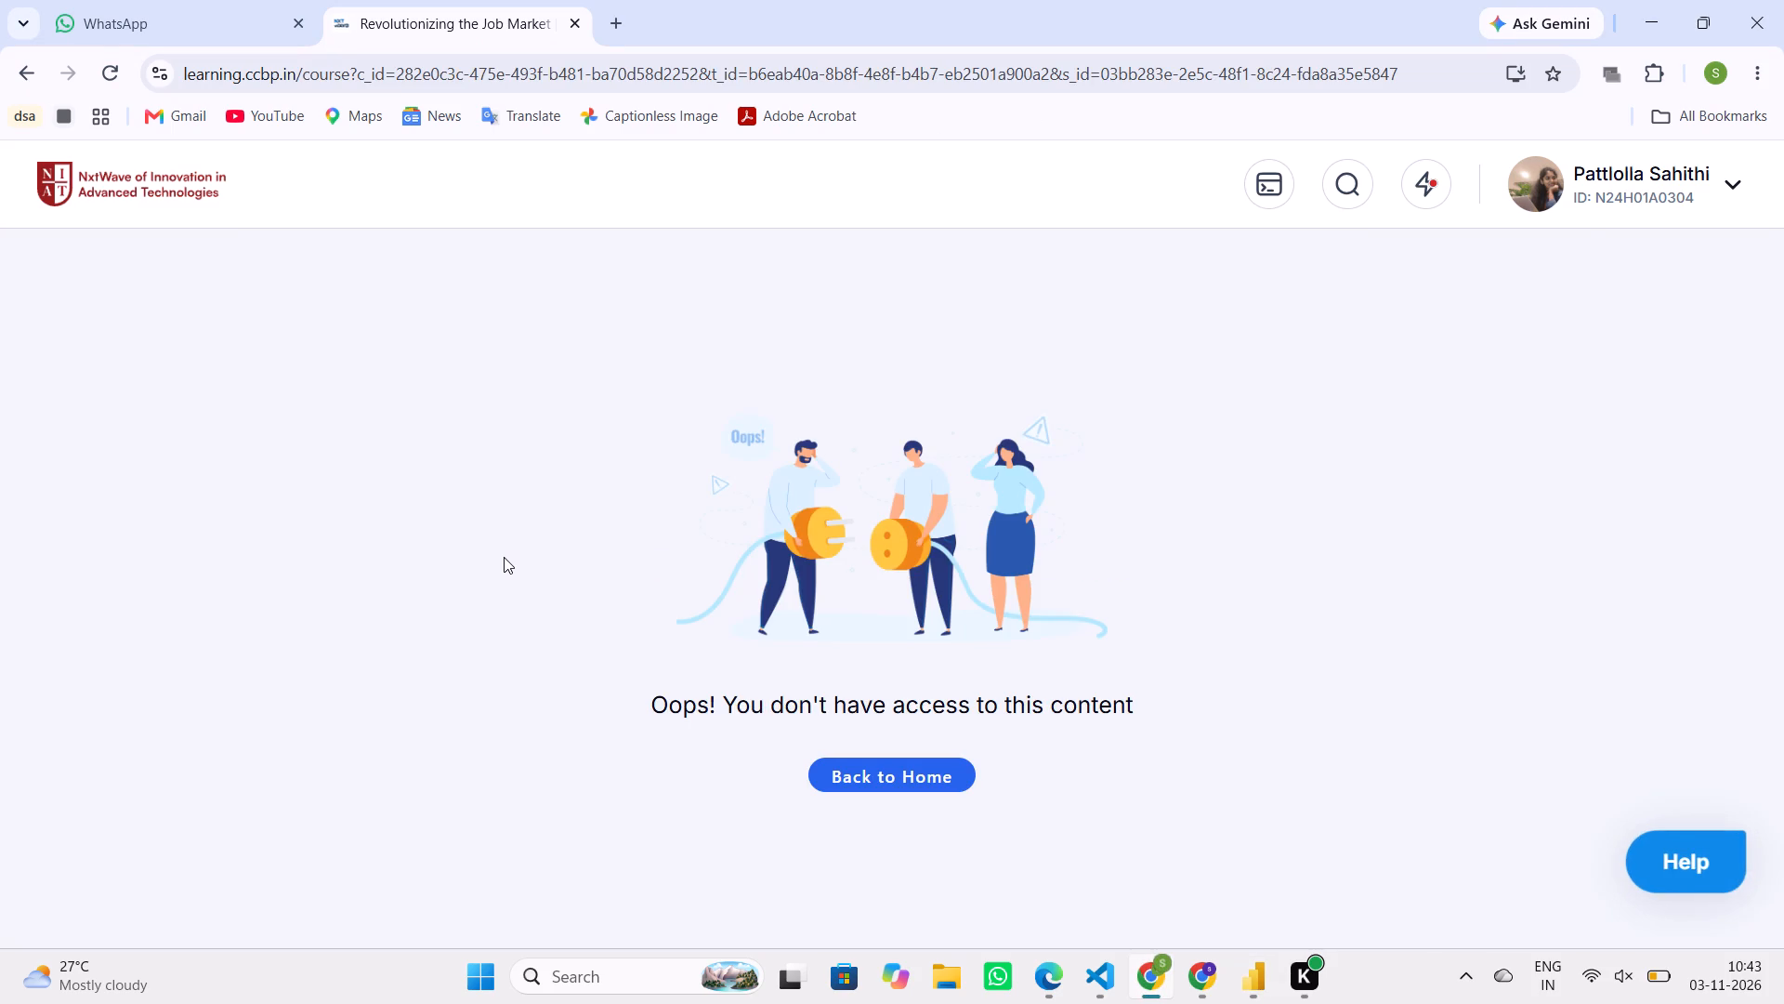
left_click(68, 175)
scroll(548, 557, "down", 1)
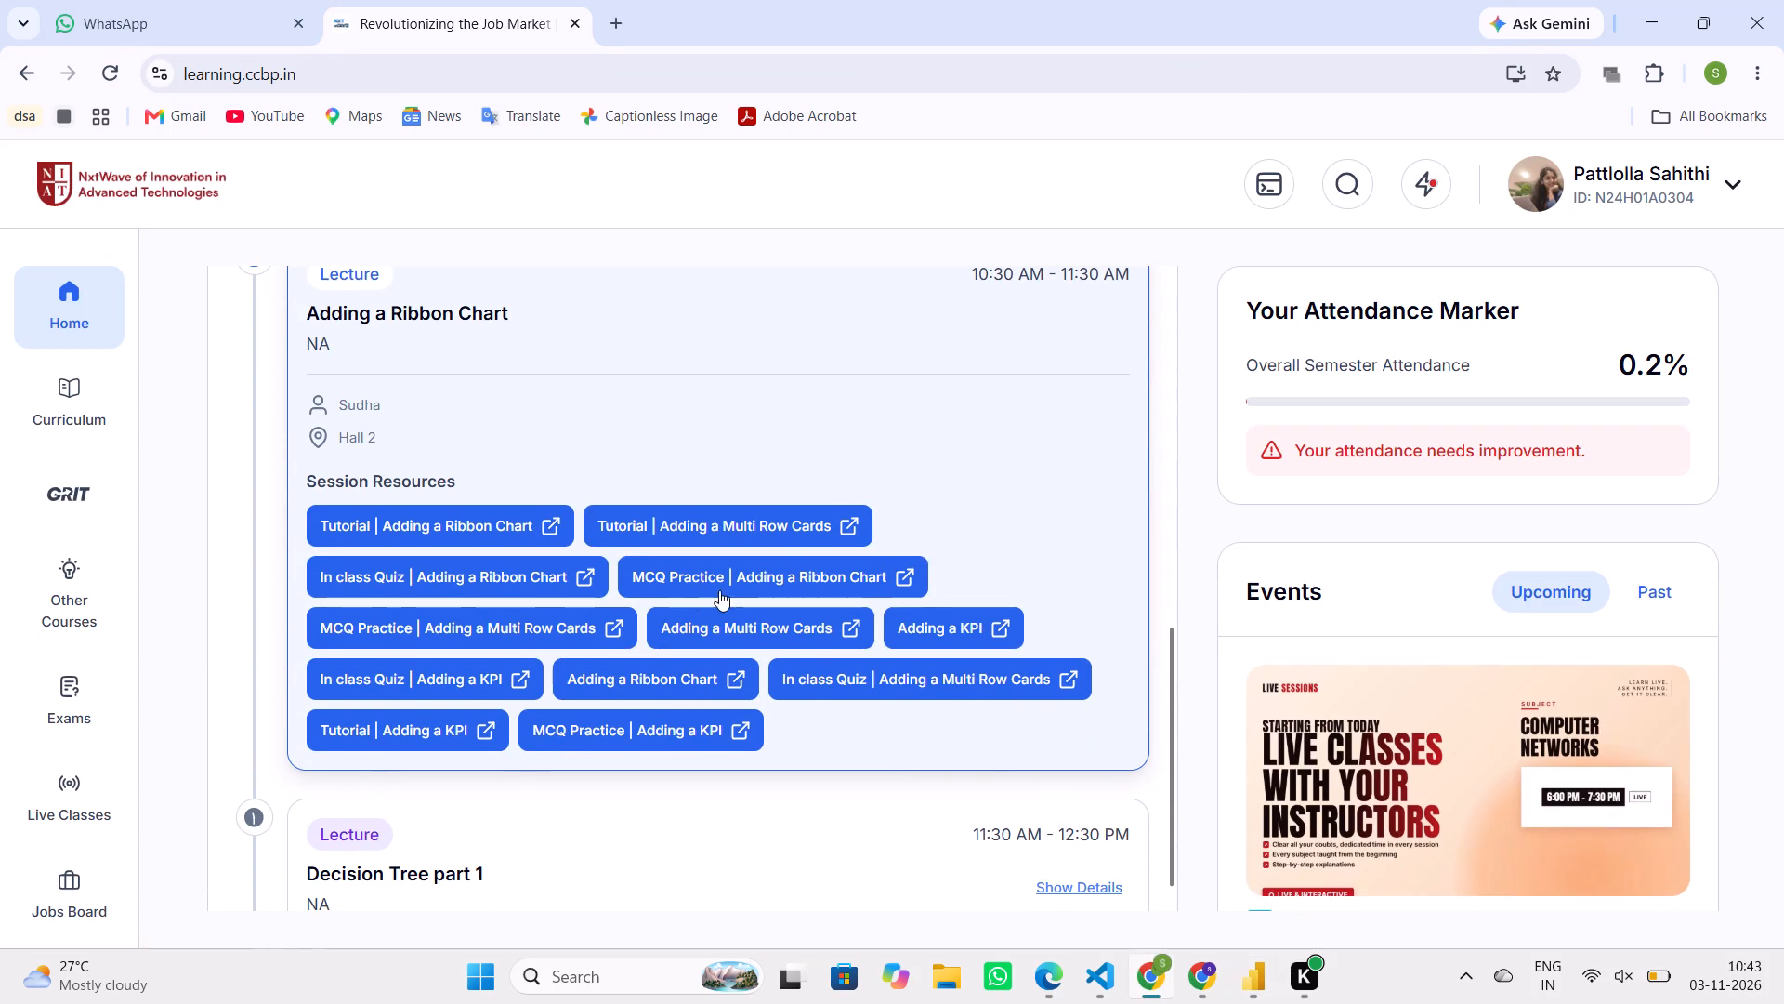
left_click(784, 534)
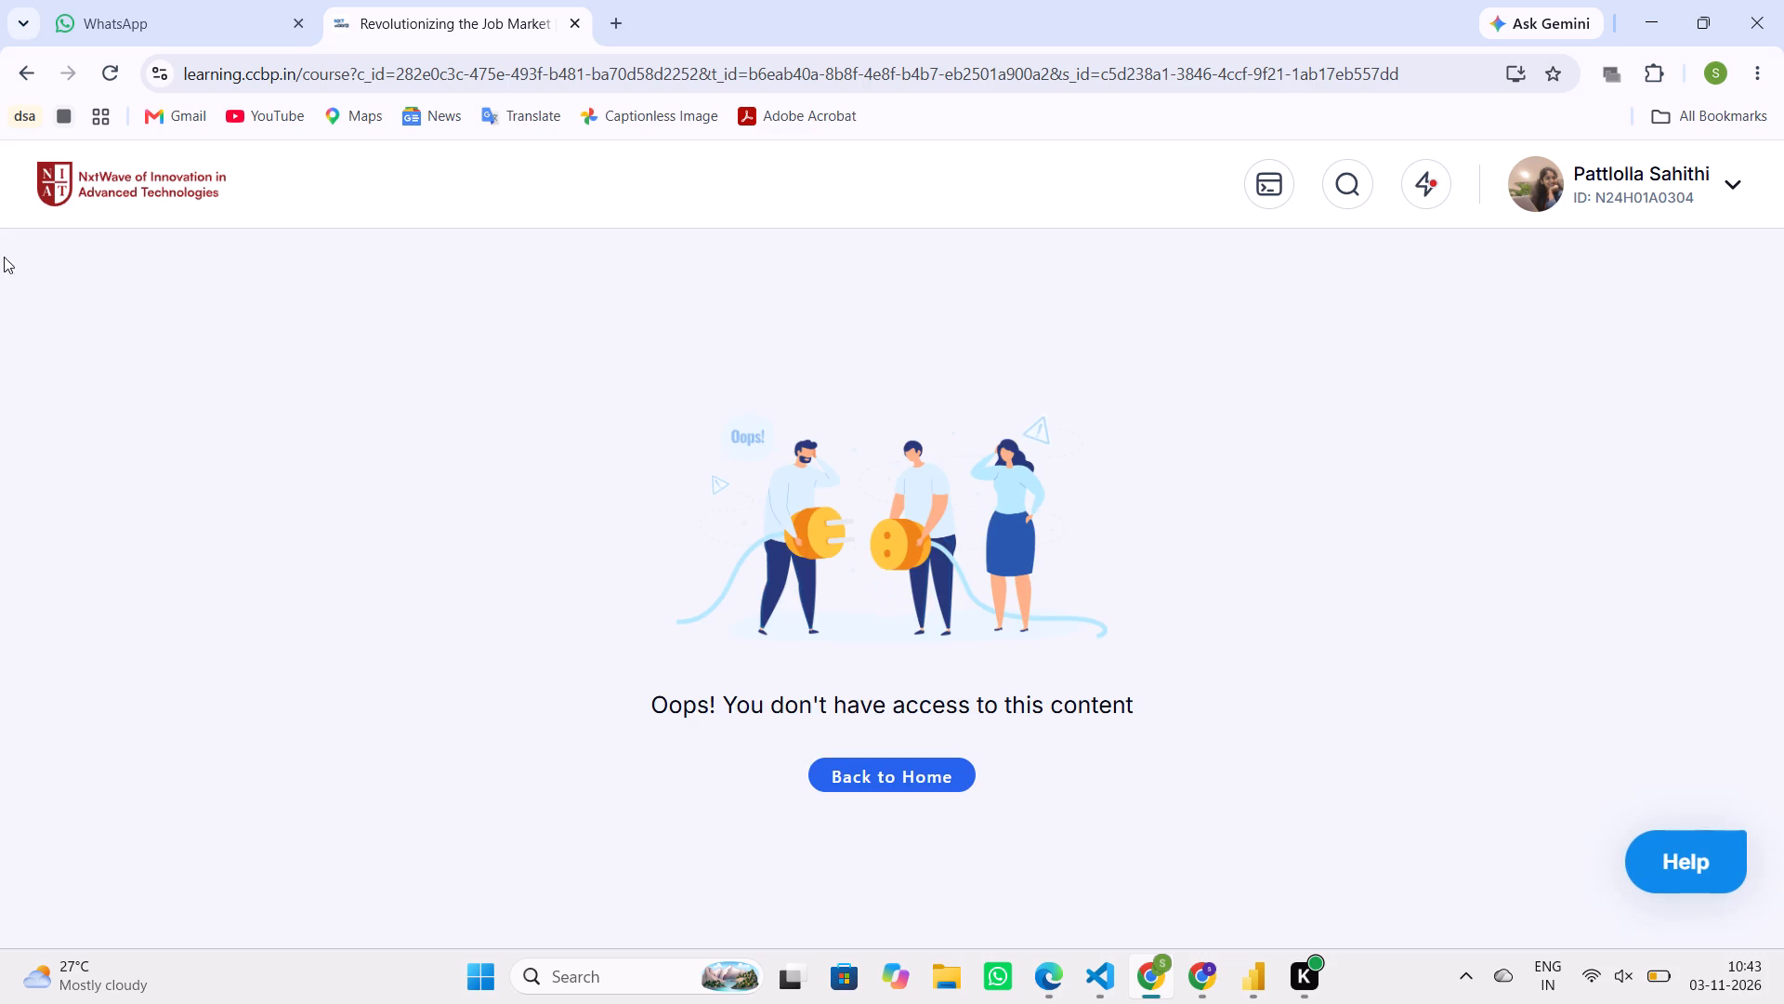
left_click(133, 196)
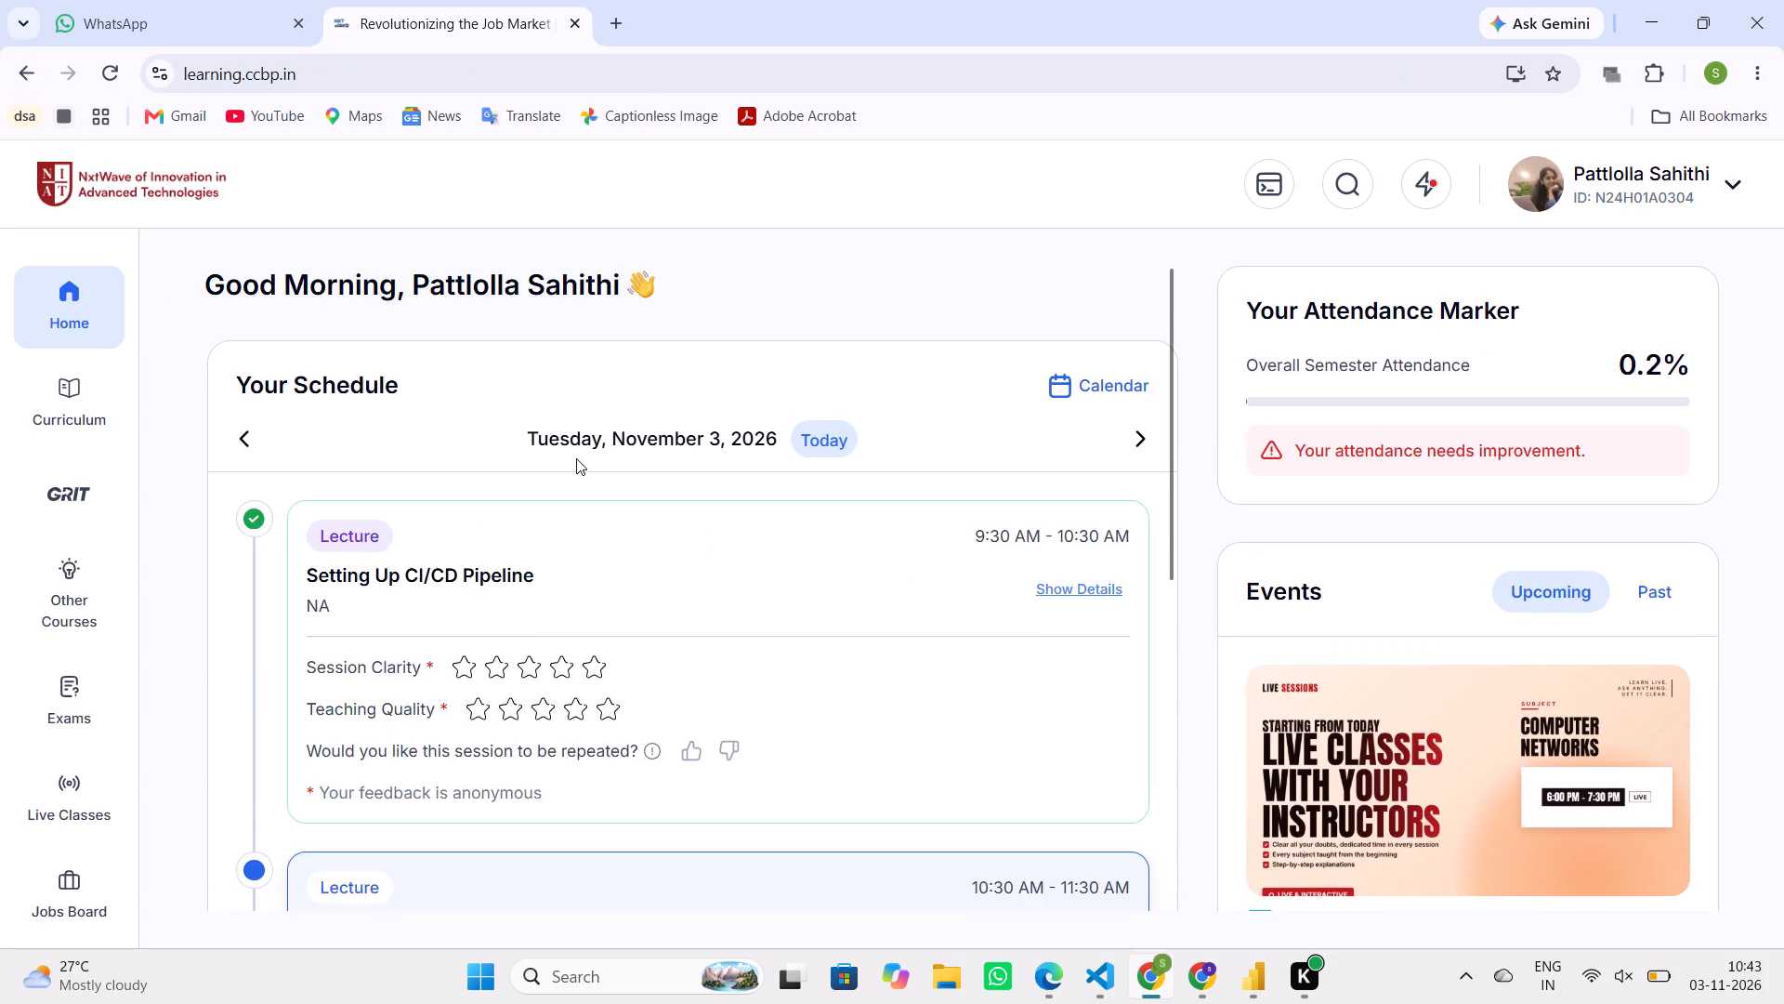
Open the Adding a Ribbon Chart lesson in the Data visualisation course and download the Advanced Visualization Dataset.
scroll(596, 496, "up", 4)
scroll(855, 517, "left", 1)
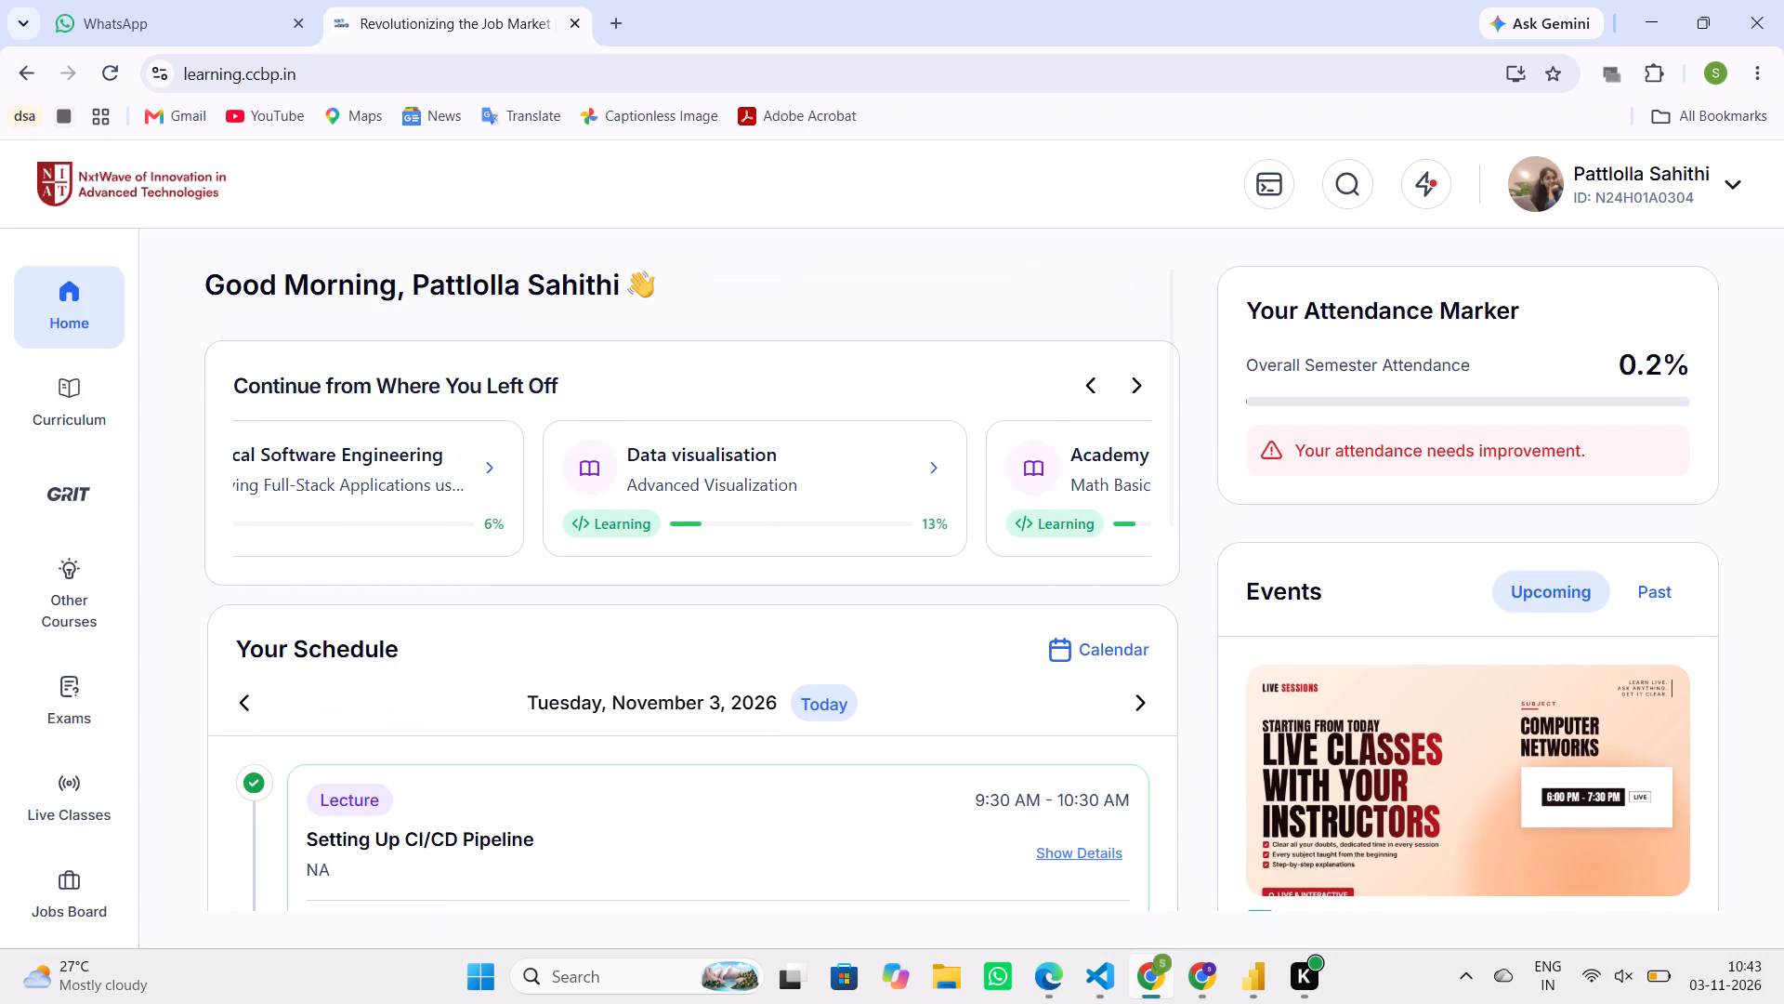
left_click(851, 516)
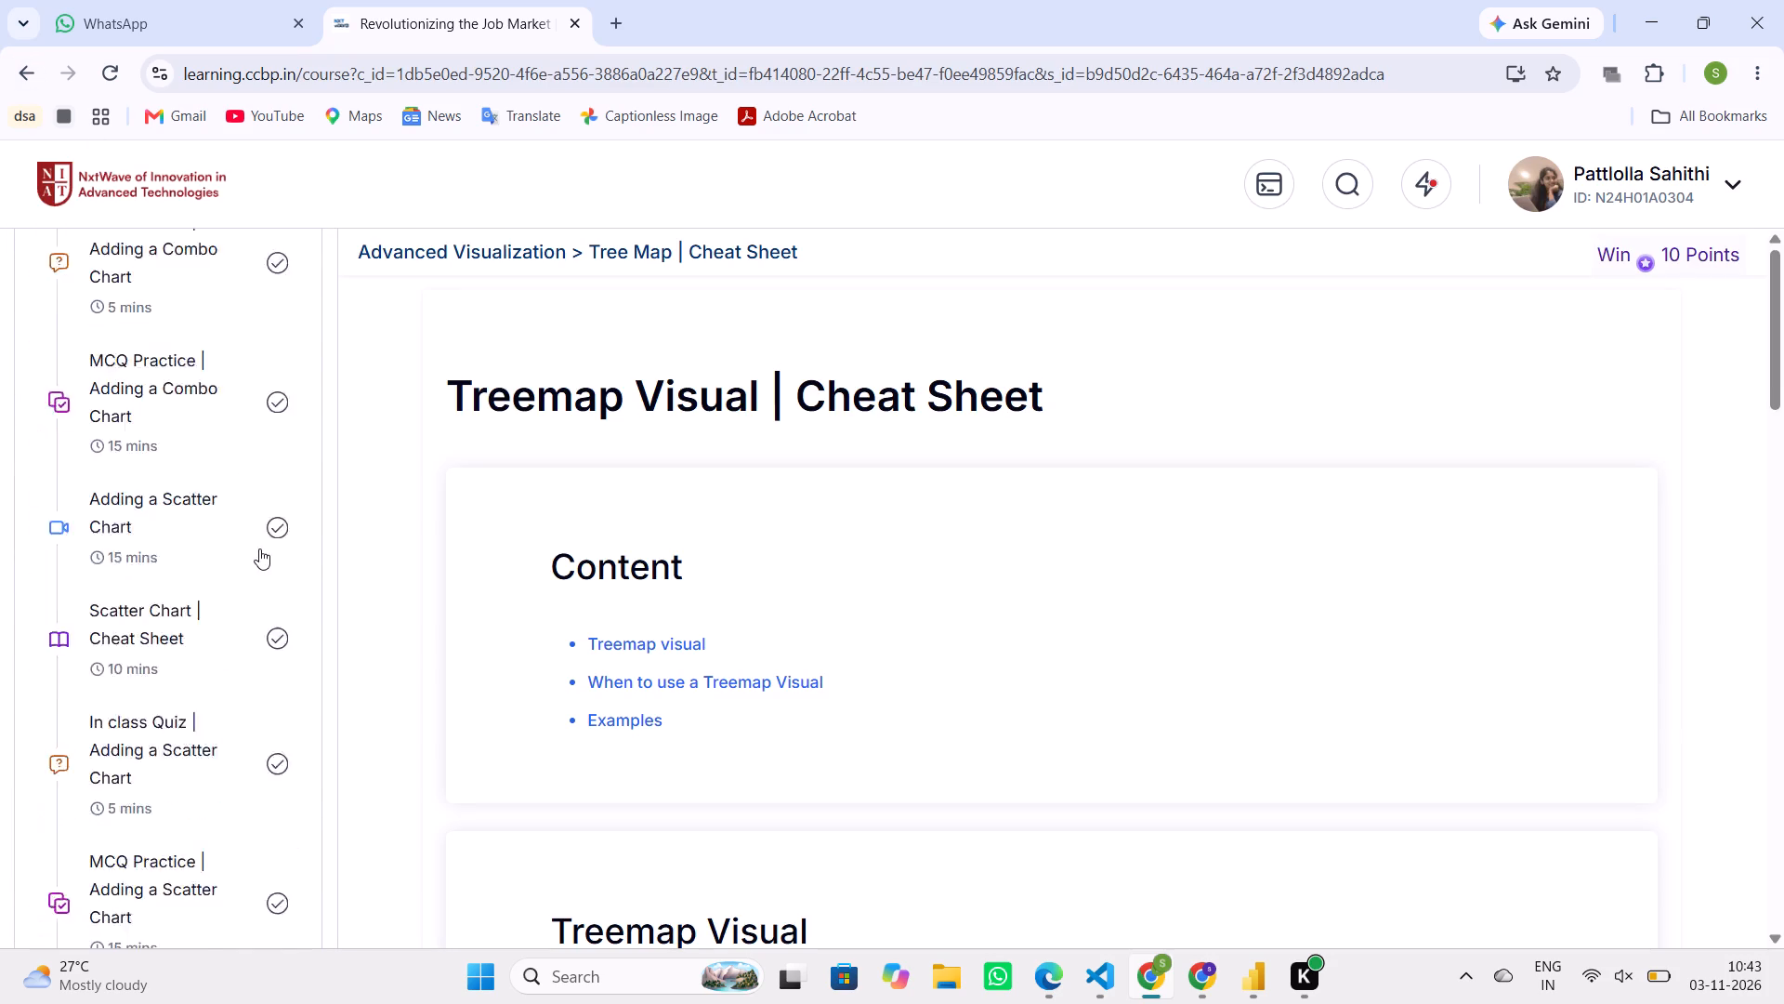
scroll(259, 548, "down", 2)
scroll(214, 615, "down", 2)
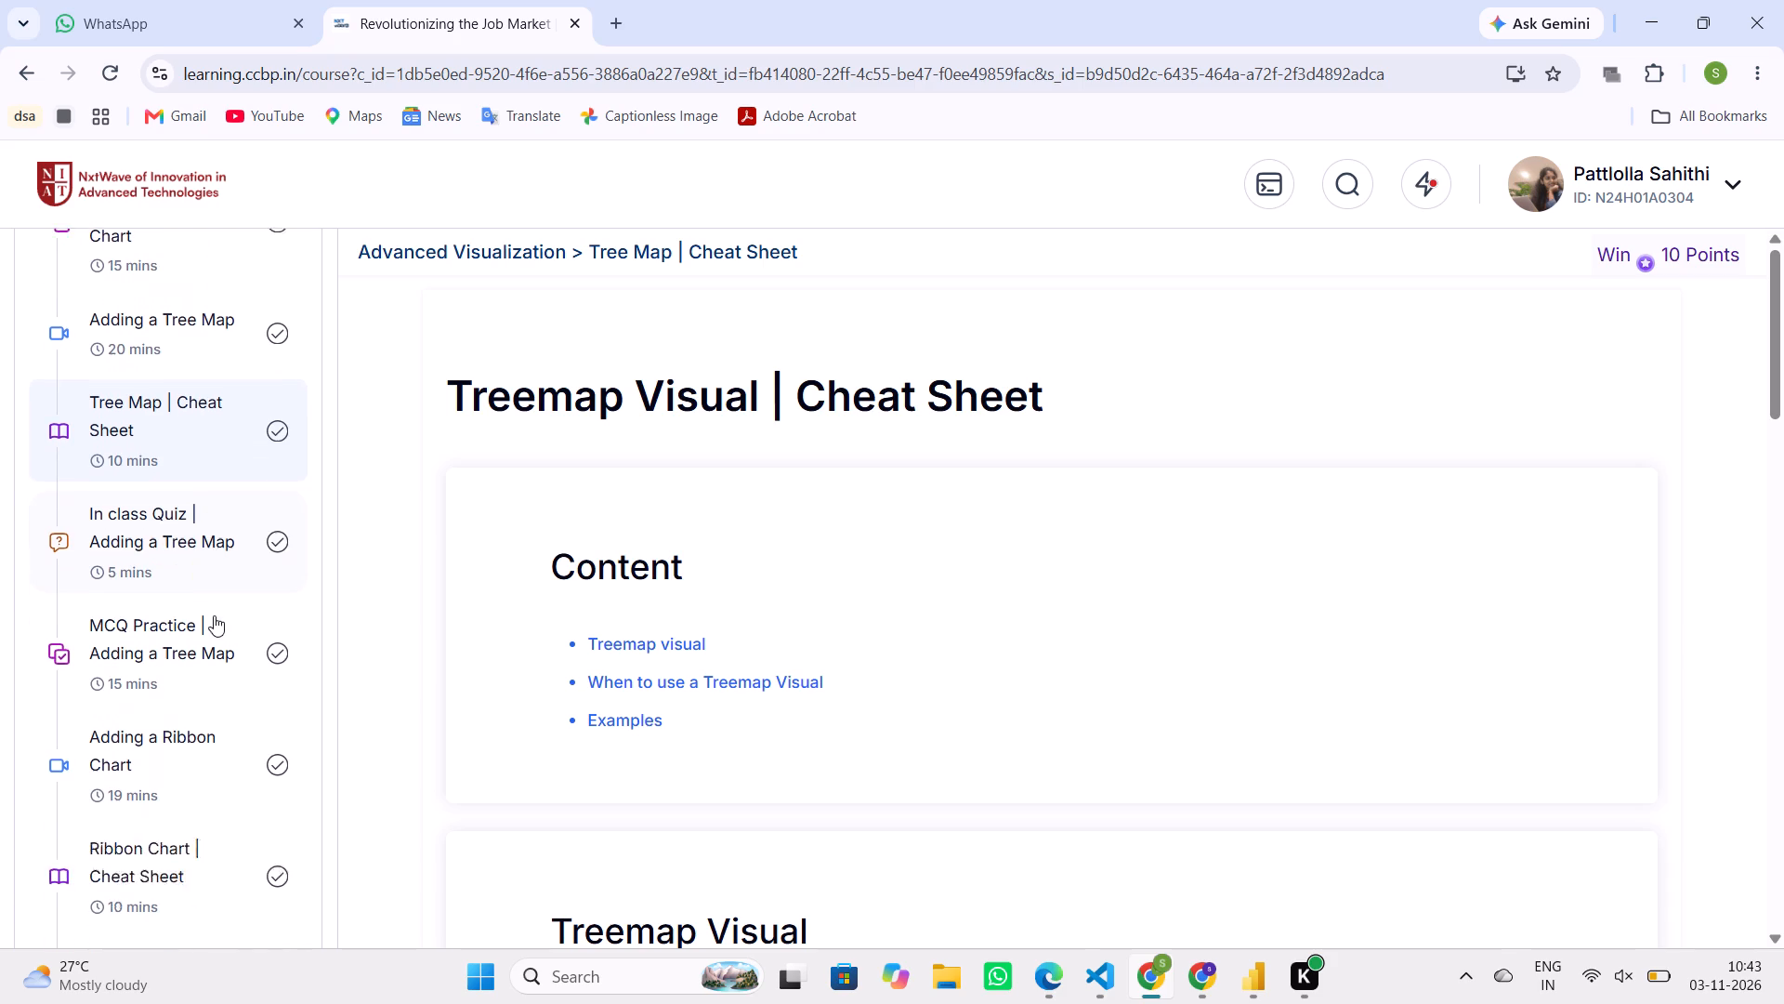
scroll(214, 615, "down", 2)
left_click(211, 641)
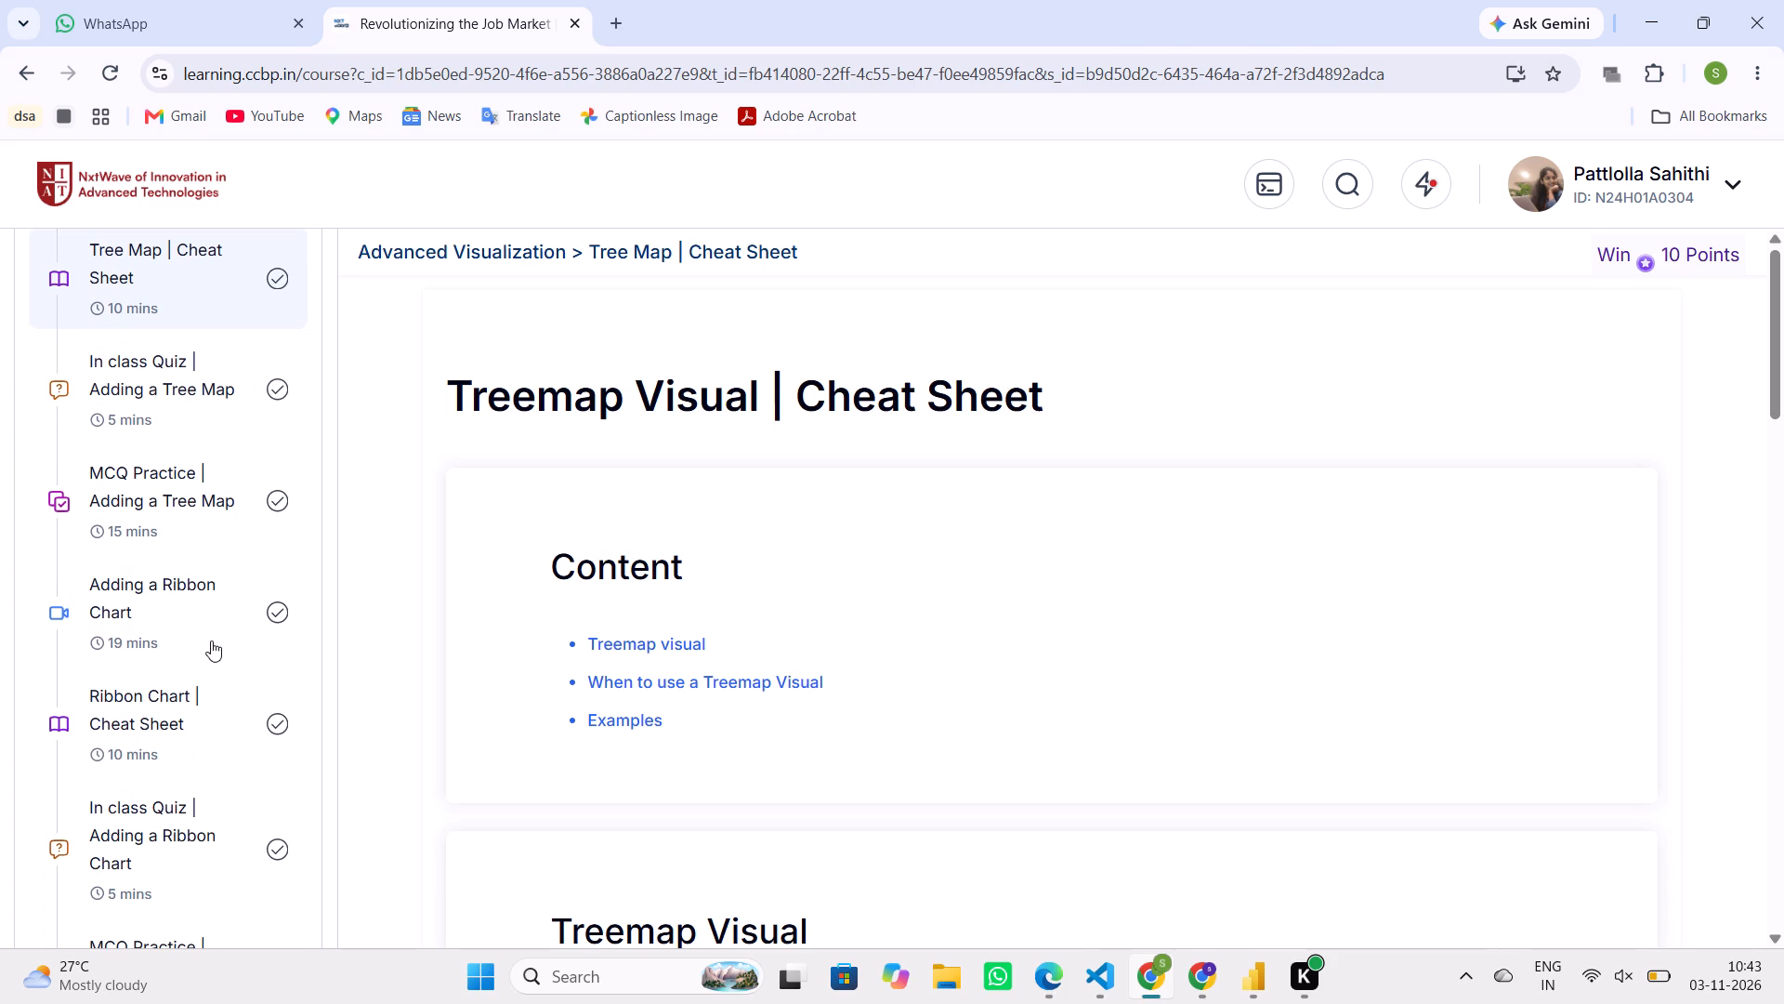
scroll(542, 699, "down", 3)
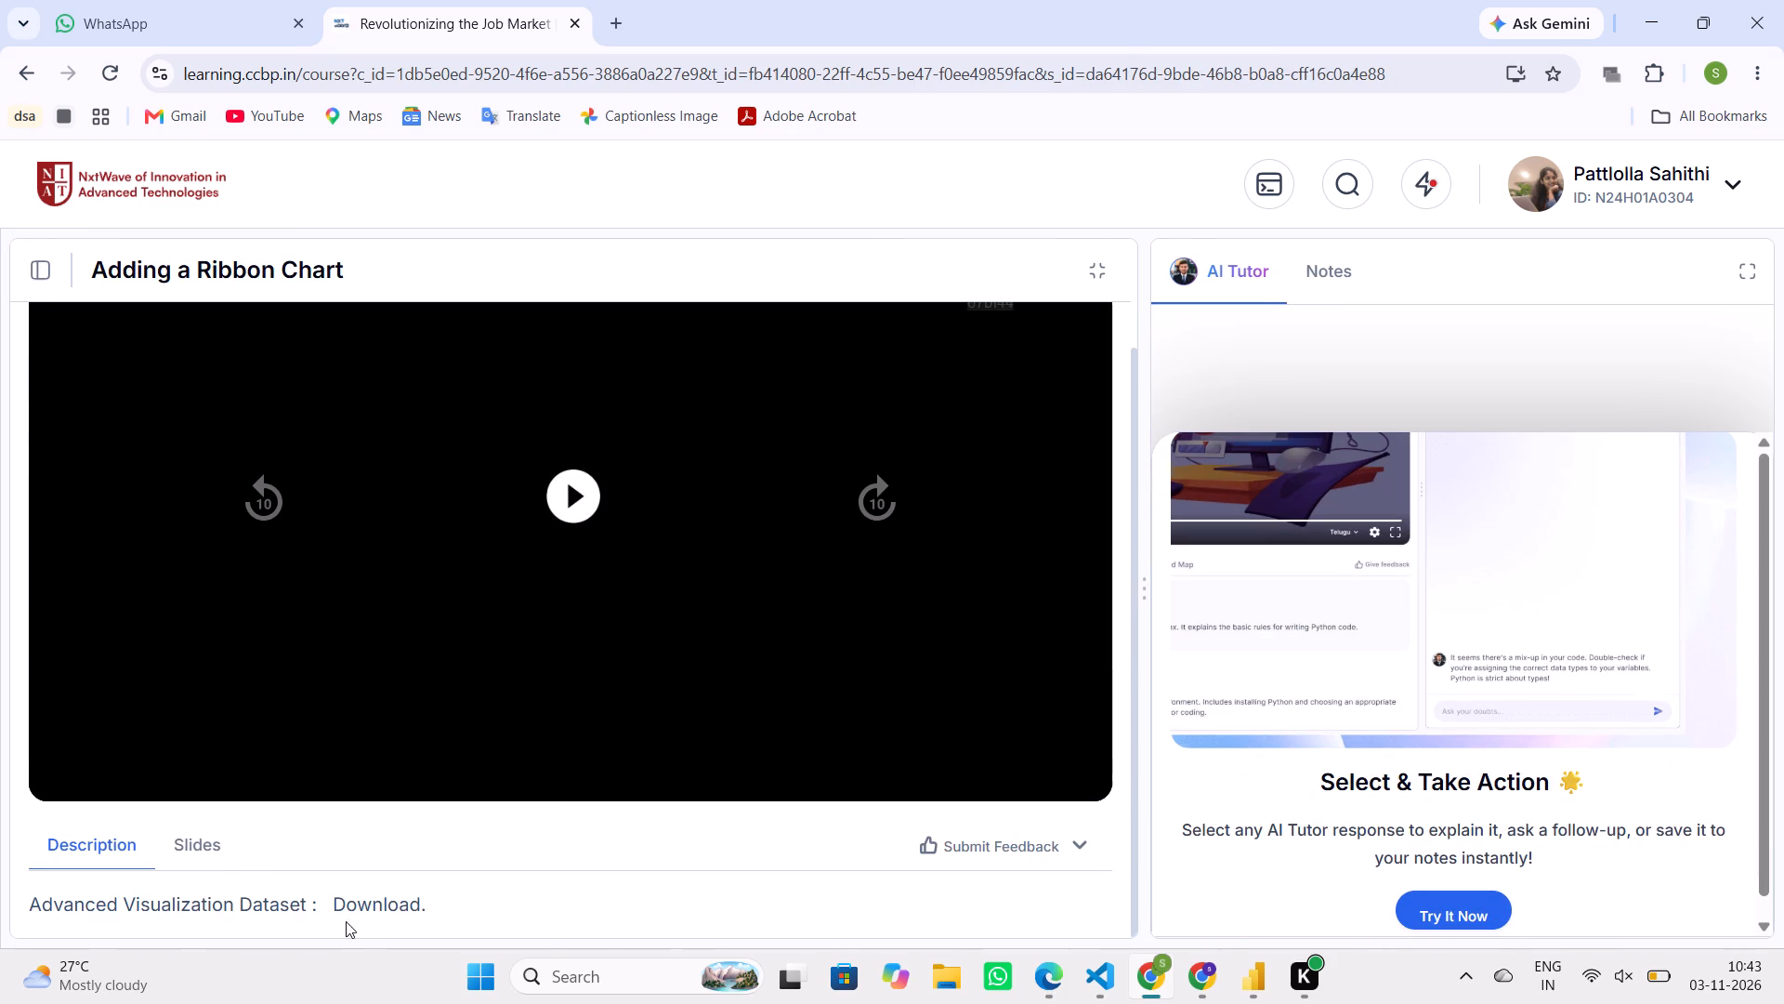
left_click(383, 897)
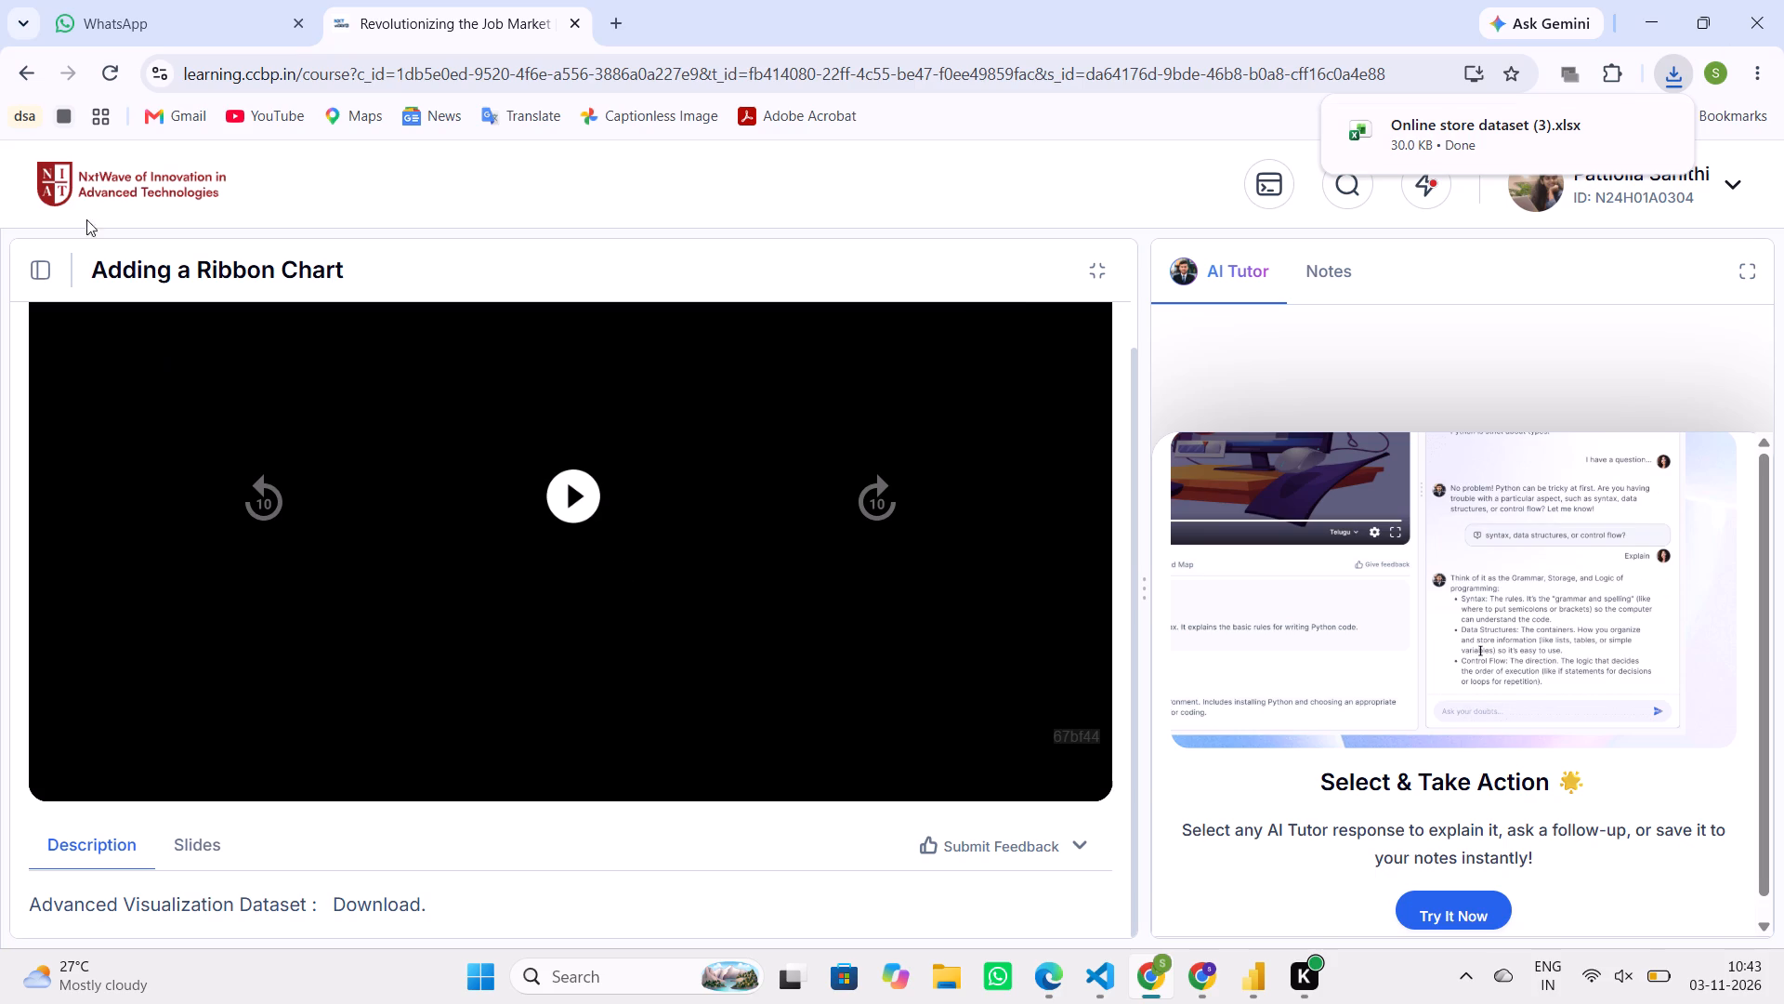
Open the Ribbon Chart cheat sheet and examine how the axes are used and the comparison with a stacked column chart.
left_click(49, 265)
left_click(189, 754)
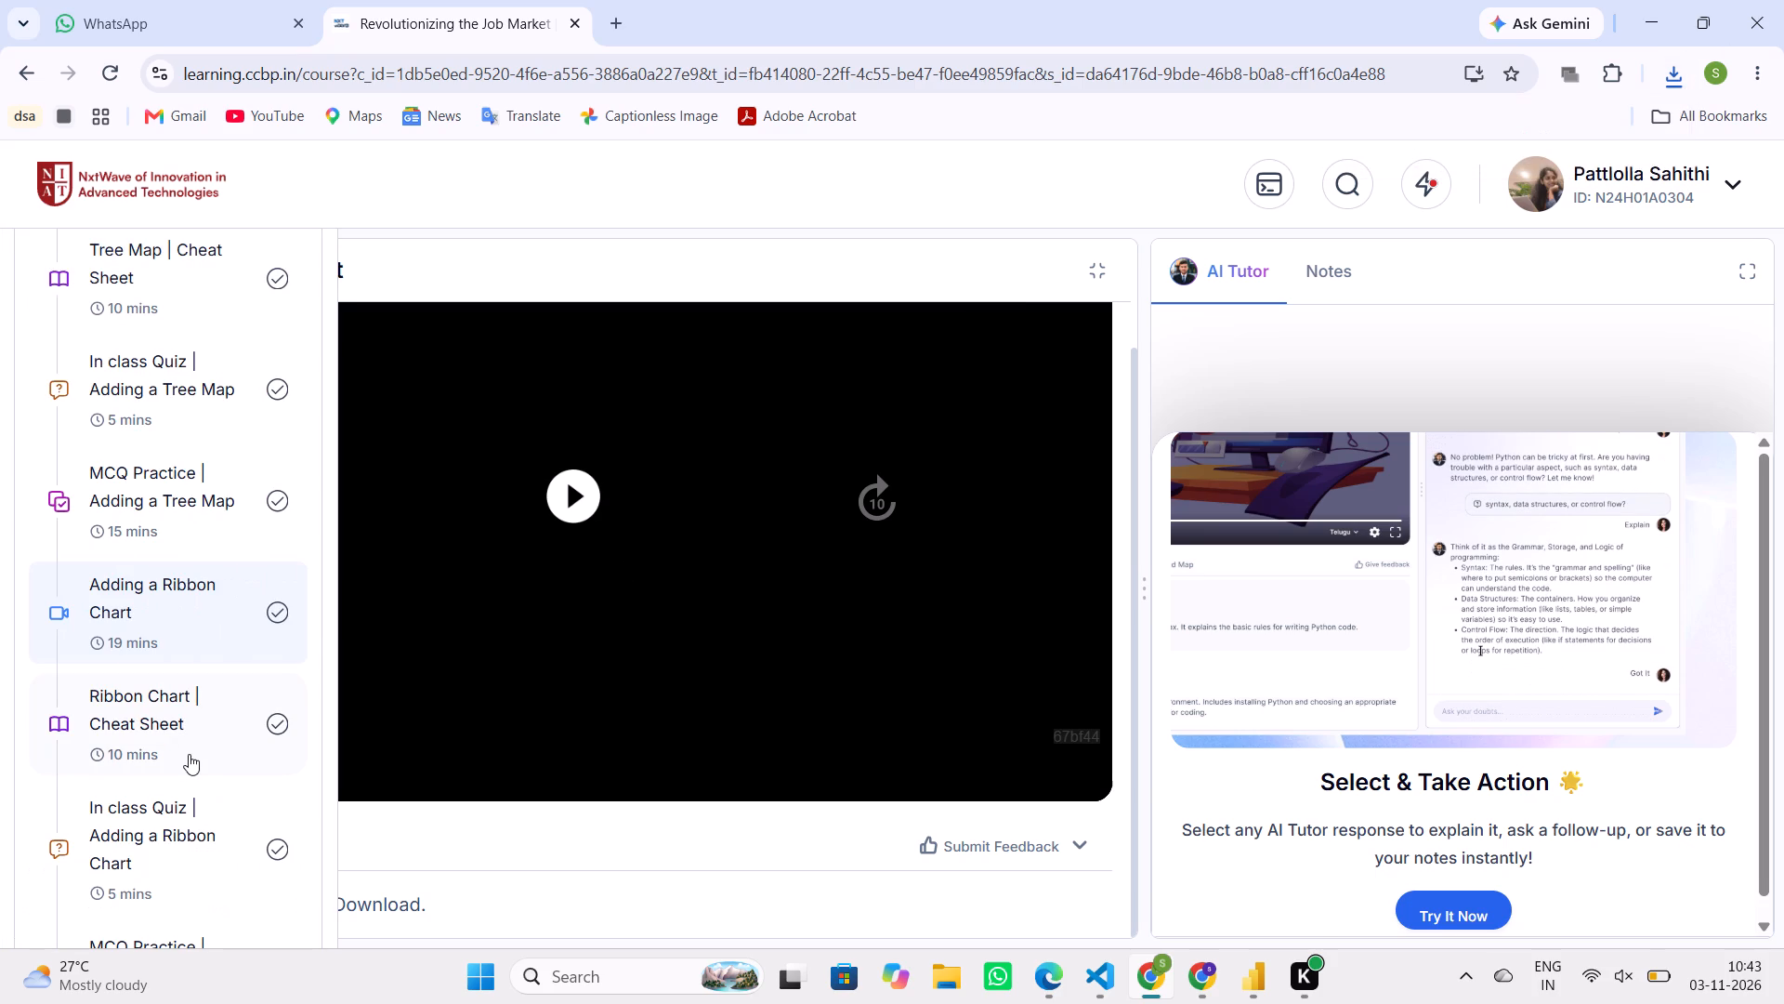
scroll(800, 731, "down", 6)
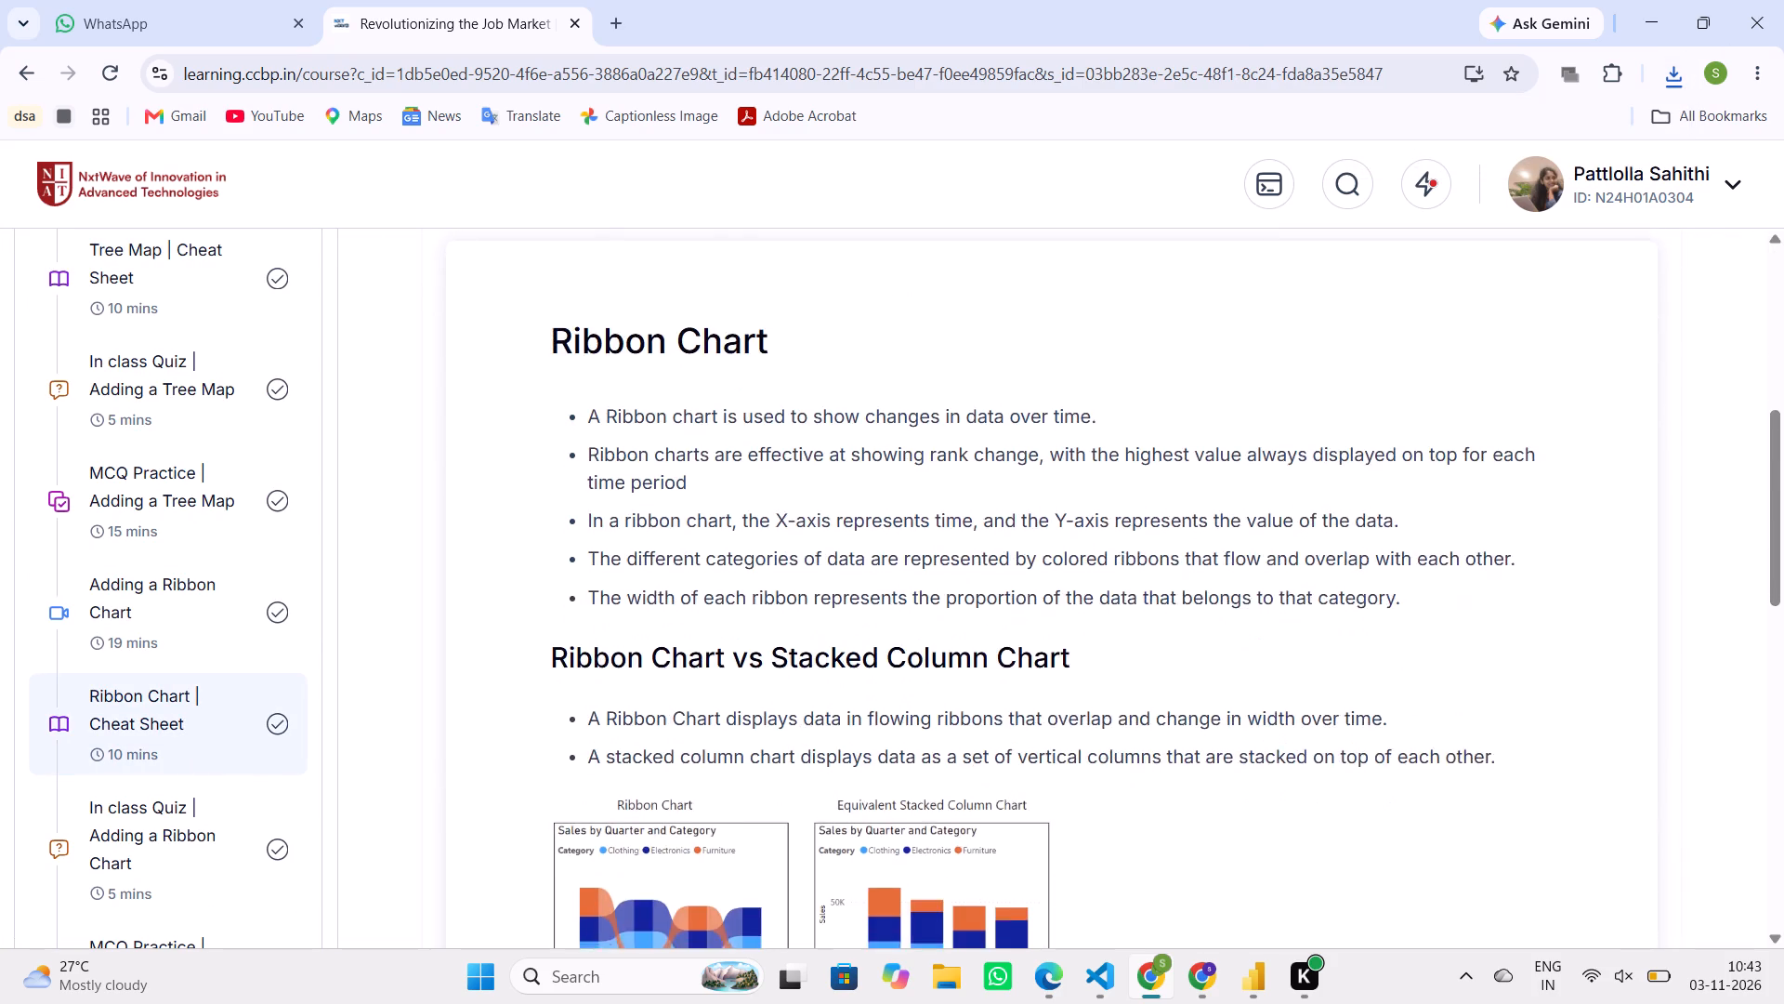
scroll(800, 731, "down", 1)
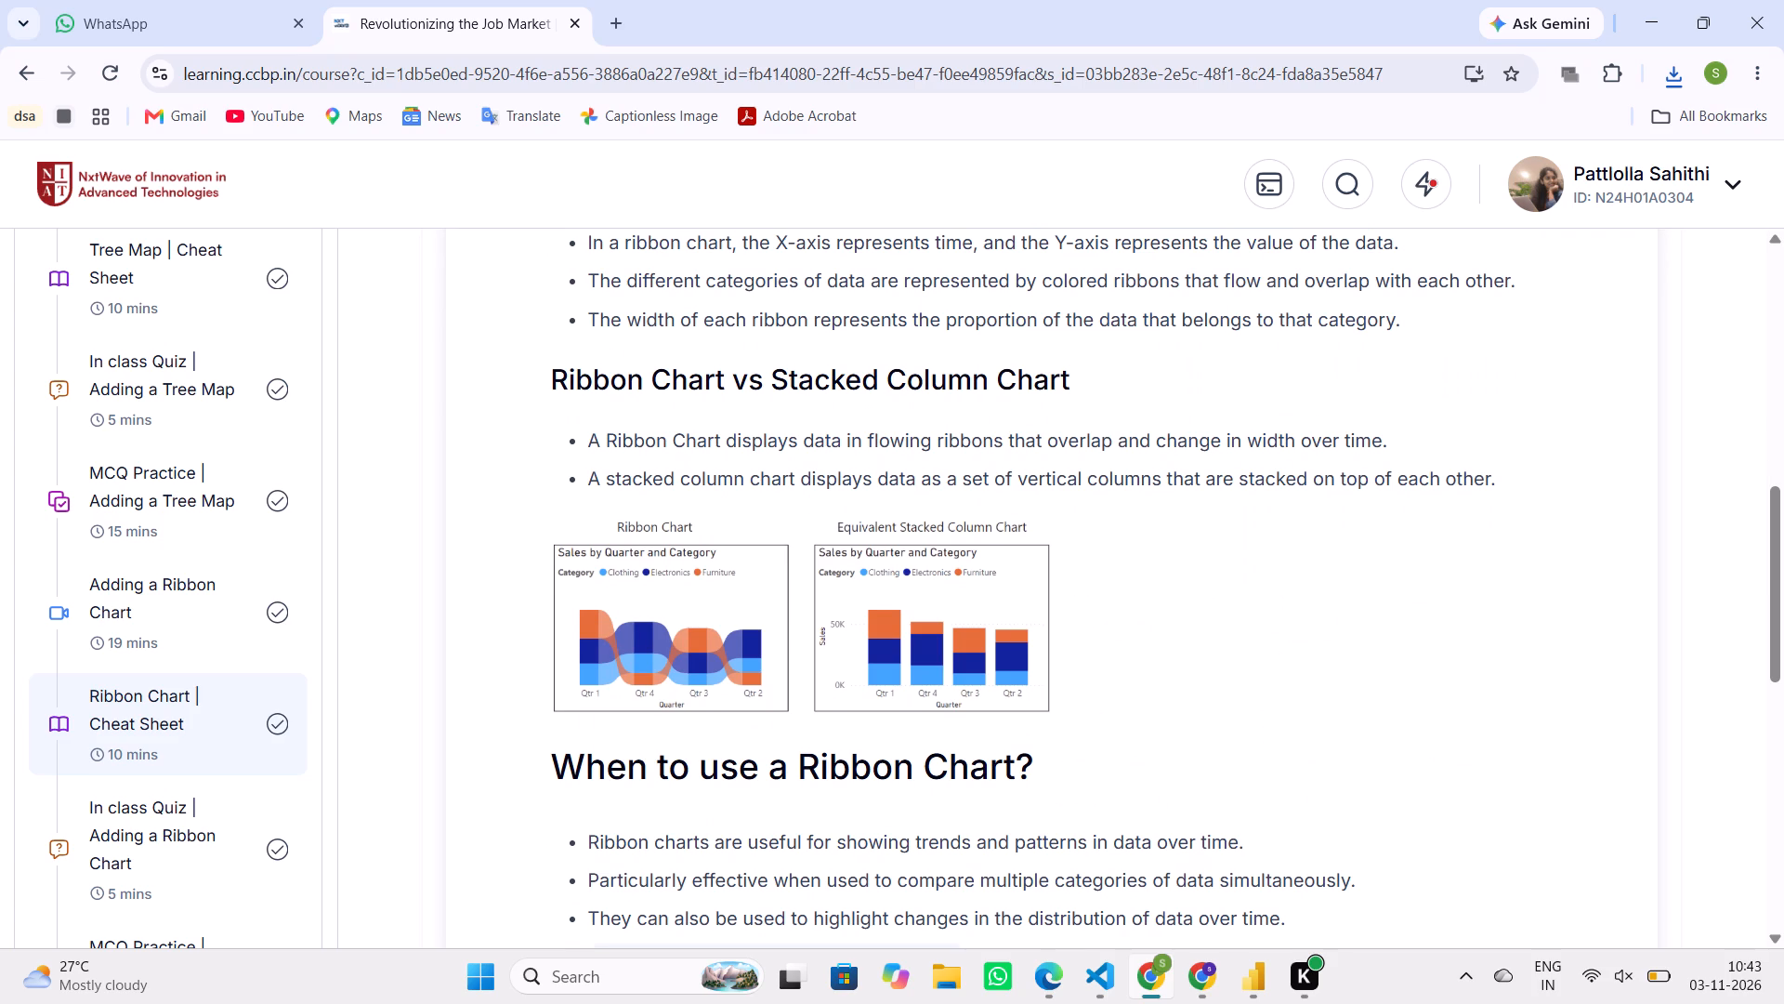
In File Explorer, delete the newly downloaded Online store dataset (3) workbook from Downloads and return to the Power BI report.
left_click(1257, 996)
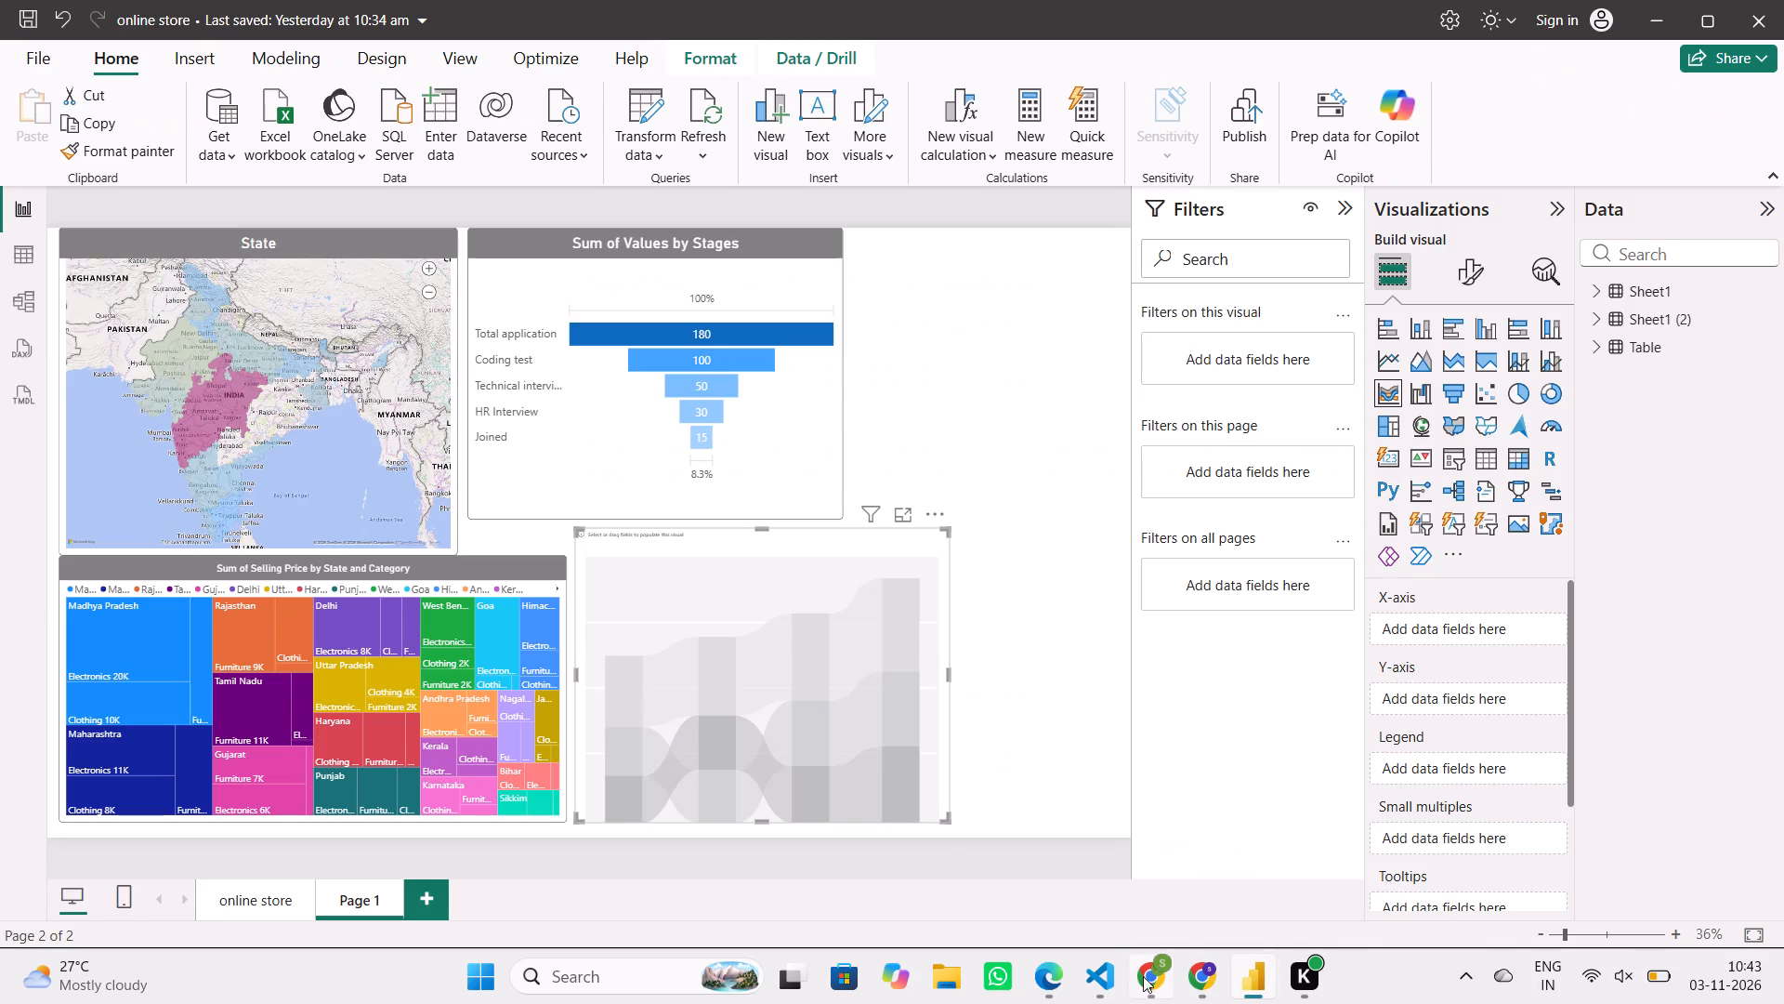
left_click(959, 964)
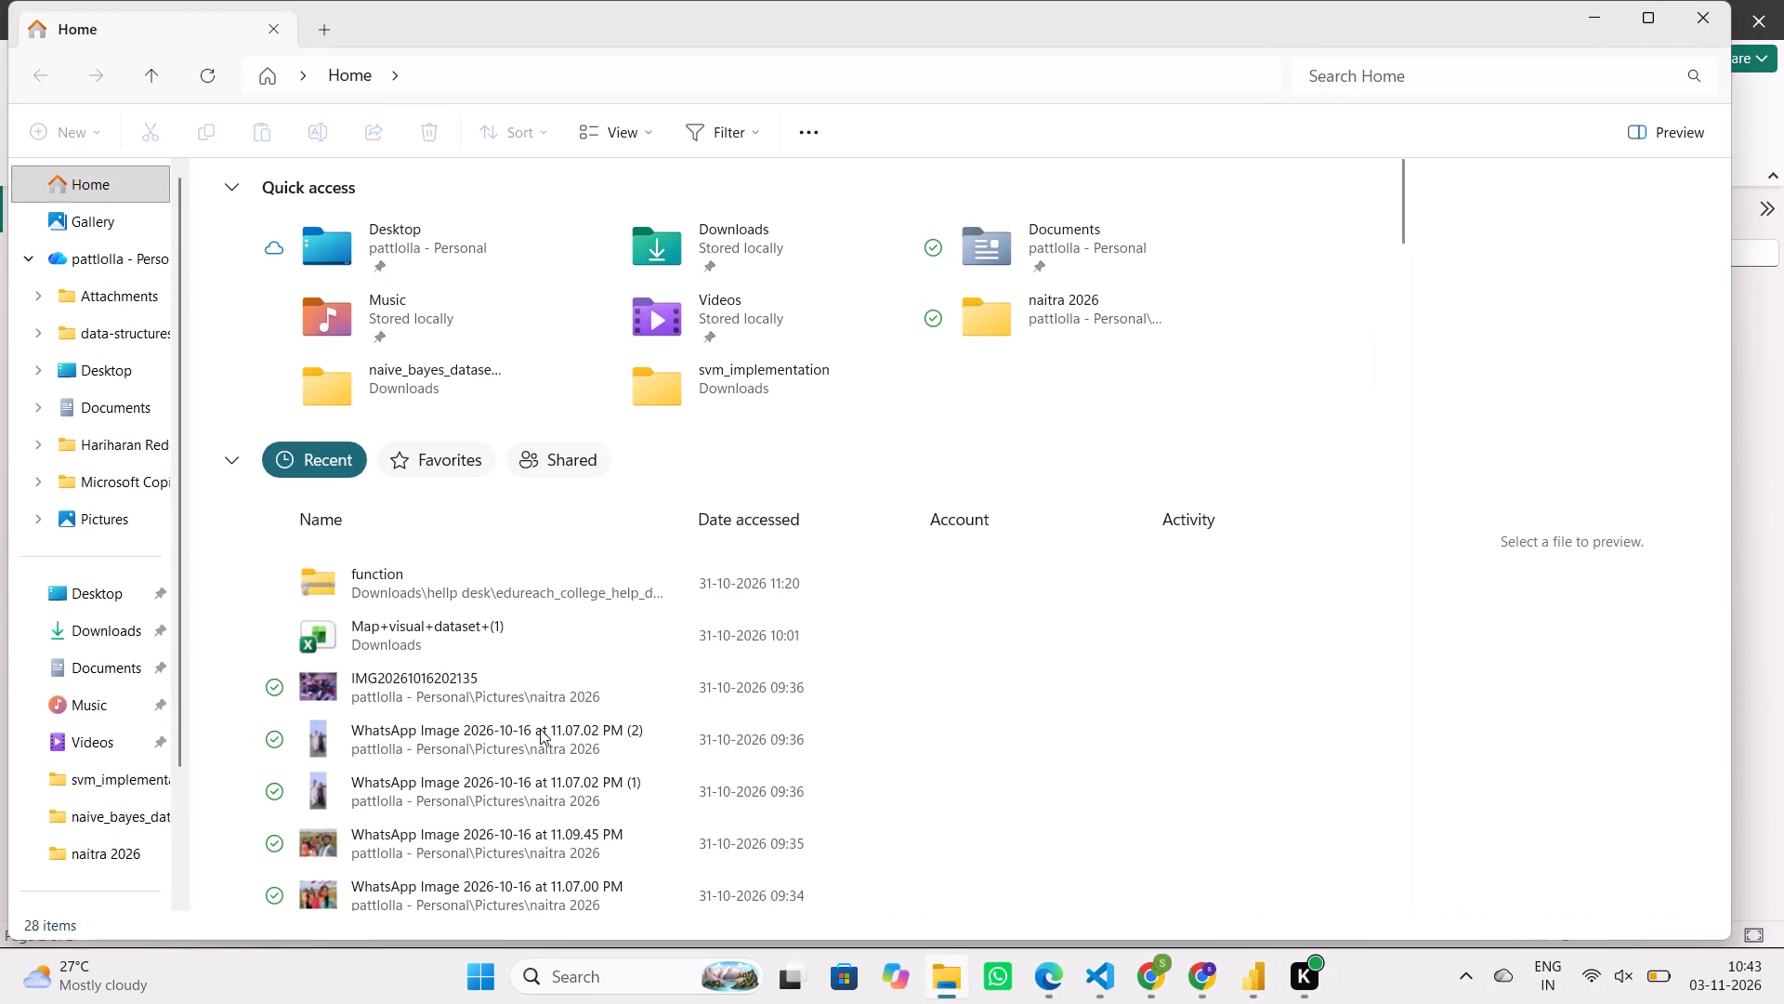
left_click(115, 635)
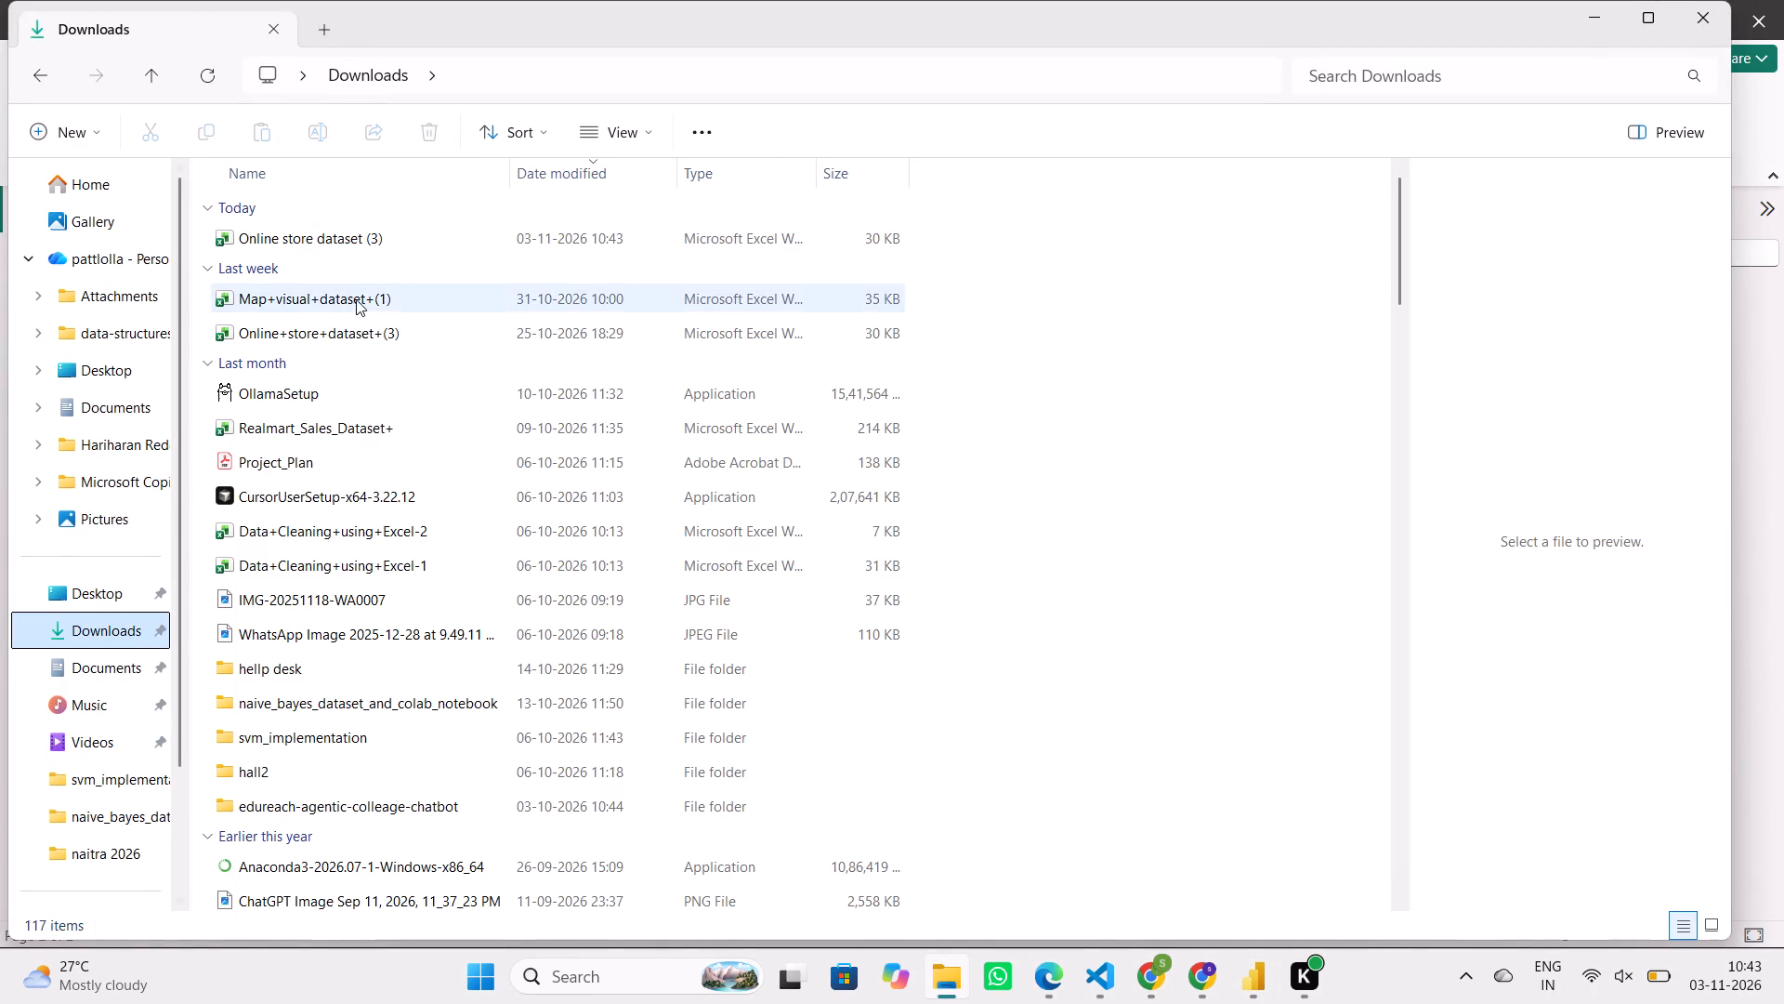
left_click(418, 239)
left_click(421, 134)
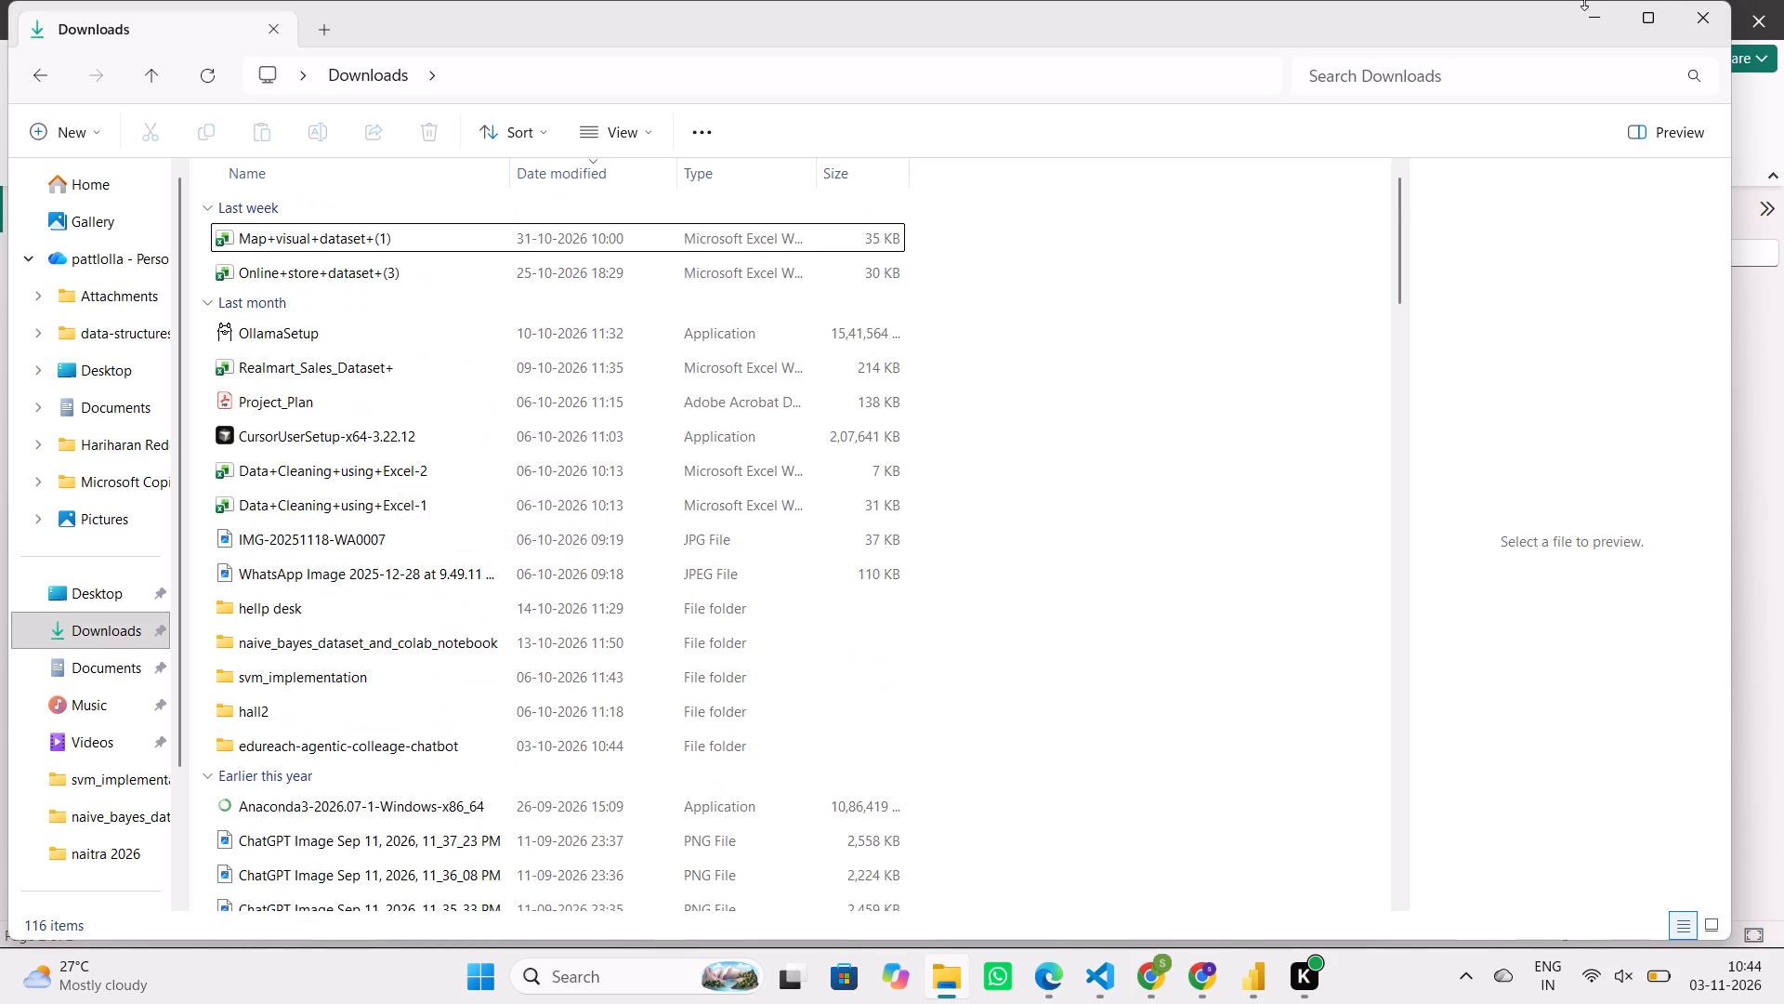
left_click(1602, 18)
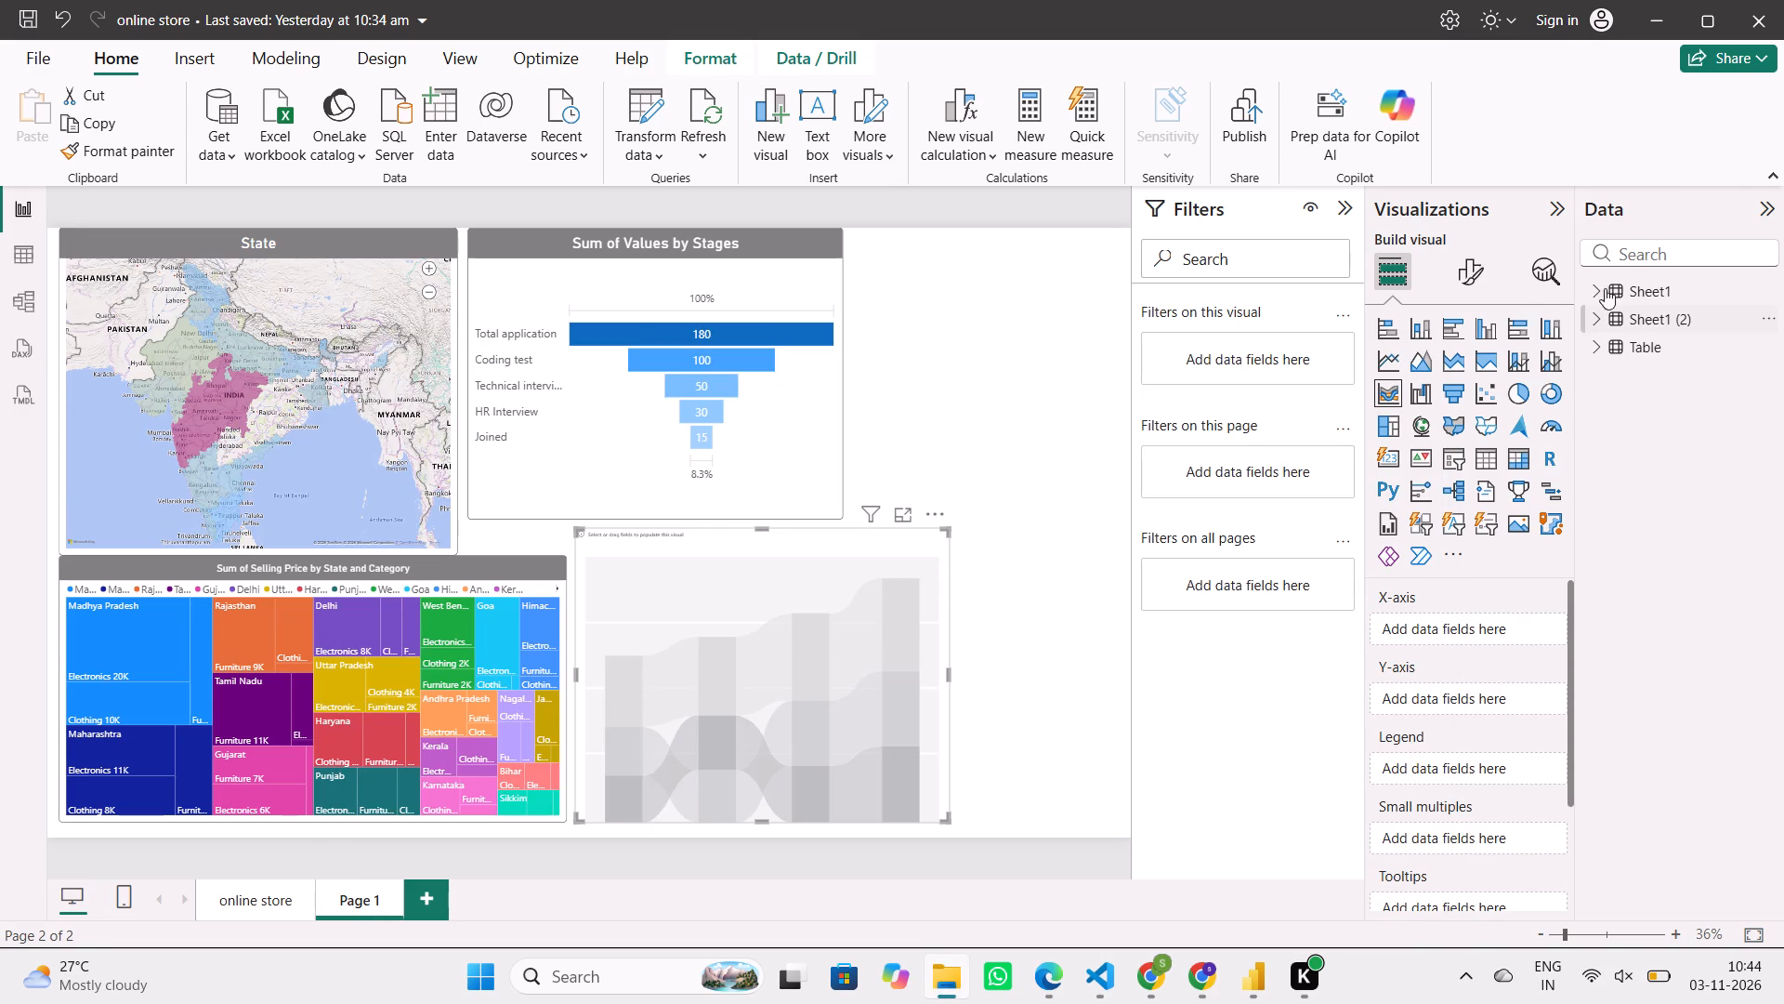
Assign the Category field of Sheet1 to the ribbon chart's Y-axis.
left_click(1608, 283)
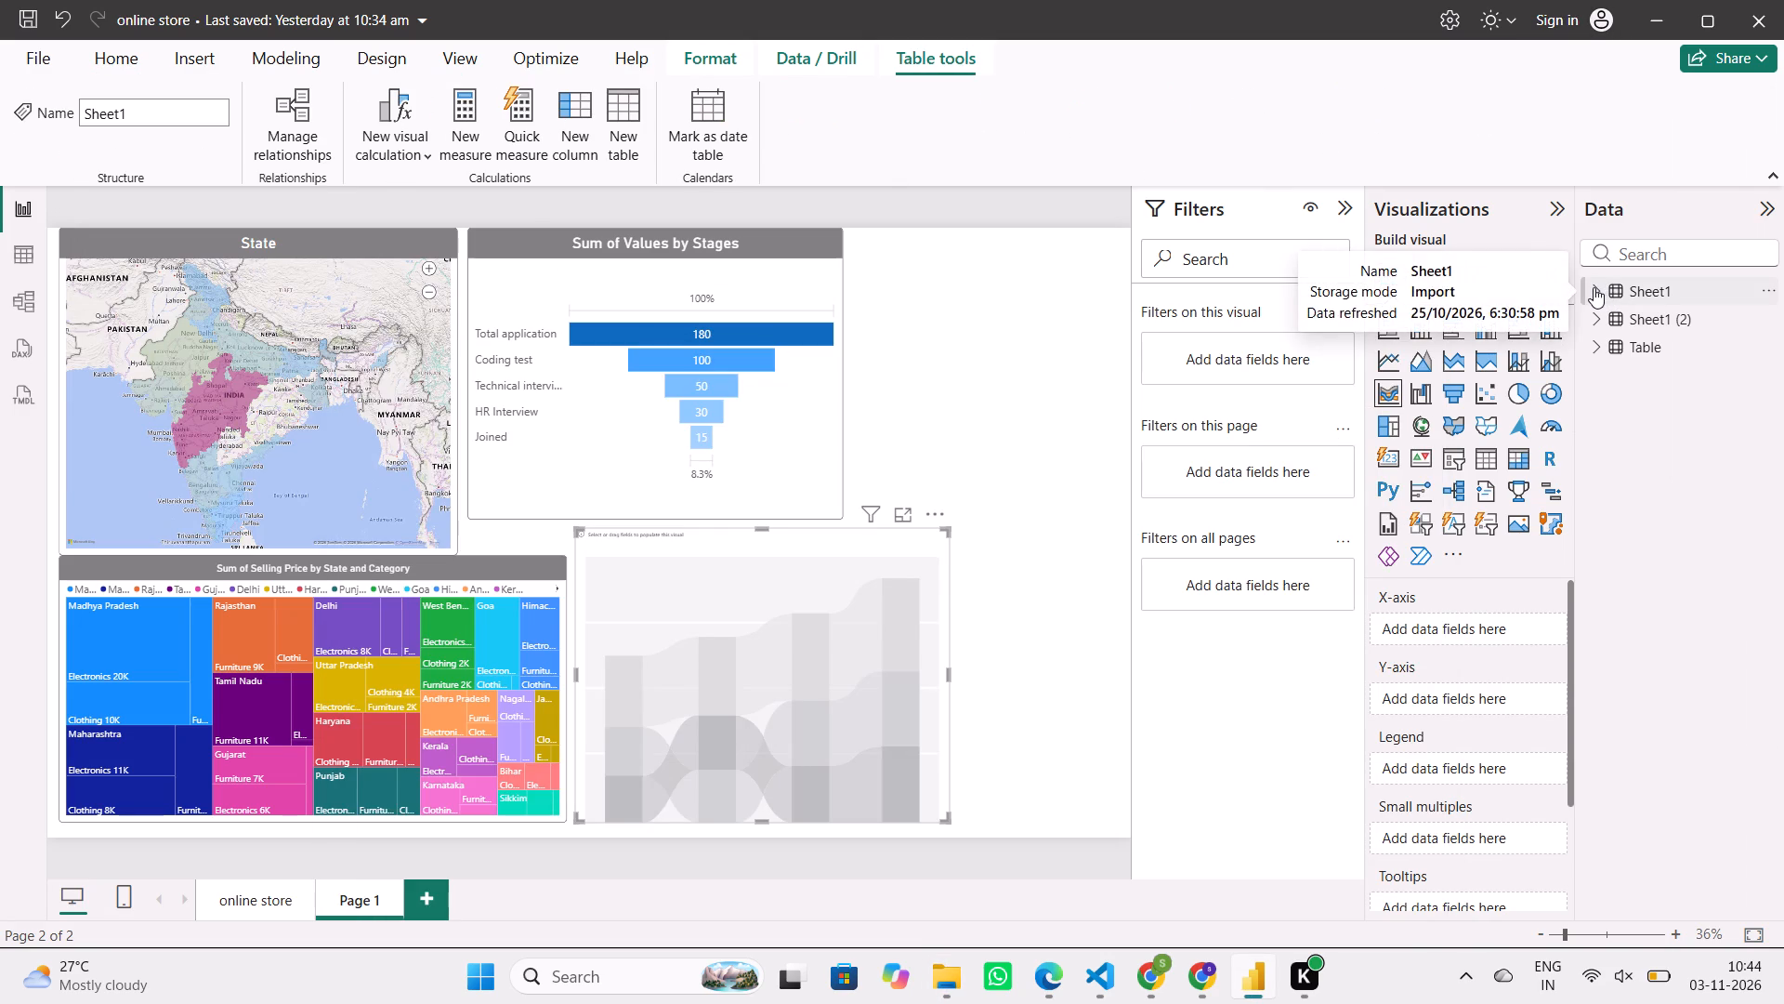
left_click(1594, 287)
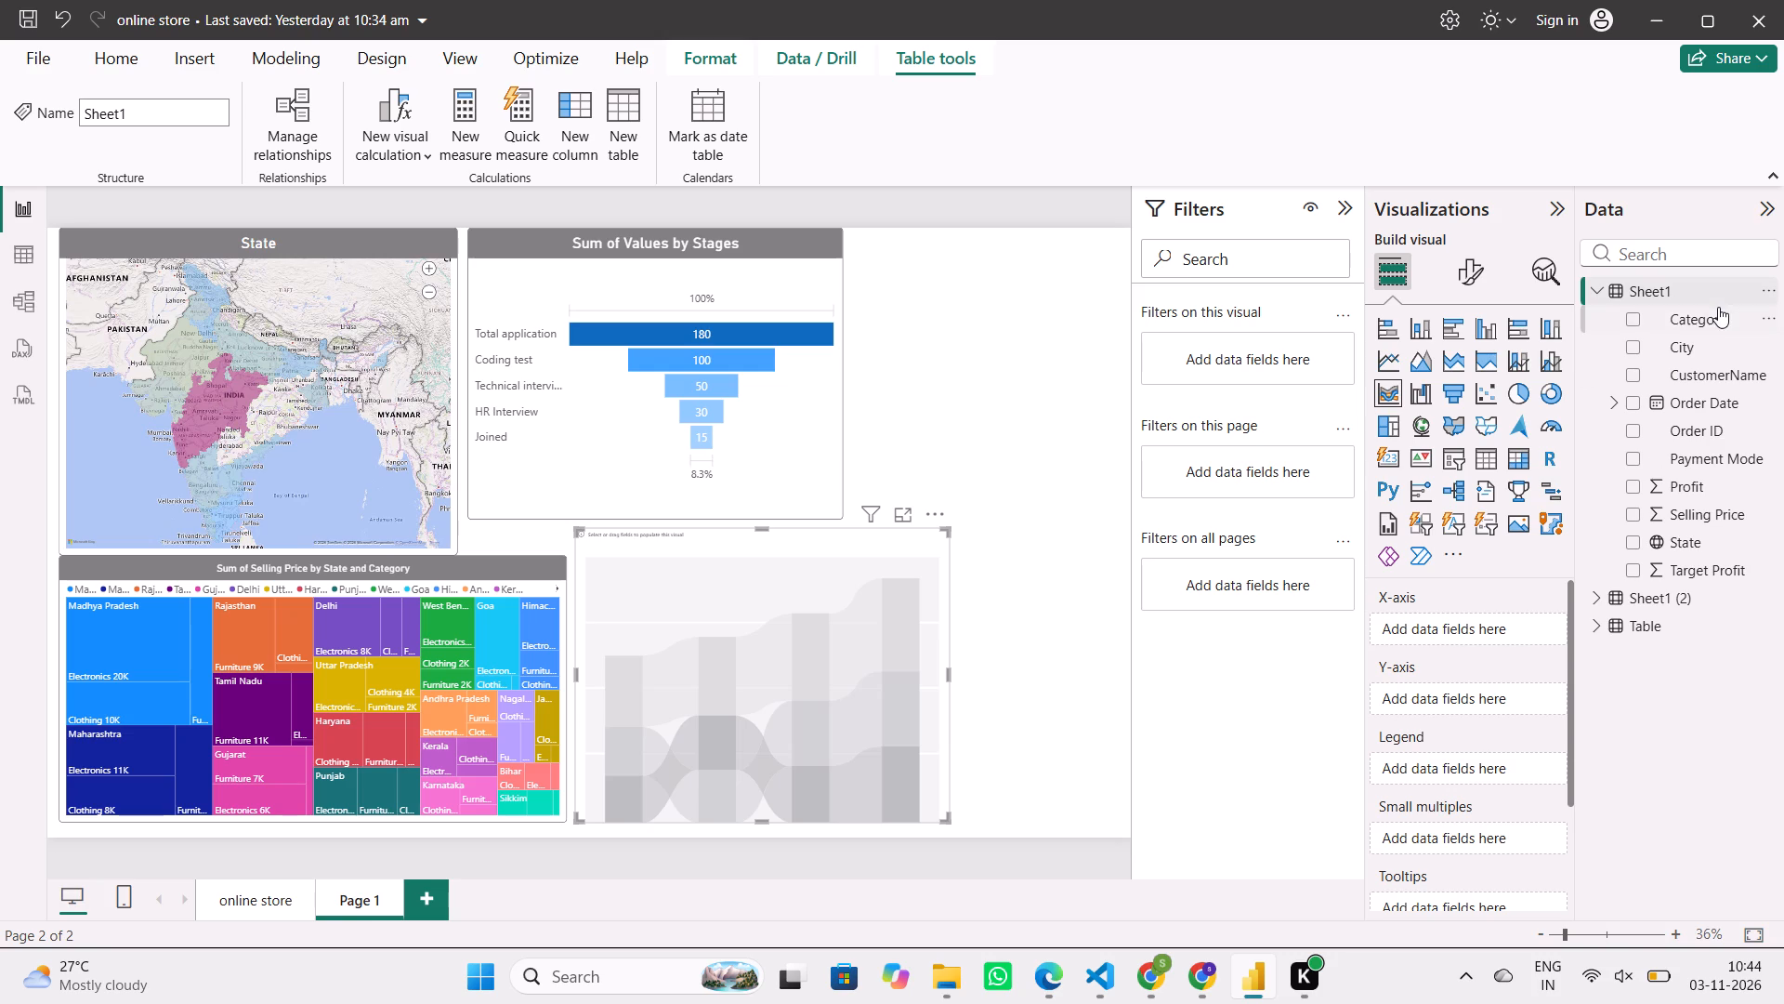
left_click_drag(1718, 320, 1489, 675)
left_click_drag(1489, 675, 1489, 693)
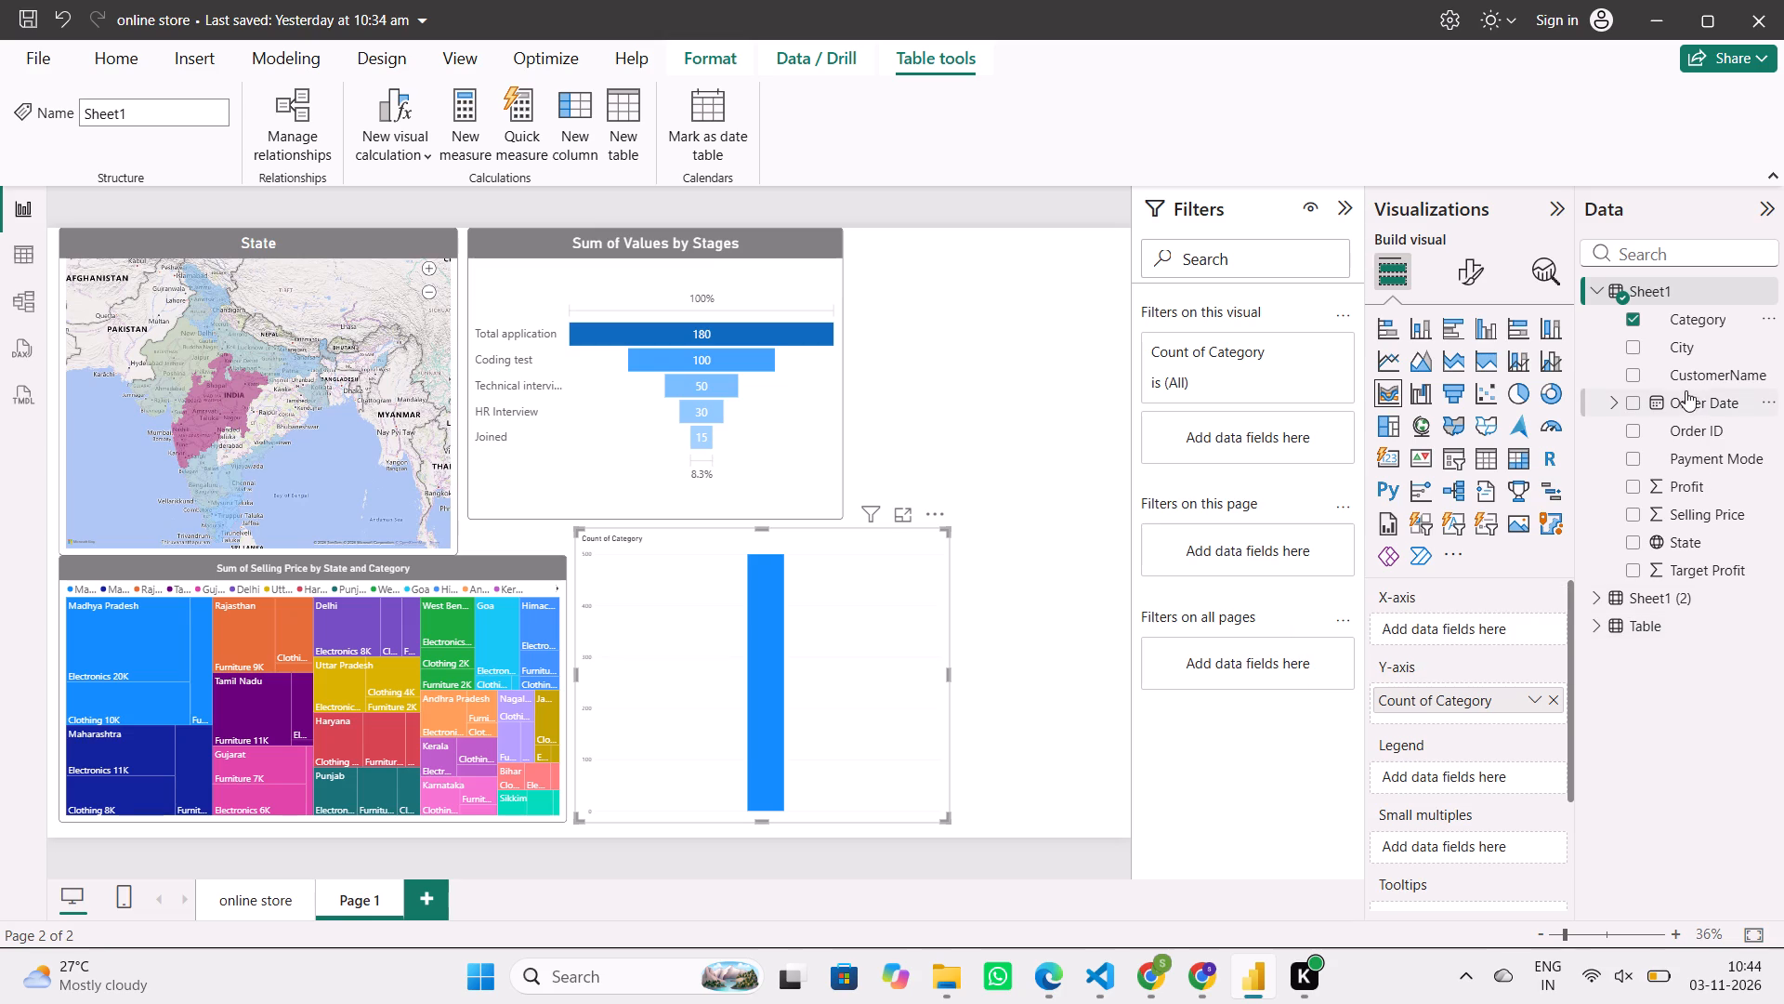
Assign Quarter from the Order Date hierarchy to the ribbon chart's X-axis.
left_click(1608, 403)
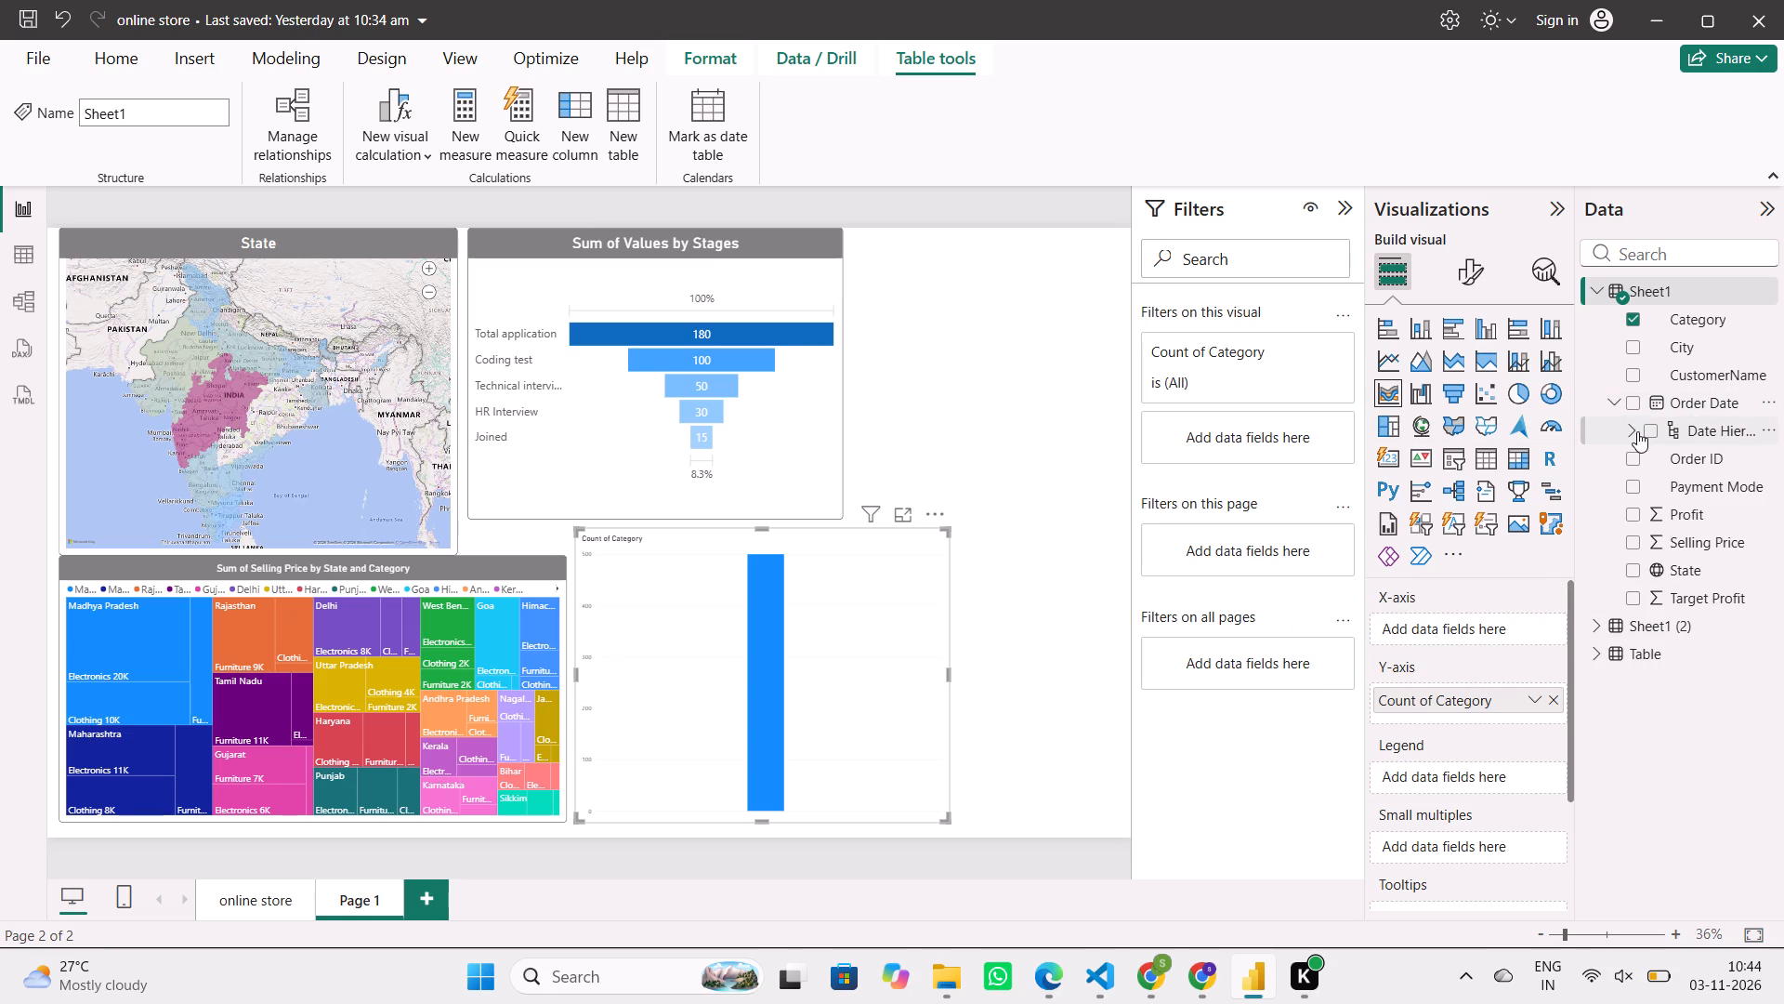
left_click(1637, 431)
left_click_drag(1706, 488, 1532, 598)
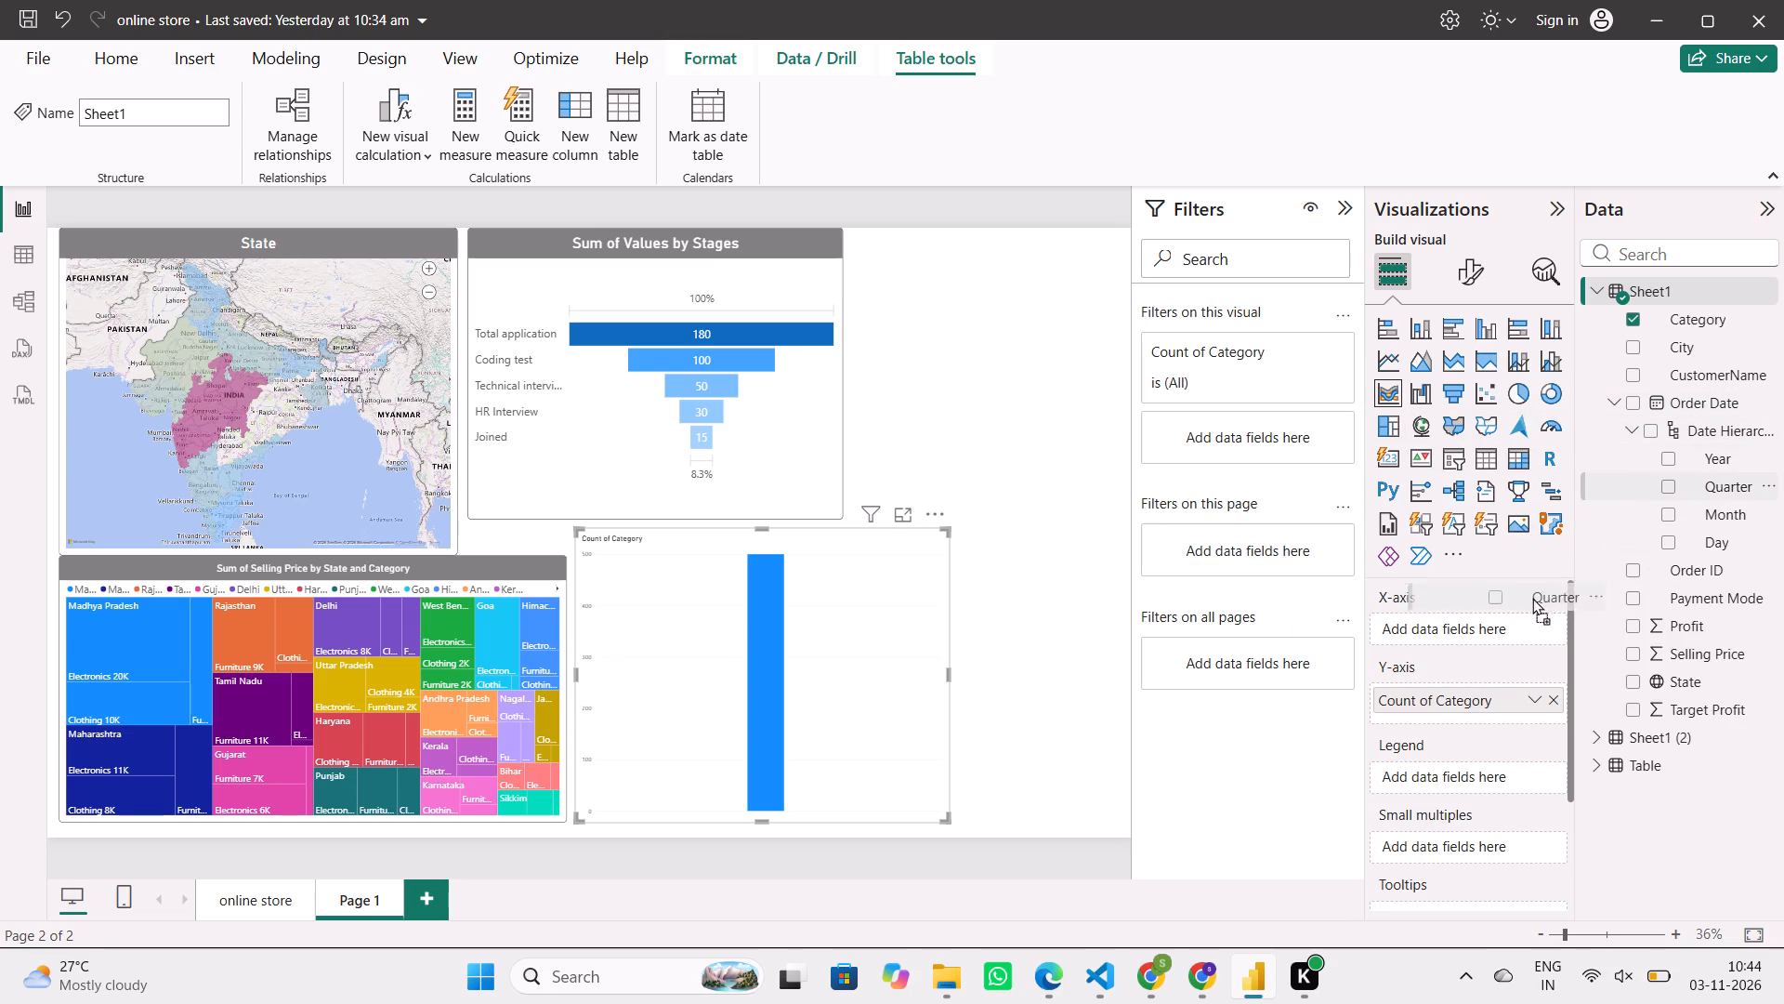
left_click_drag(1532, 598, 1478, 626)
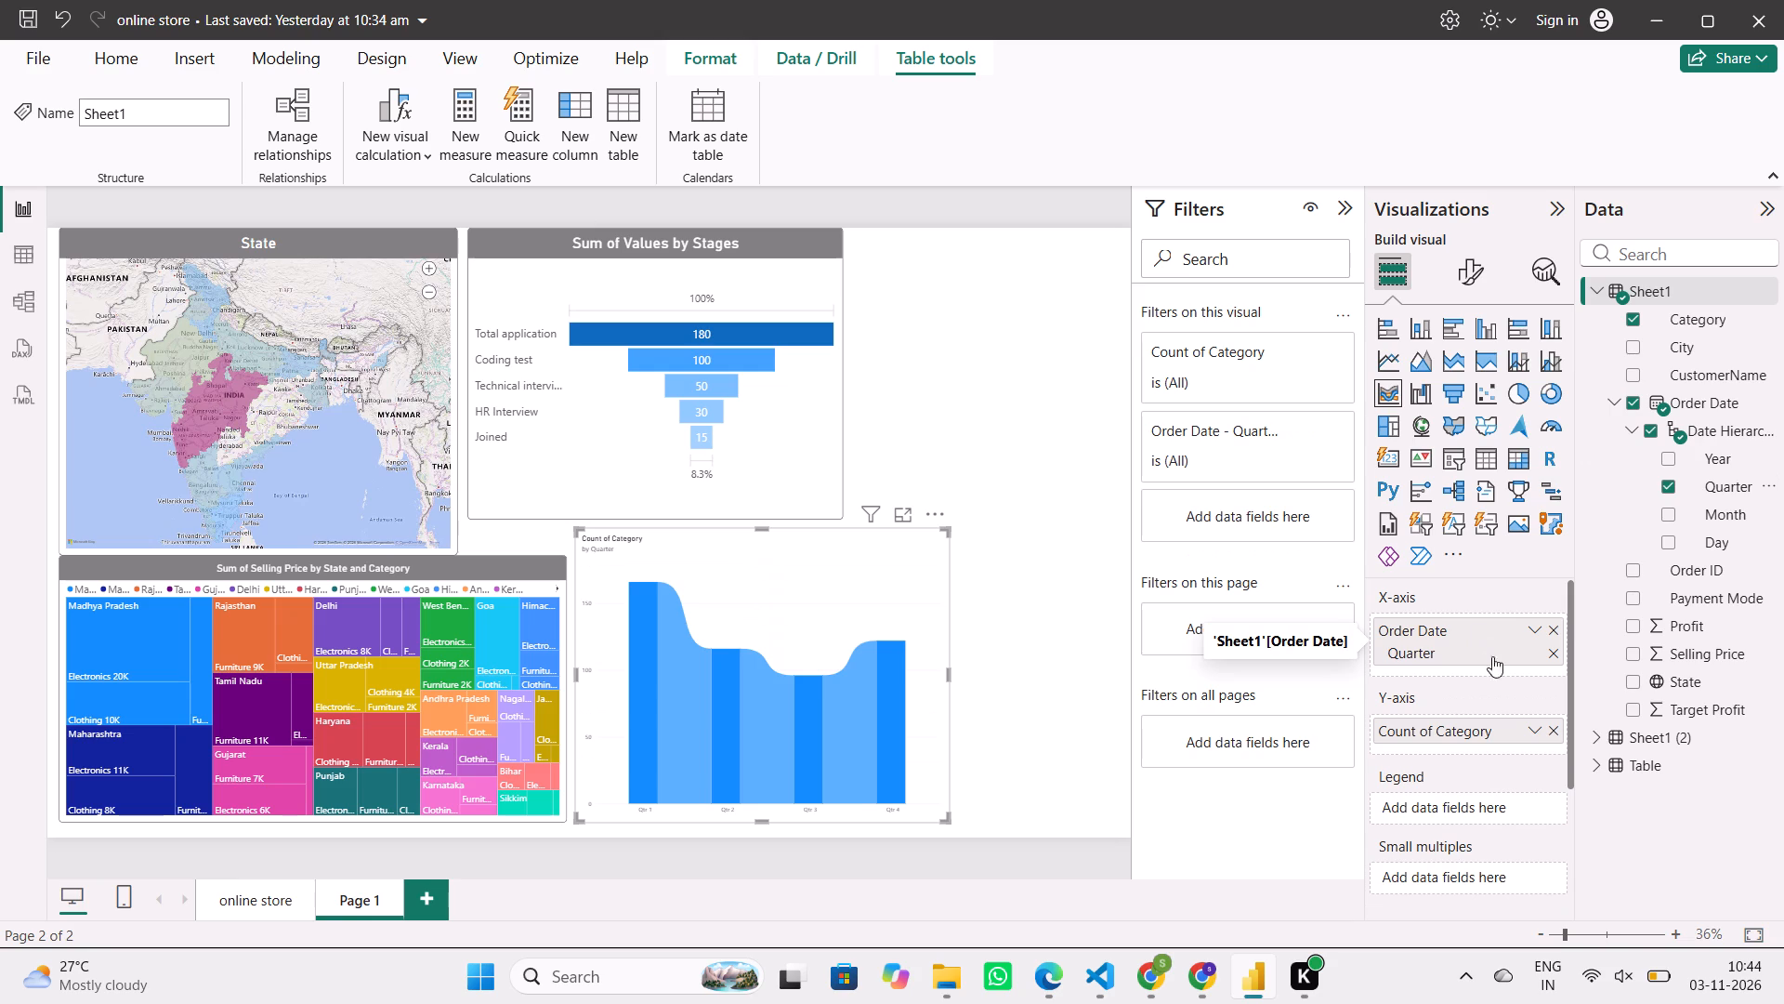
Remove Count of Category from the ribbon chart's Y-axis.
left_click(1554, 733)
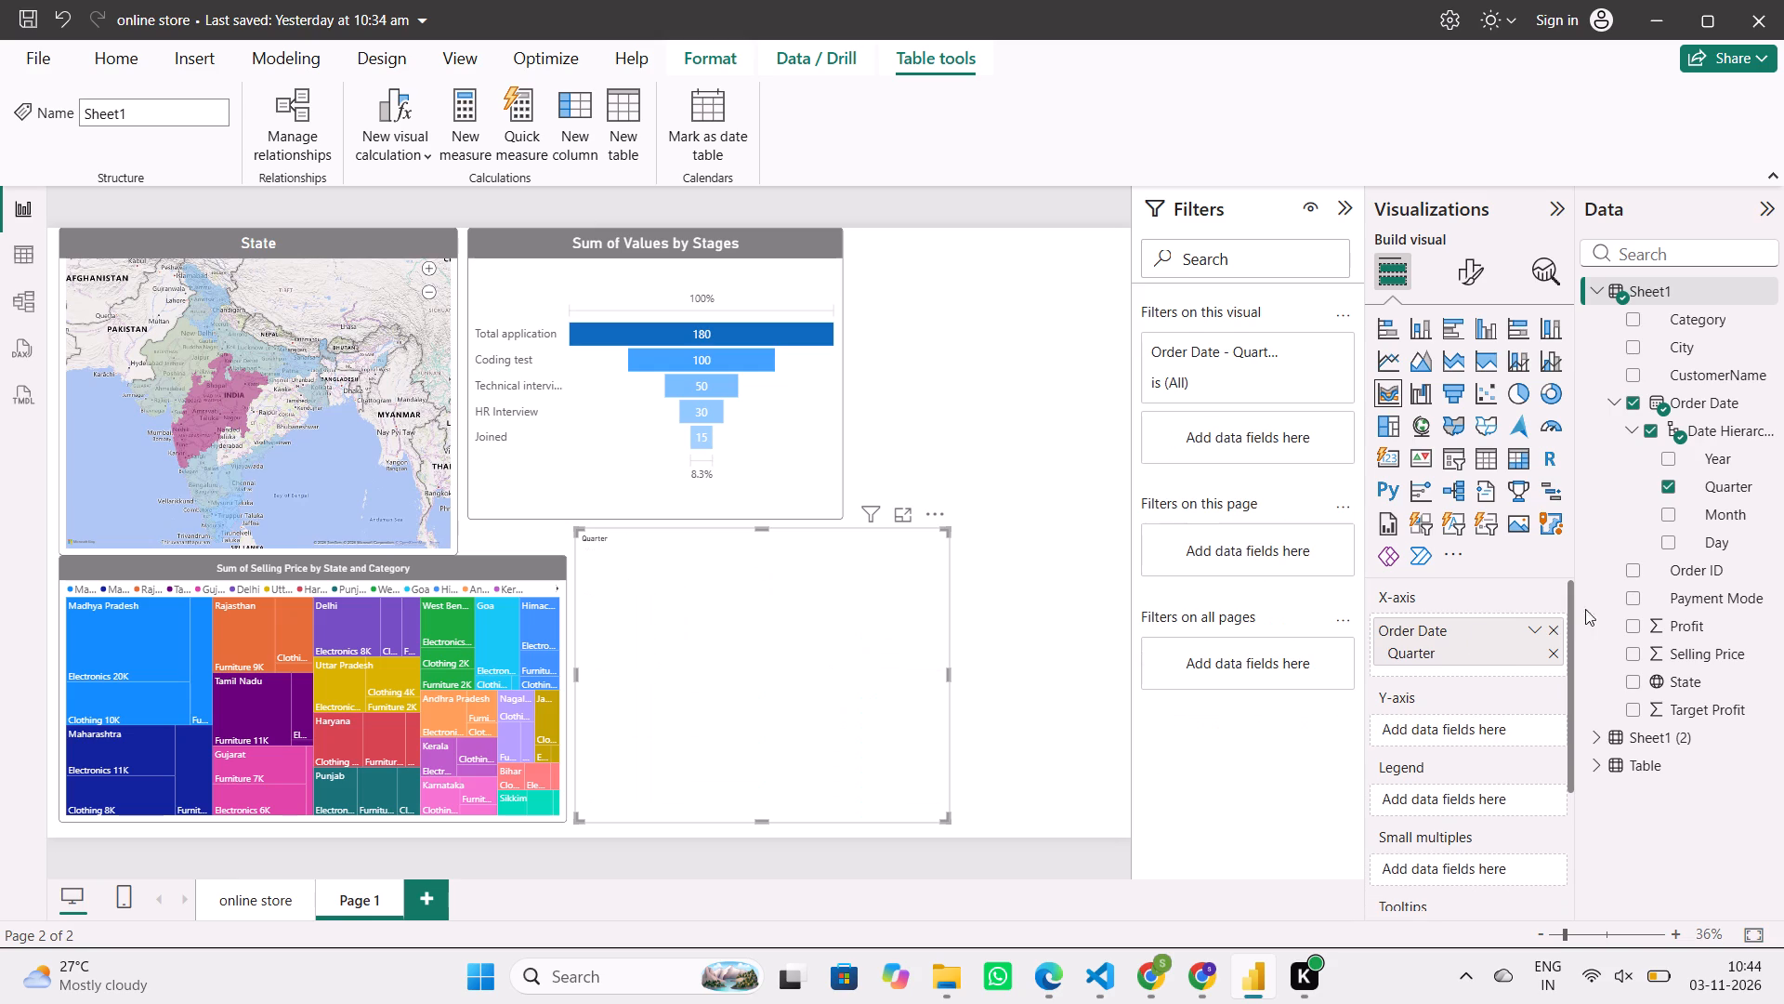
Assign the Category field to the ribbon chart's legend and also to its Y-axis.
left_click_drag(1687, 316, 1554, 614)
left_click_drag(1554, 614, 1473, 793)
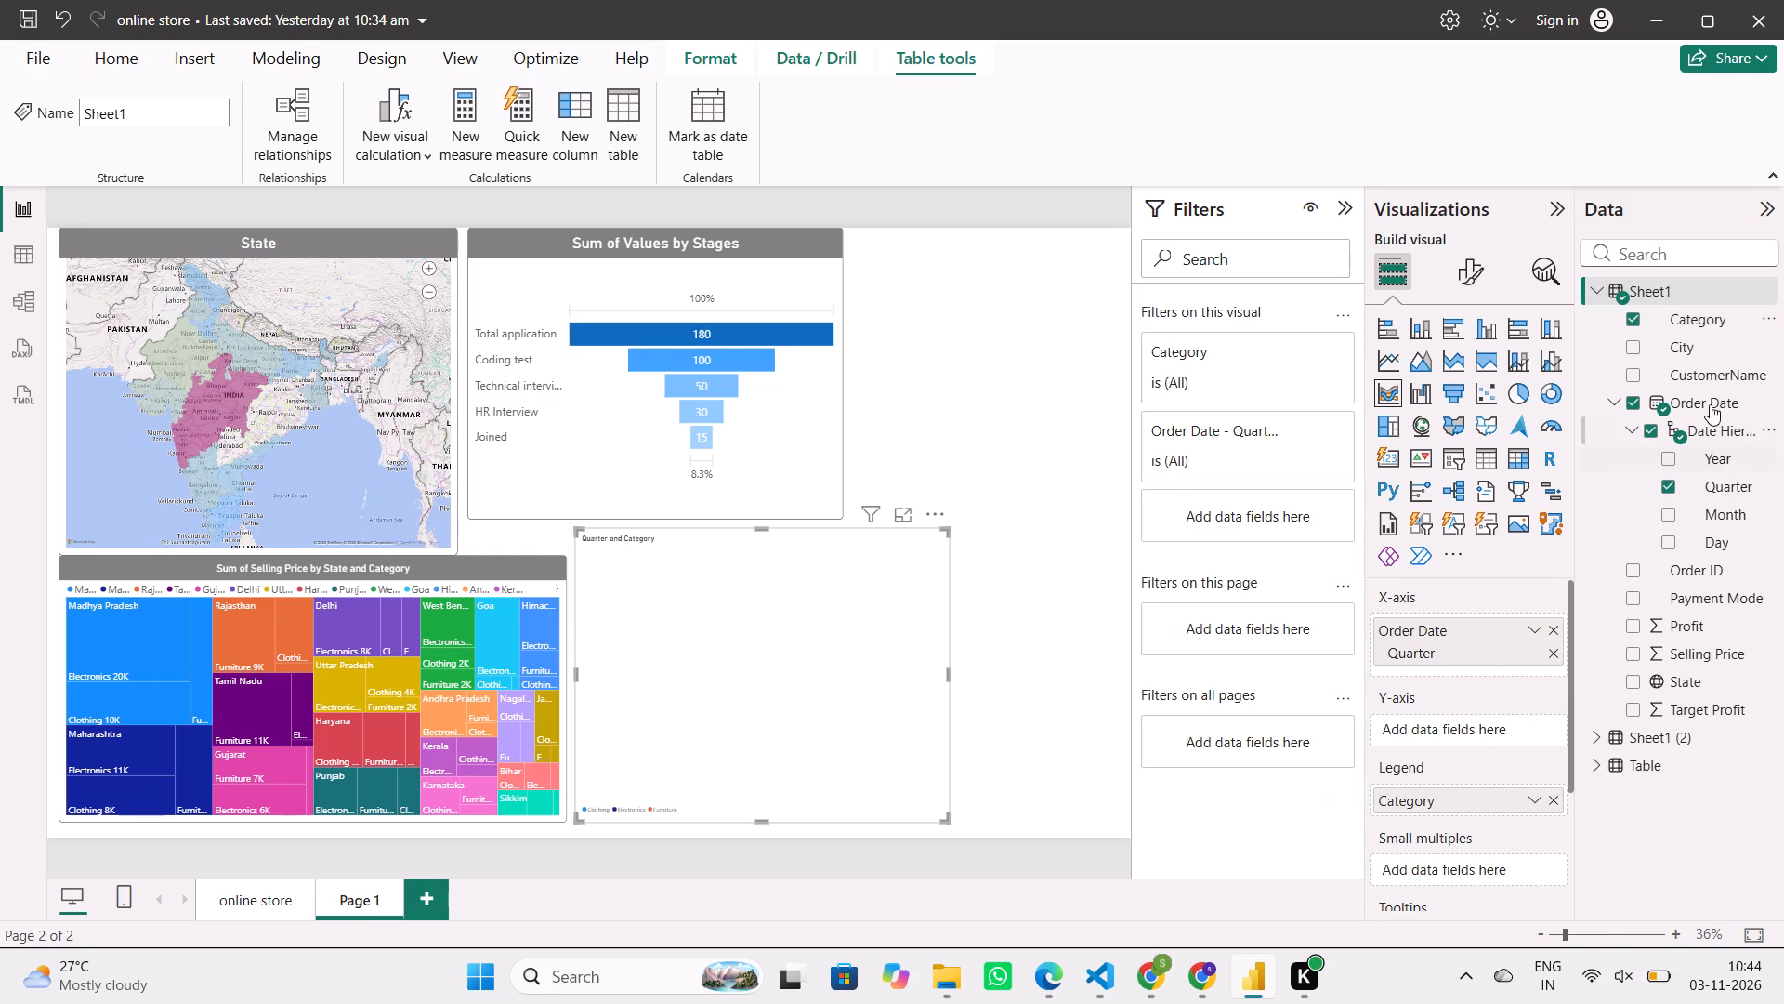
left_click_drag(1691, 324, 1476, 724)
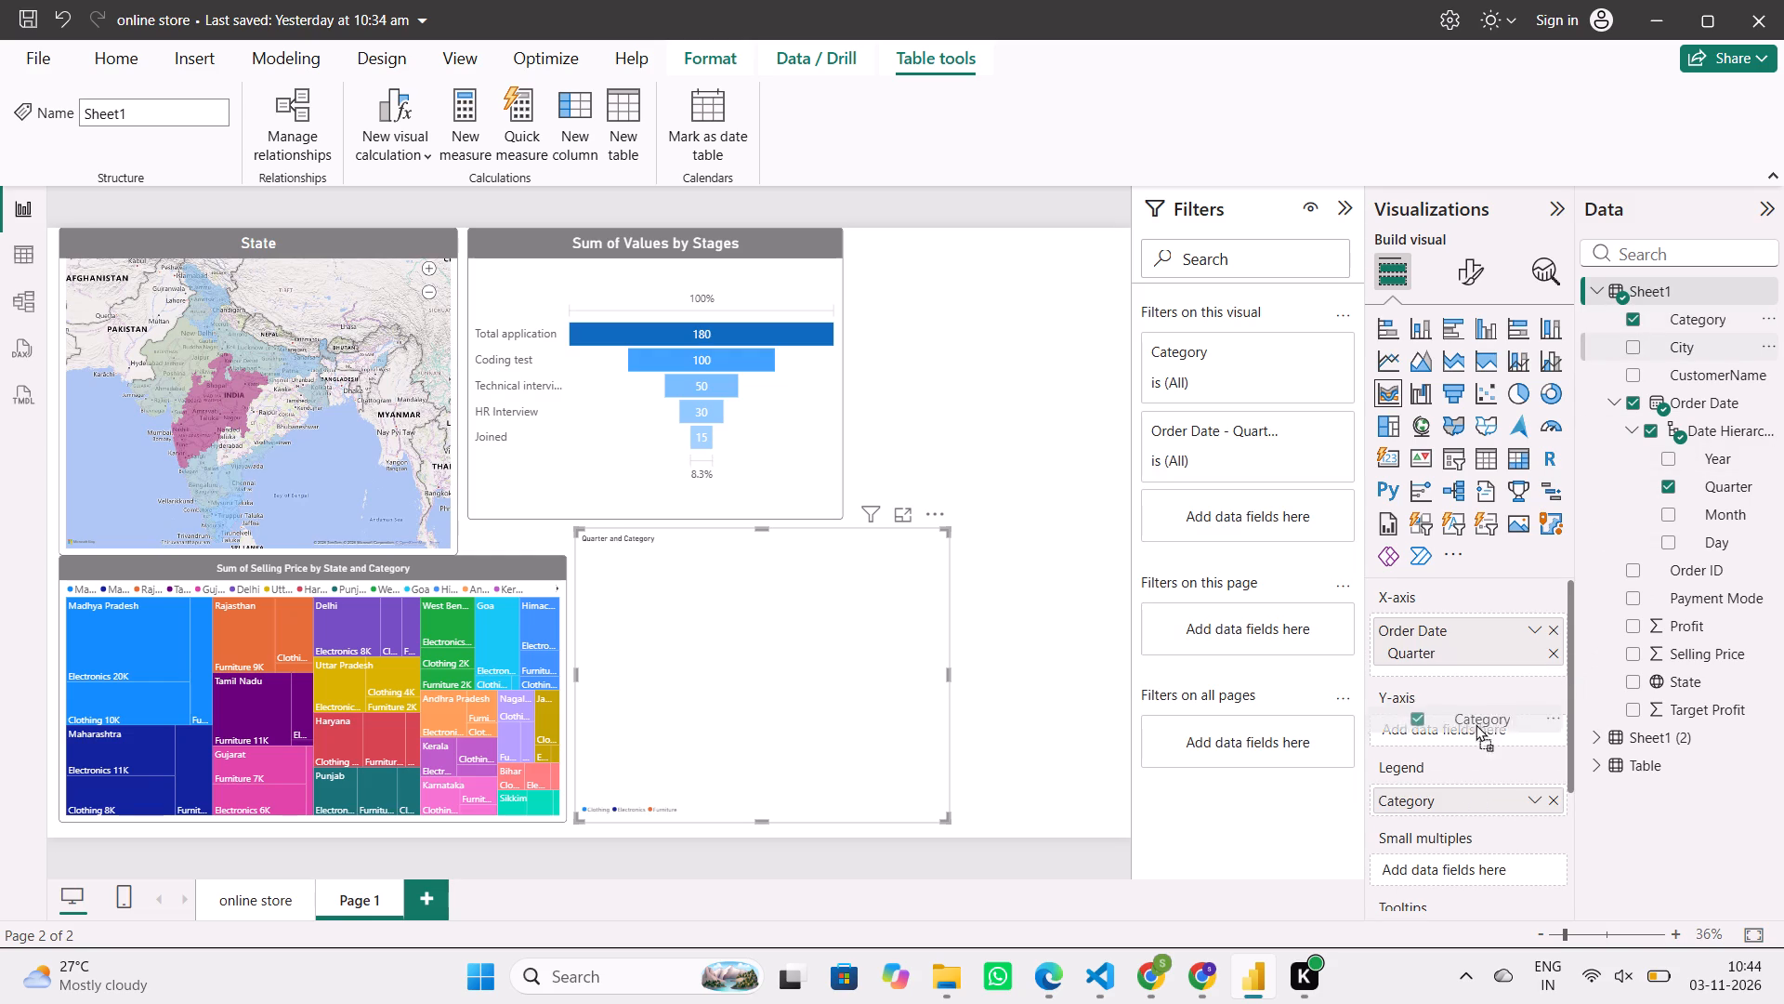
left_click_drag(1476, 724, 1472, 733)
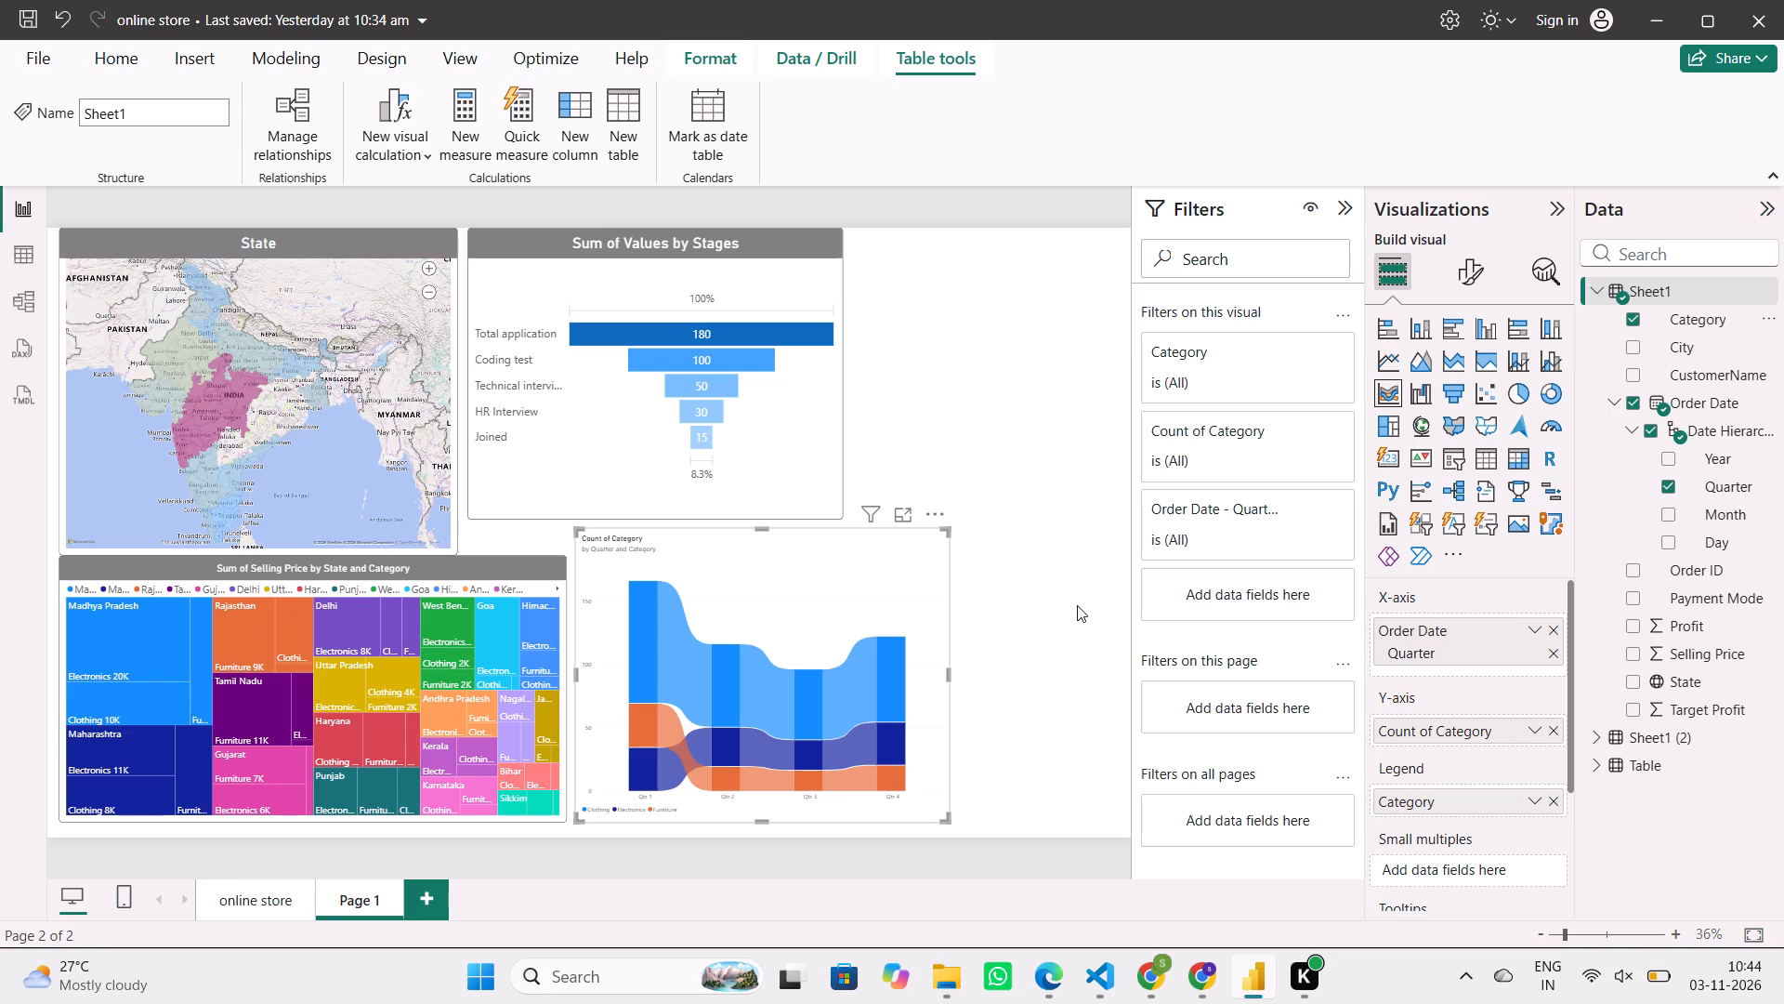
Set the ribbon chart's title font size to 20.
left_click(1467, 263)
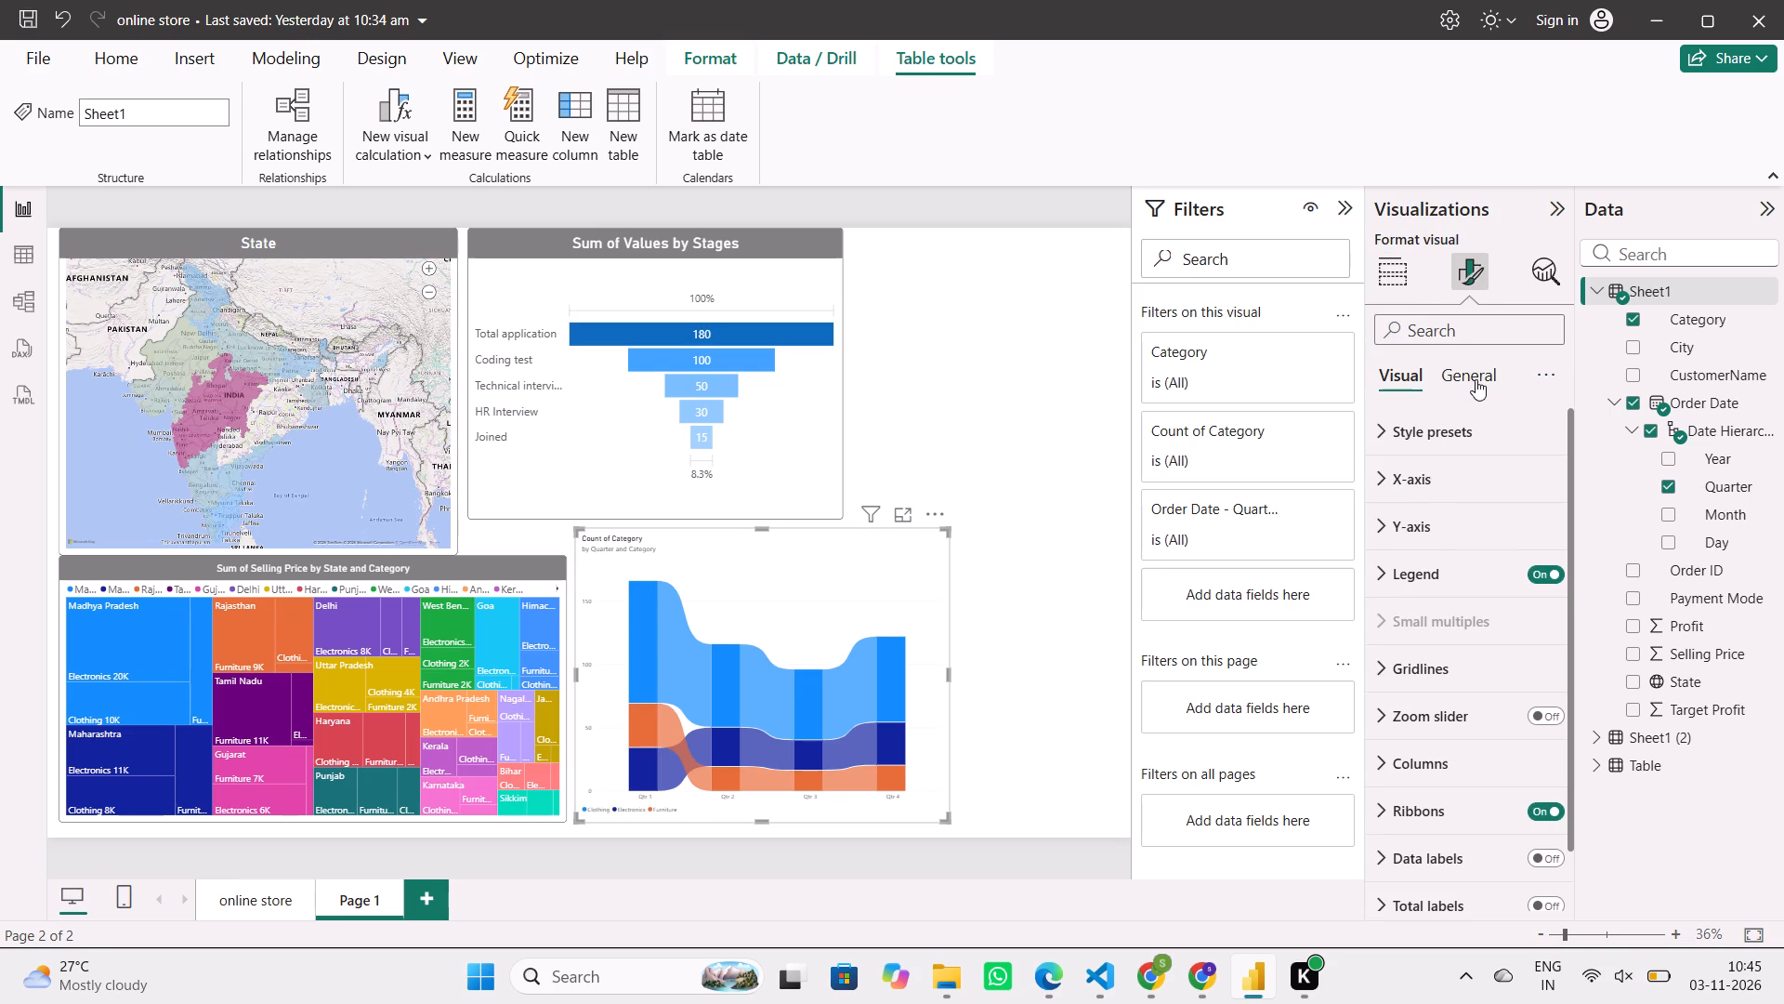
left_click(1476, 379)
left_click(1465, 491)
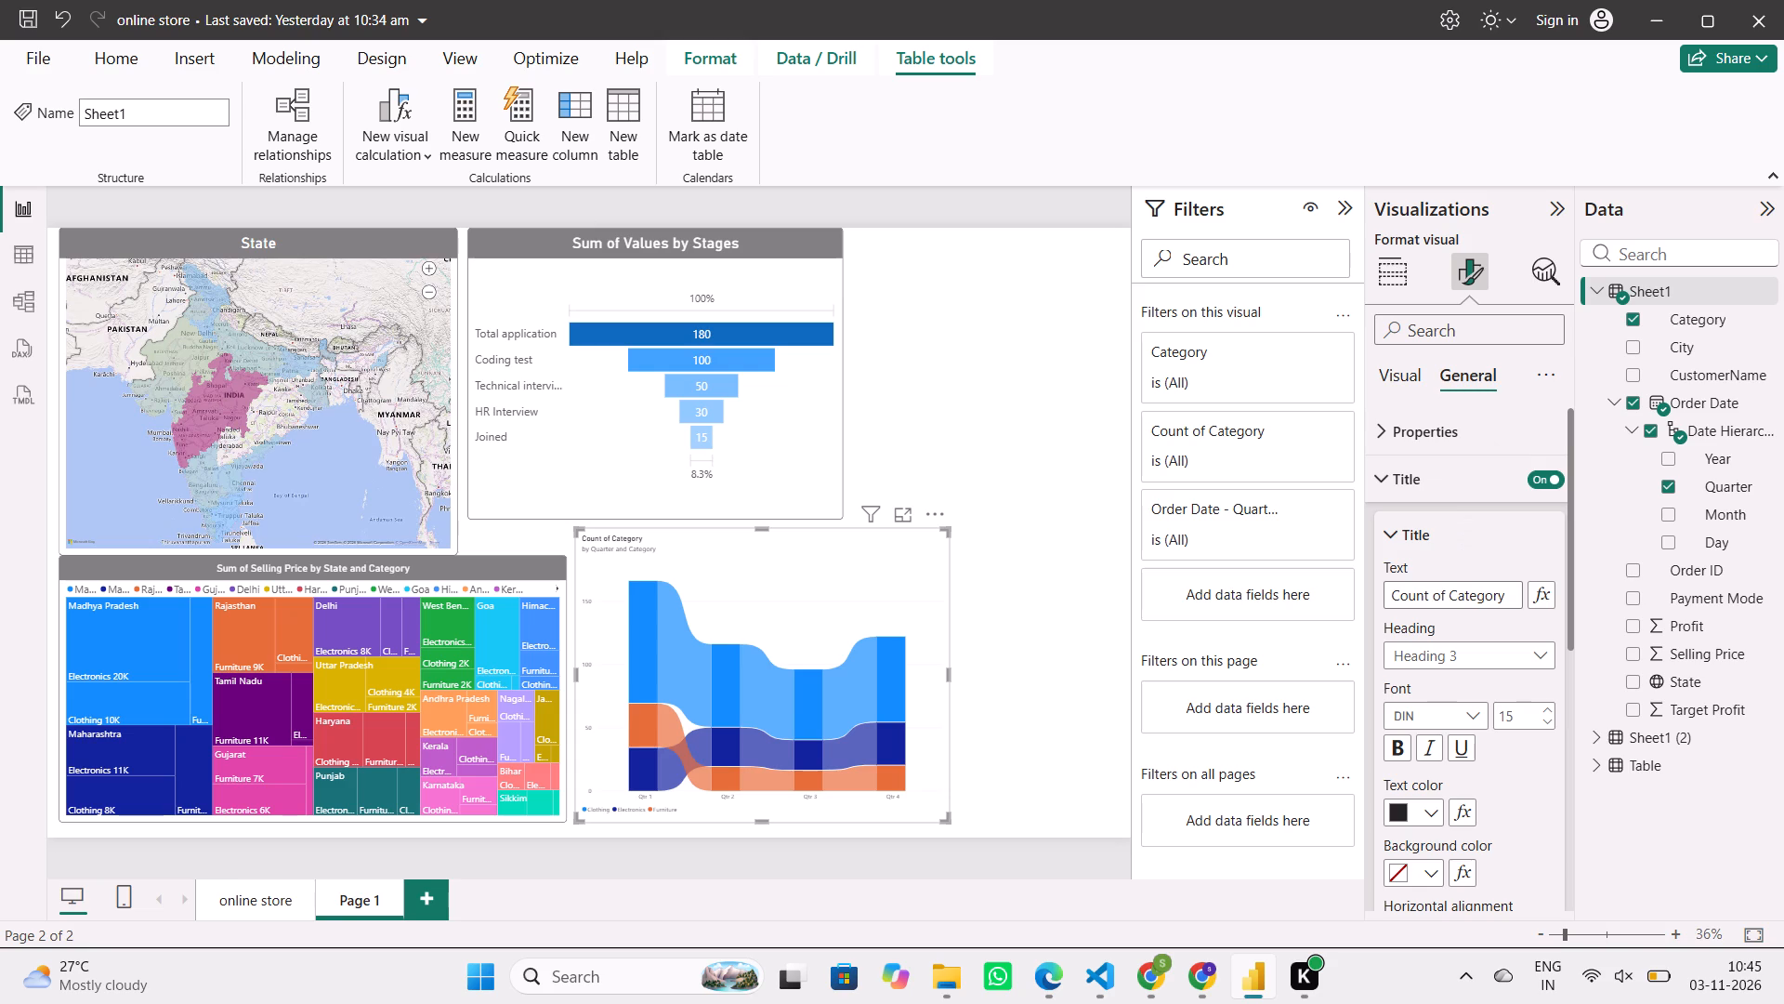
left_click(1518, 716)
key("BackSpace")
type("20")
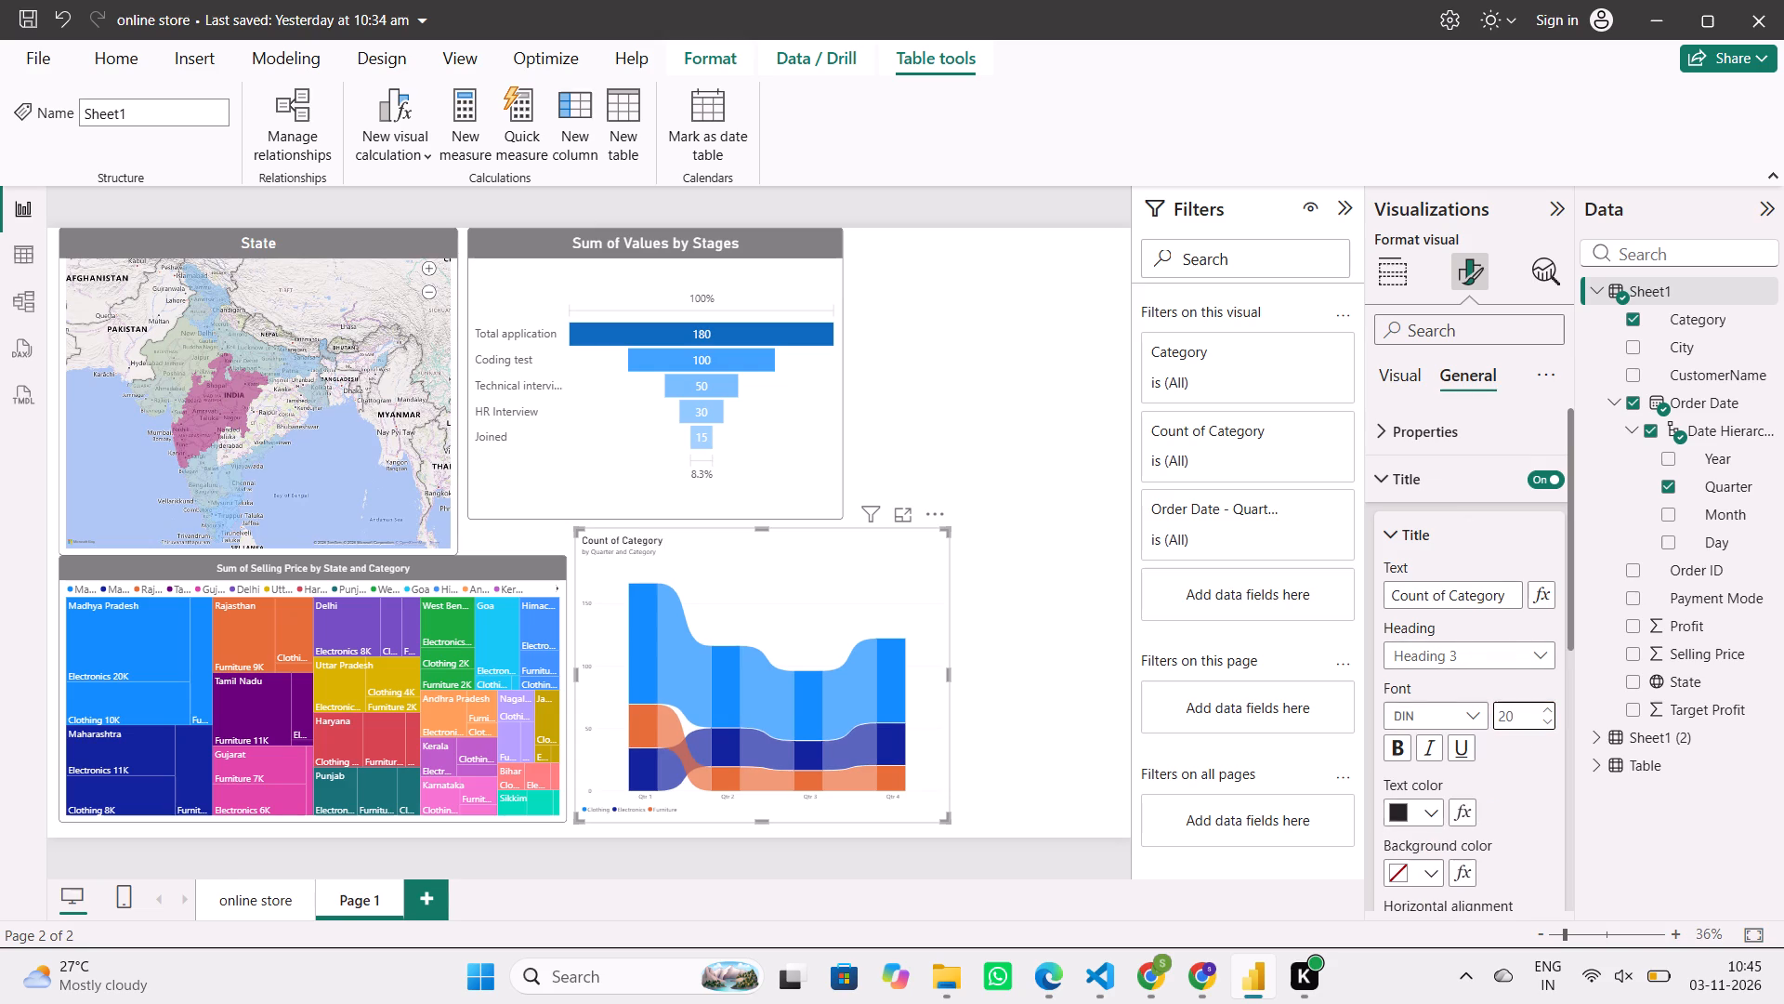
Center the ribbon chart's title and give it a gray background with white text, matching the other visuals.
scroll(1444, 857, "down", 1)
left_click(1435, 860)
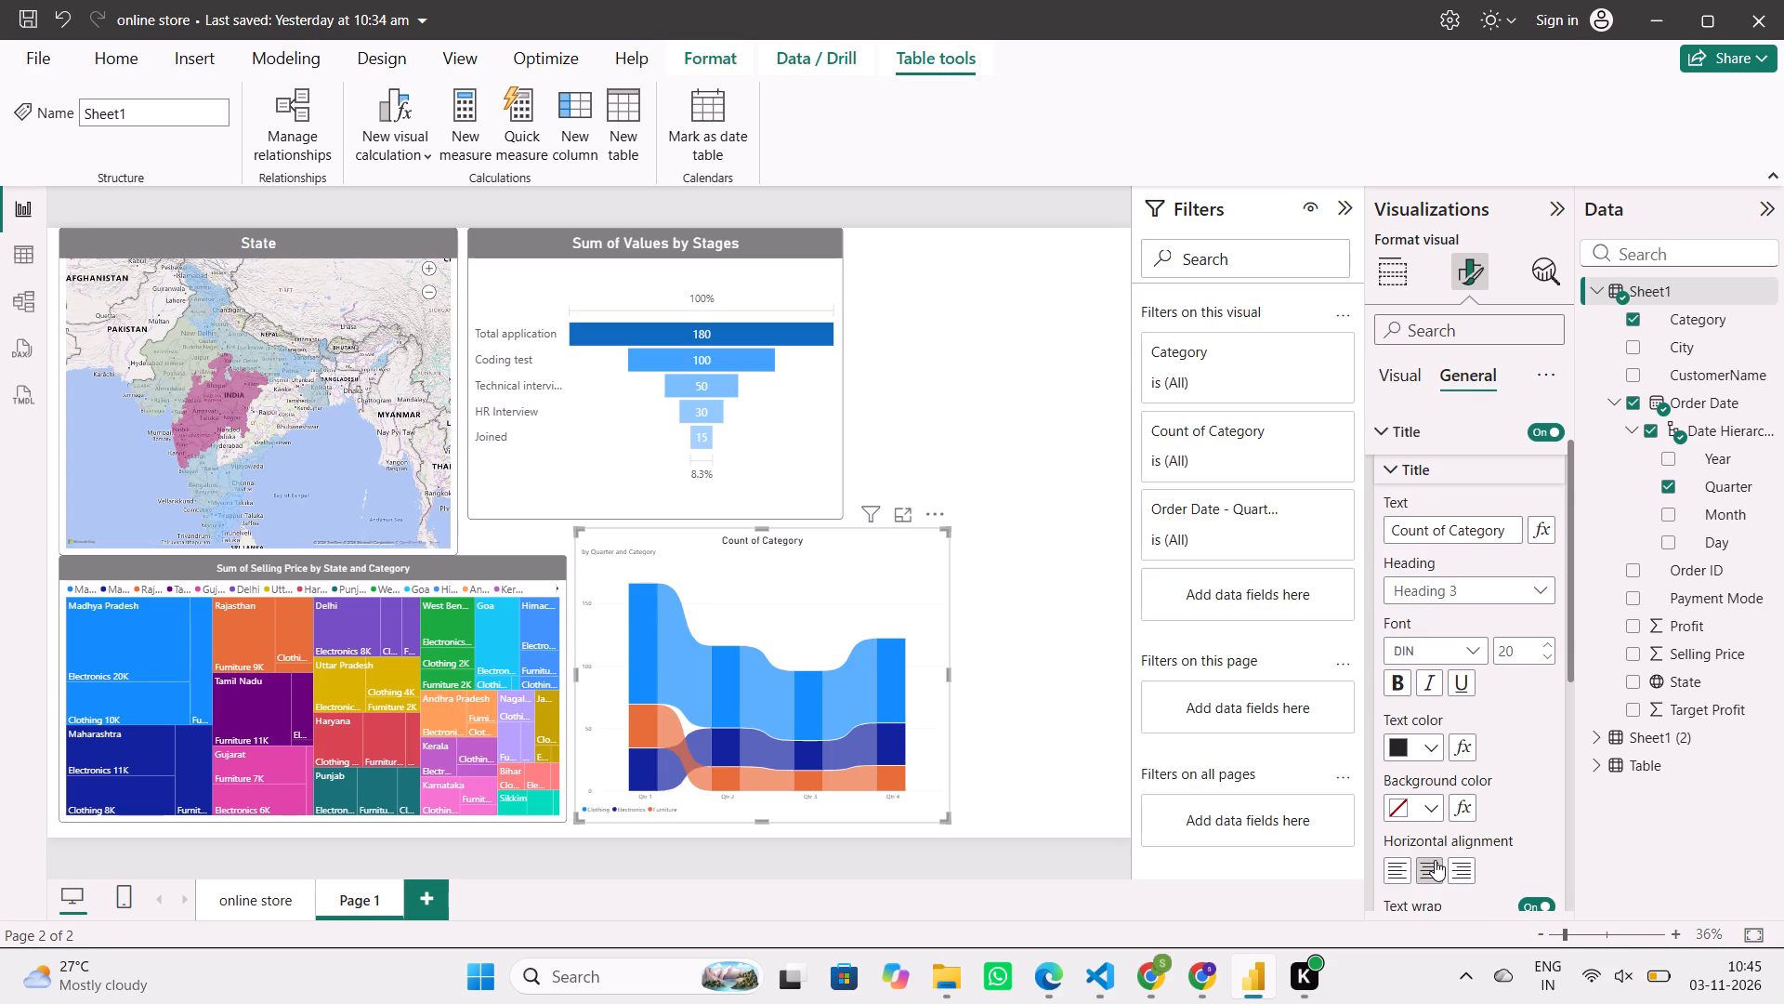
left_click(1425, 813)
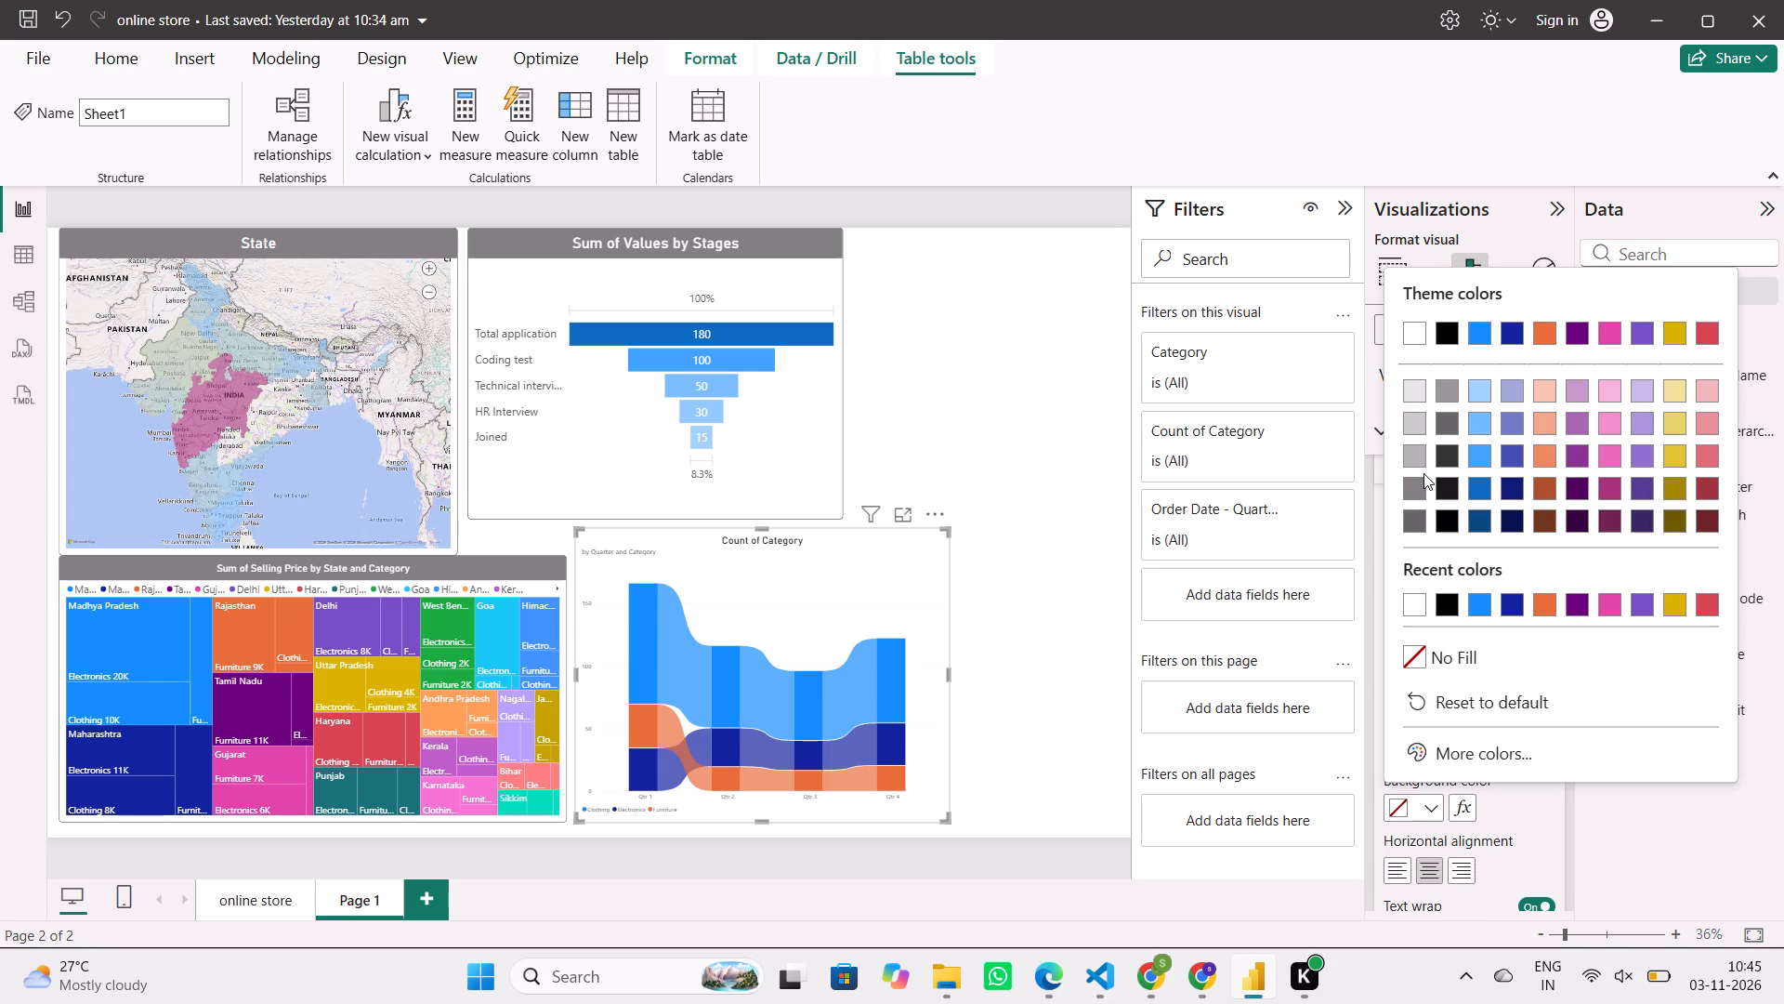
left_click(1422, 488)
left_click(1429, 748)
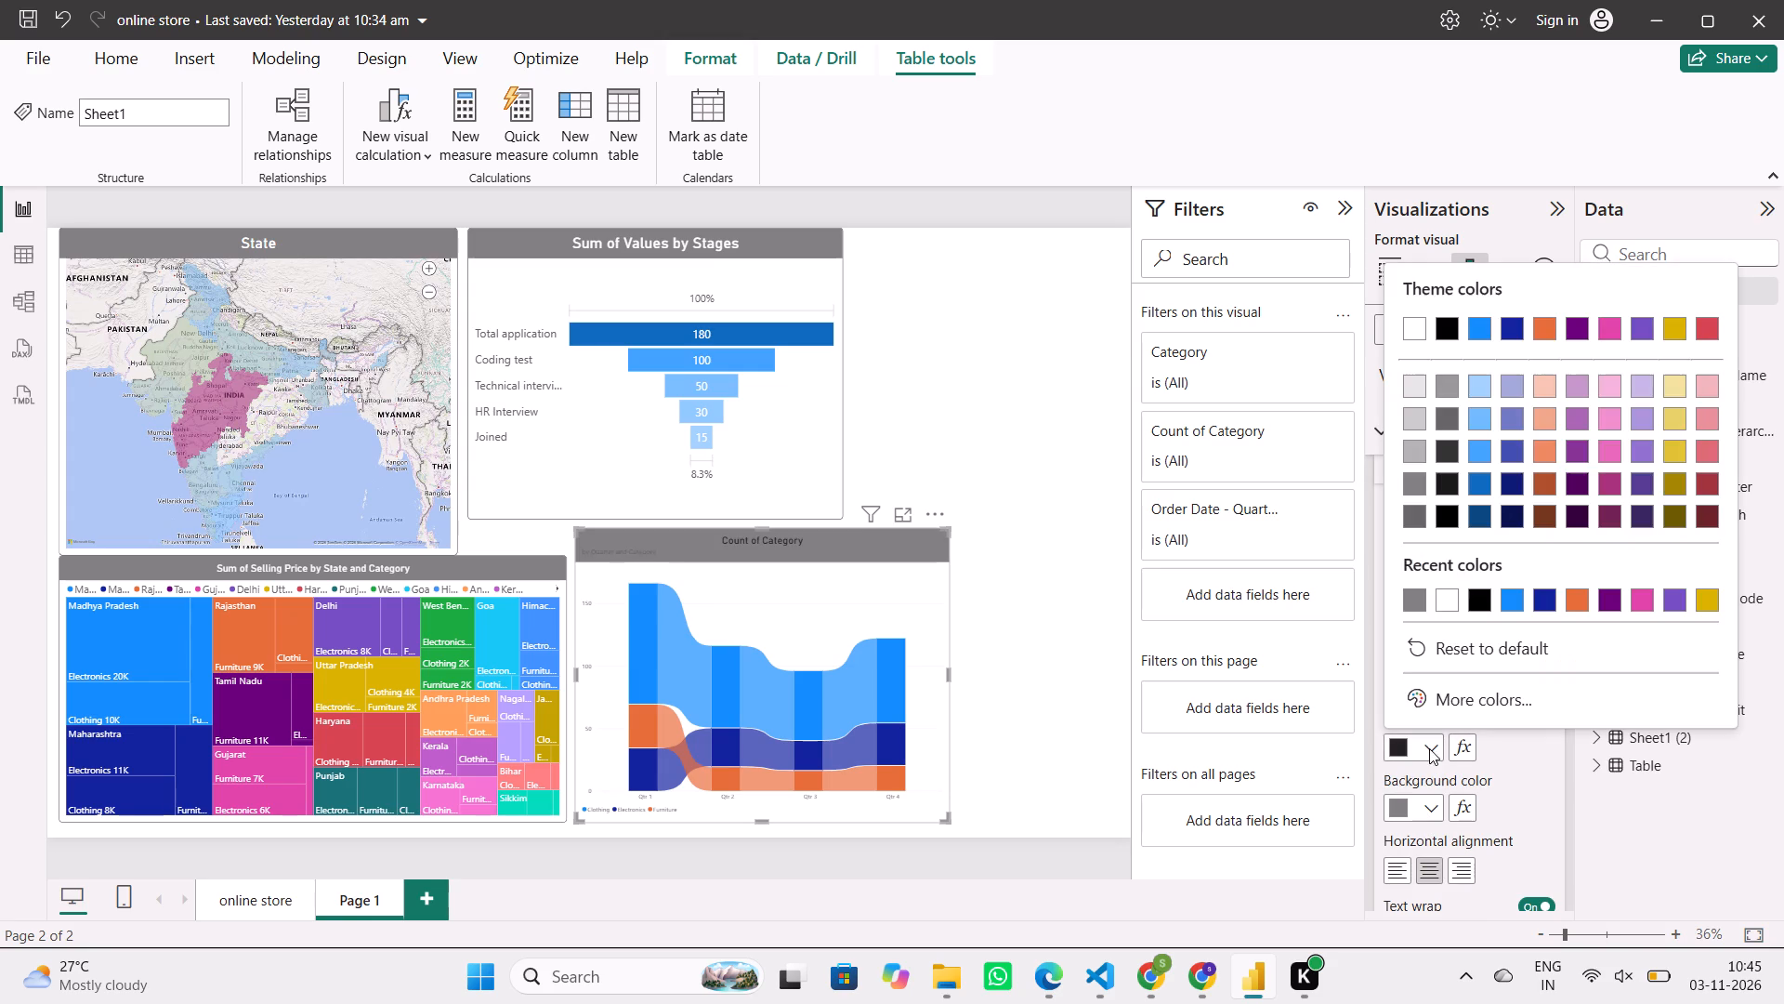
left_click(1449, 604)
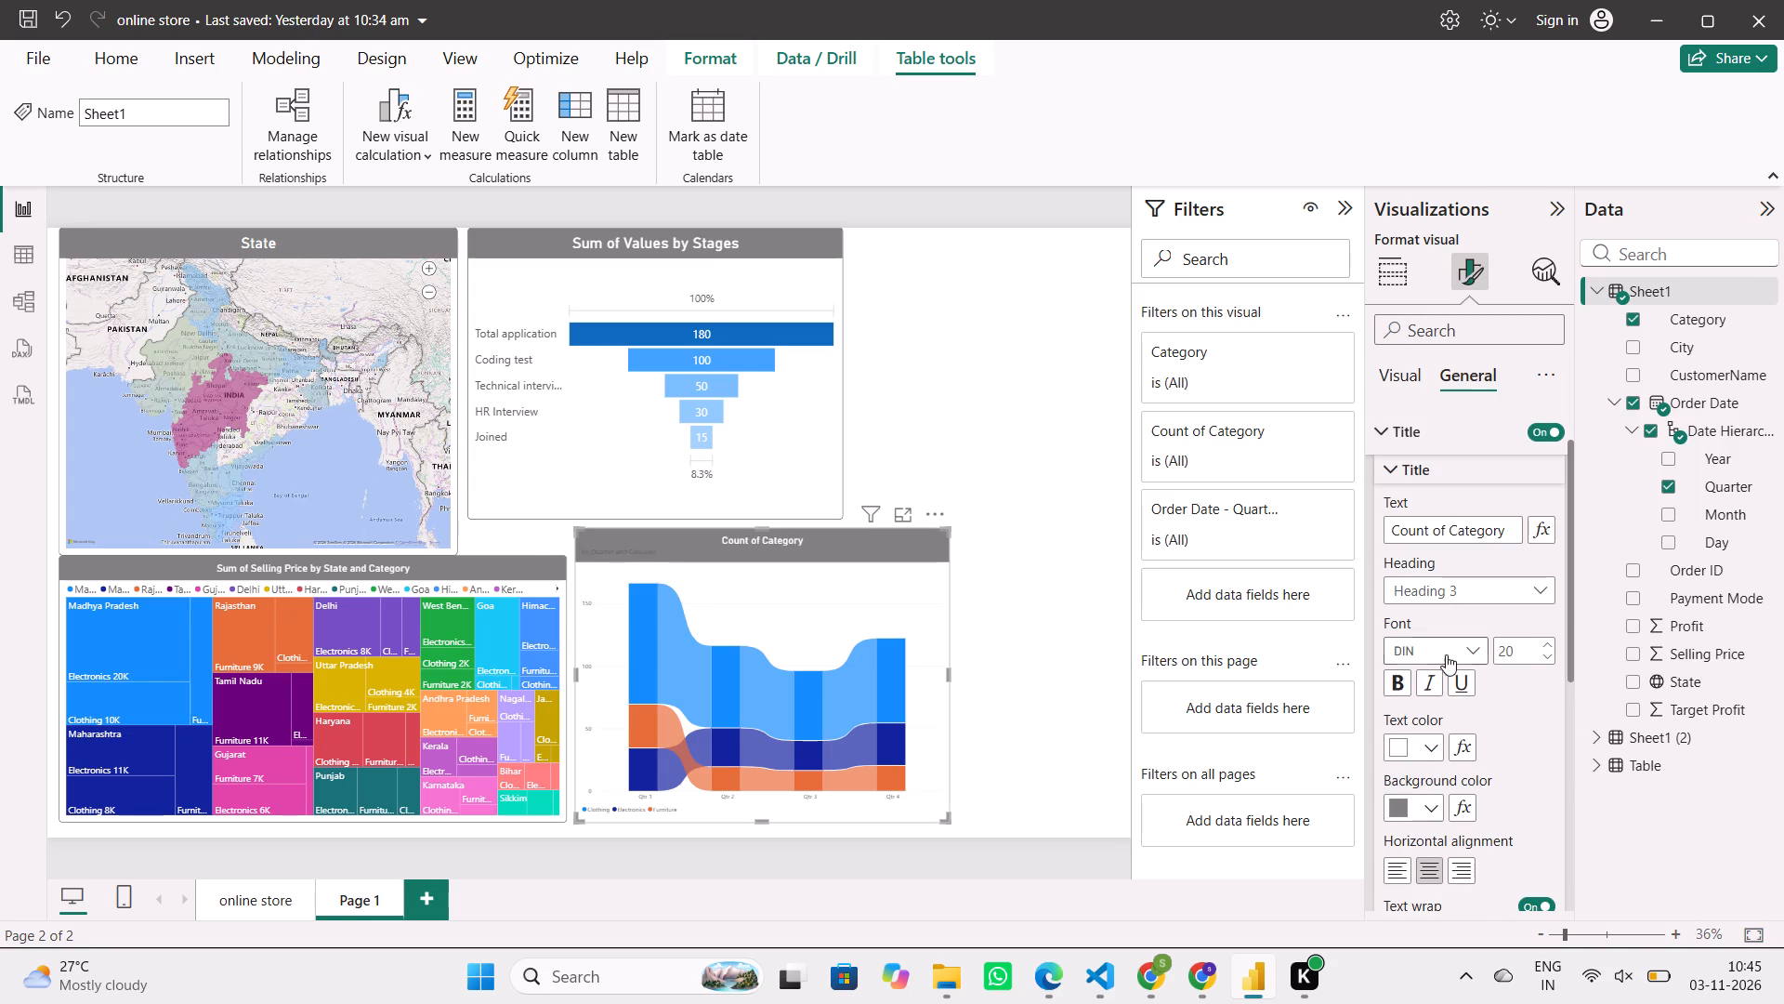
Turn off the ribbon chart's subtitle.
scroll(1460, 792, "down", 2)
left_click(1554, 799)
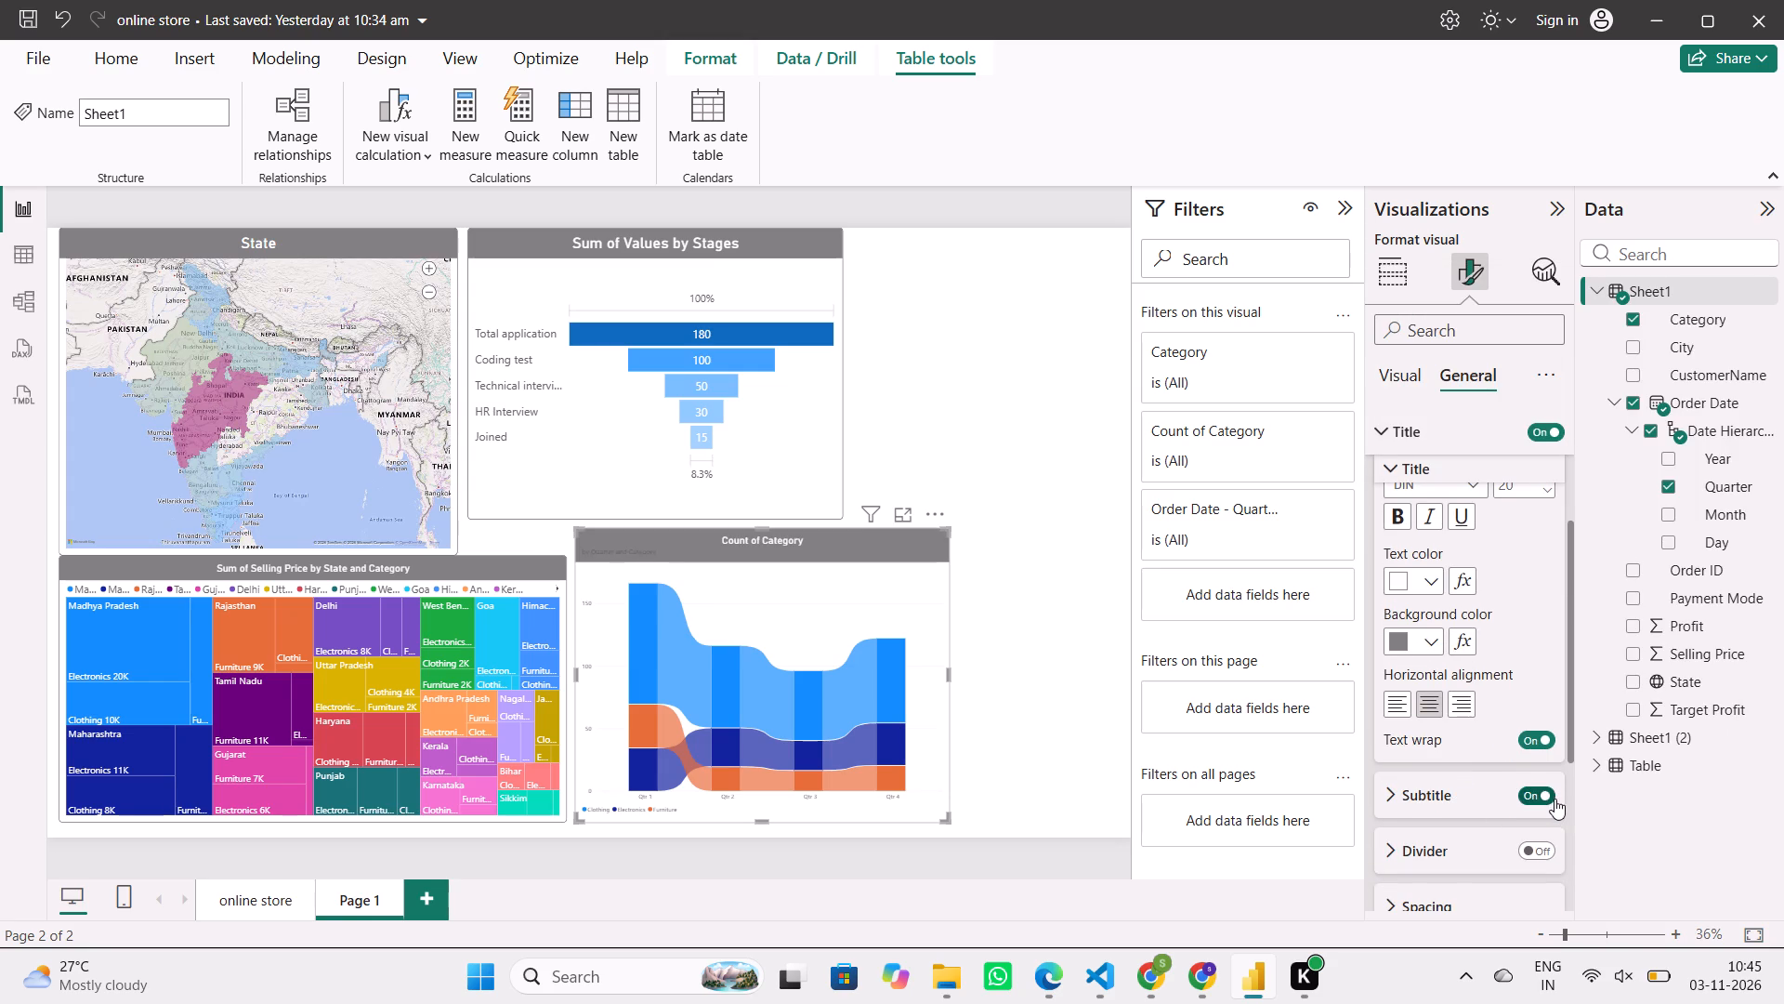
Set the ribbon chart's title font size to 25.
scroll(1554, 799, "up", 3)
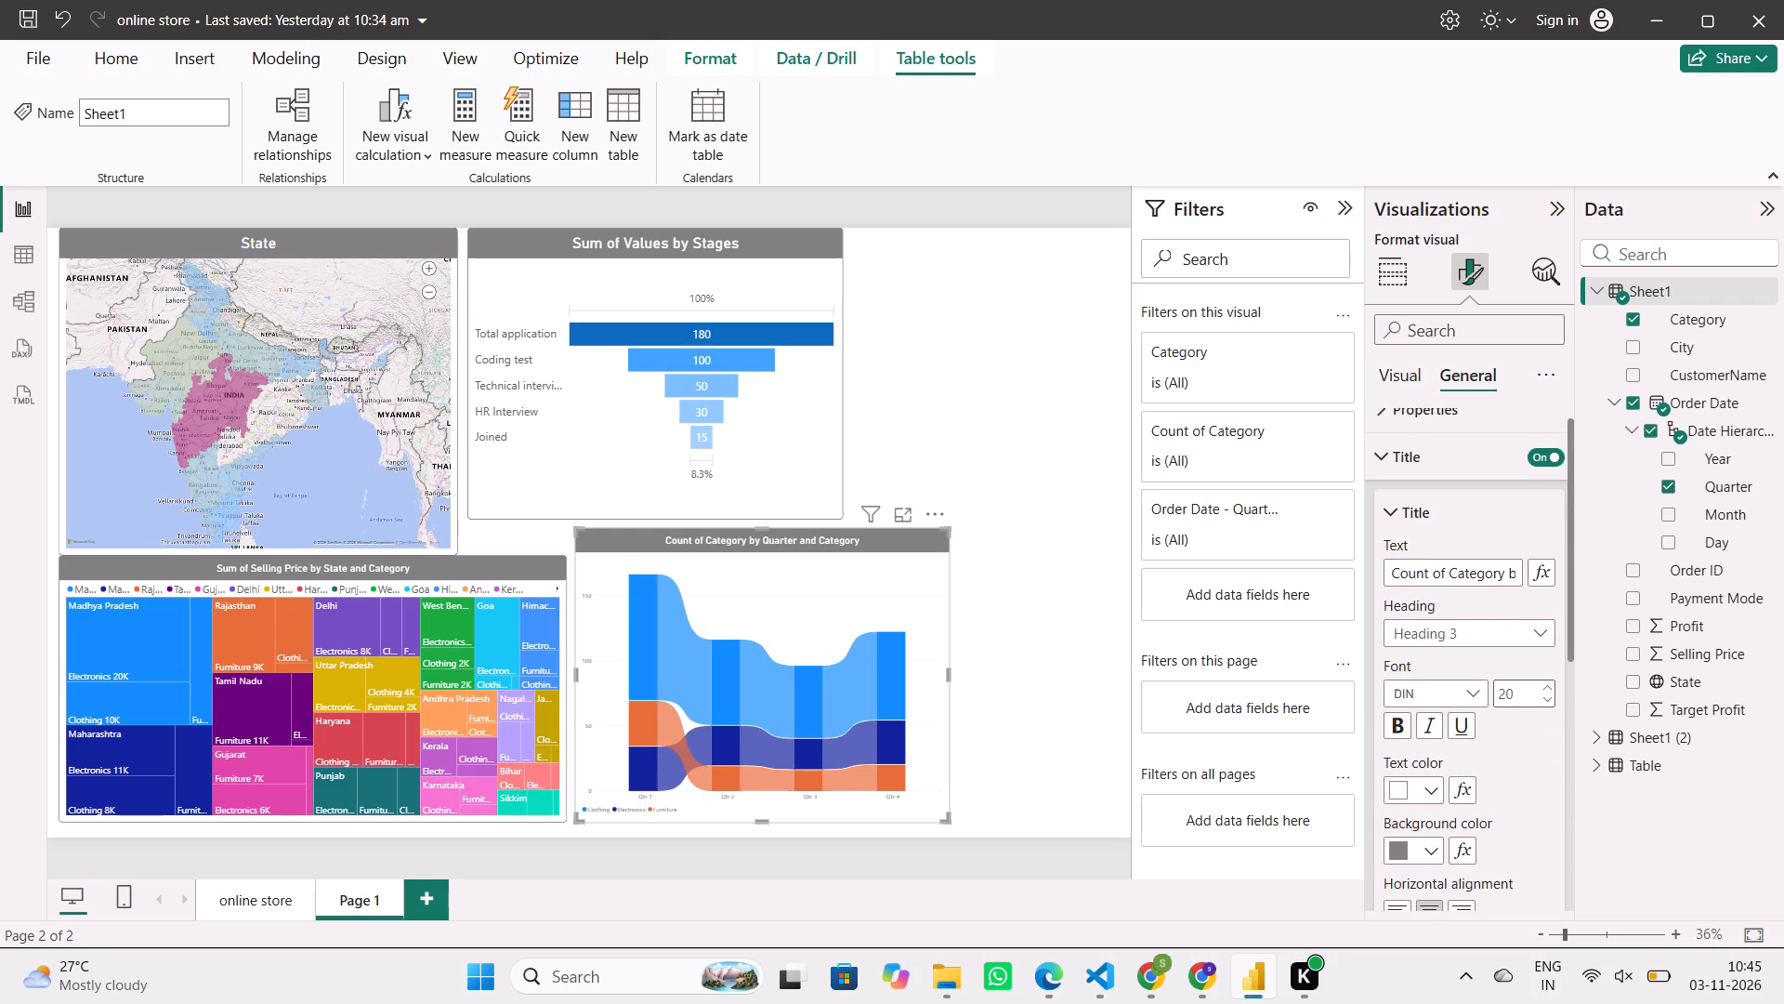
left_click(1524, 690)
left_click(1524, 690)
key("BackSpace")
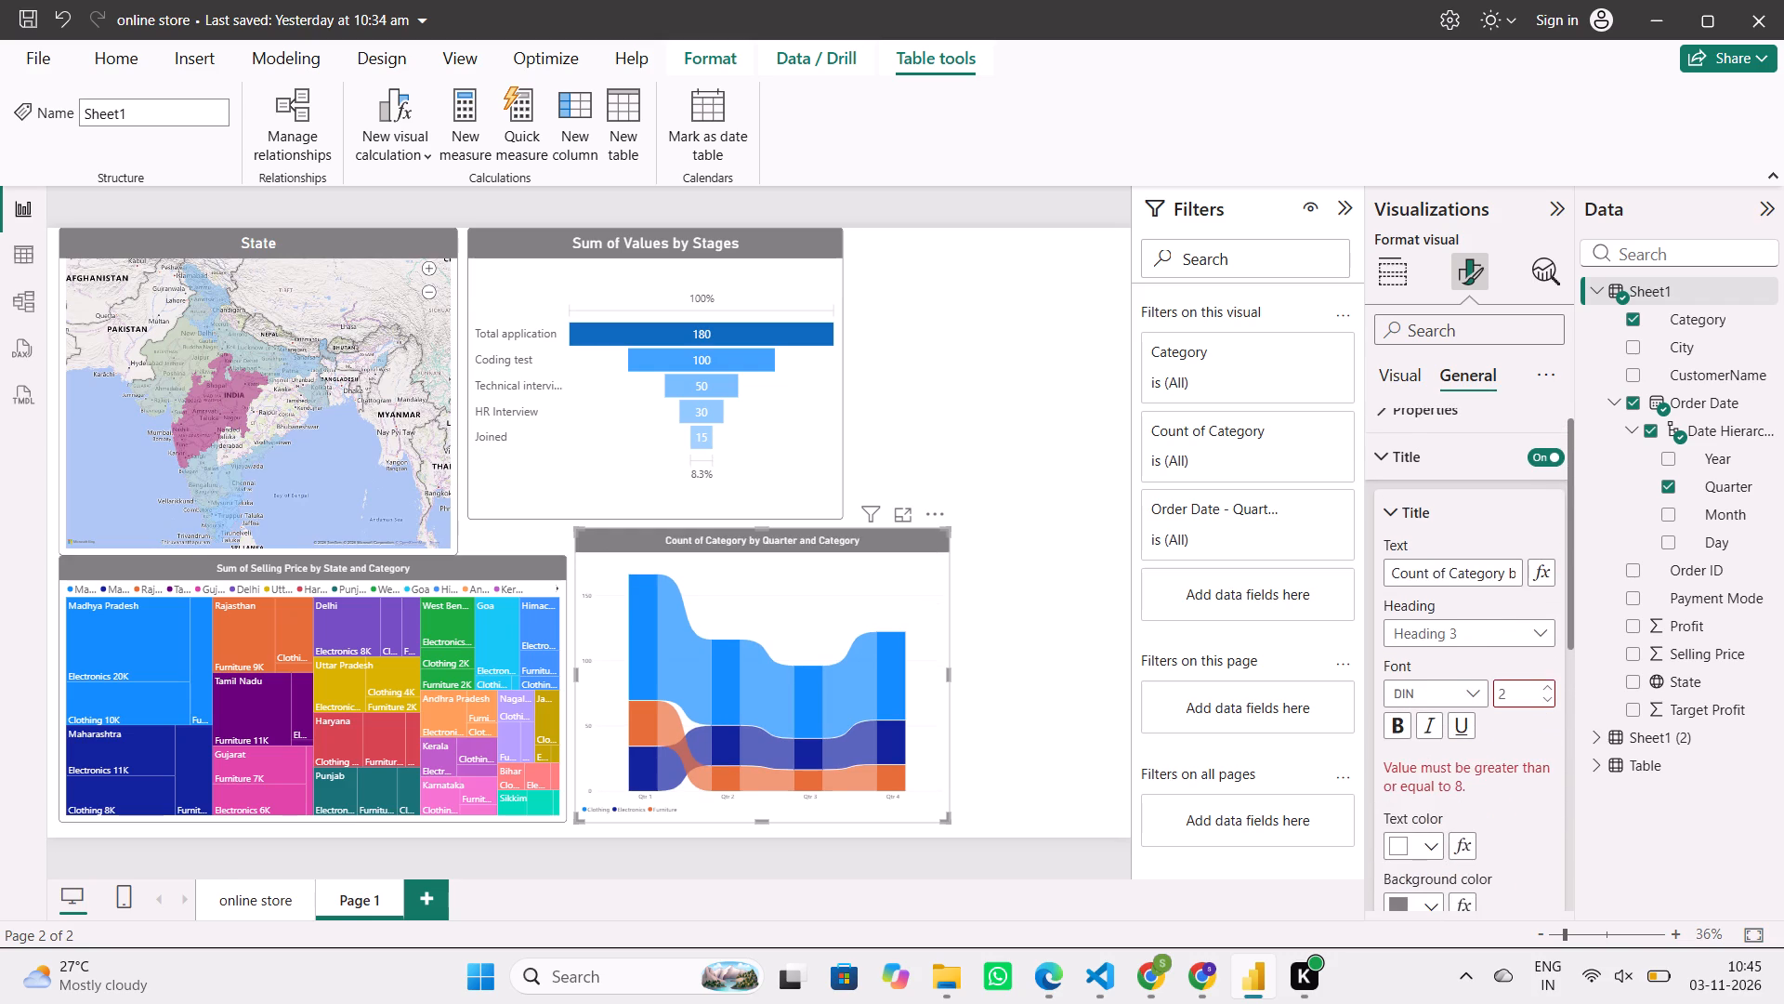
key("5")
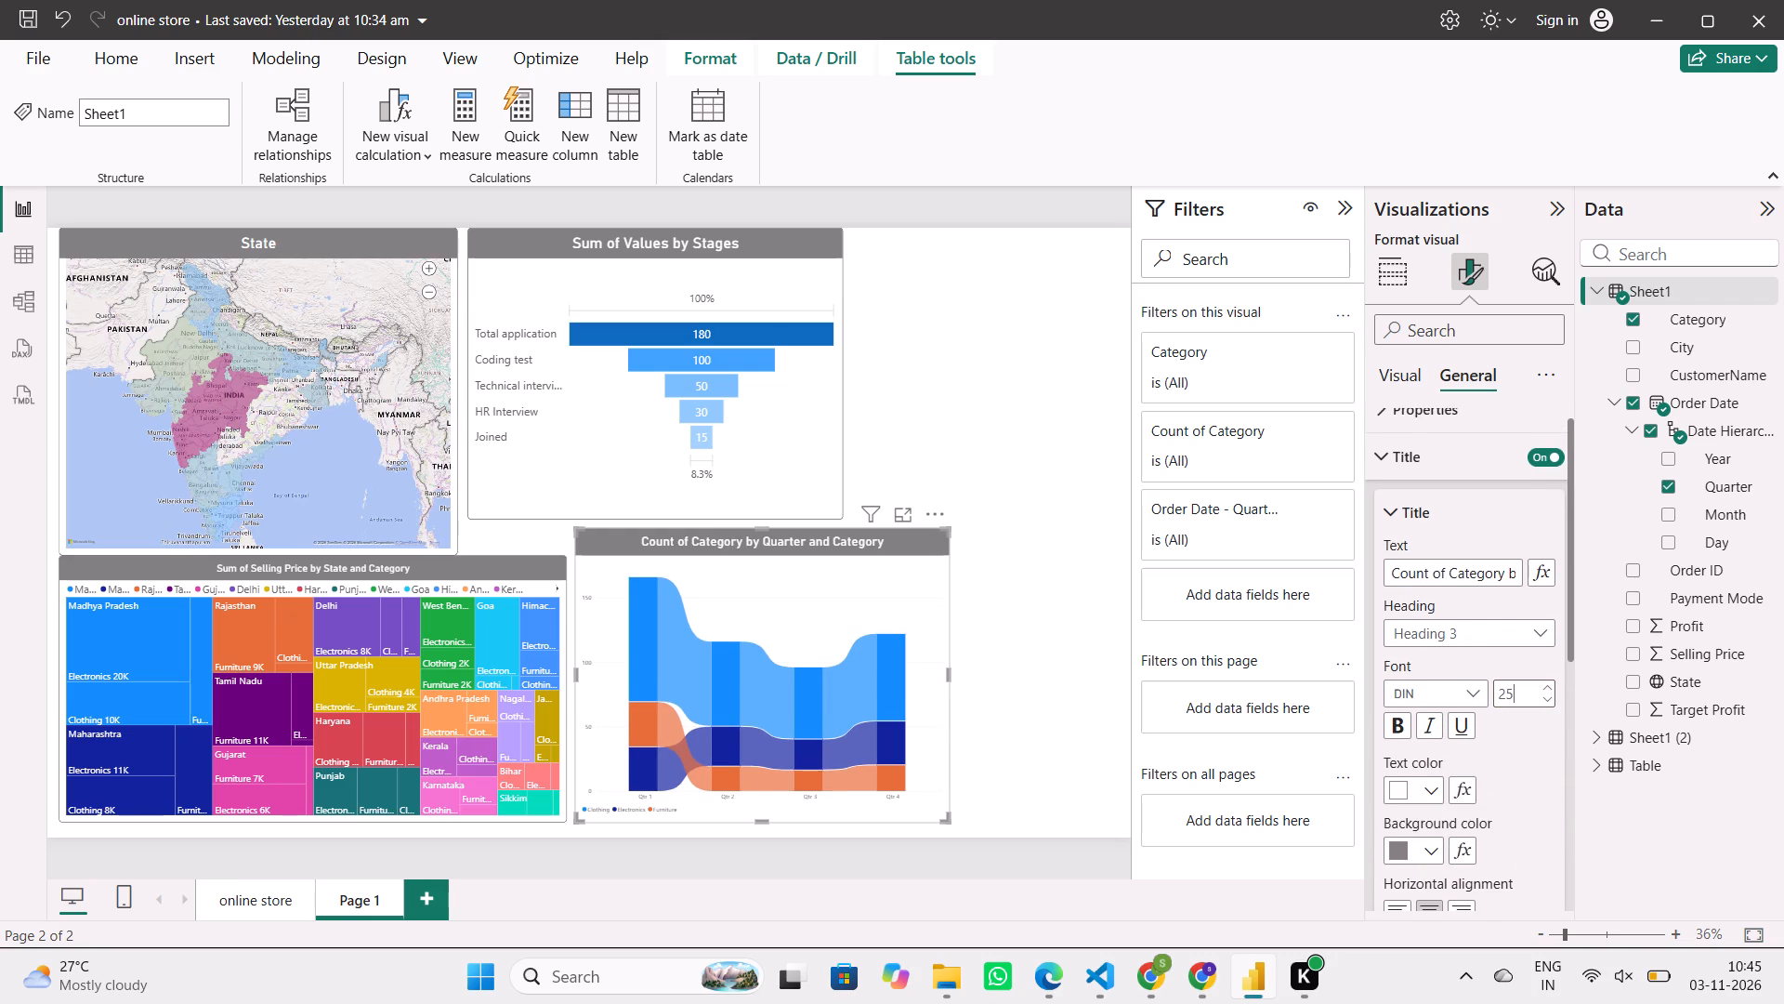
scroll(1463, 763, "down", 4)
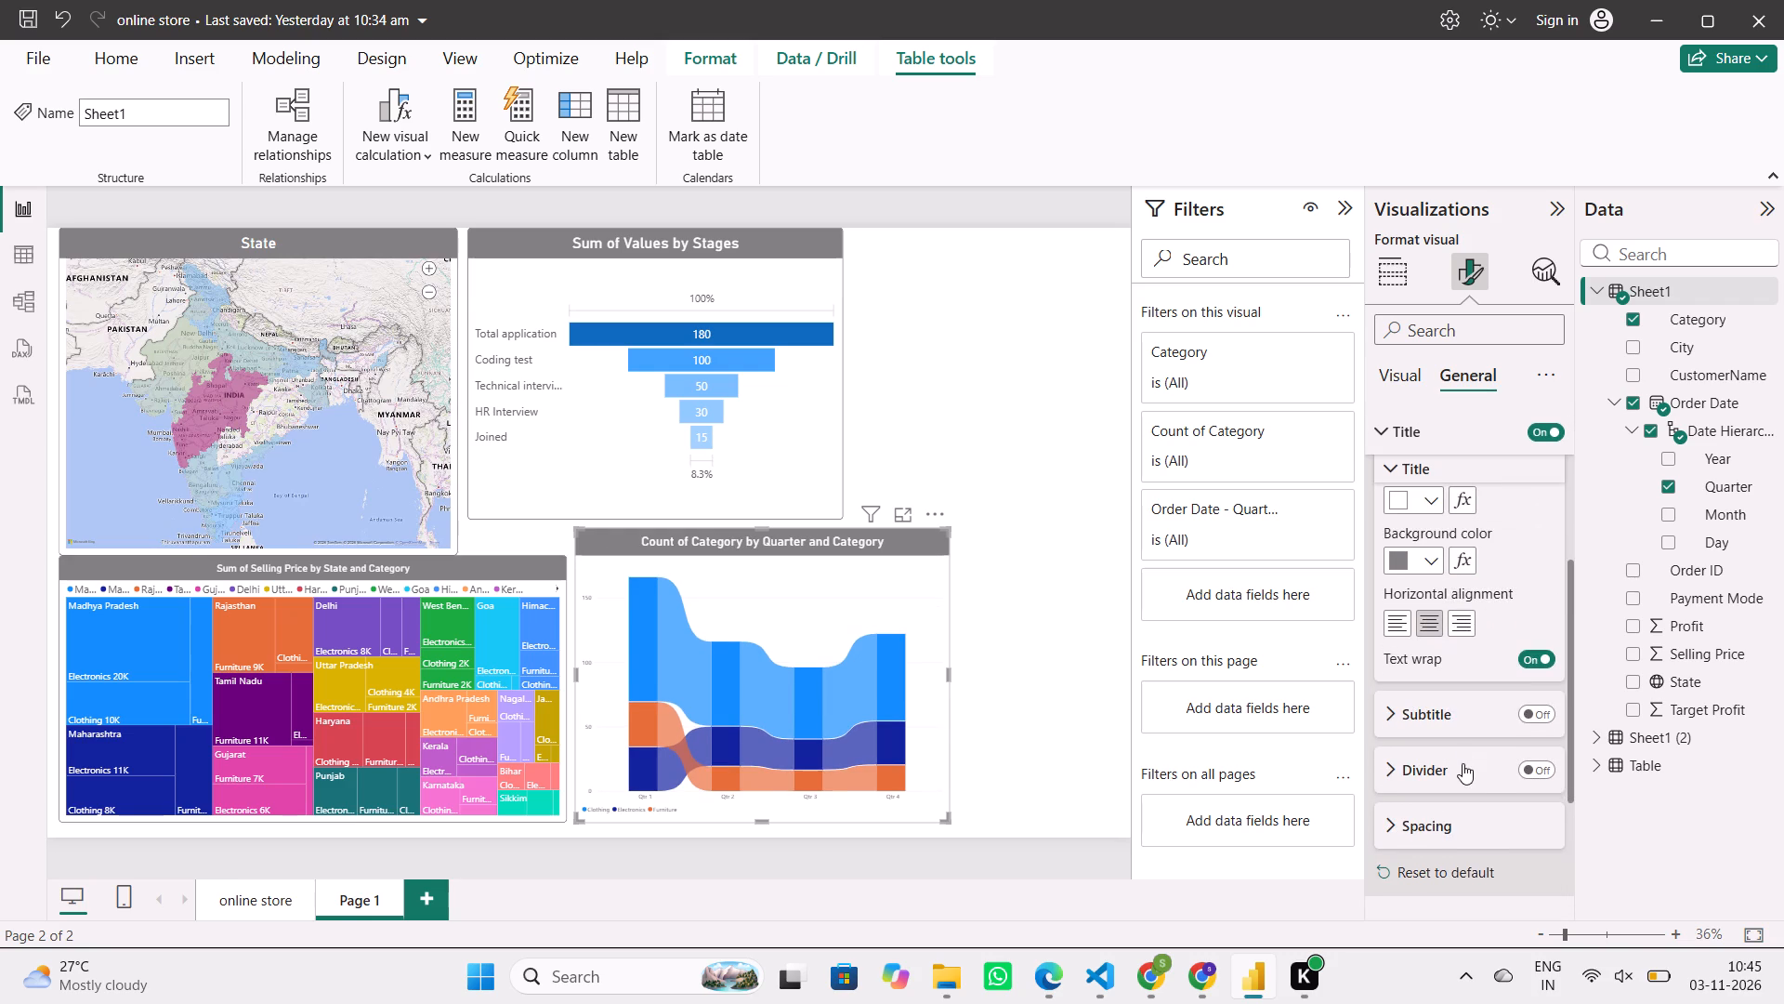
scroll(1425, 716, "up", 3)
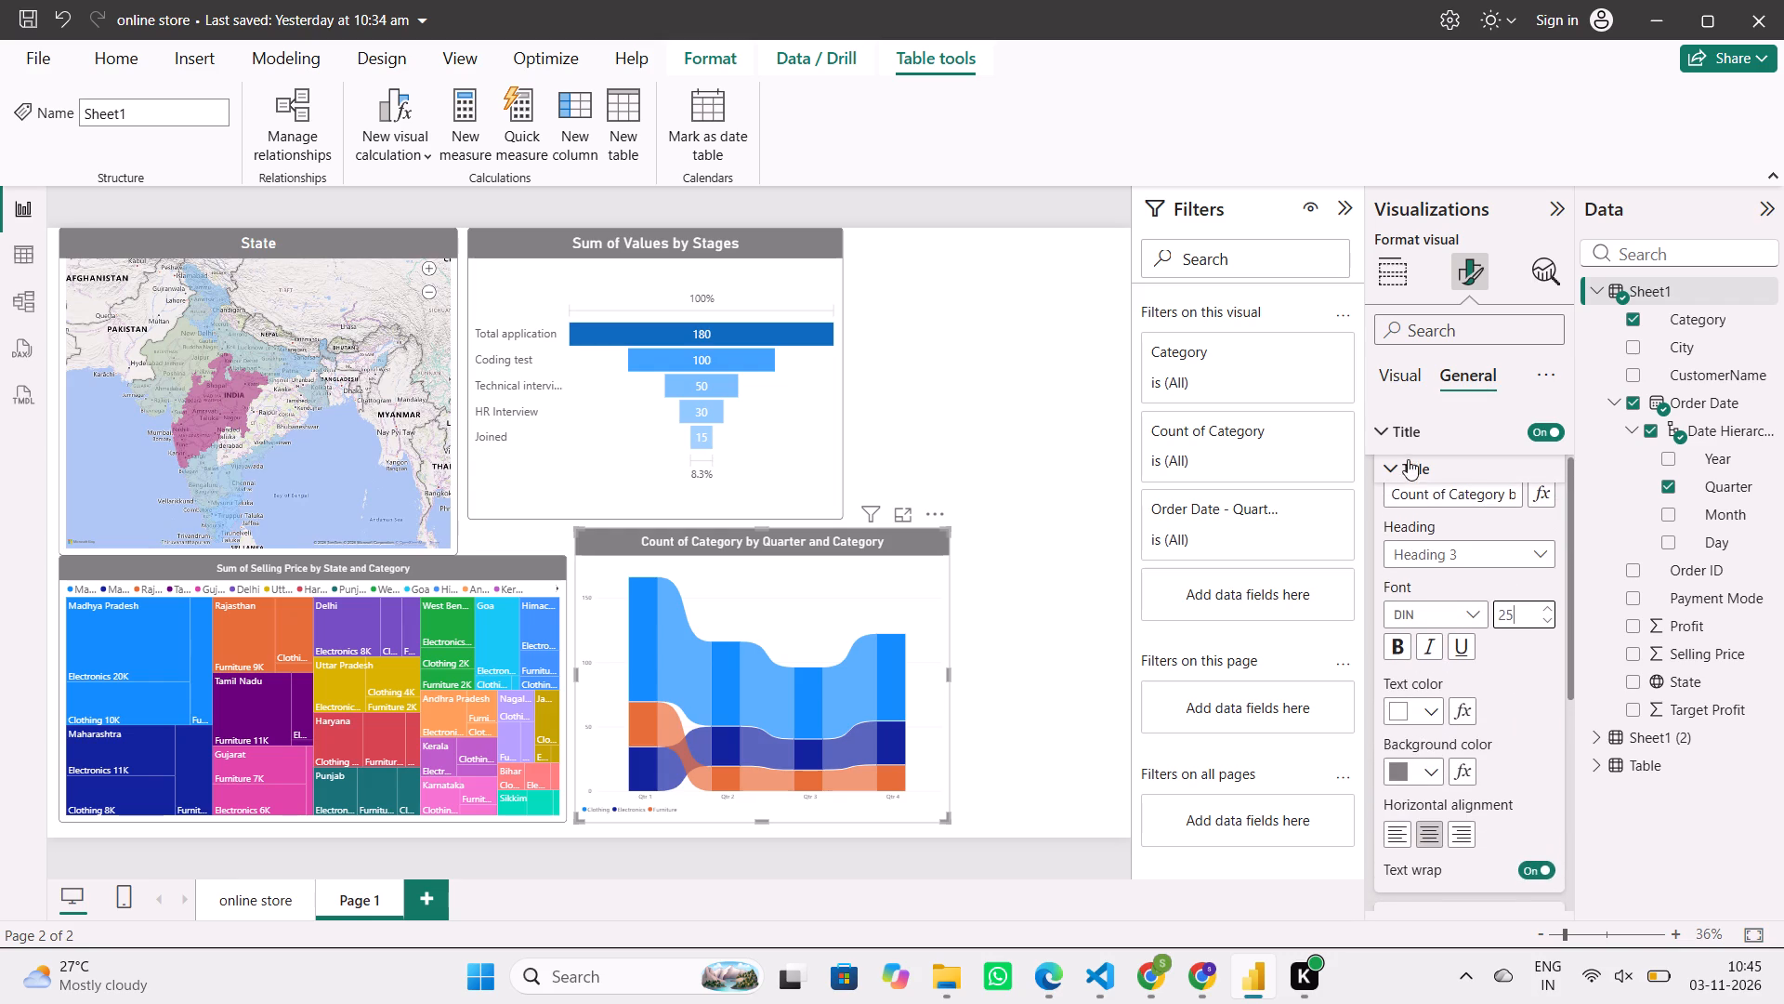
left_click(1392, 465)
scroll(1448, 589, "up", 2)
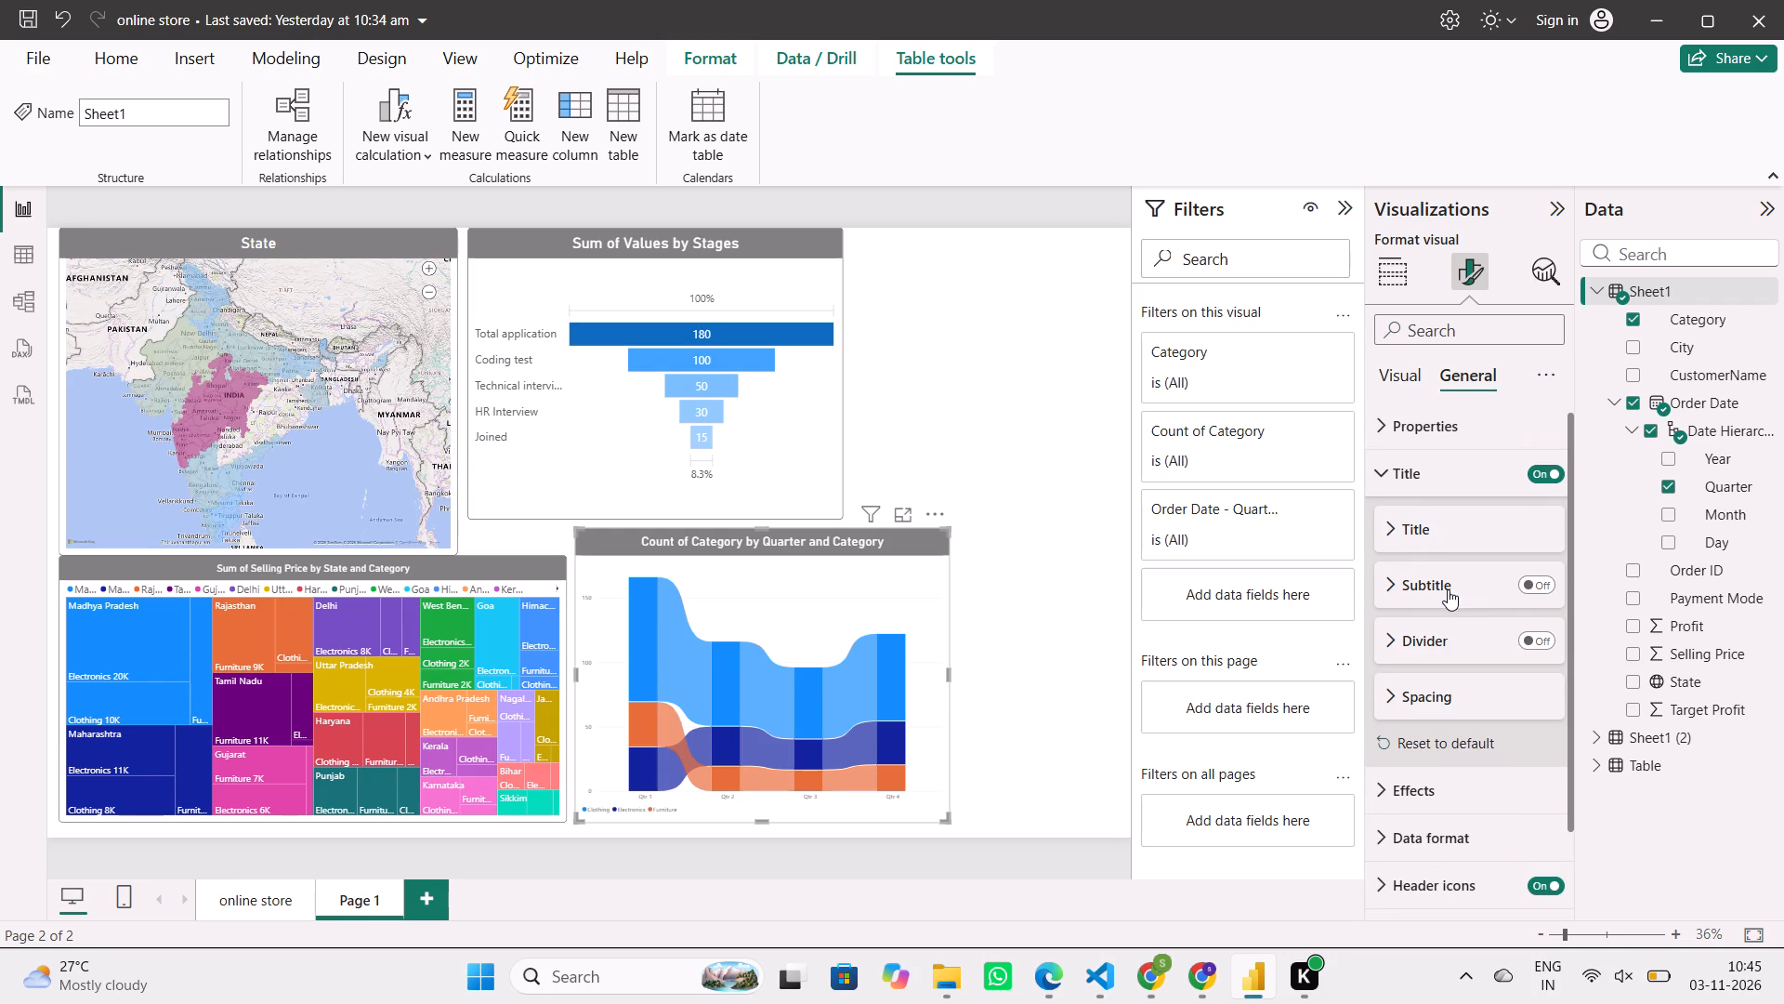
scroll(1448, 589, "up", 1)
left_click(1385, 481)
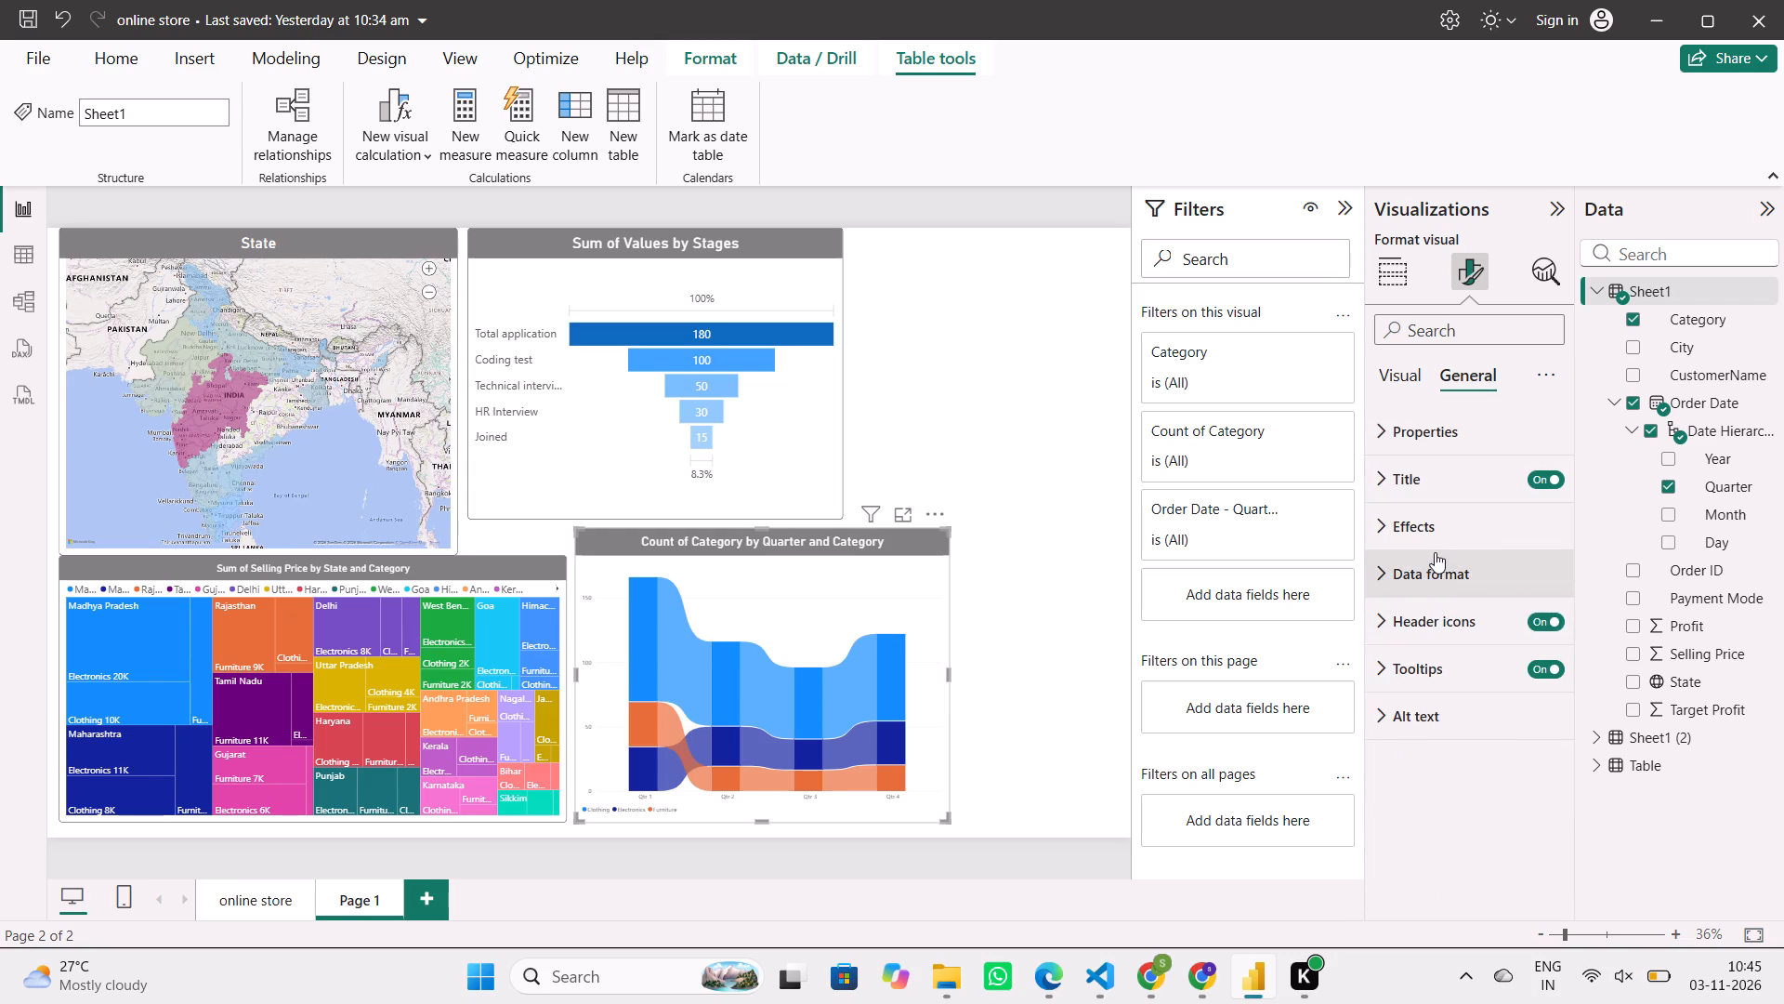
Format the ribbon chart's visual border in black with 10 px rounded corners.
left_click(1440, 534)
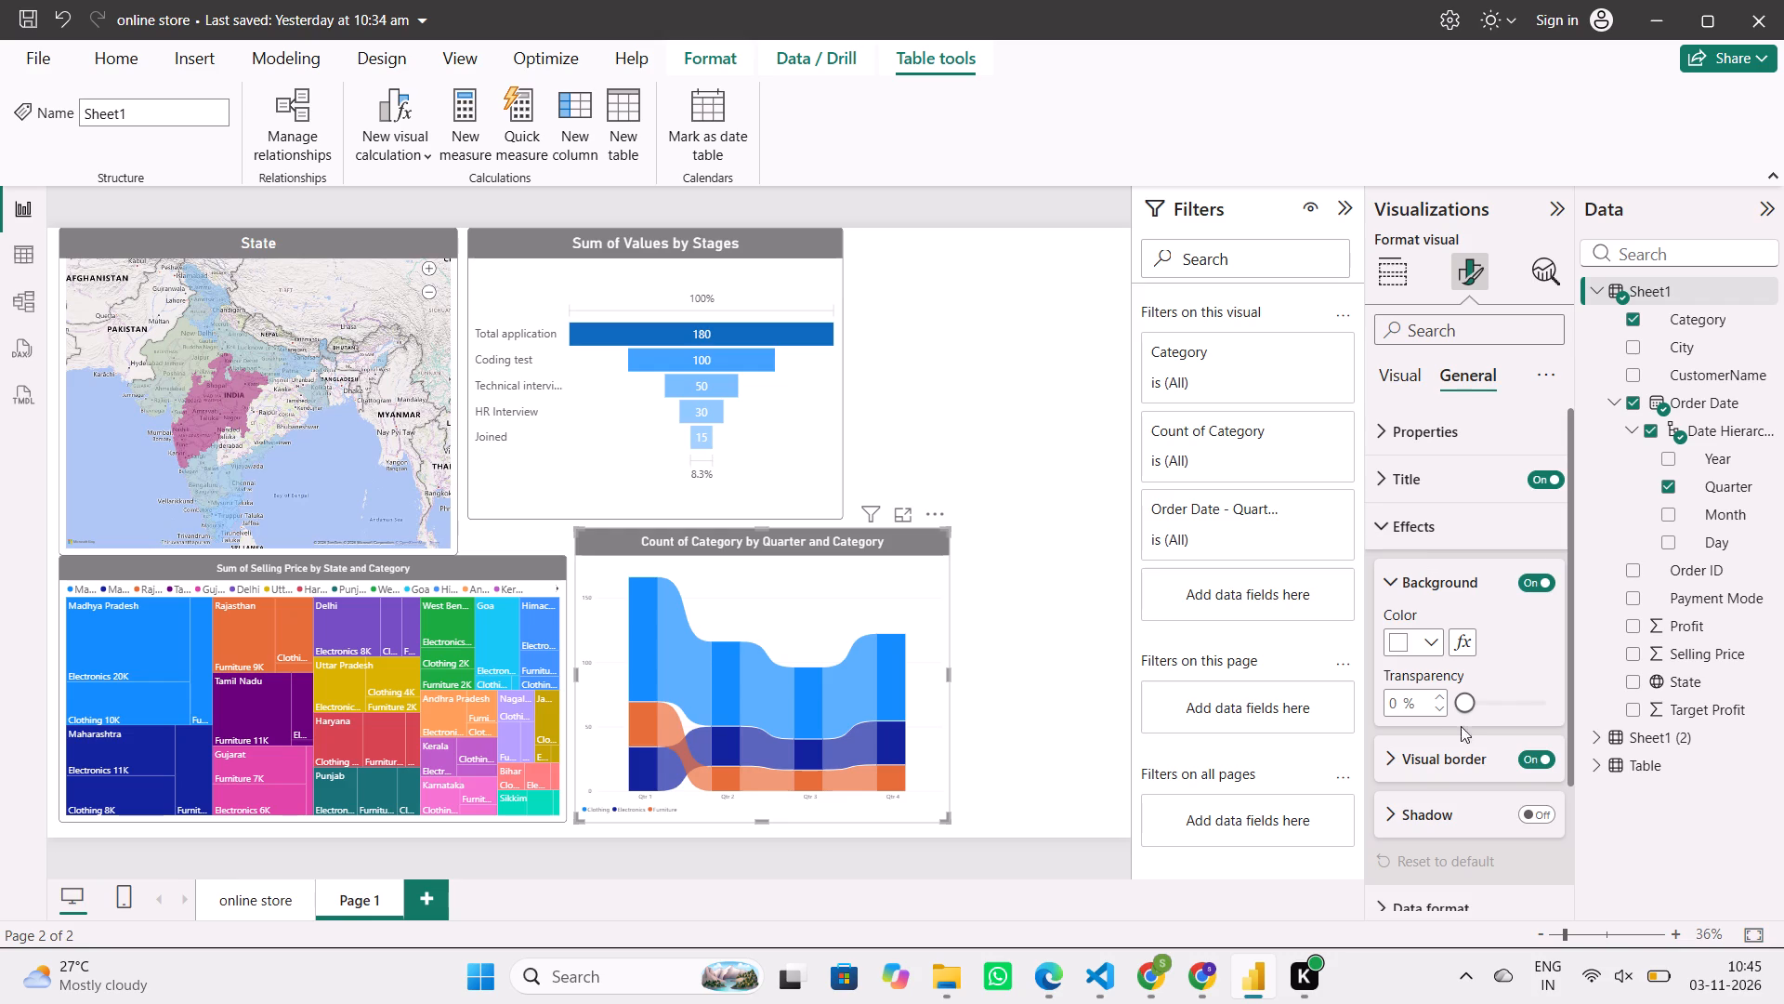
left_click(1457, 759)
left_click(1436, 818)
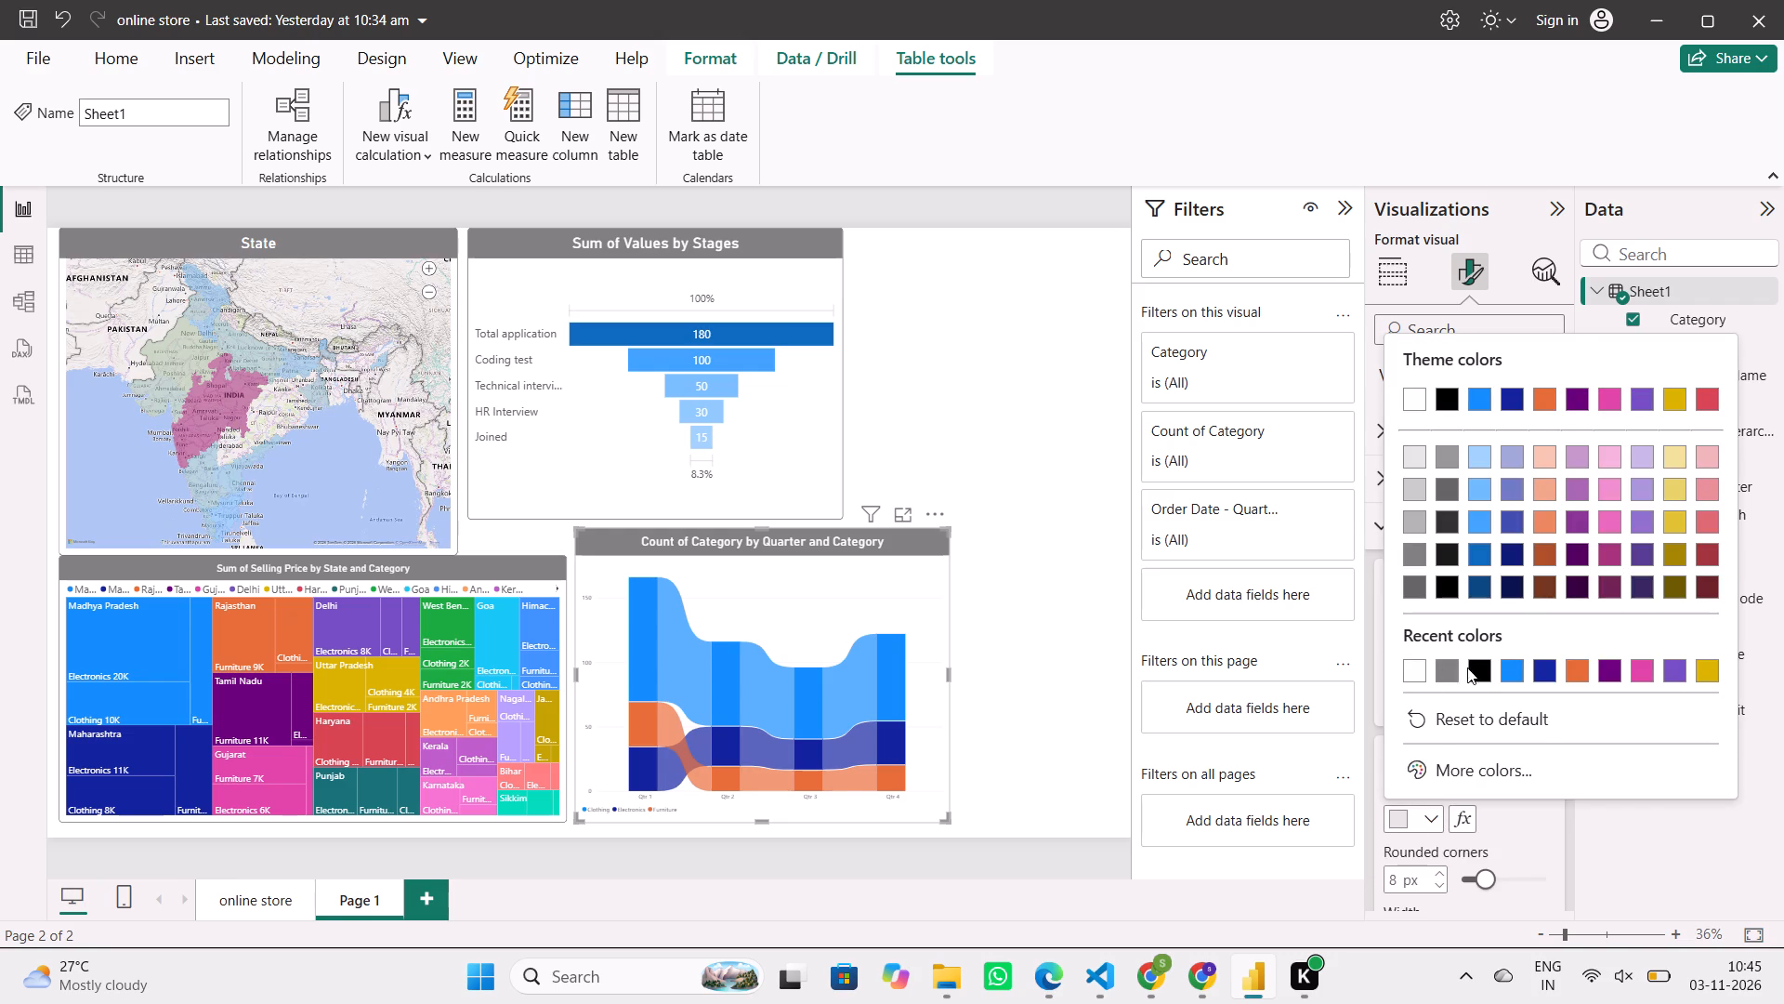
left_click(1471, 672)
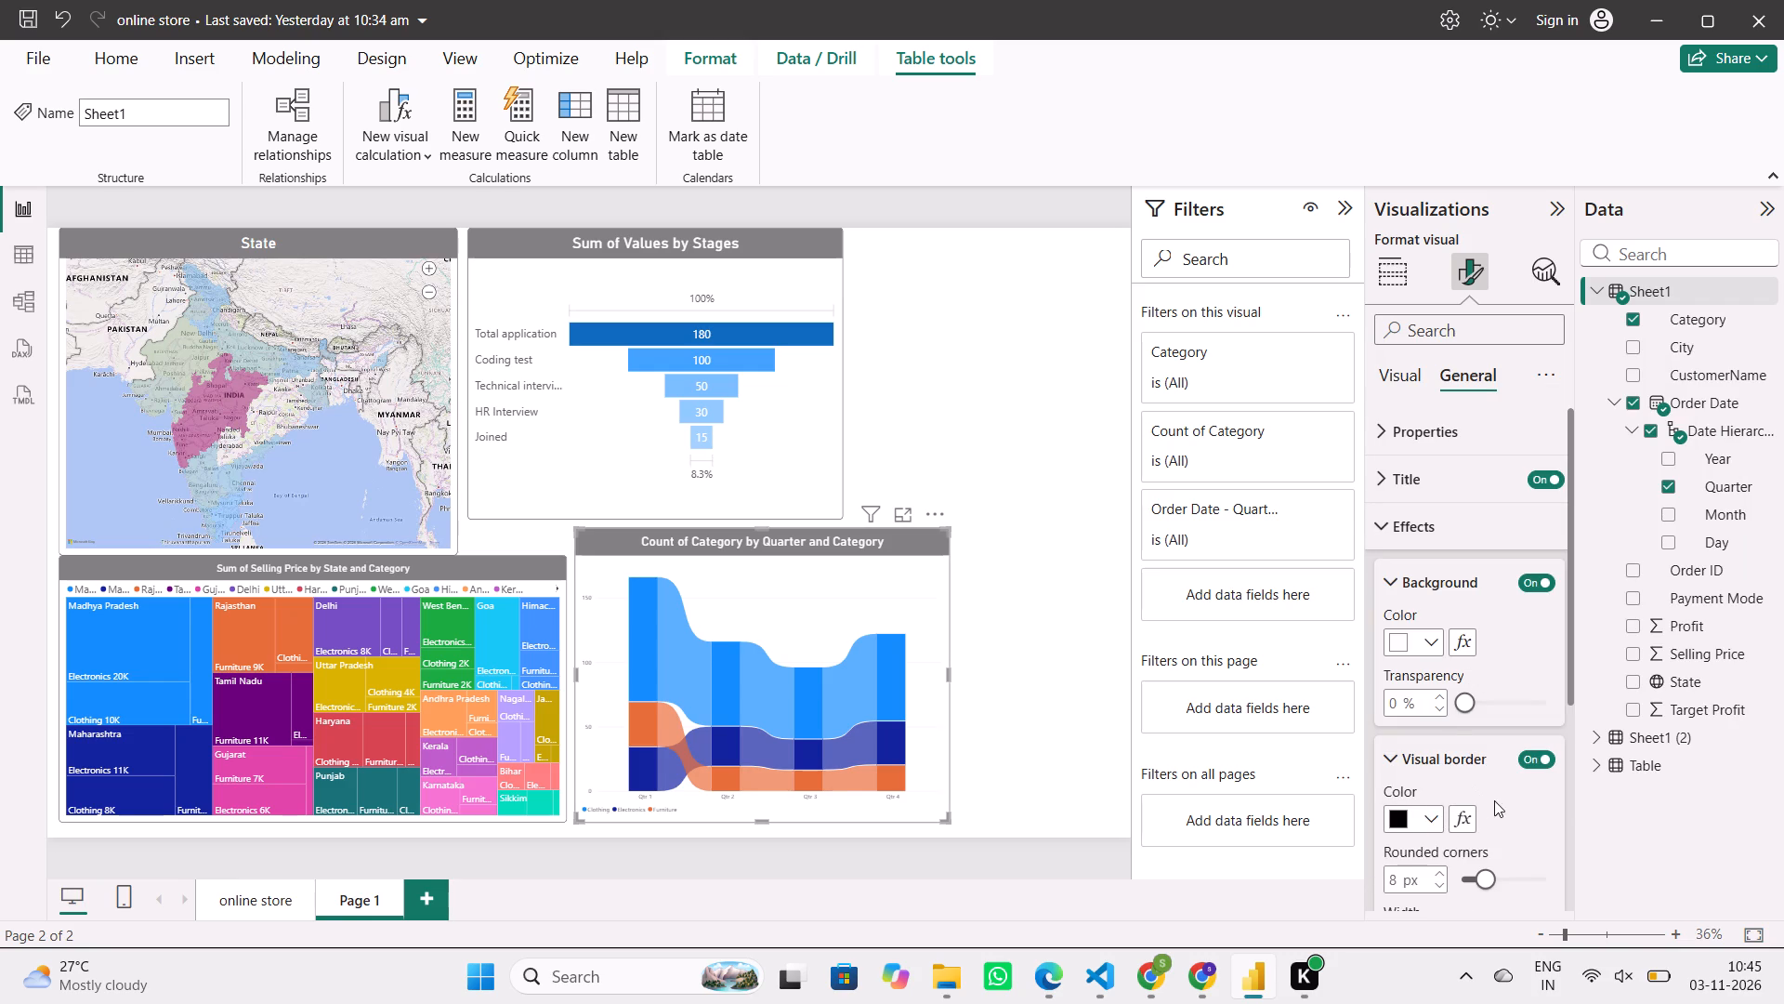
left_click(1439, 871)
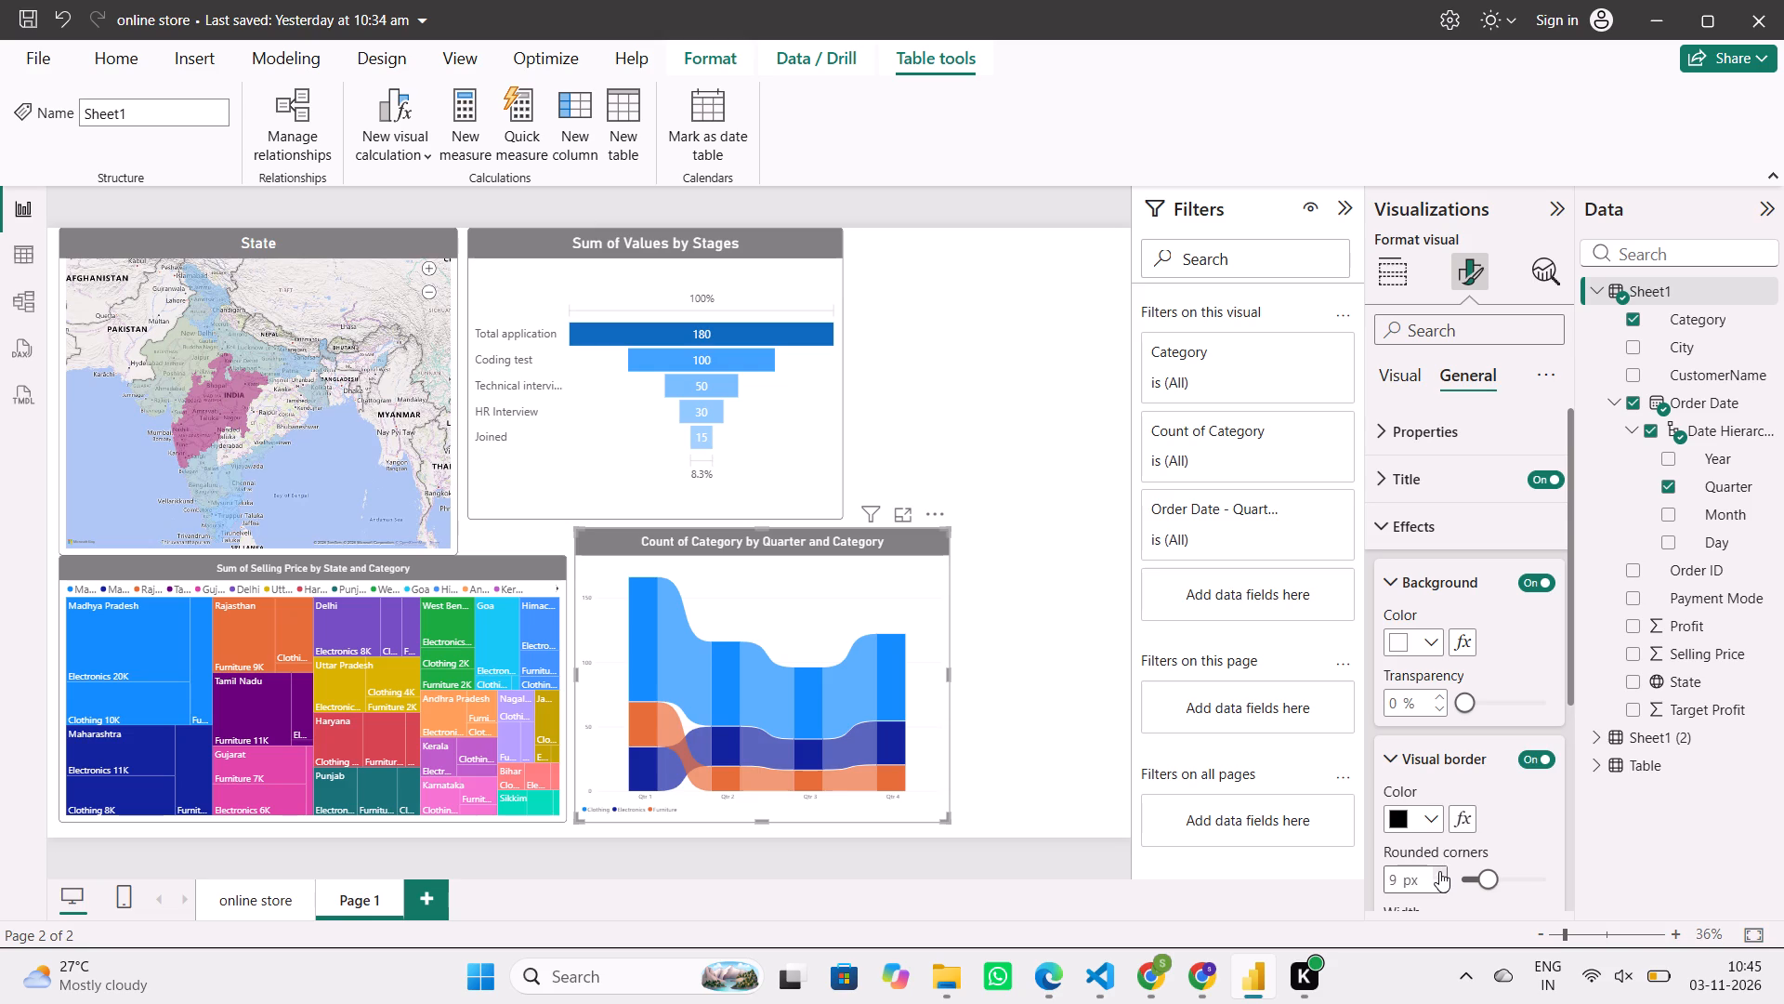
left_click(1439, 871)
left_click(1515, 829)
left_click(1078, 693)
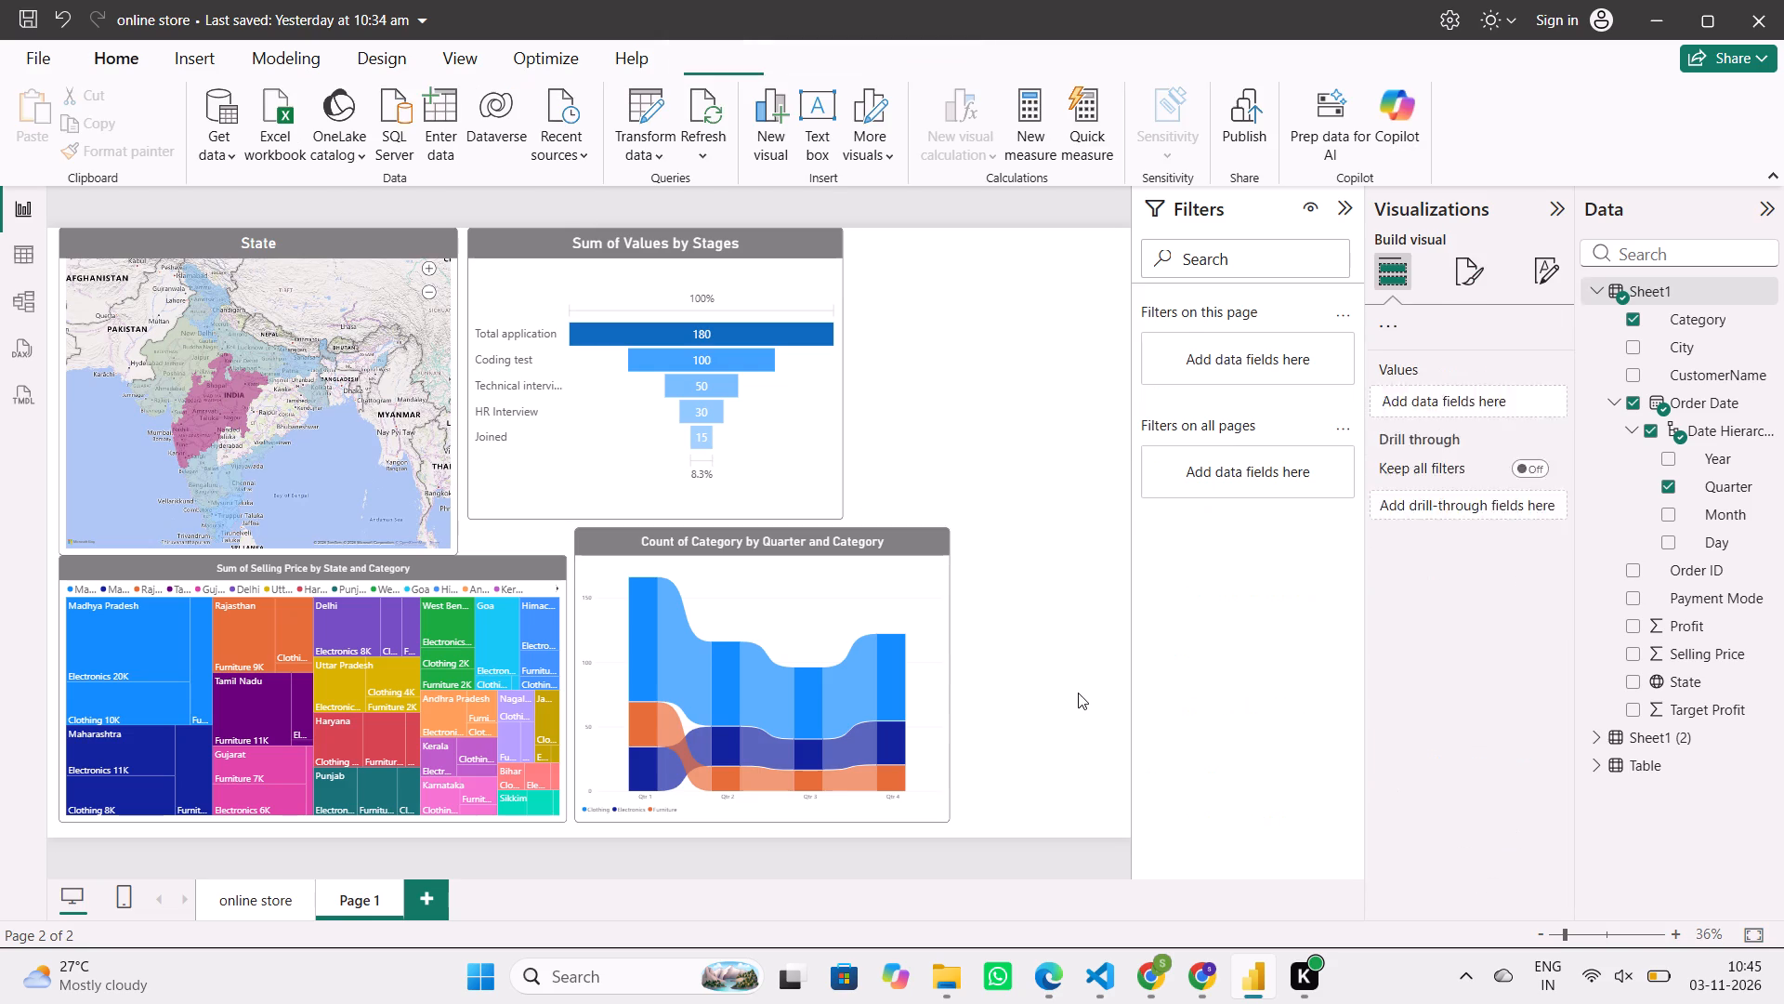
Set the ribbon chart's legend position to Top left and turn on the legend title.
left_click(893, 626)
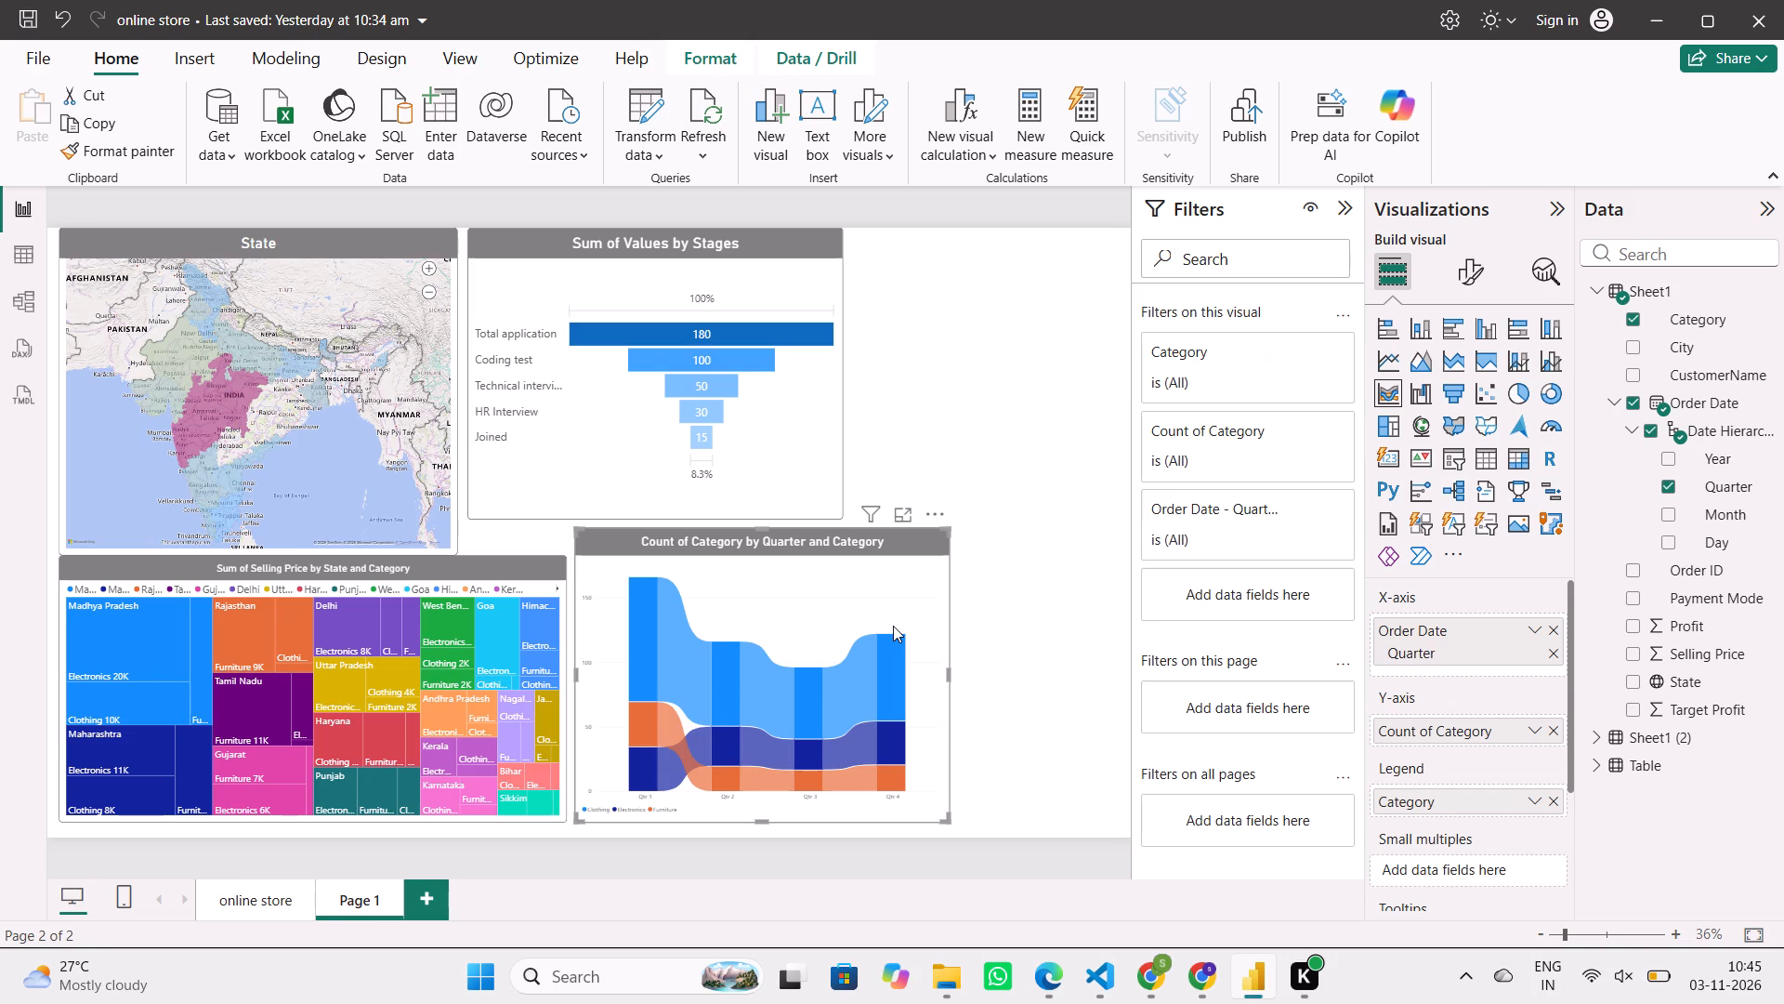
left_click(1470, 277)
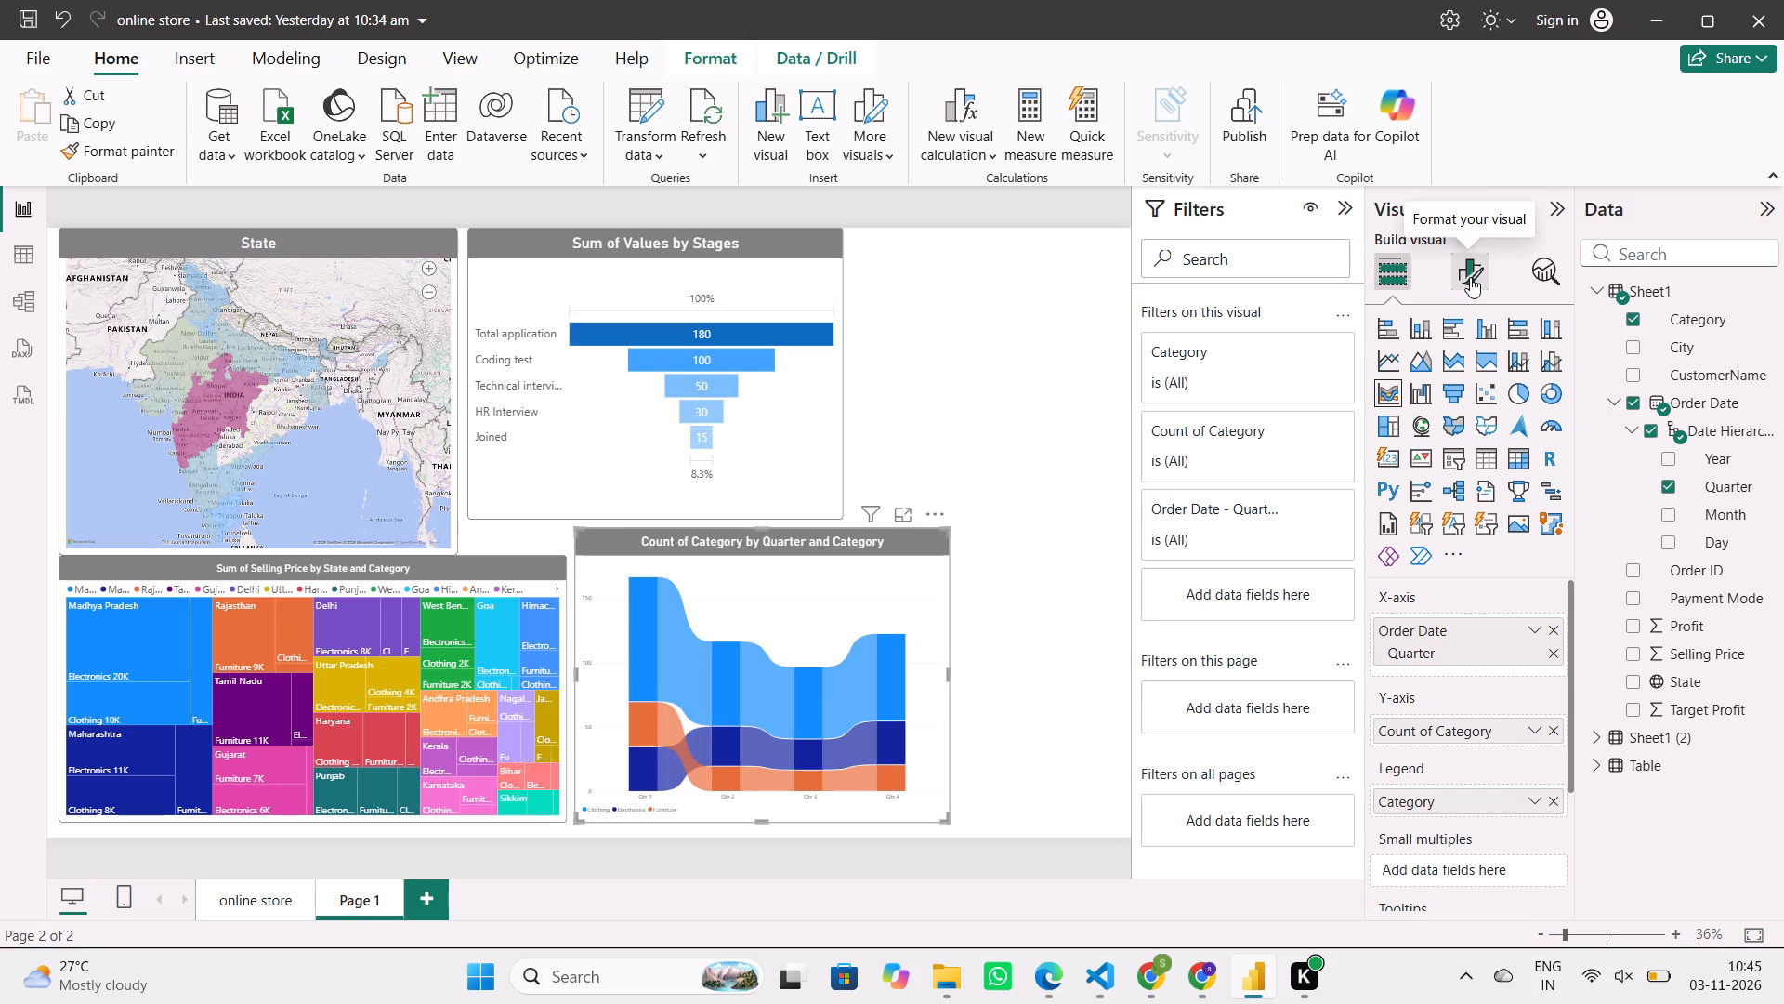
scroll(1415, 601, "down", 1)
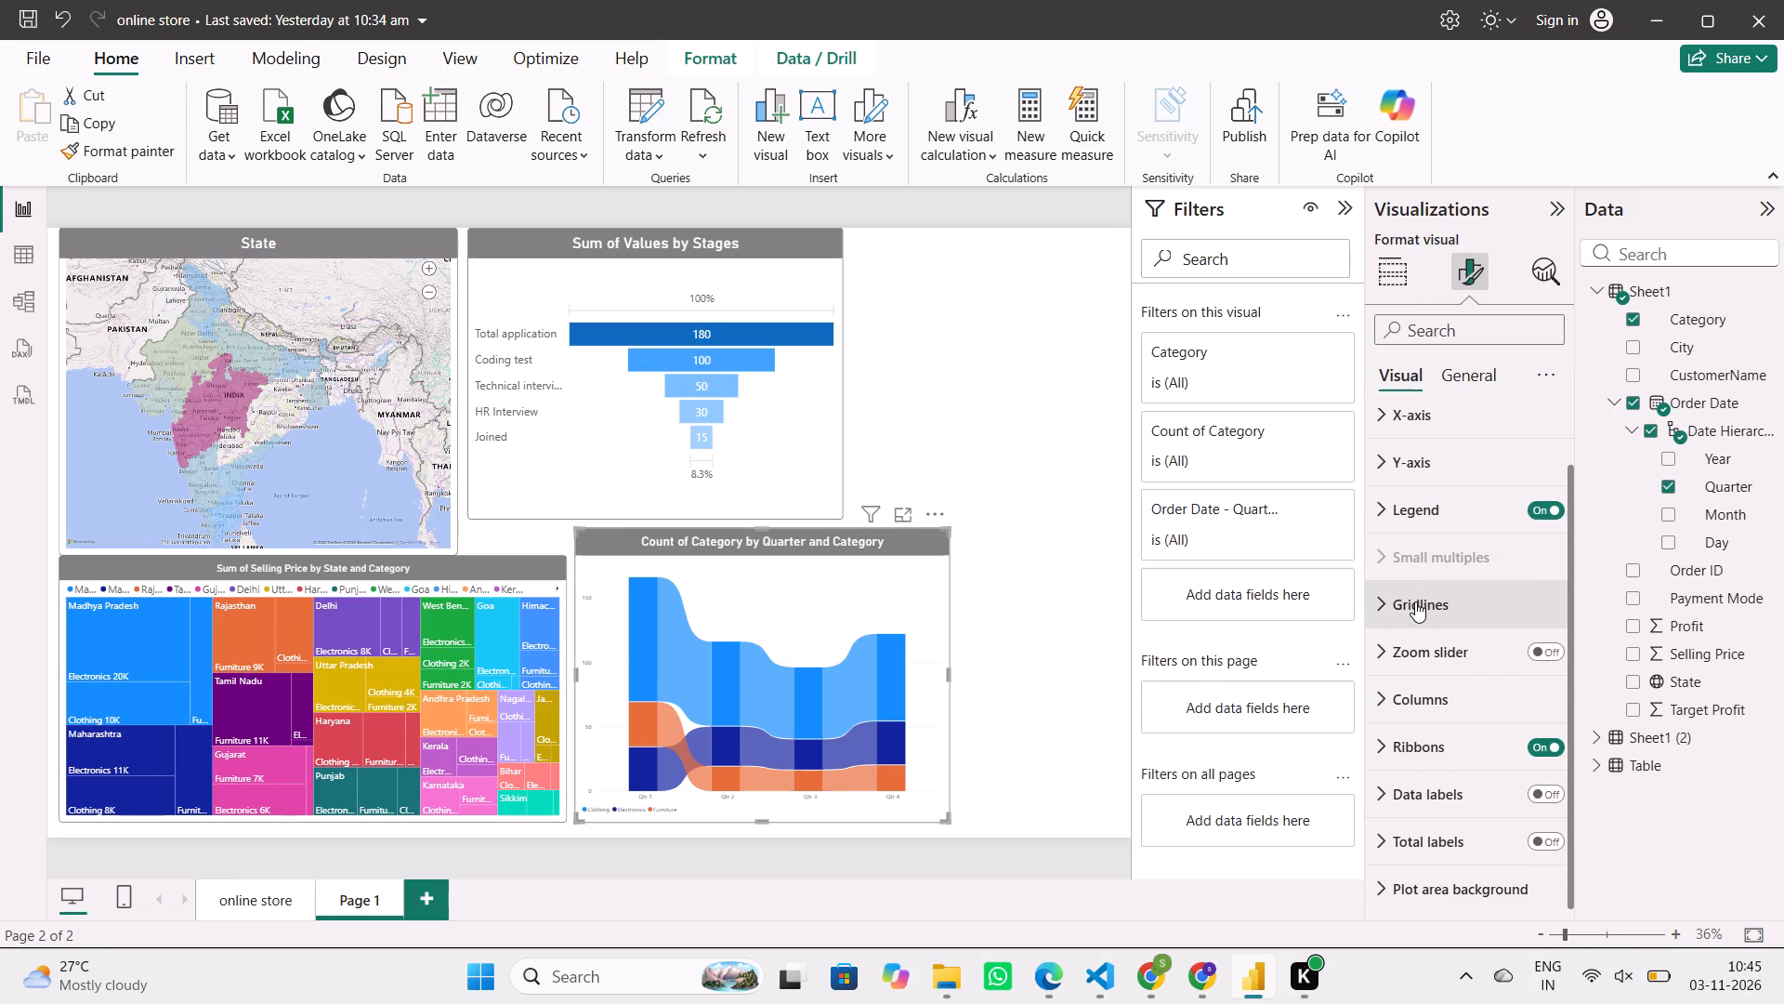
scroll(1415, 601, "down", 2)
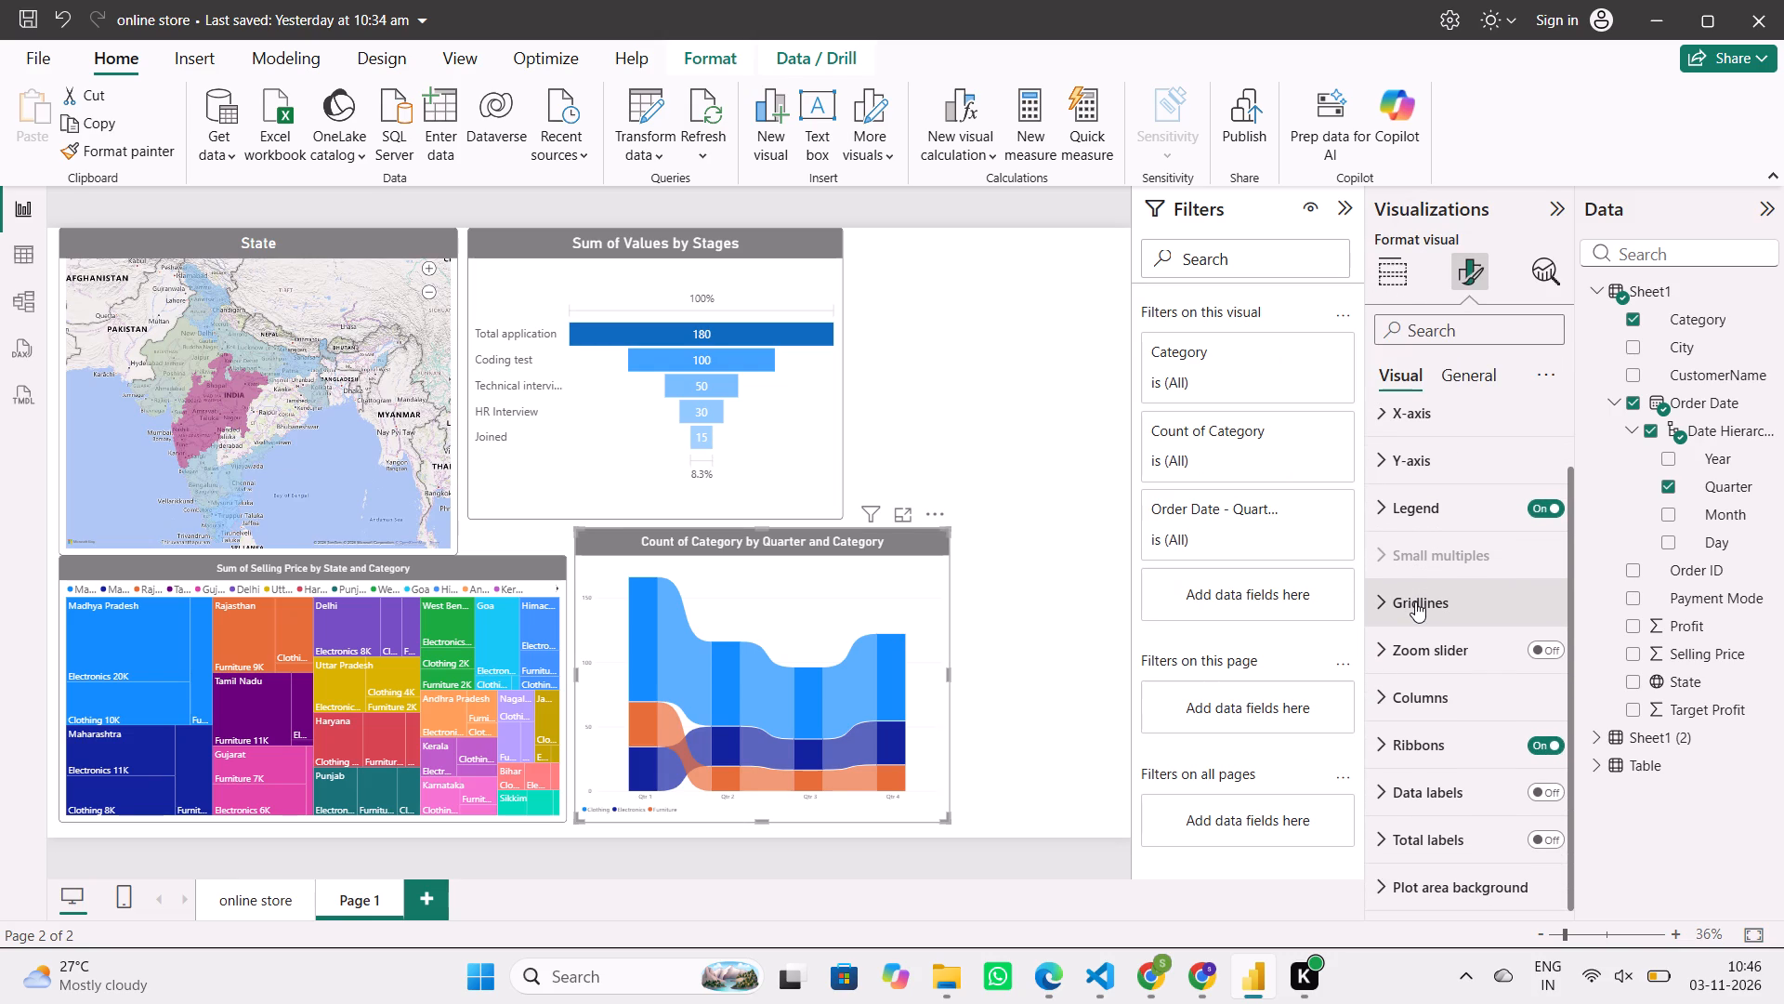
left_click(1446, 513)
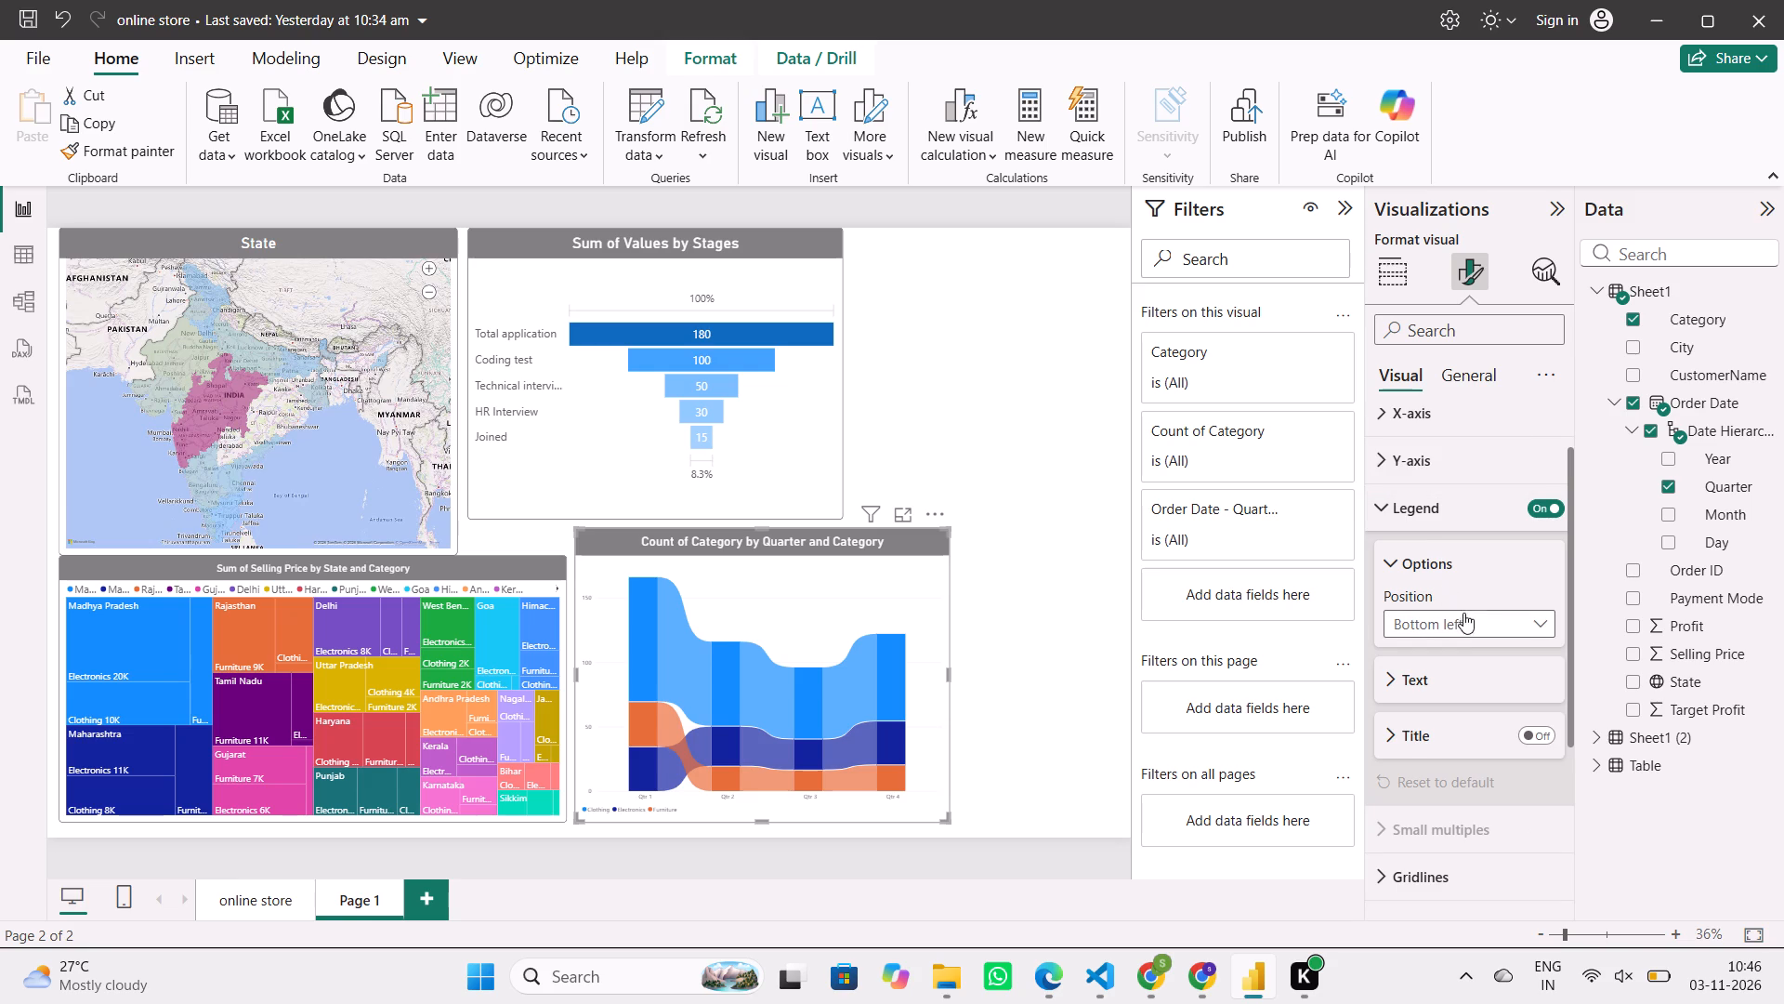
left_click(1474, 627)
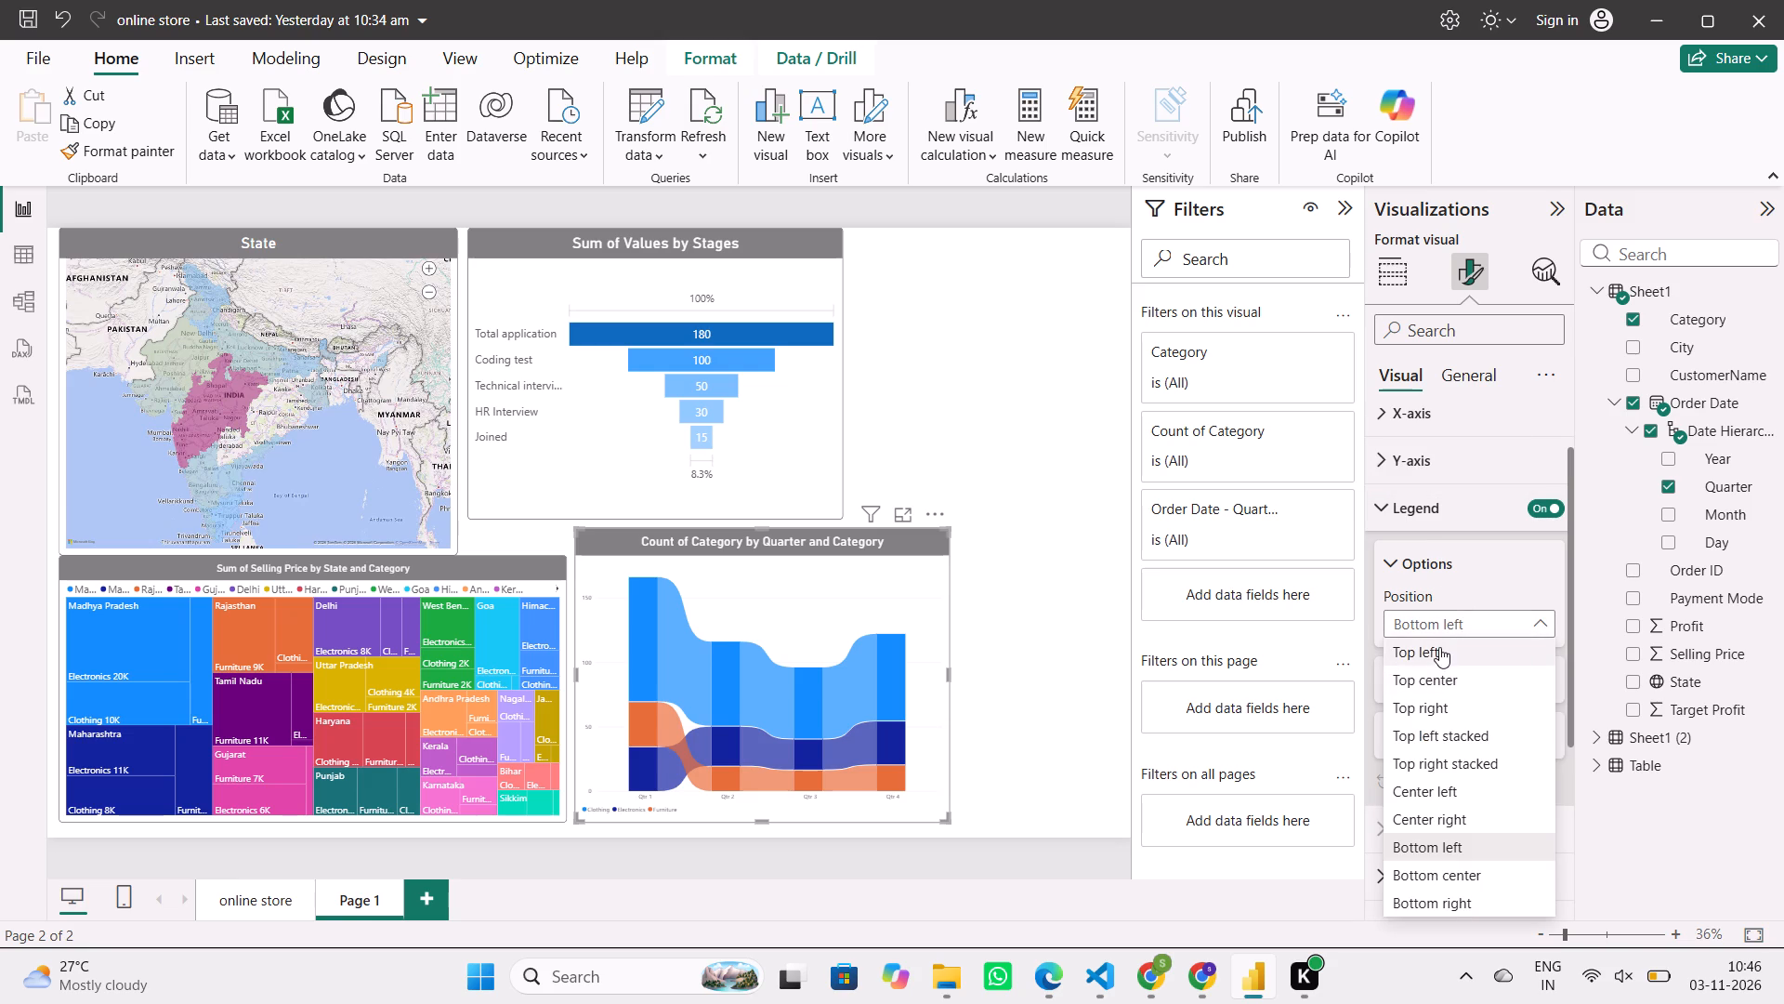
left_click(1439, 647)
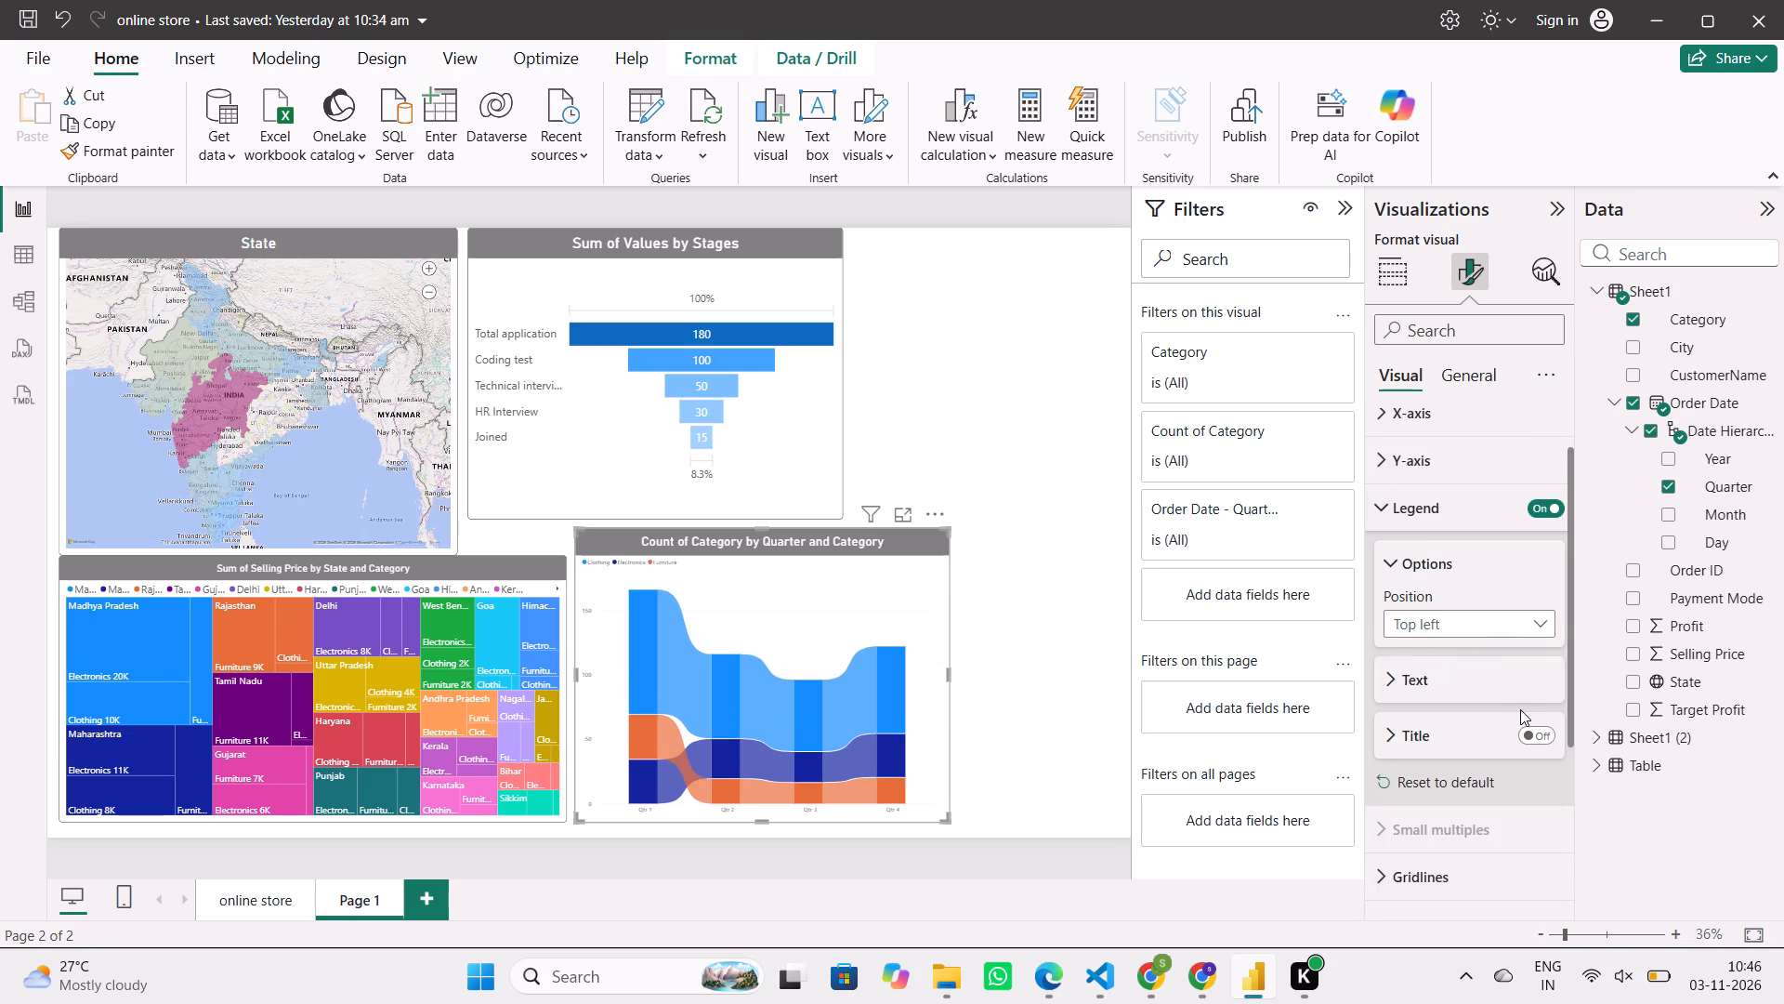
left_click(1528, 735)
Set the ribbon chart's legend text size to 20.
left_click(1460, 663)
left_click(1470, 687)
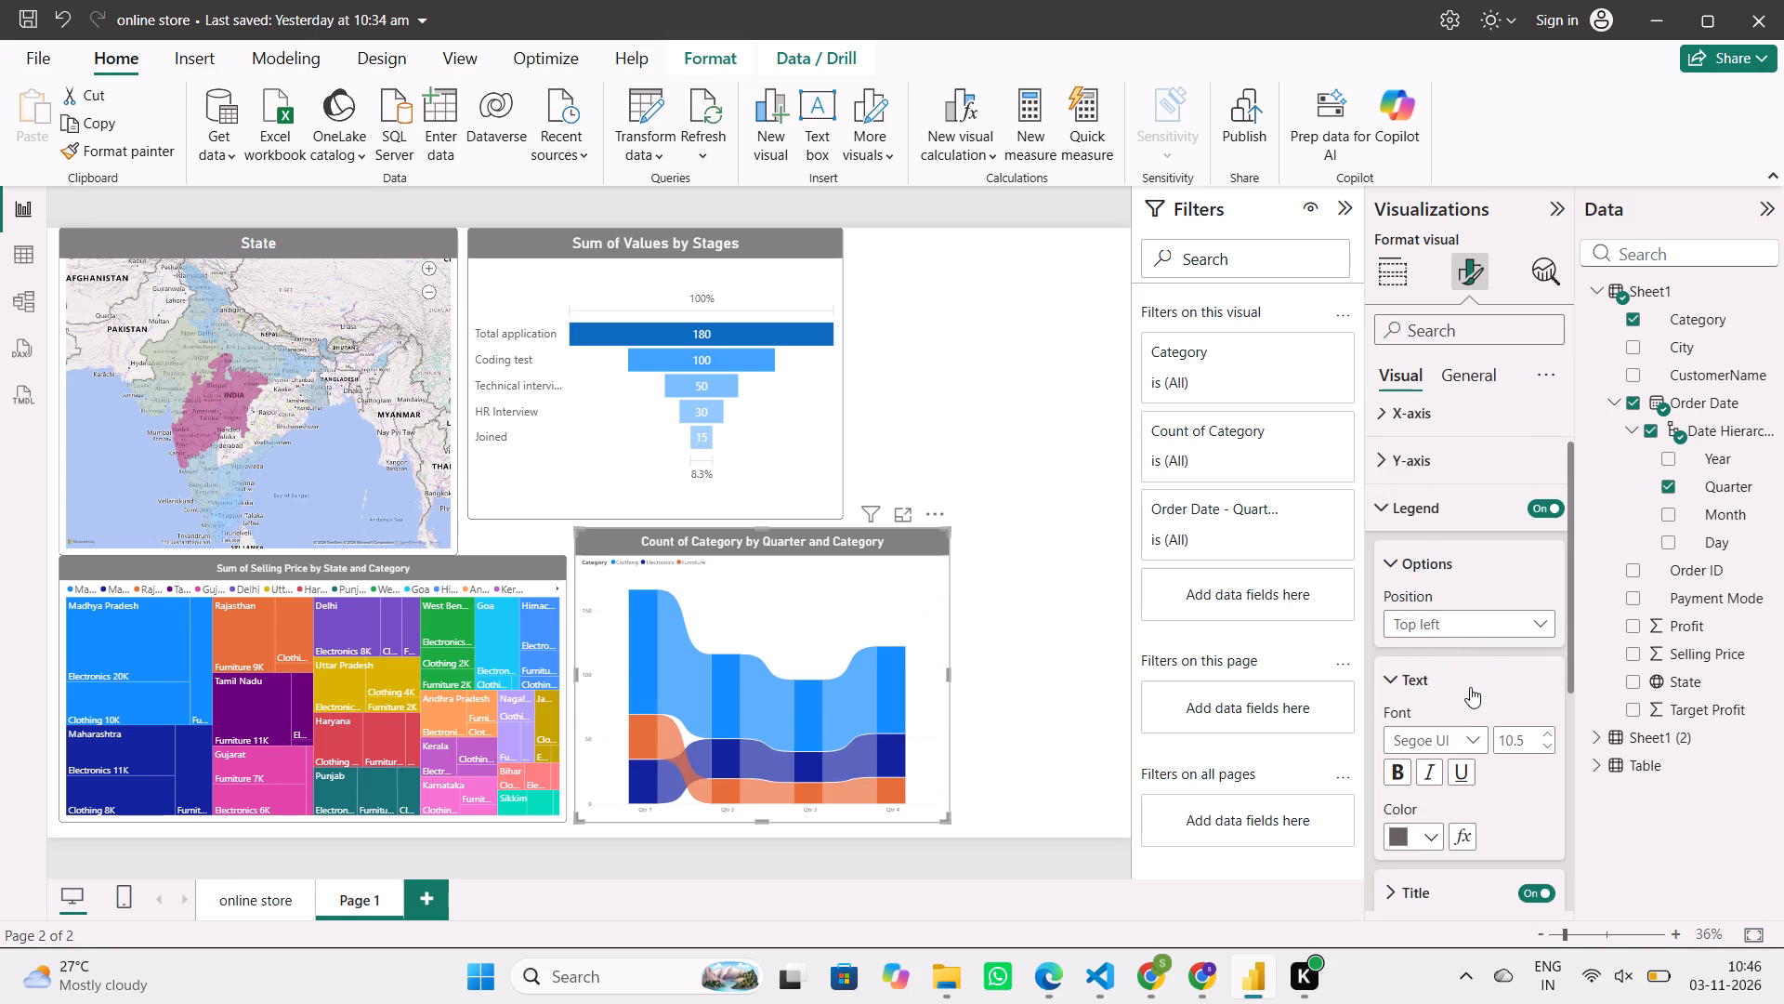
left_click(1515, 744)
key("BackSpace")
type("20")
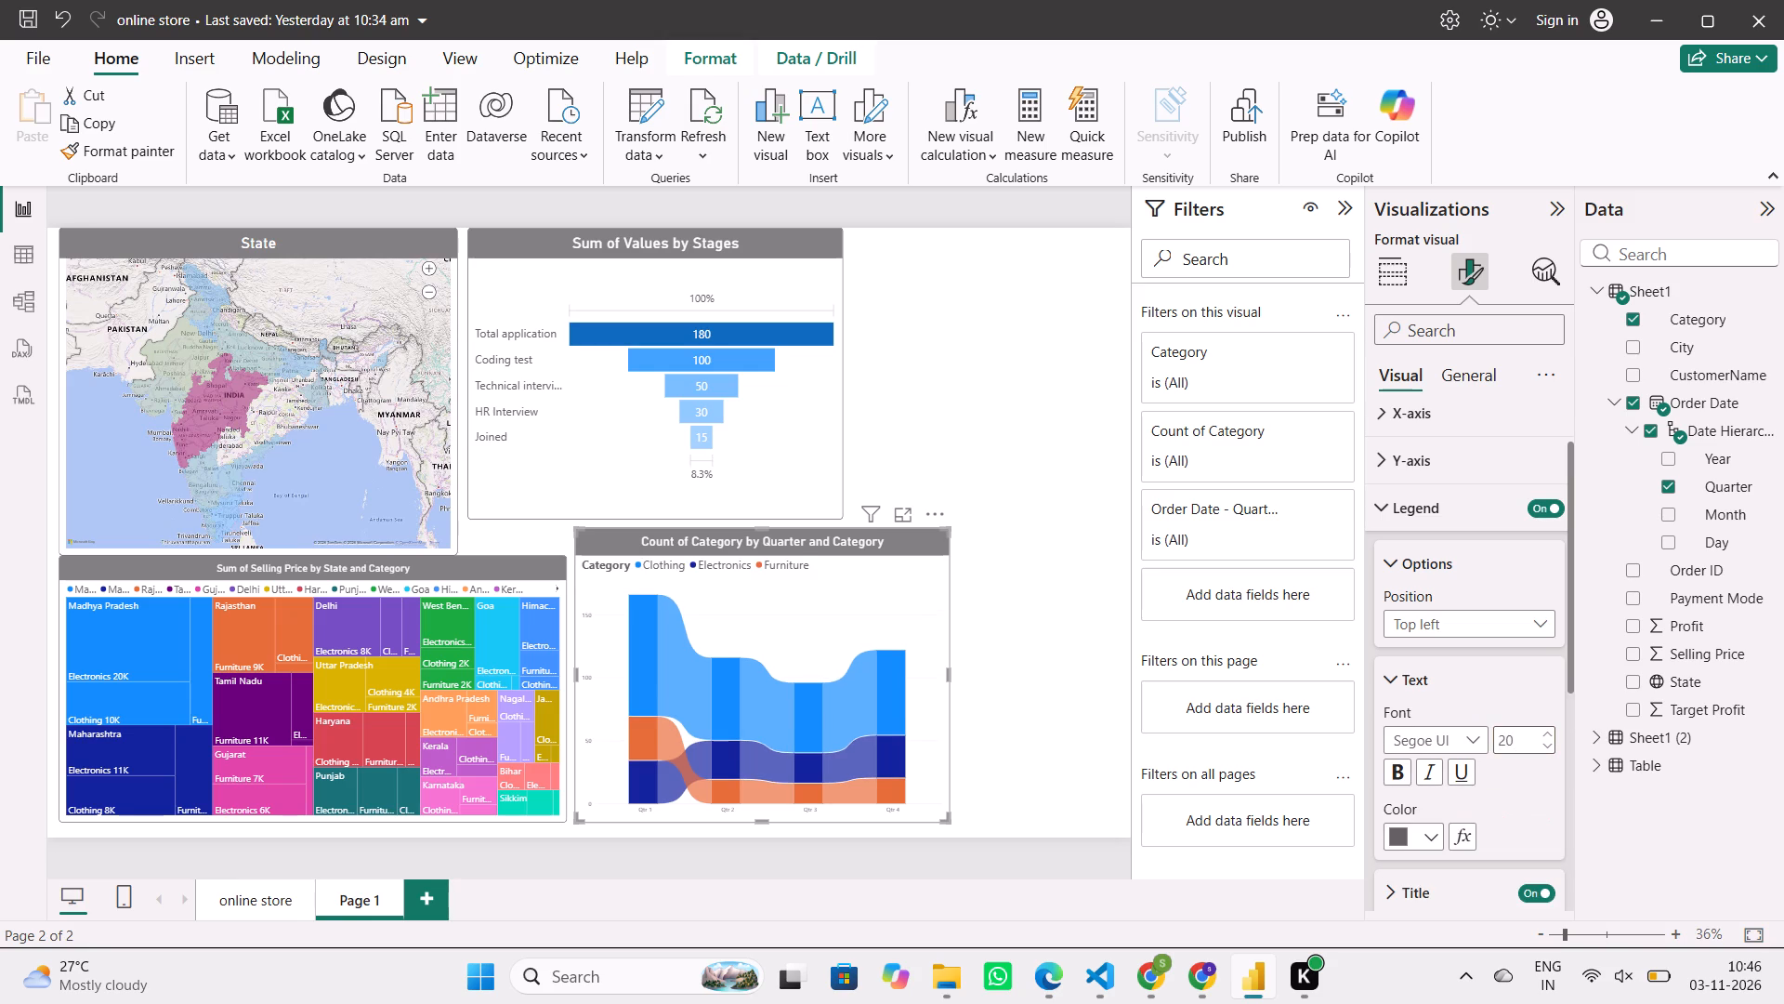
Set the ribbon chart's legend text size to 18.
left_click(1528, 742)
key("BackSpace")
key("BackSpace")
type("18")
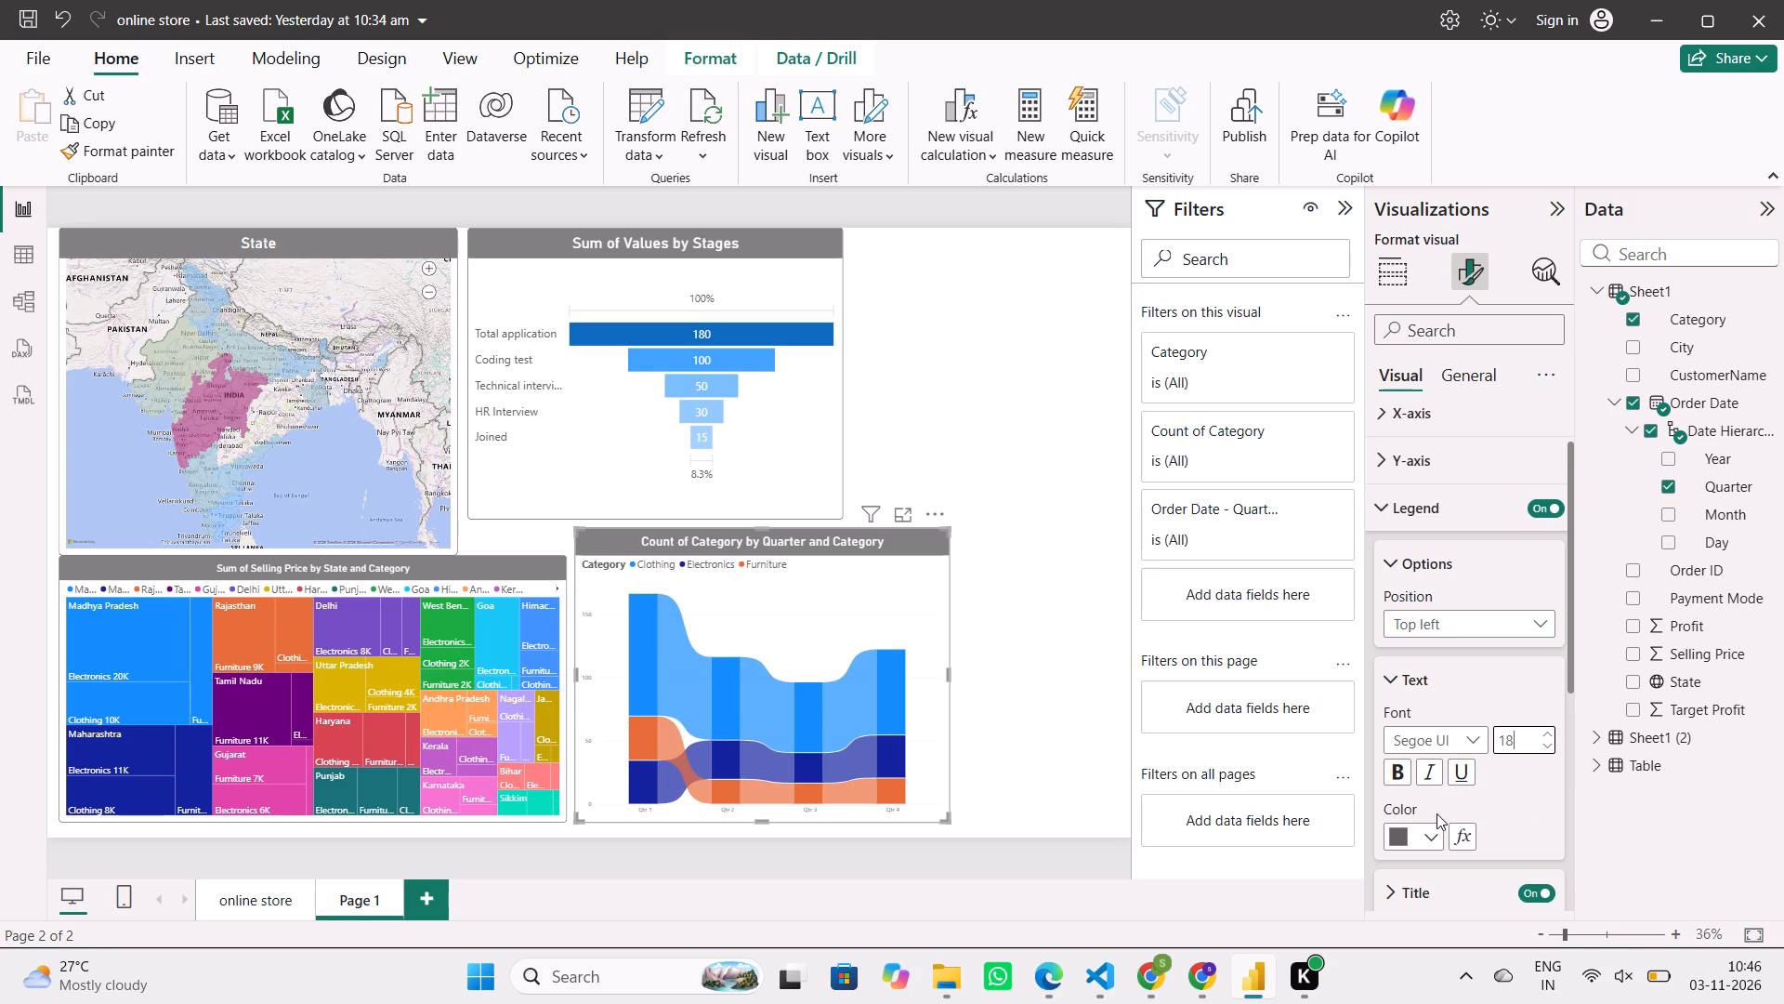
scroll(1436, 826, "down", 2)
left_click(1449, 720)
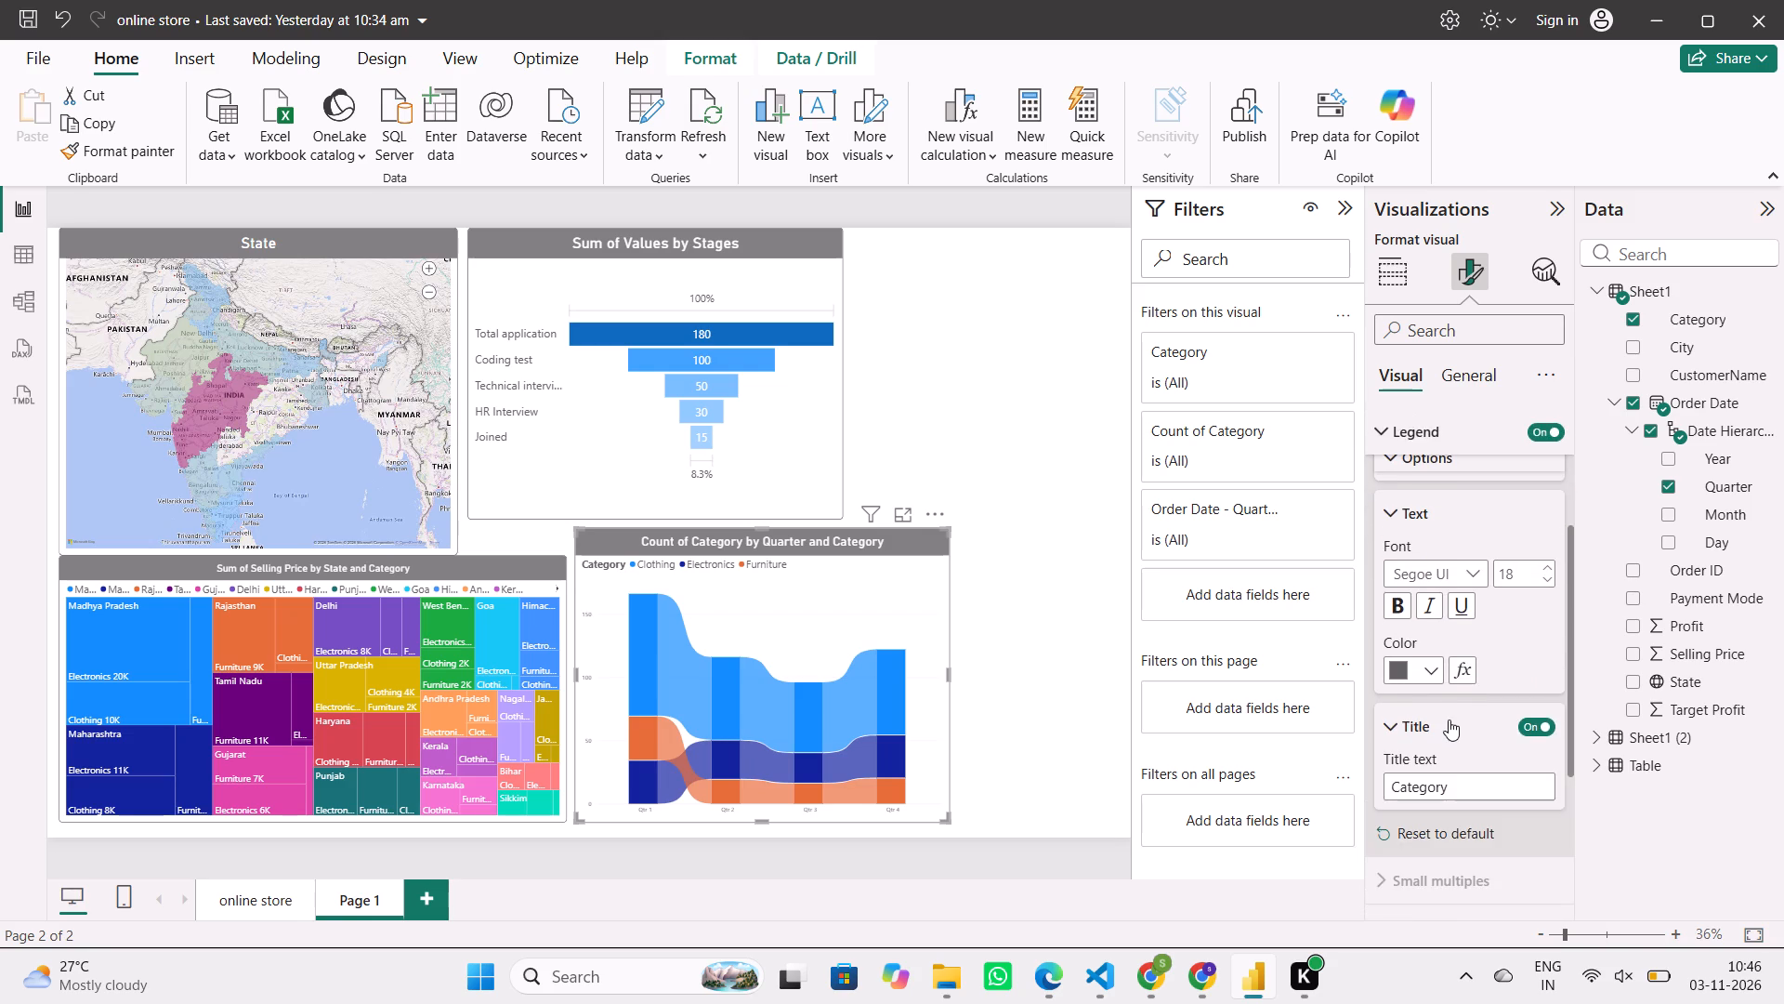
scroll(1449, 720, "down", 1)
left_click(1389, 632)
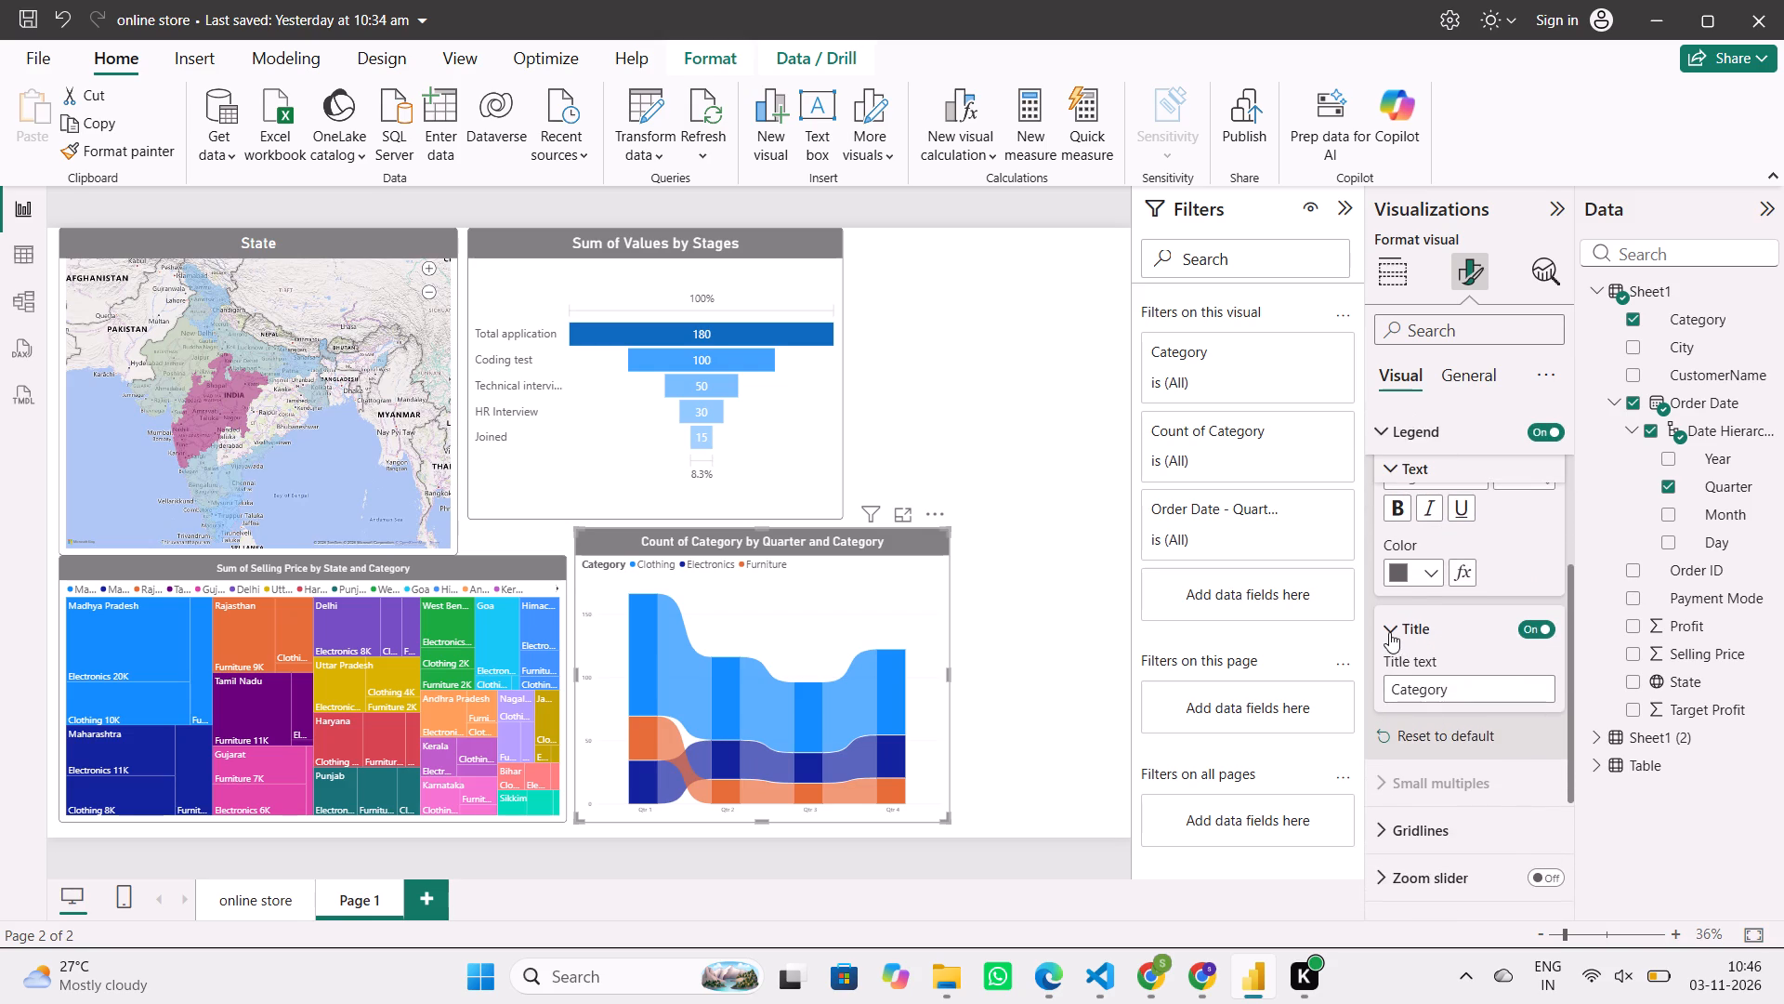
scroll(1389, 632, "up", 2)
left_click(1389, 626)
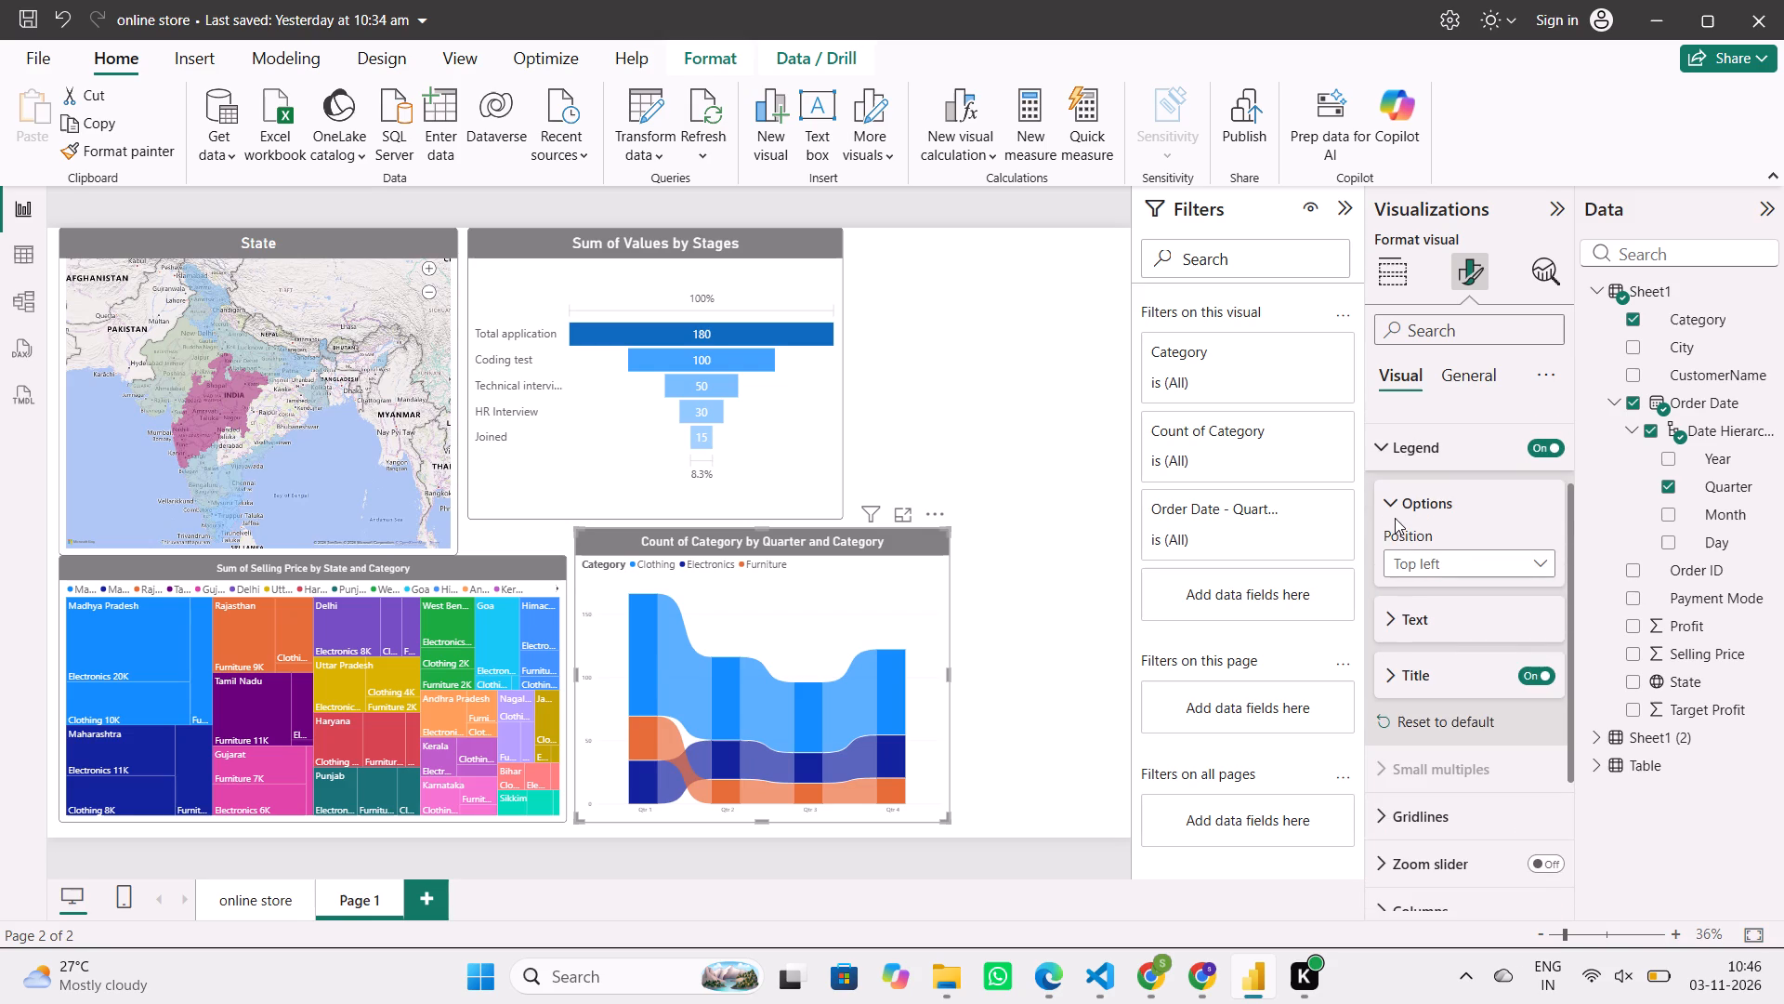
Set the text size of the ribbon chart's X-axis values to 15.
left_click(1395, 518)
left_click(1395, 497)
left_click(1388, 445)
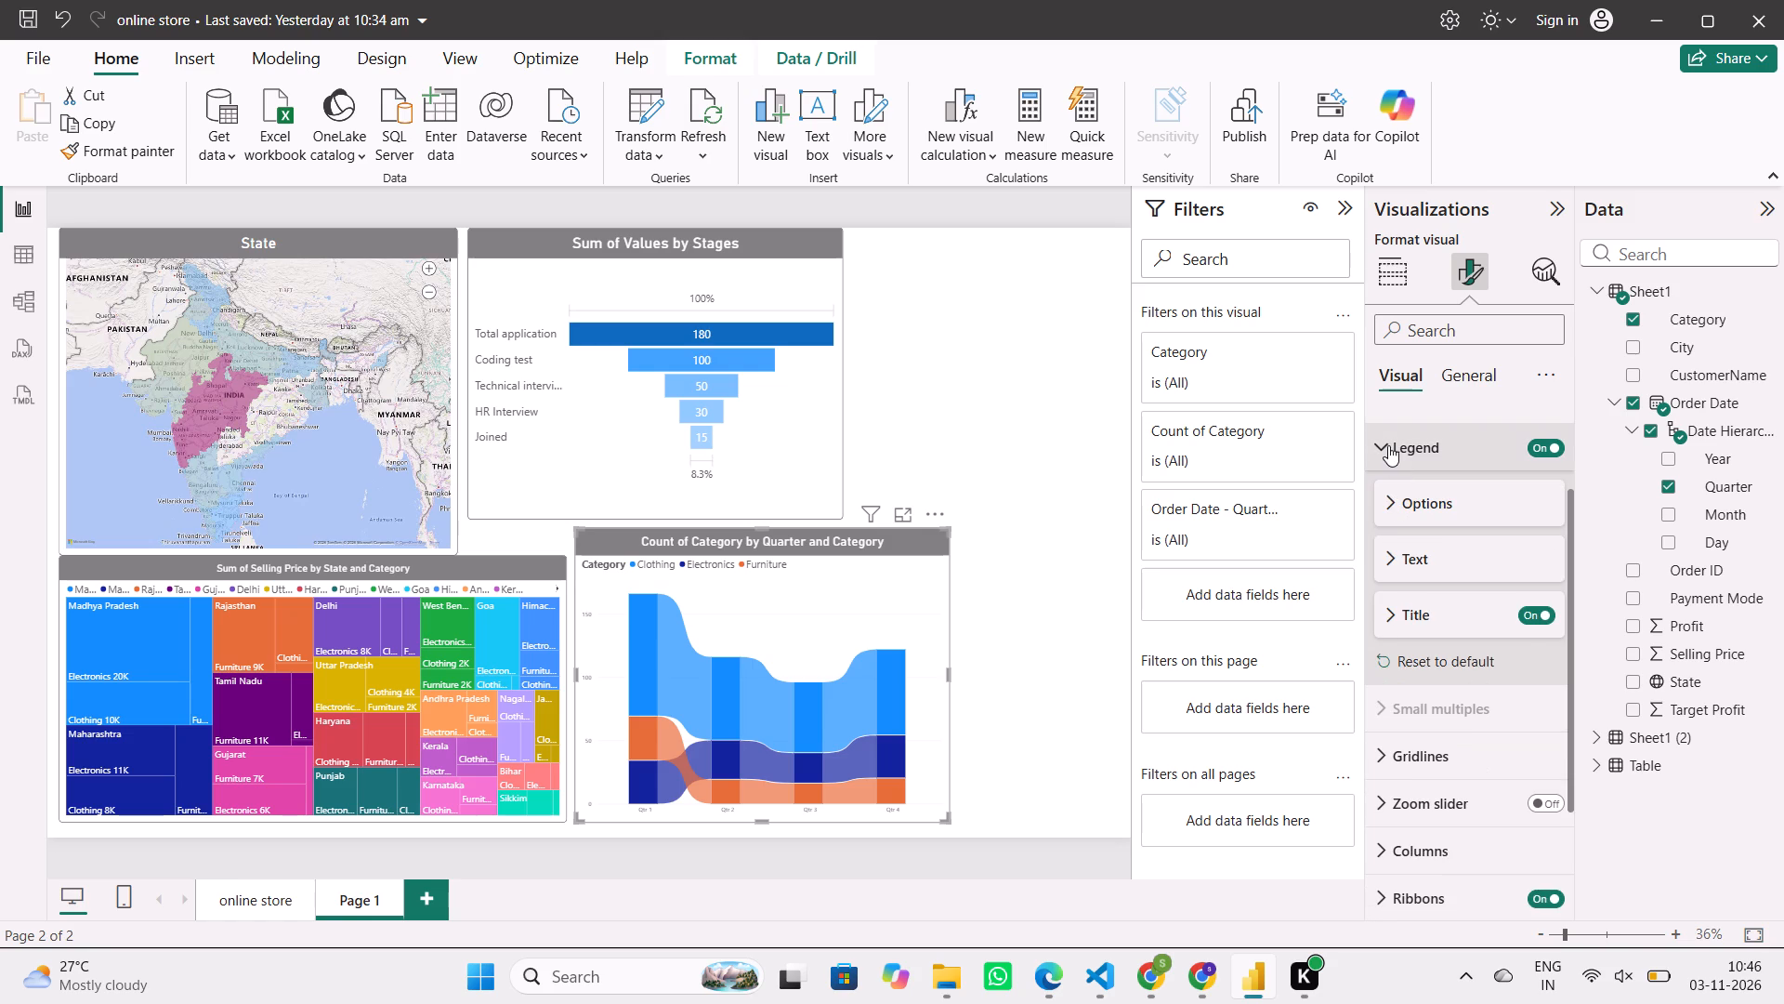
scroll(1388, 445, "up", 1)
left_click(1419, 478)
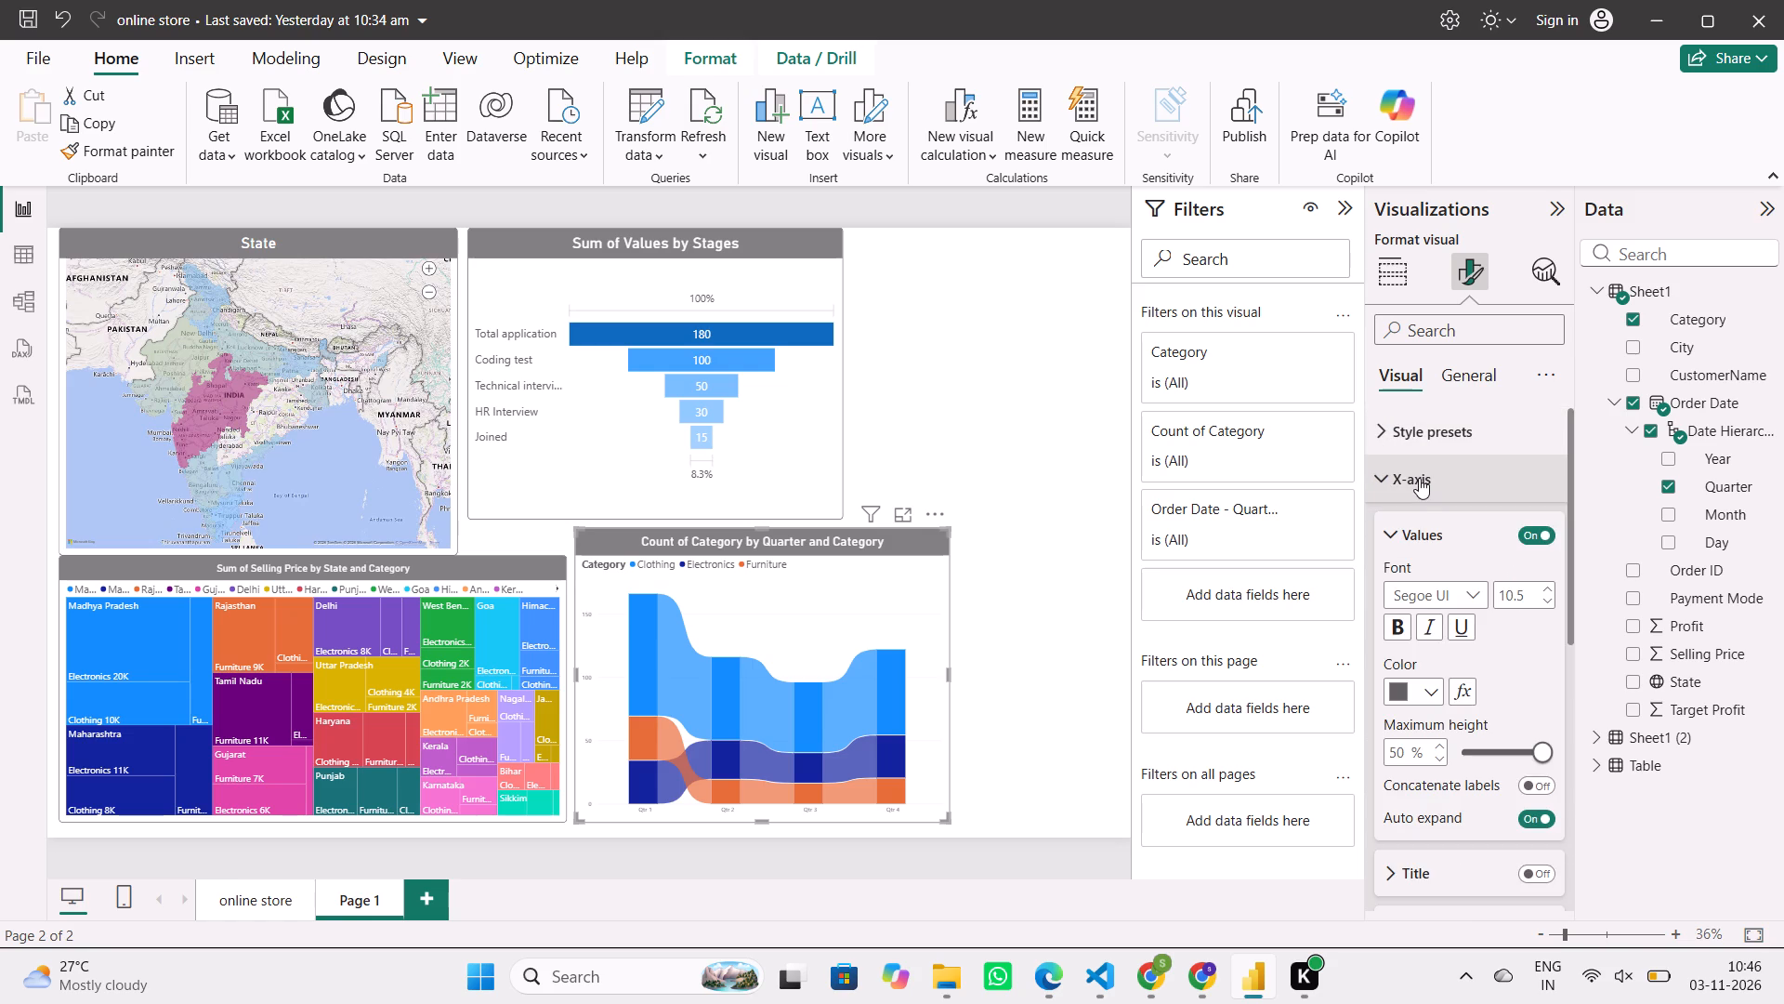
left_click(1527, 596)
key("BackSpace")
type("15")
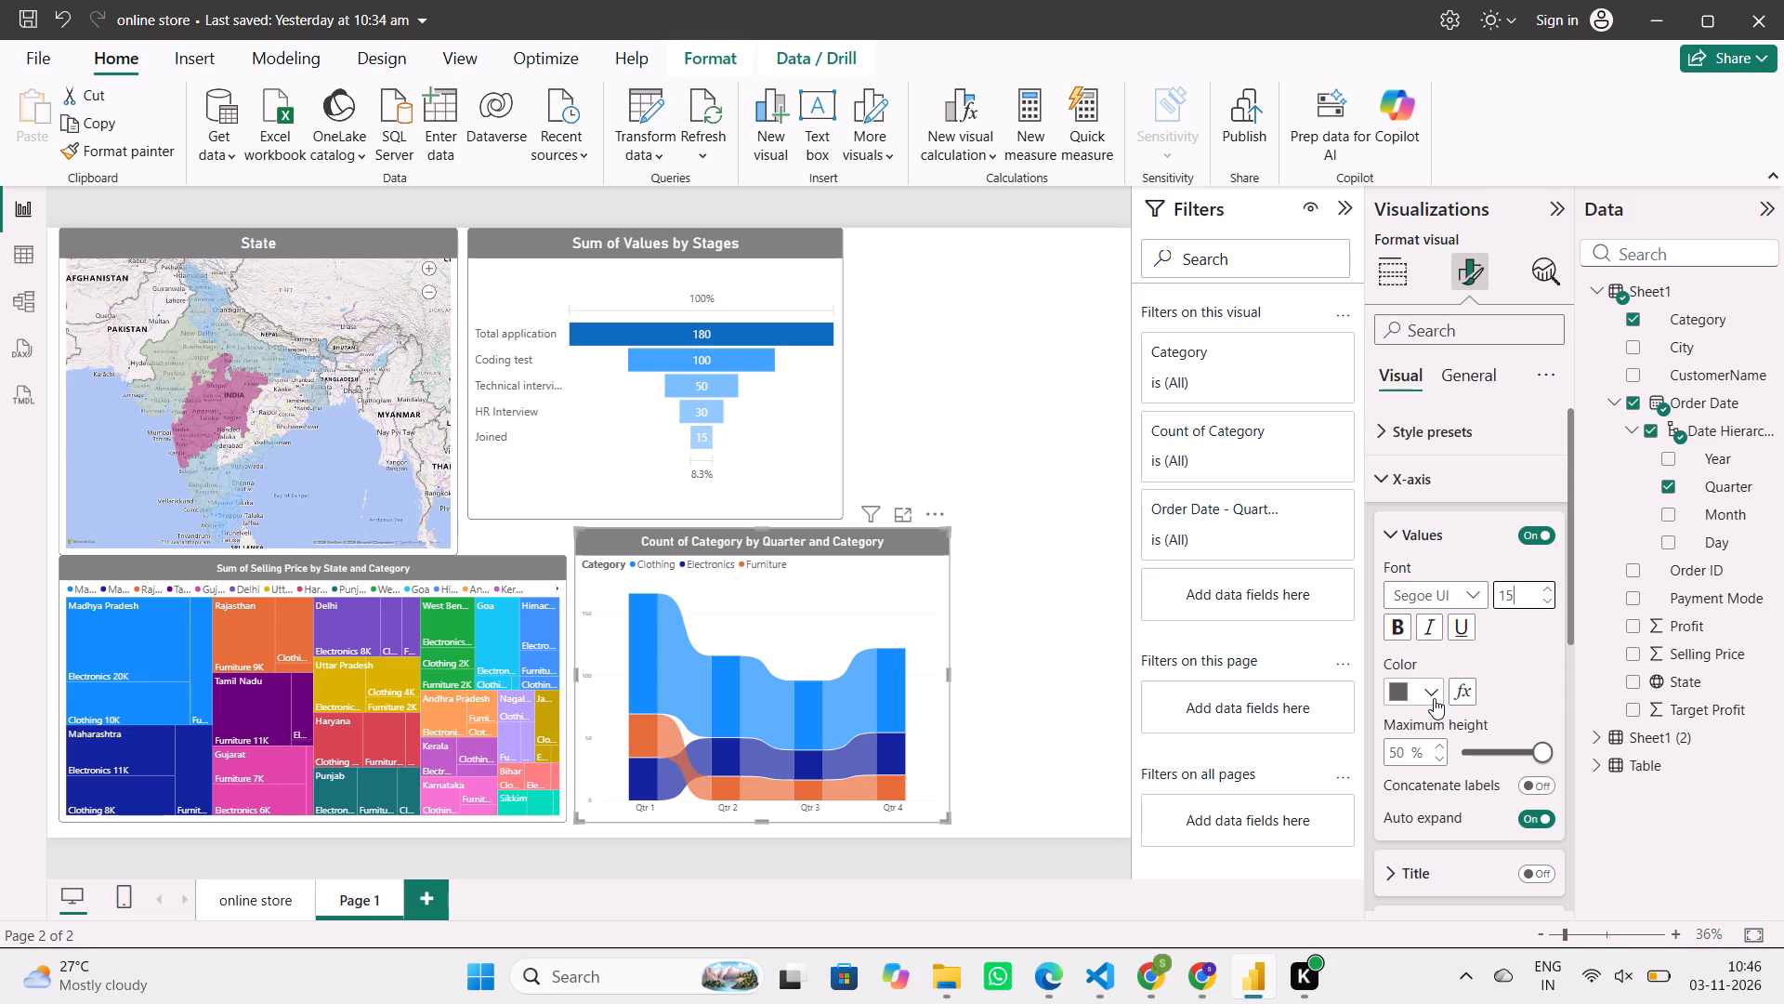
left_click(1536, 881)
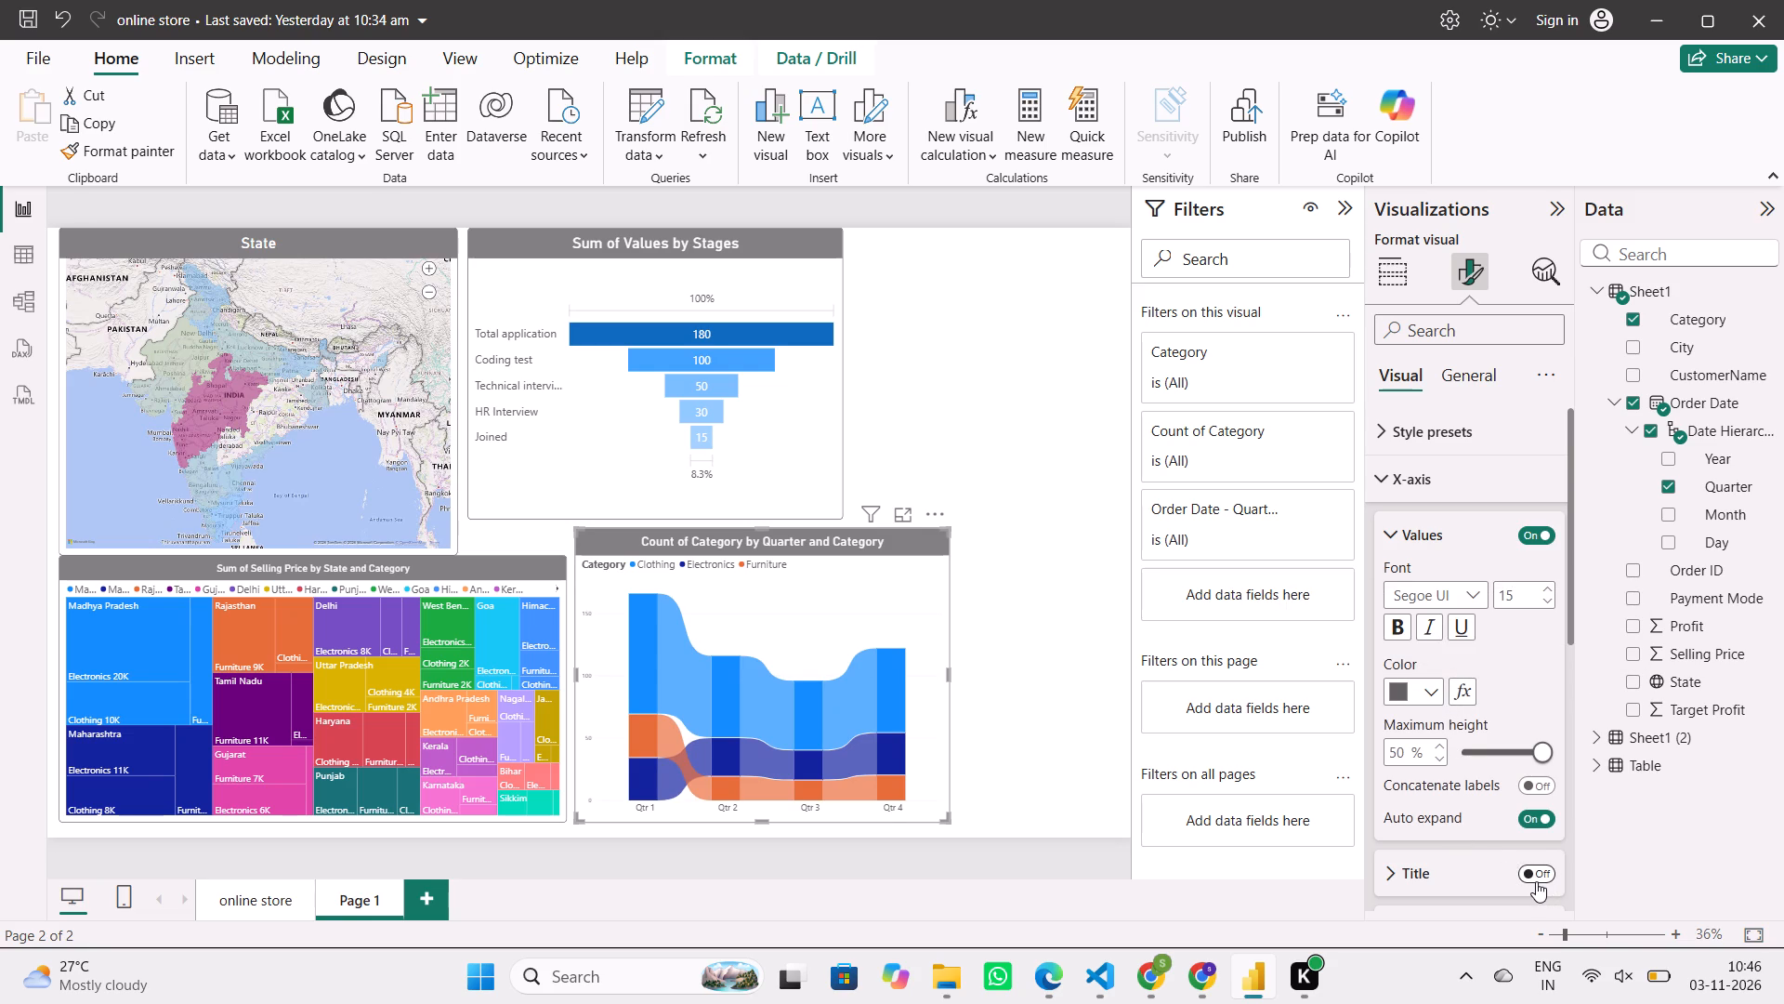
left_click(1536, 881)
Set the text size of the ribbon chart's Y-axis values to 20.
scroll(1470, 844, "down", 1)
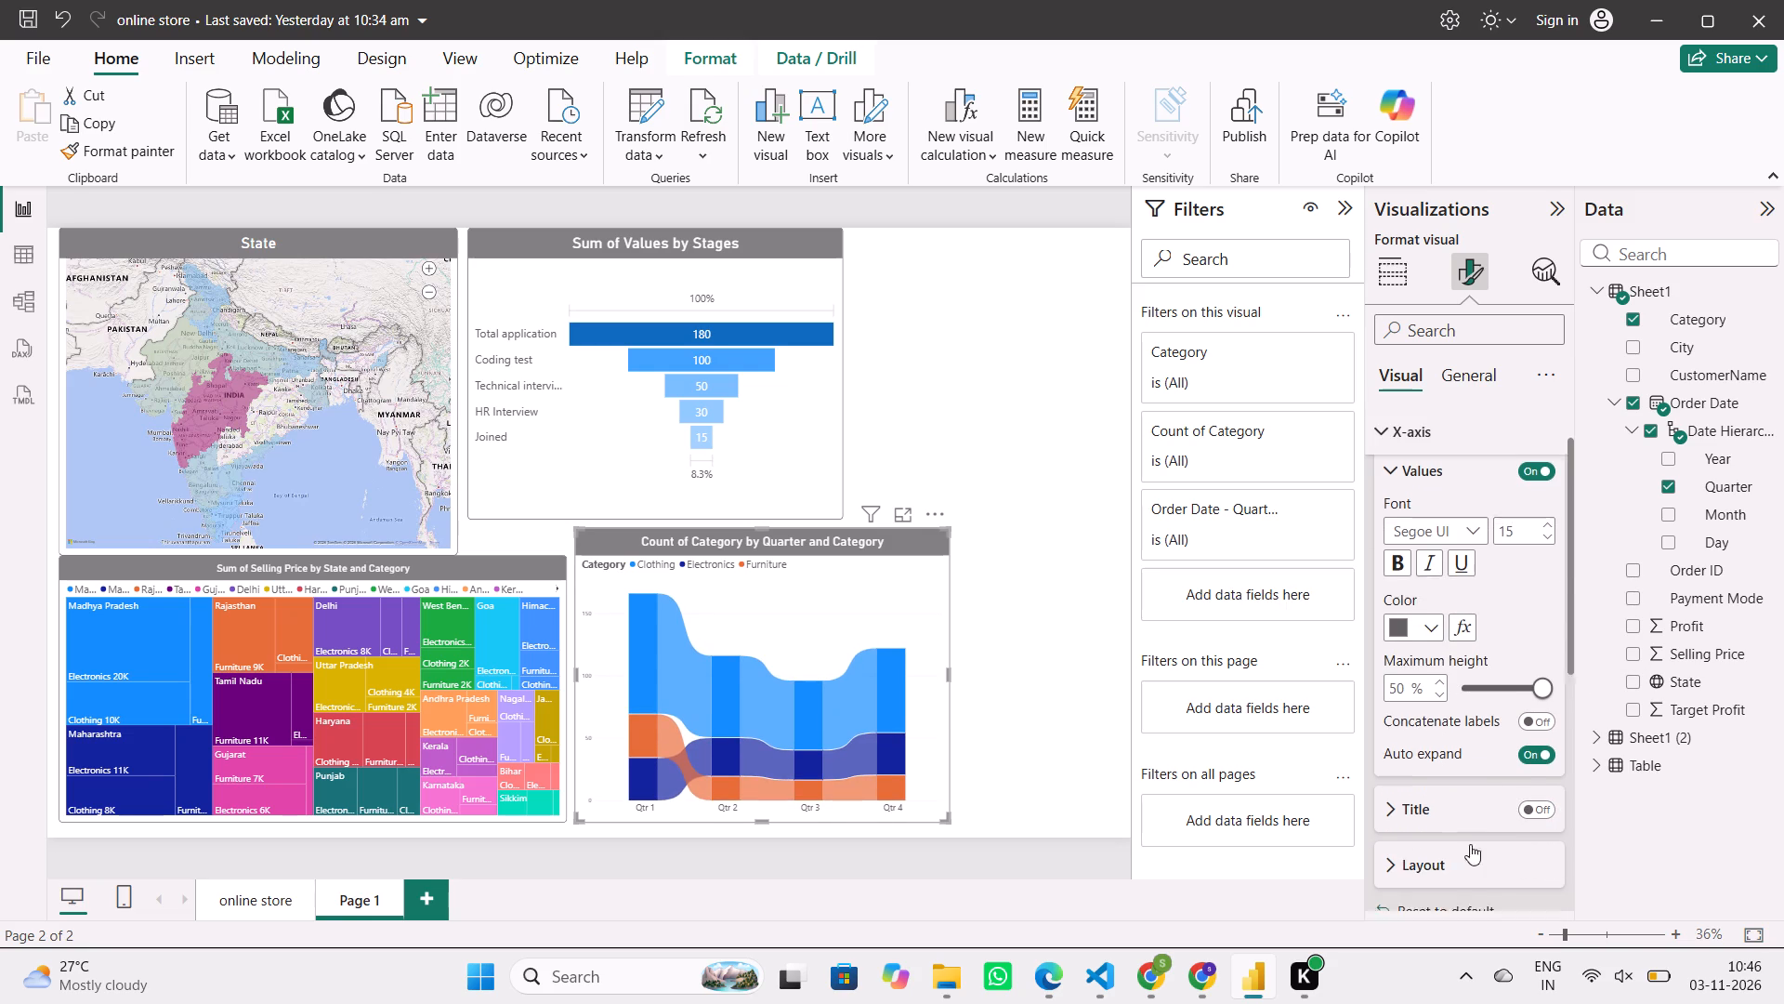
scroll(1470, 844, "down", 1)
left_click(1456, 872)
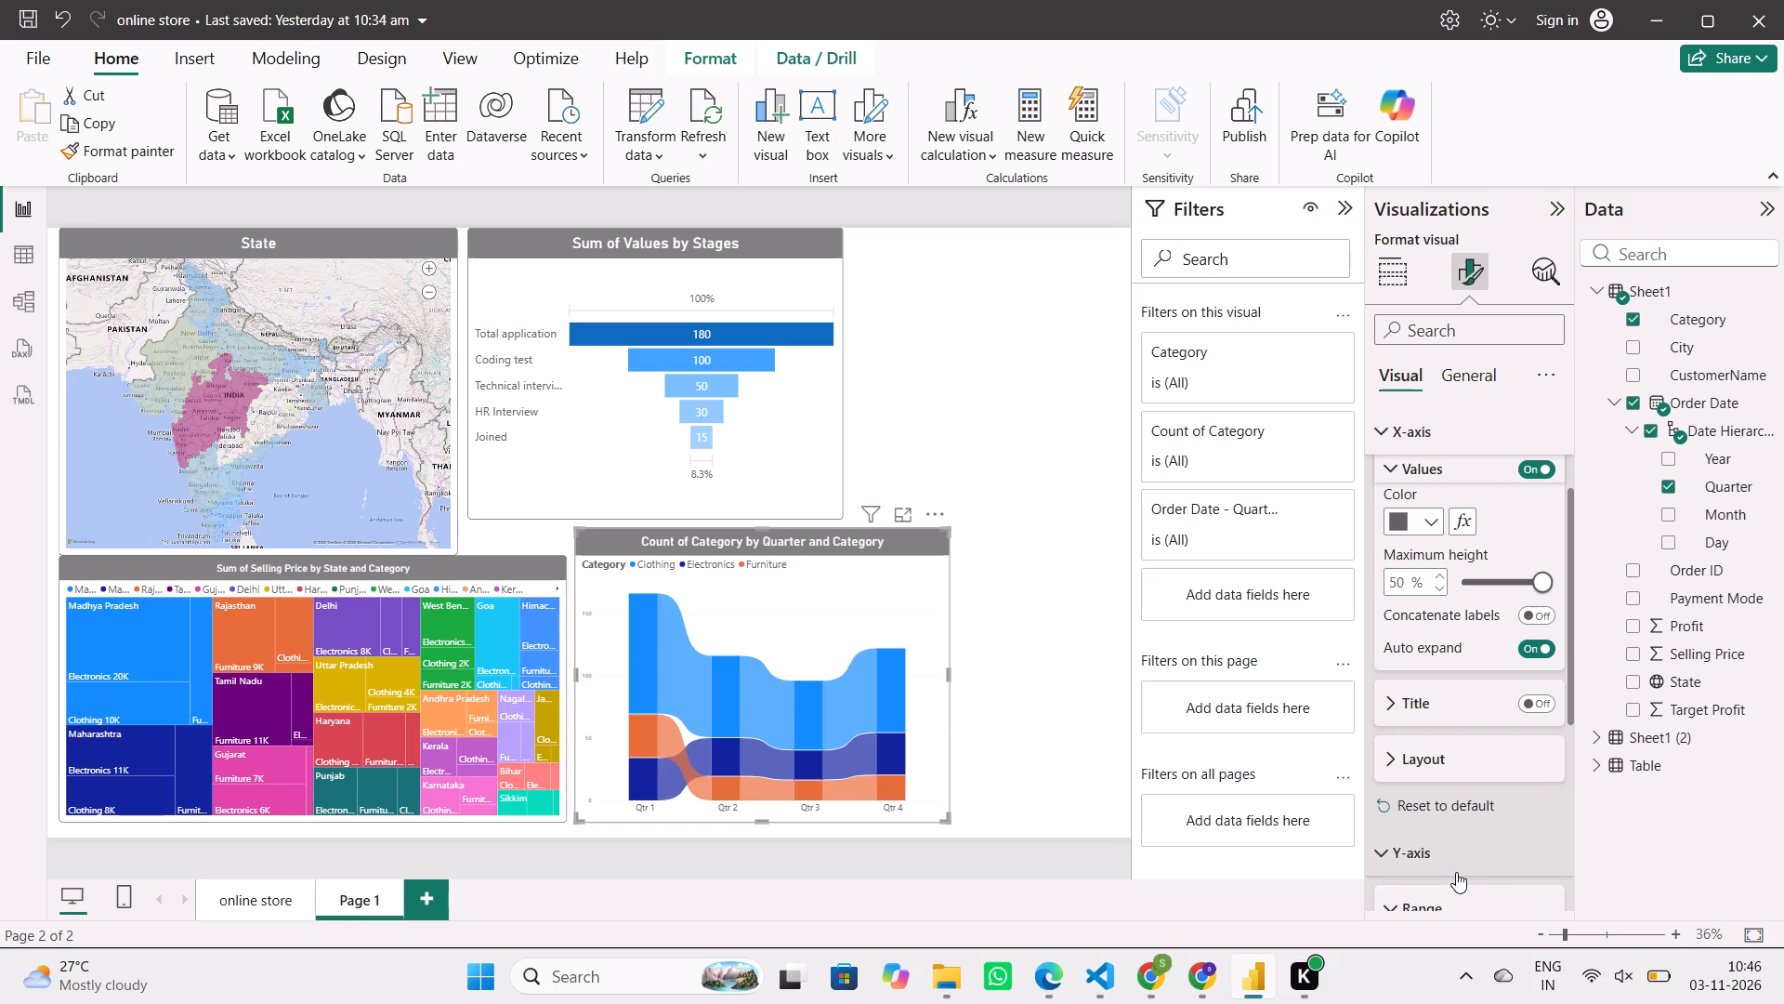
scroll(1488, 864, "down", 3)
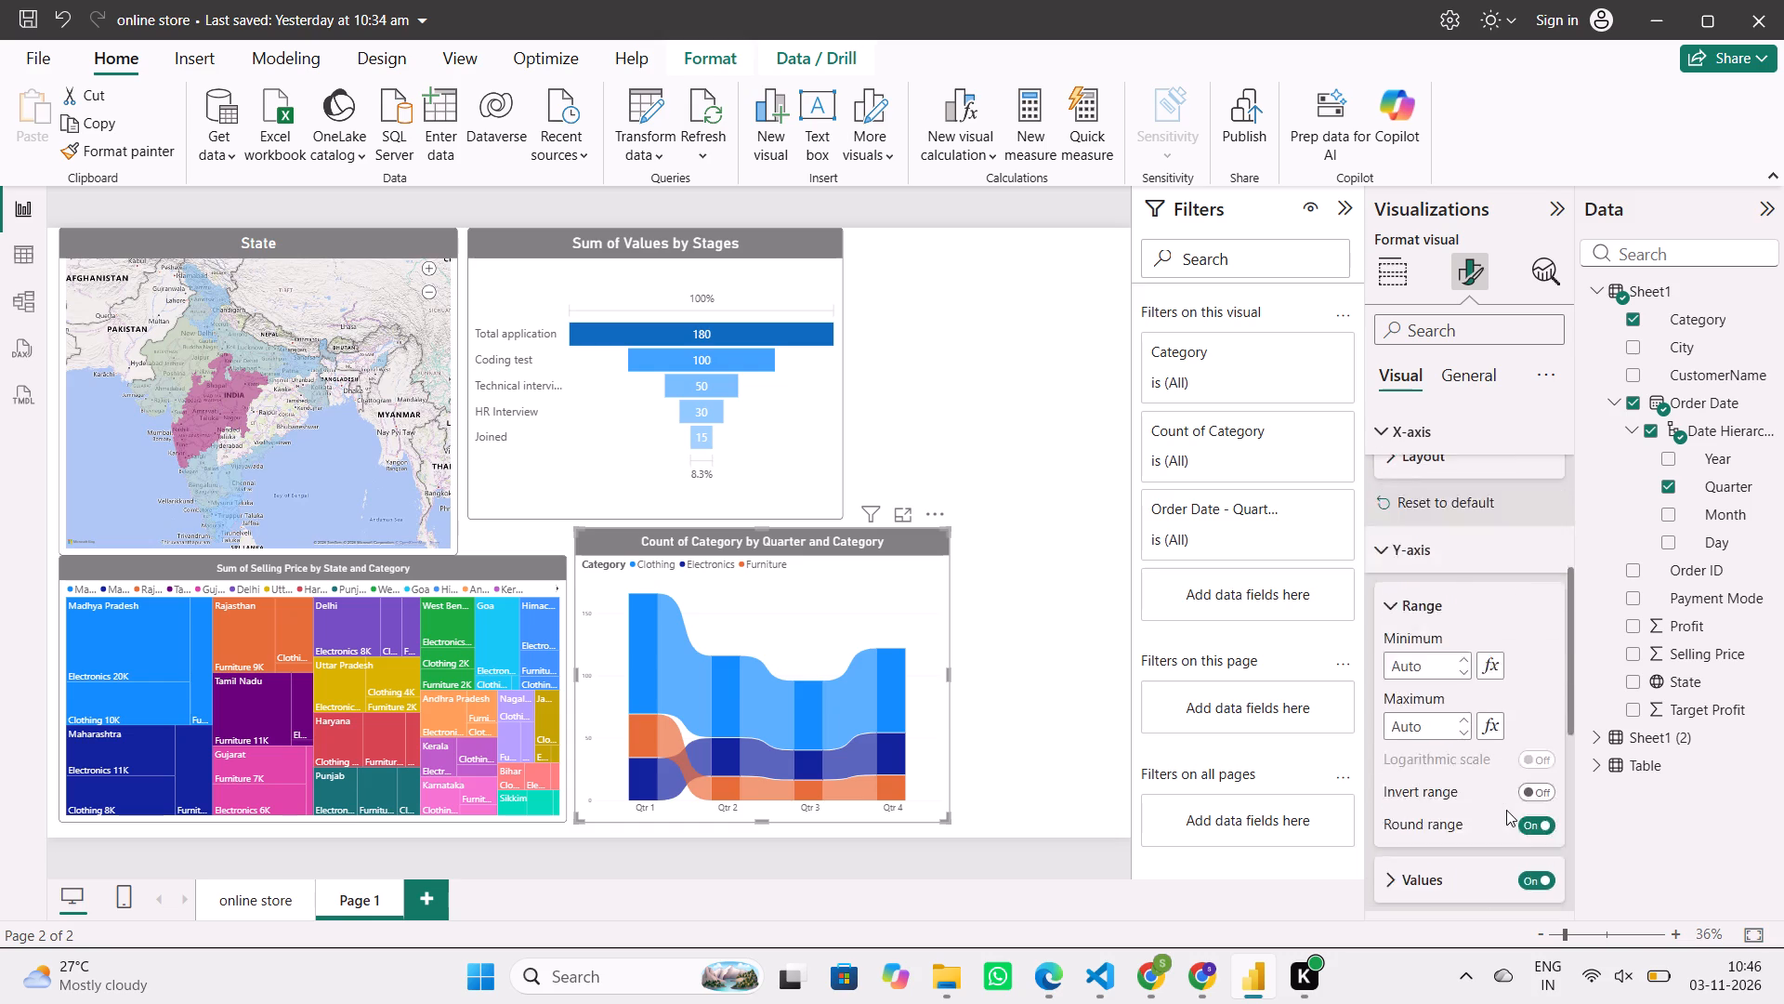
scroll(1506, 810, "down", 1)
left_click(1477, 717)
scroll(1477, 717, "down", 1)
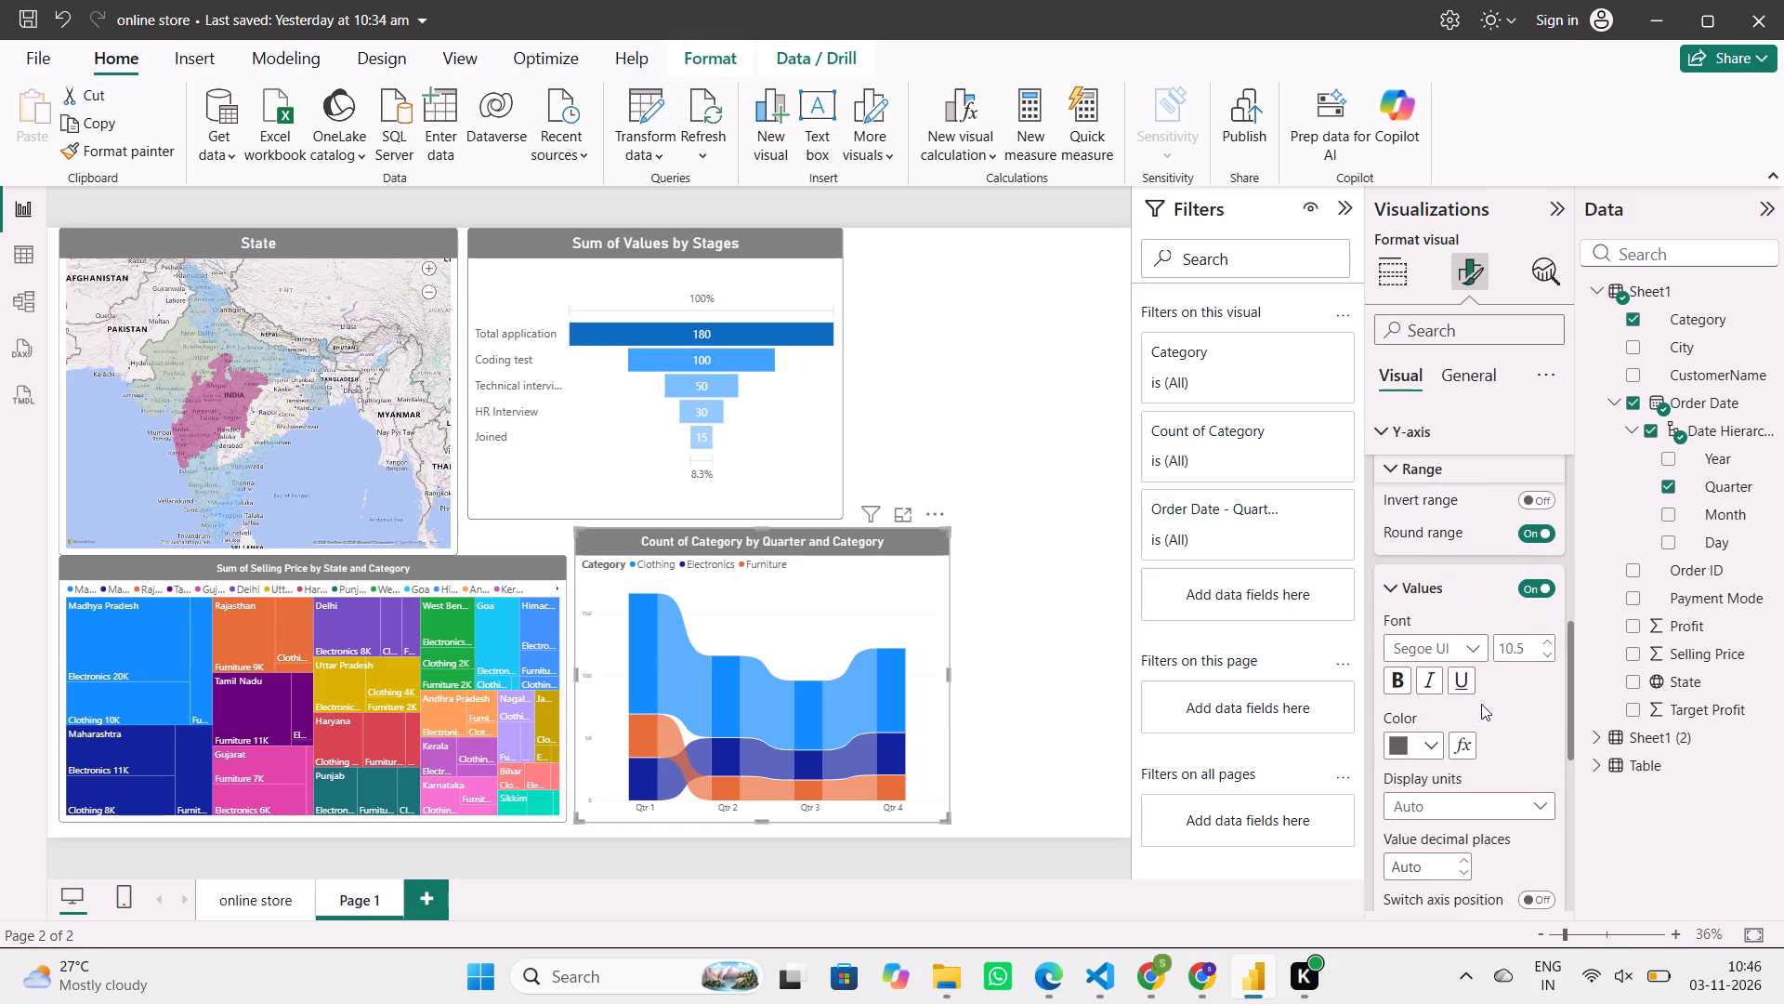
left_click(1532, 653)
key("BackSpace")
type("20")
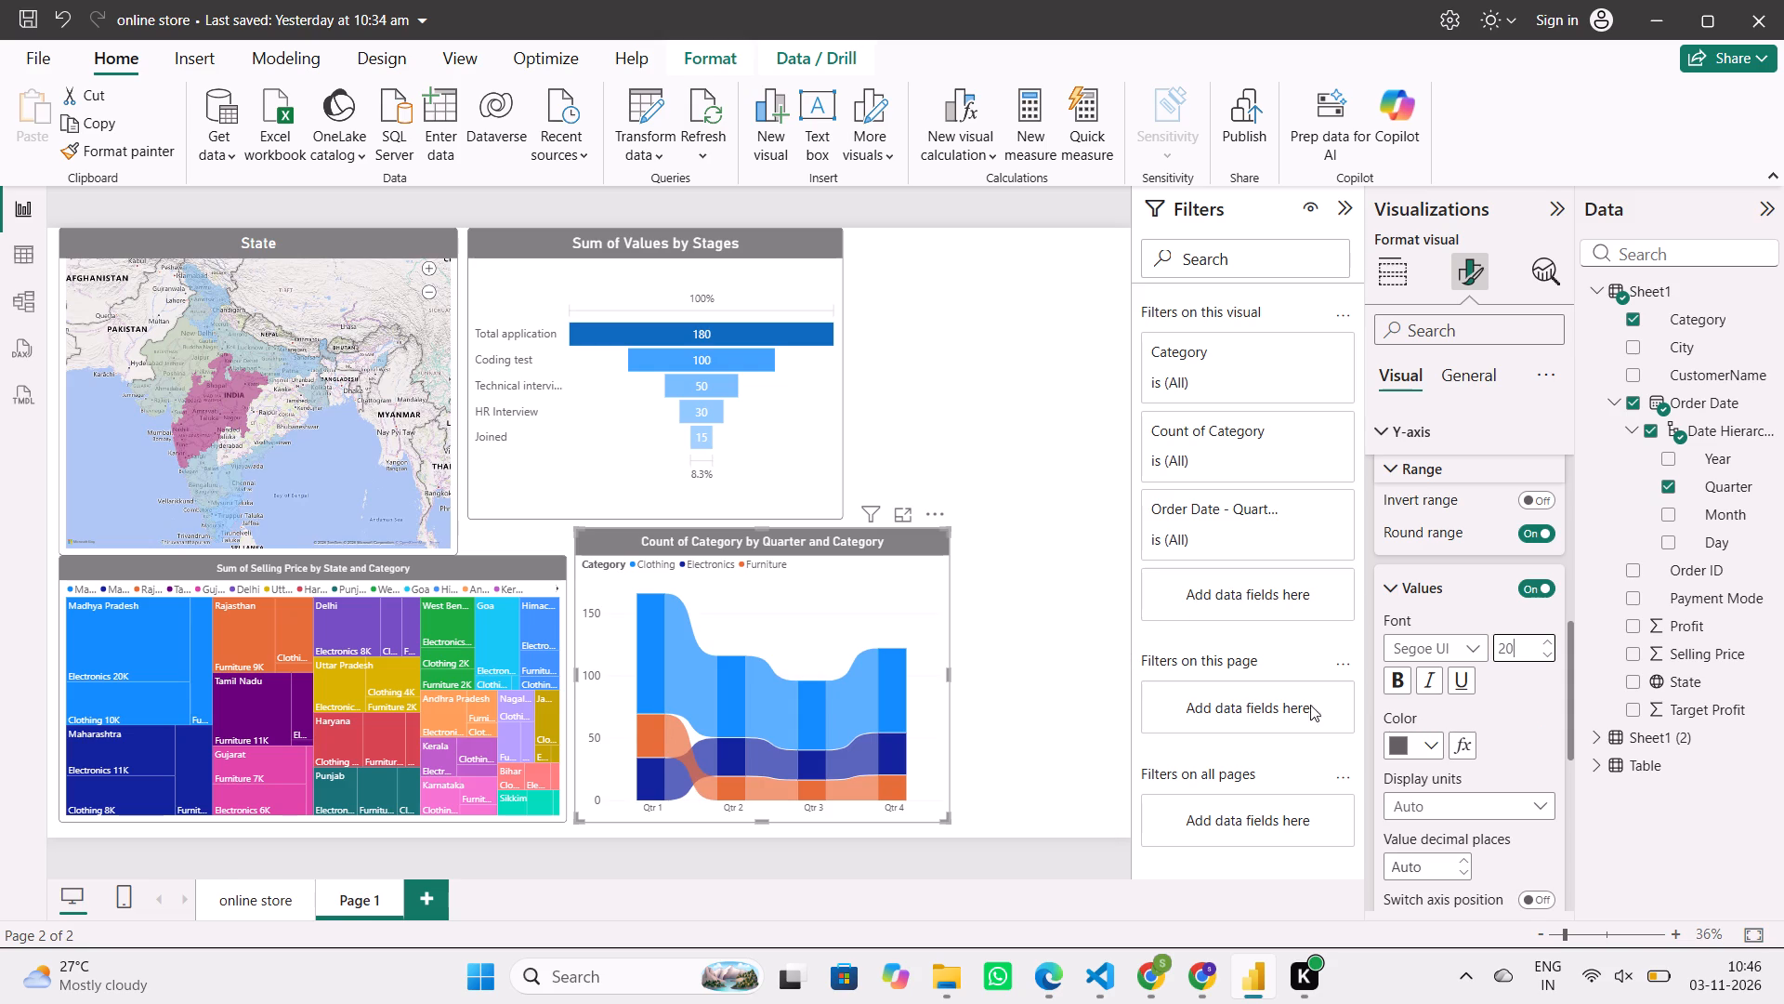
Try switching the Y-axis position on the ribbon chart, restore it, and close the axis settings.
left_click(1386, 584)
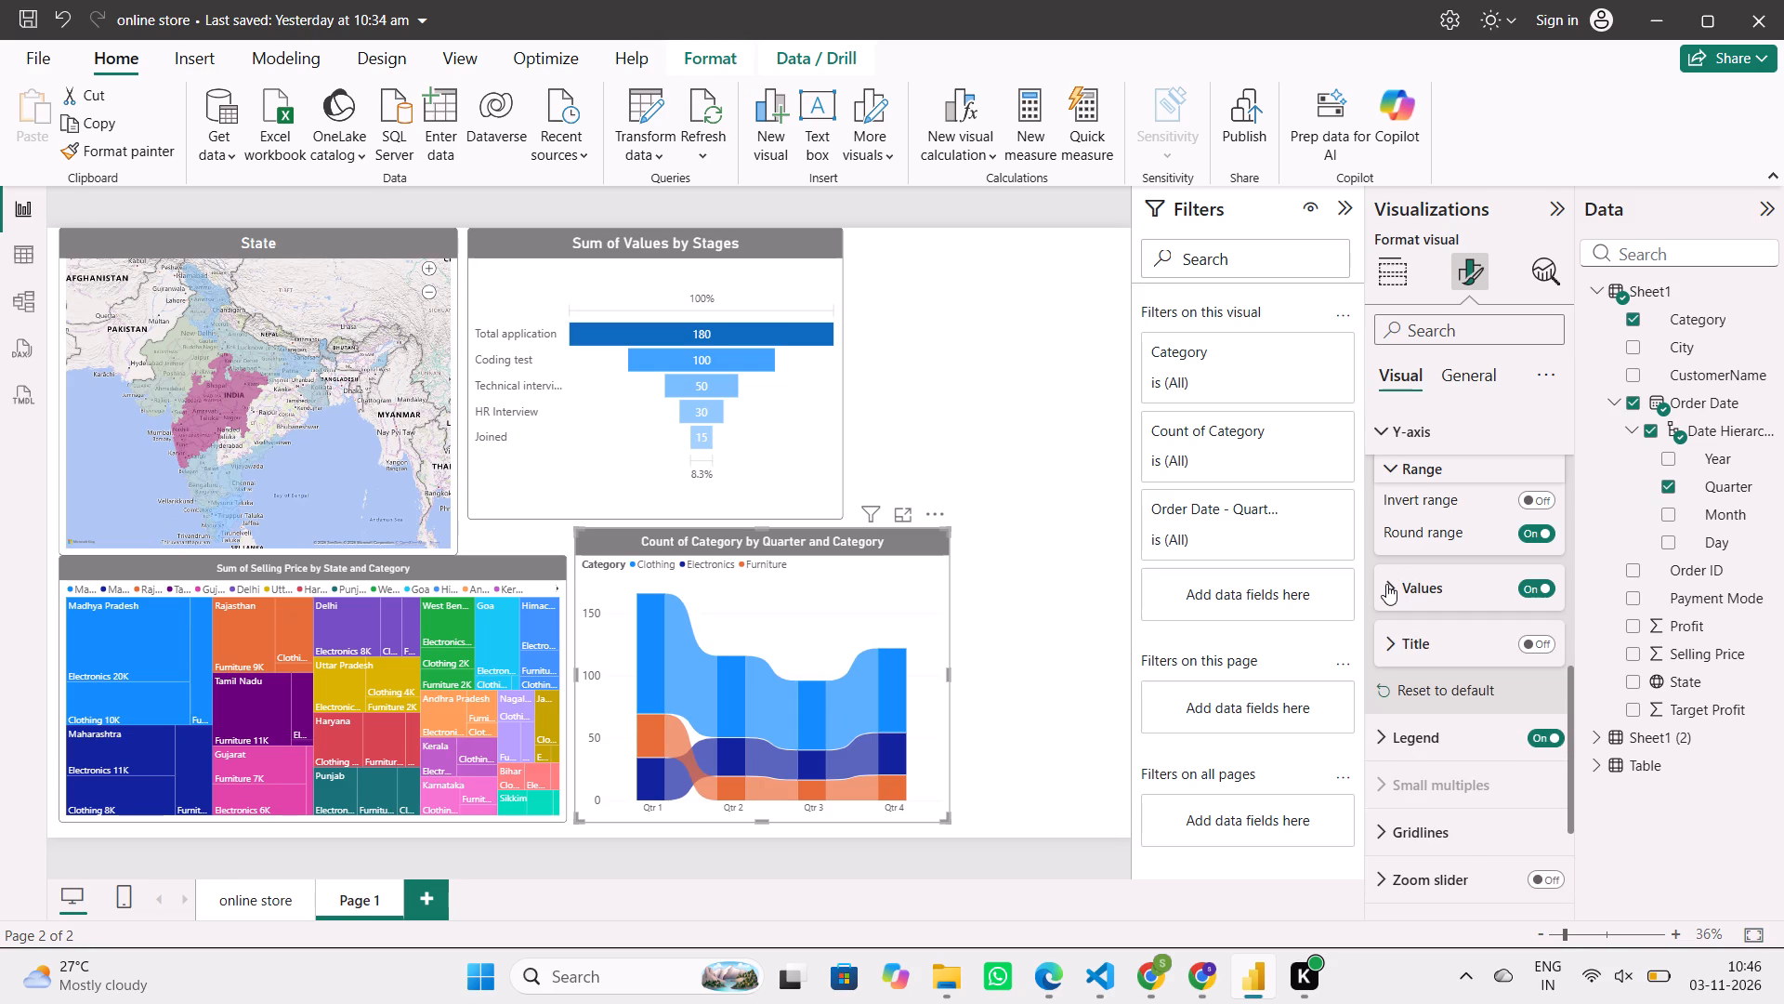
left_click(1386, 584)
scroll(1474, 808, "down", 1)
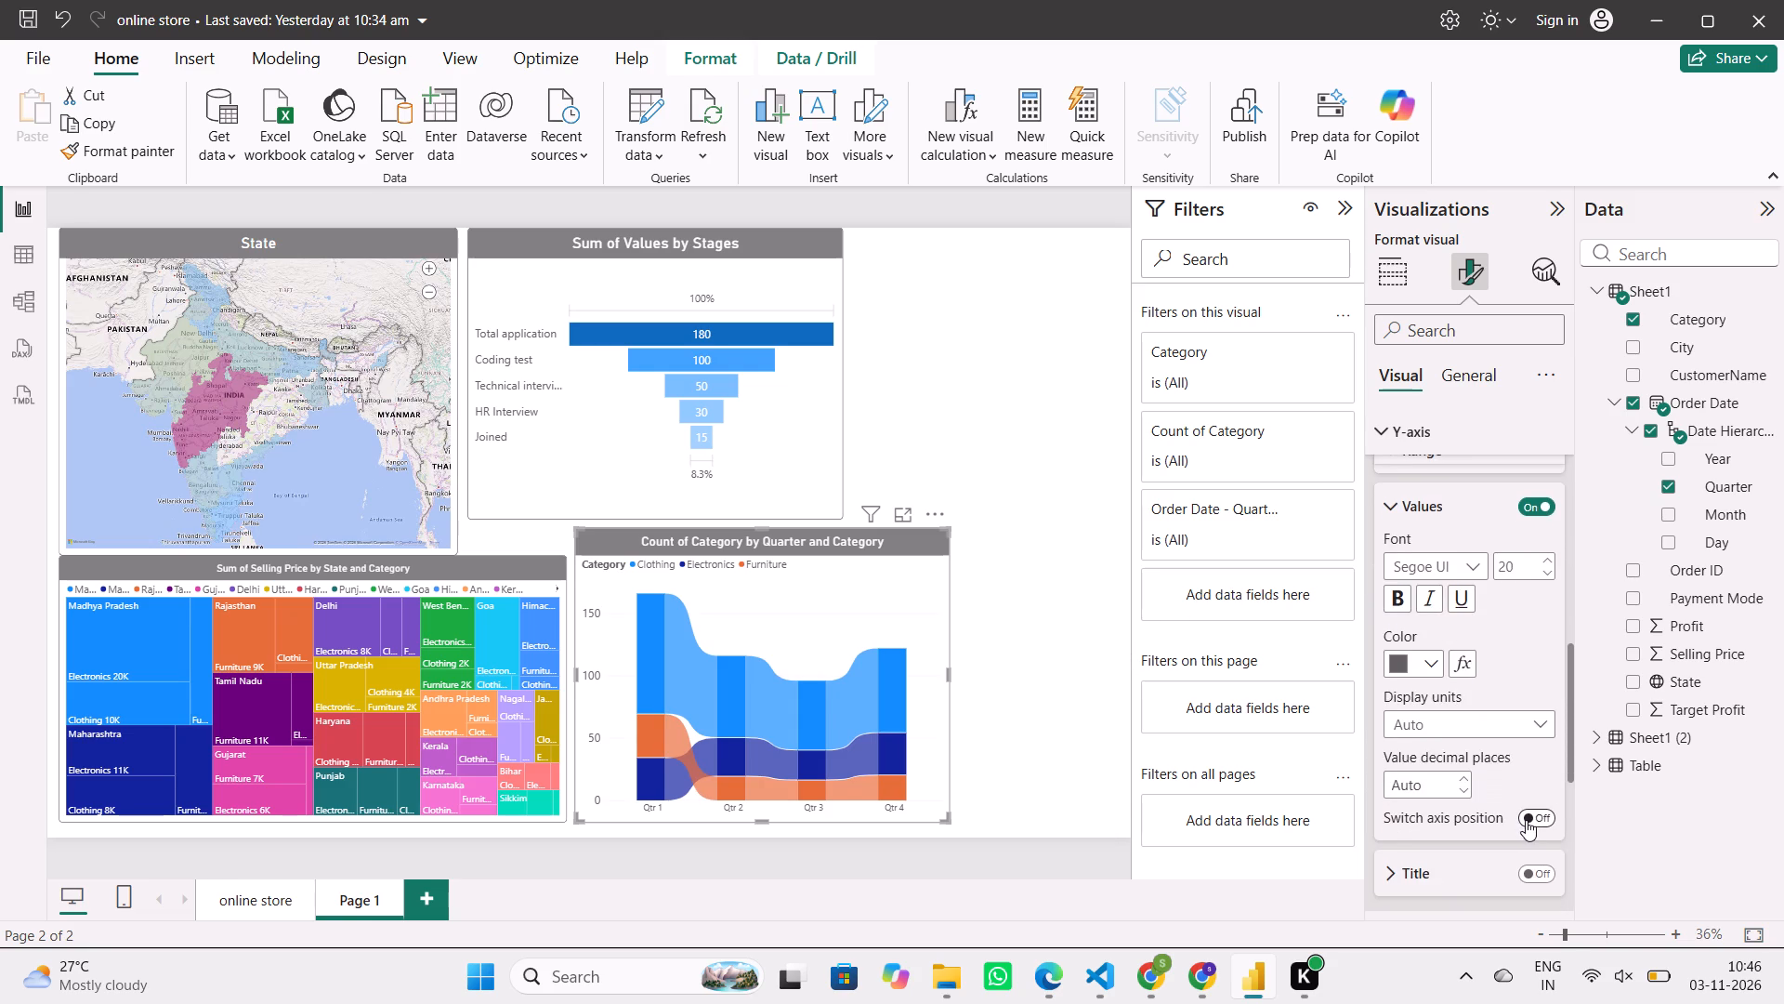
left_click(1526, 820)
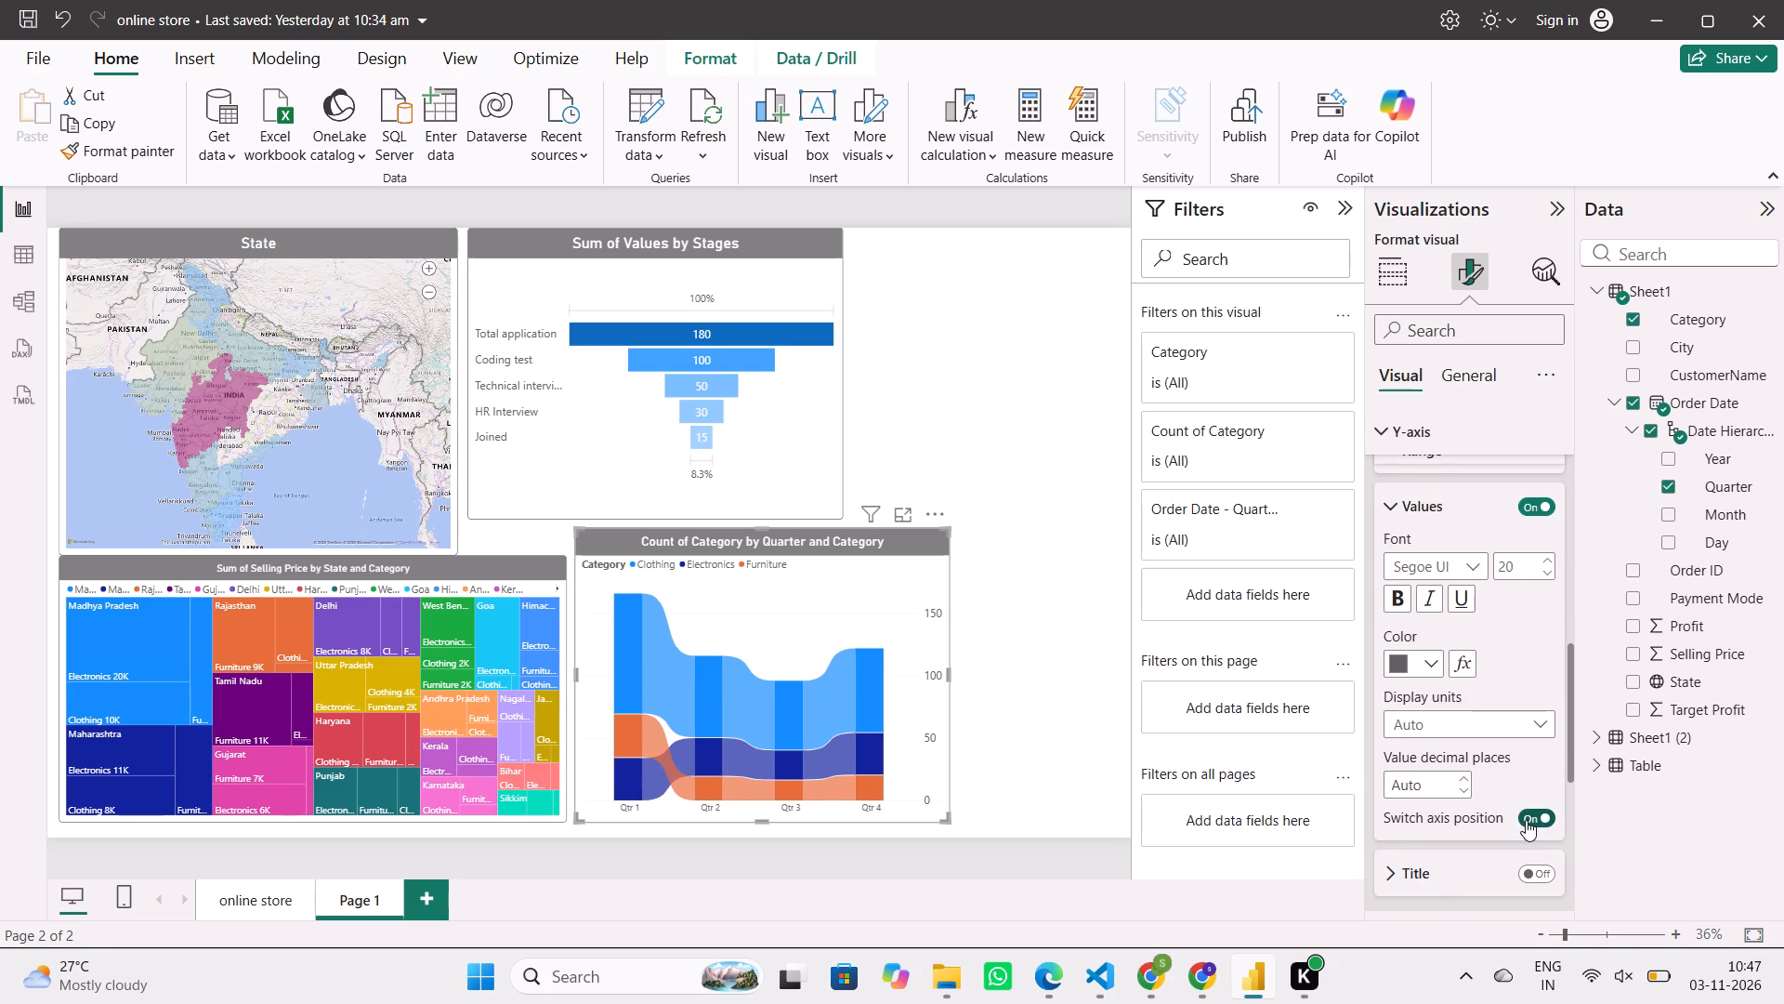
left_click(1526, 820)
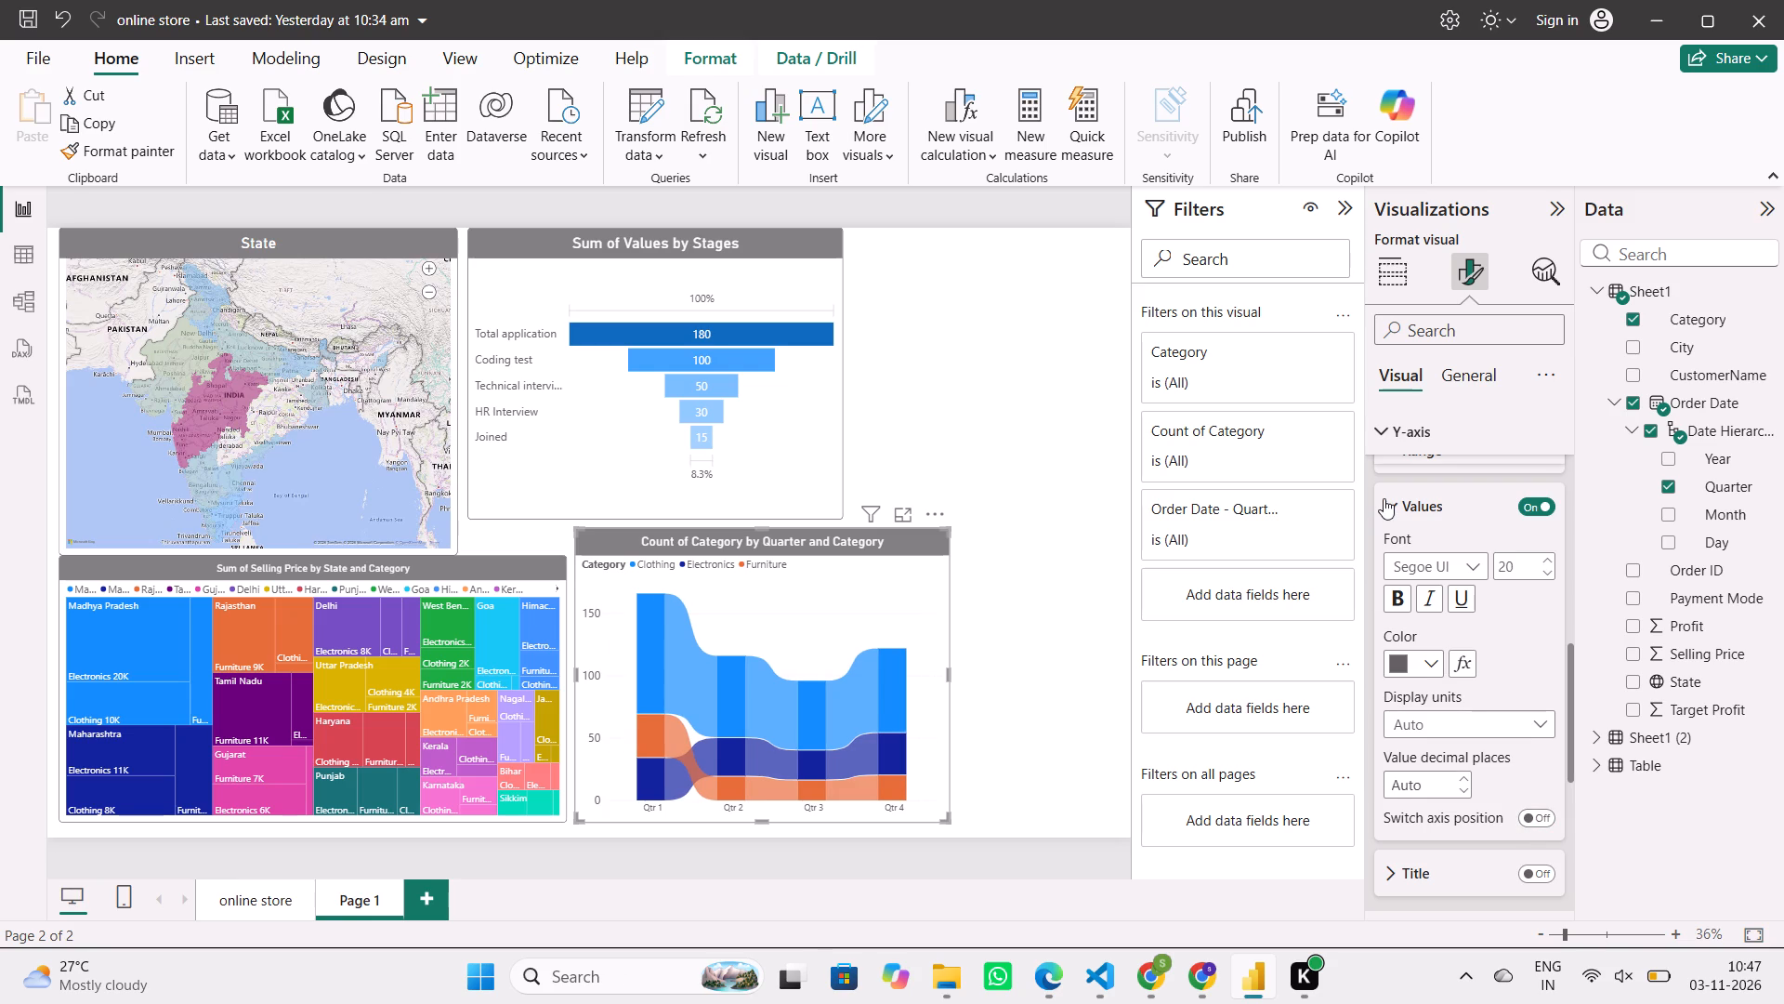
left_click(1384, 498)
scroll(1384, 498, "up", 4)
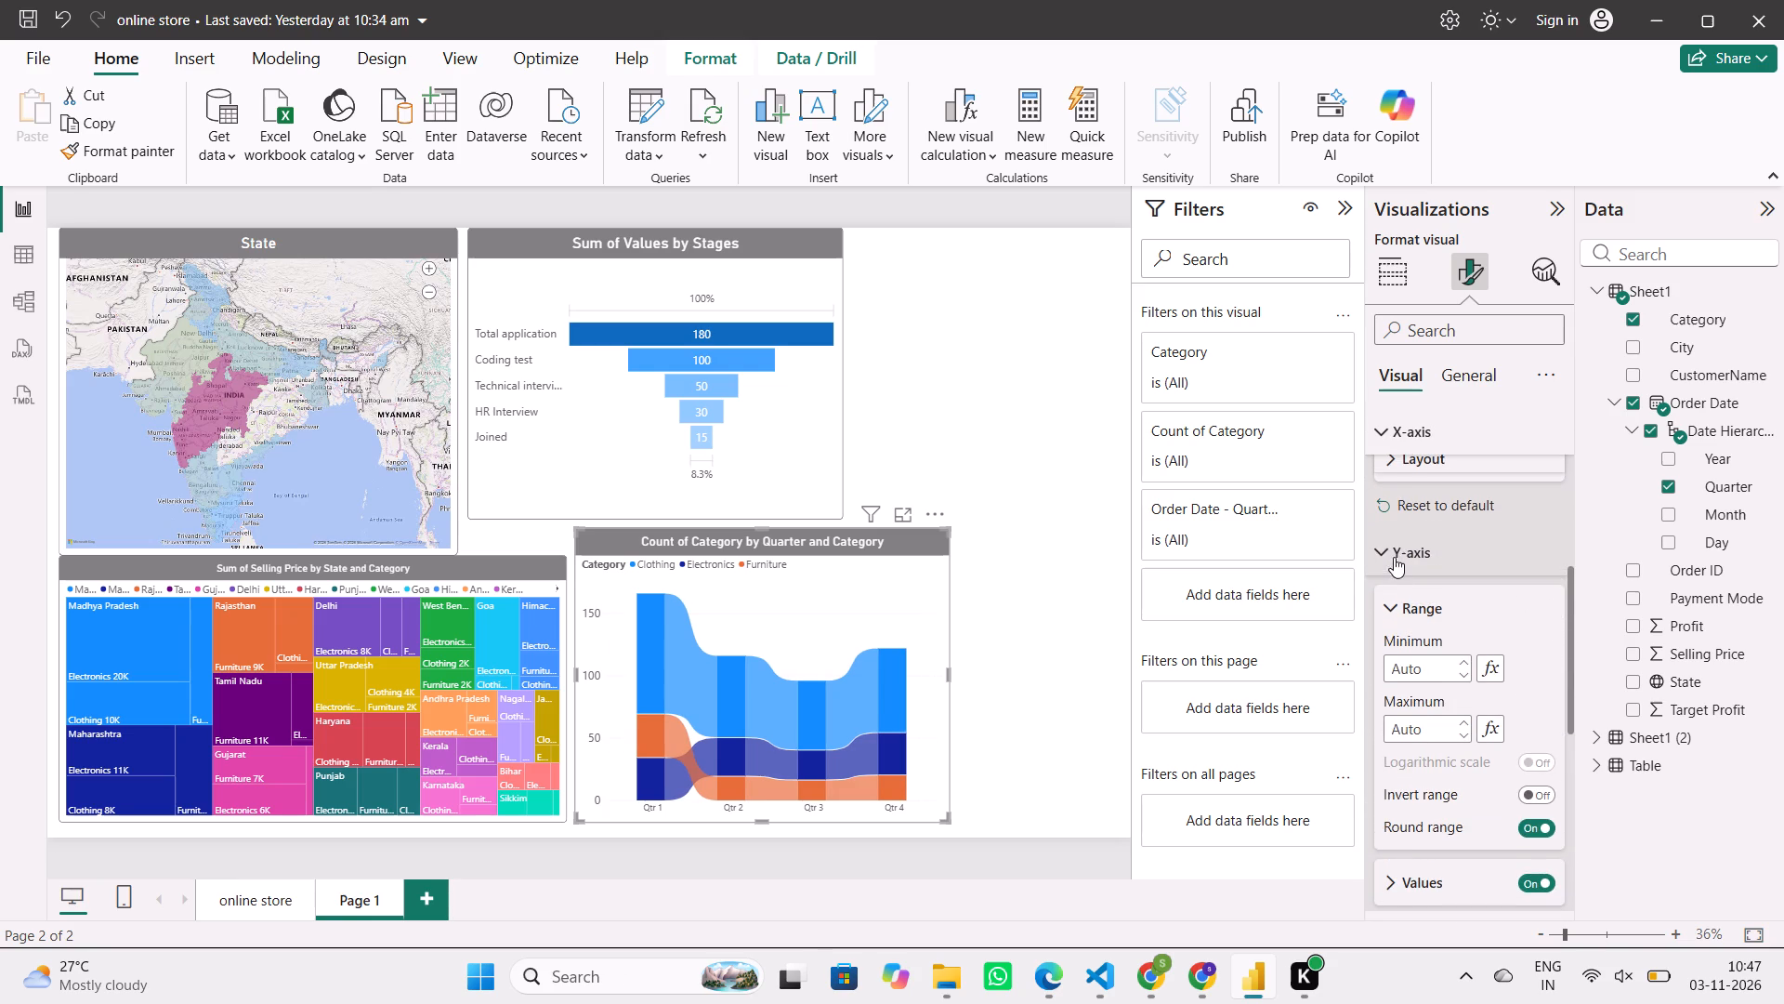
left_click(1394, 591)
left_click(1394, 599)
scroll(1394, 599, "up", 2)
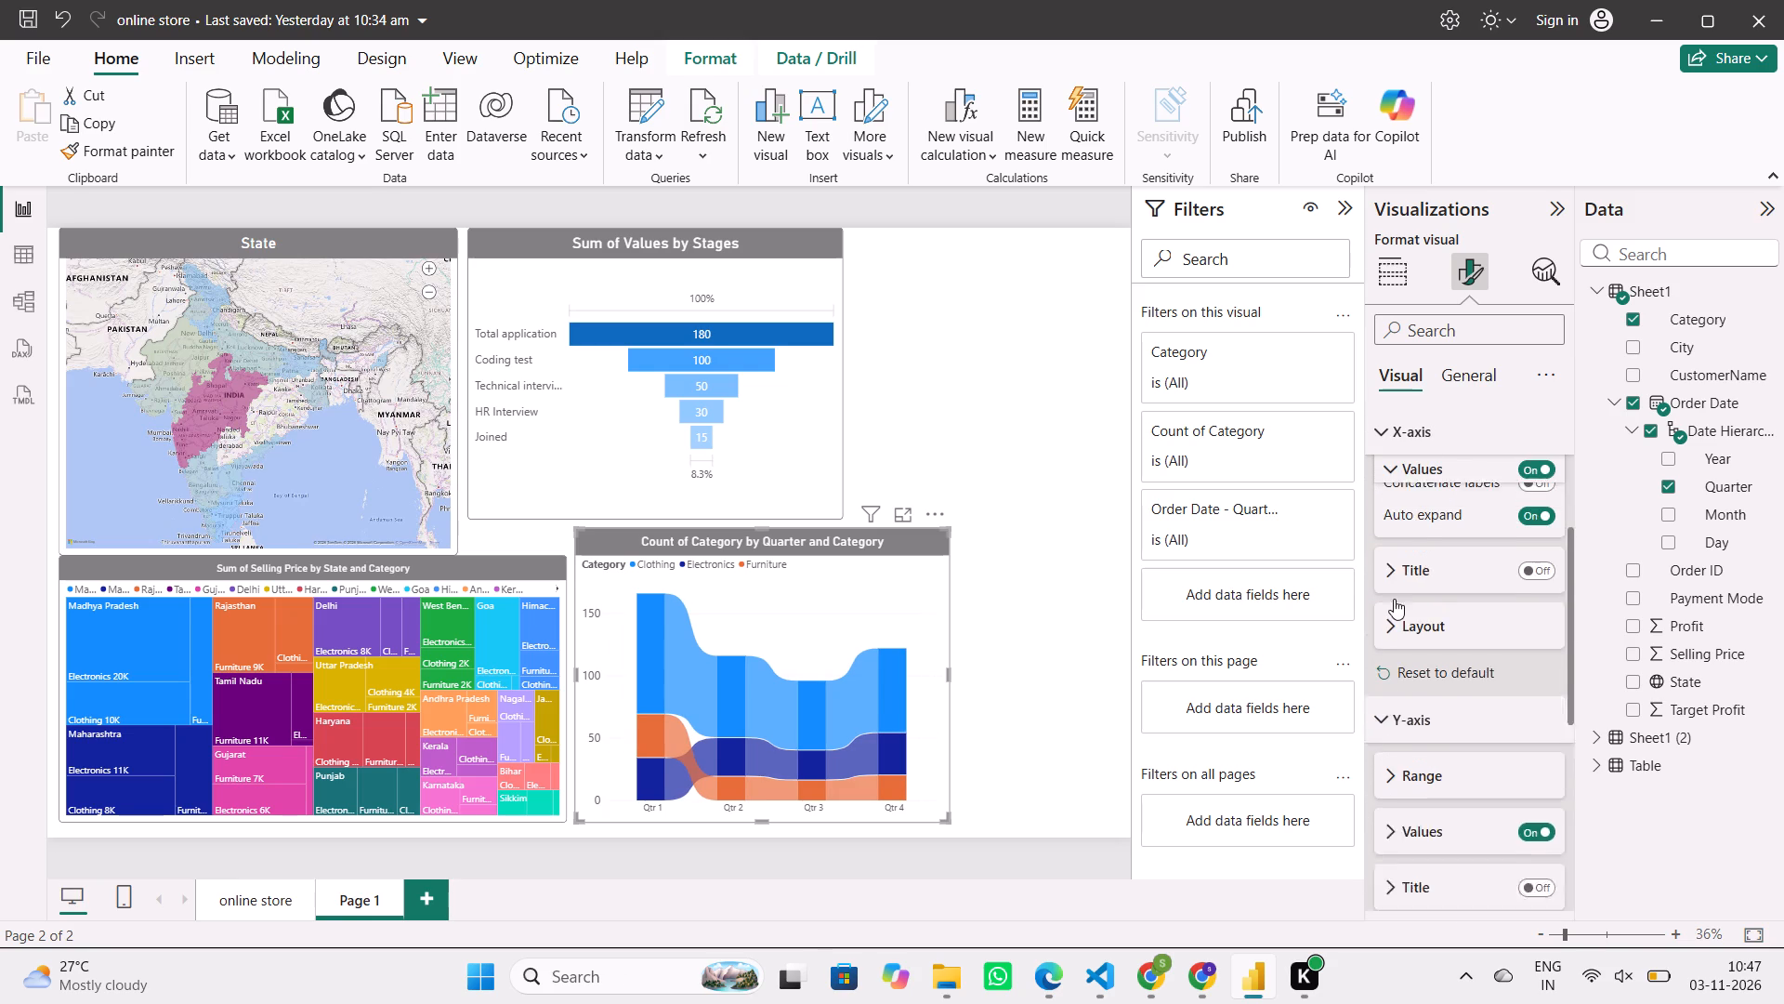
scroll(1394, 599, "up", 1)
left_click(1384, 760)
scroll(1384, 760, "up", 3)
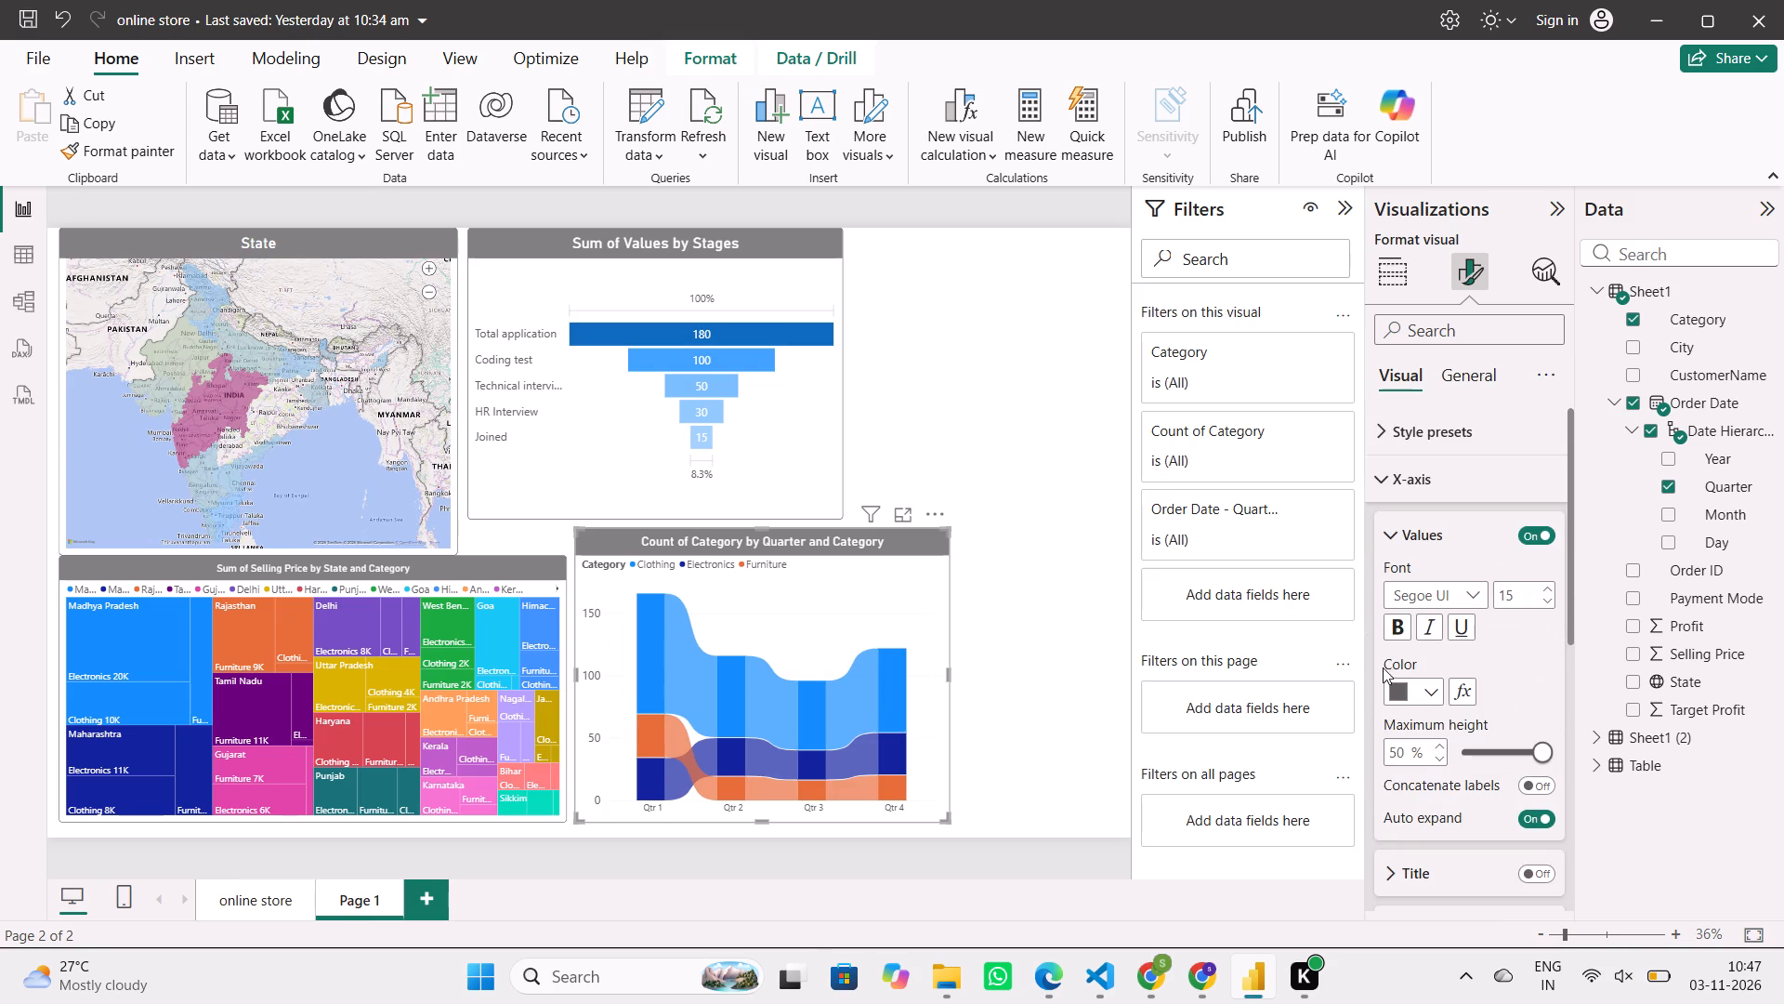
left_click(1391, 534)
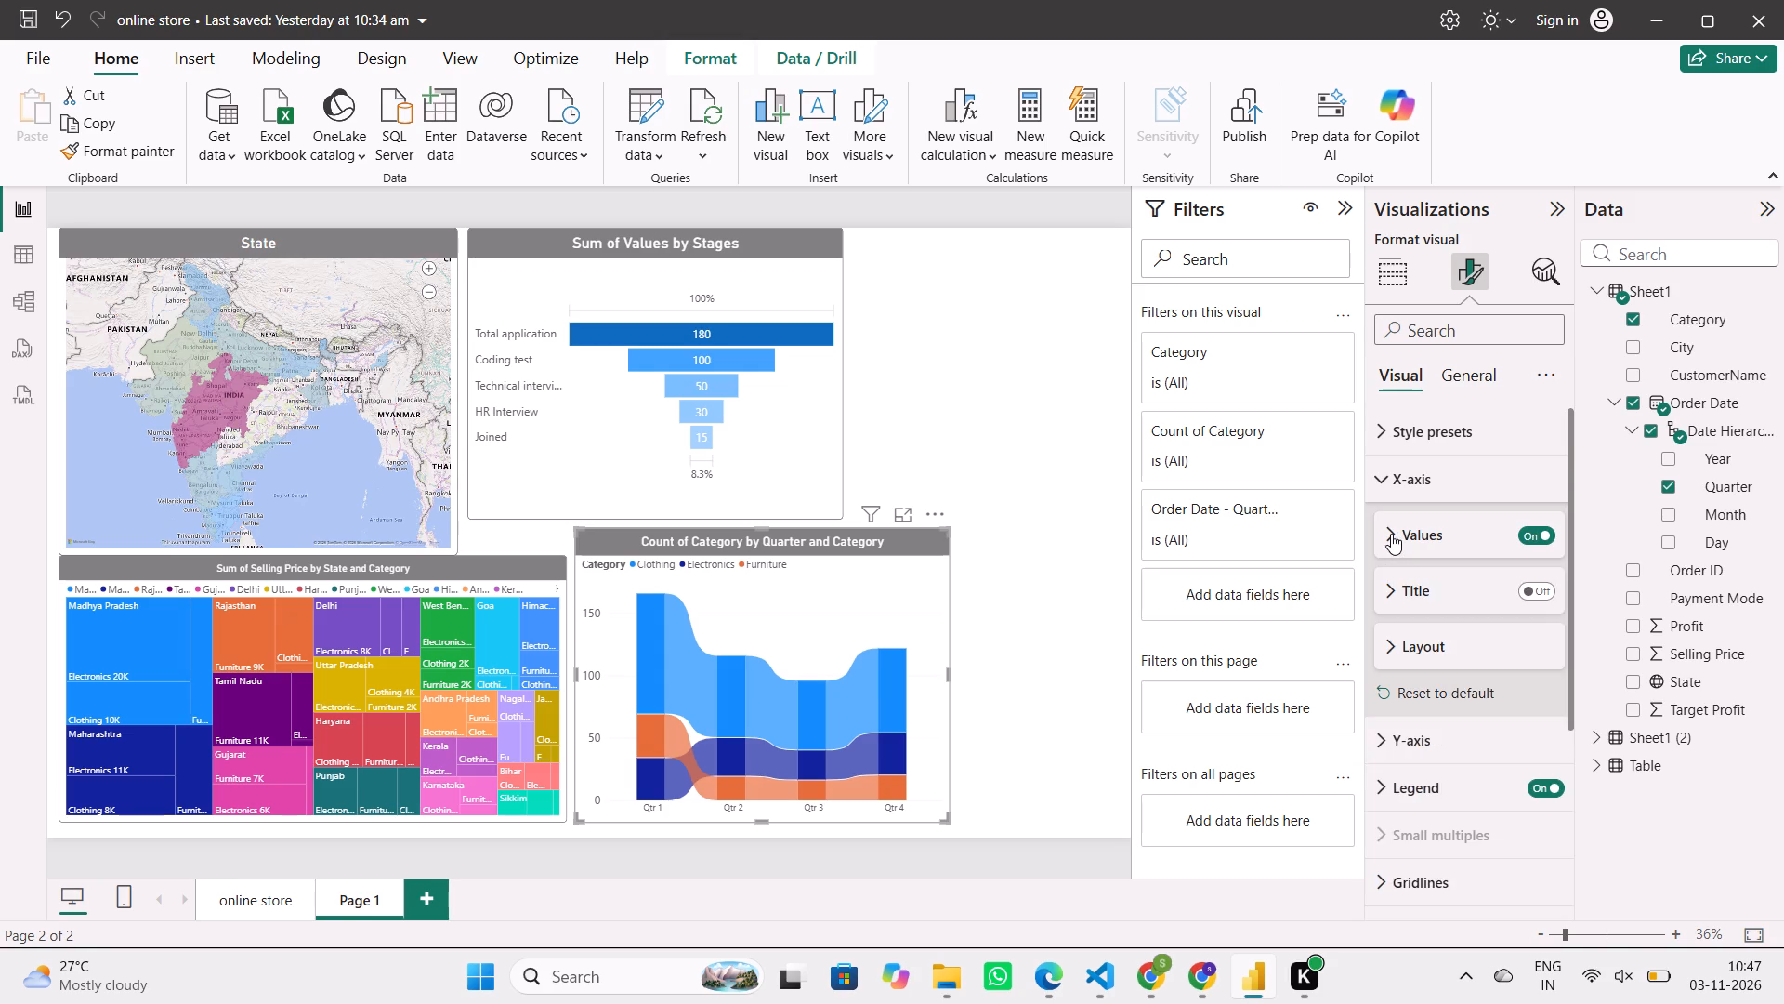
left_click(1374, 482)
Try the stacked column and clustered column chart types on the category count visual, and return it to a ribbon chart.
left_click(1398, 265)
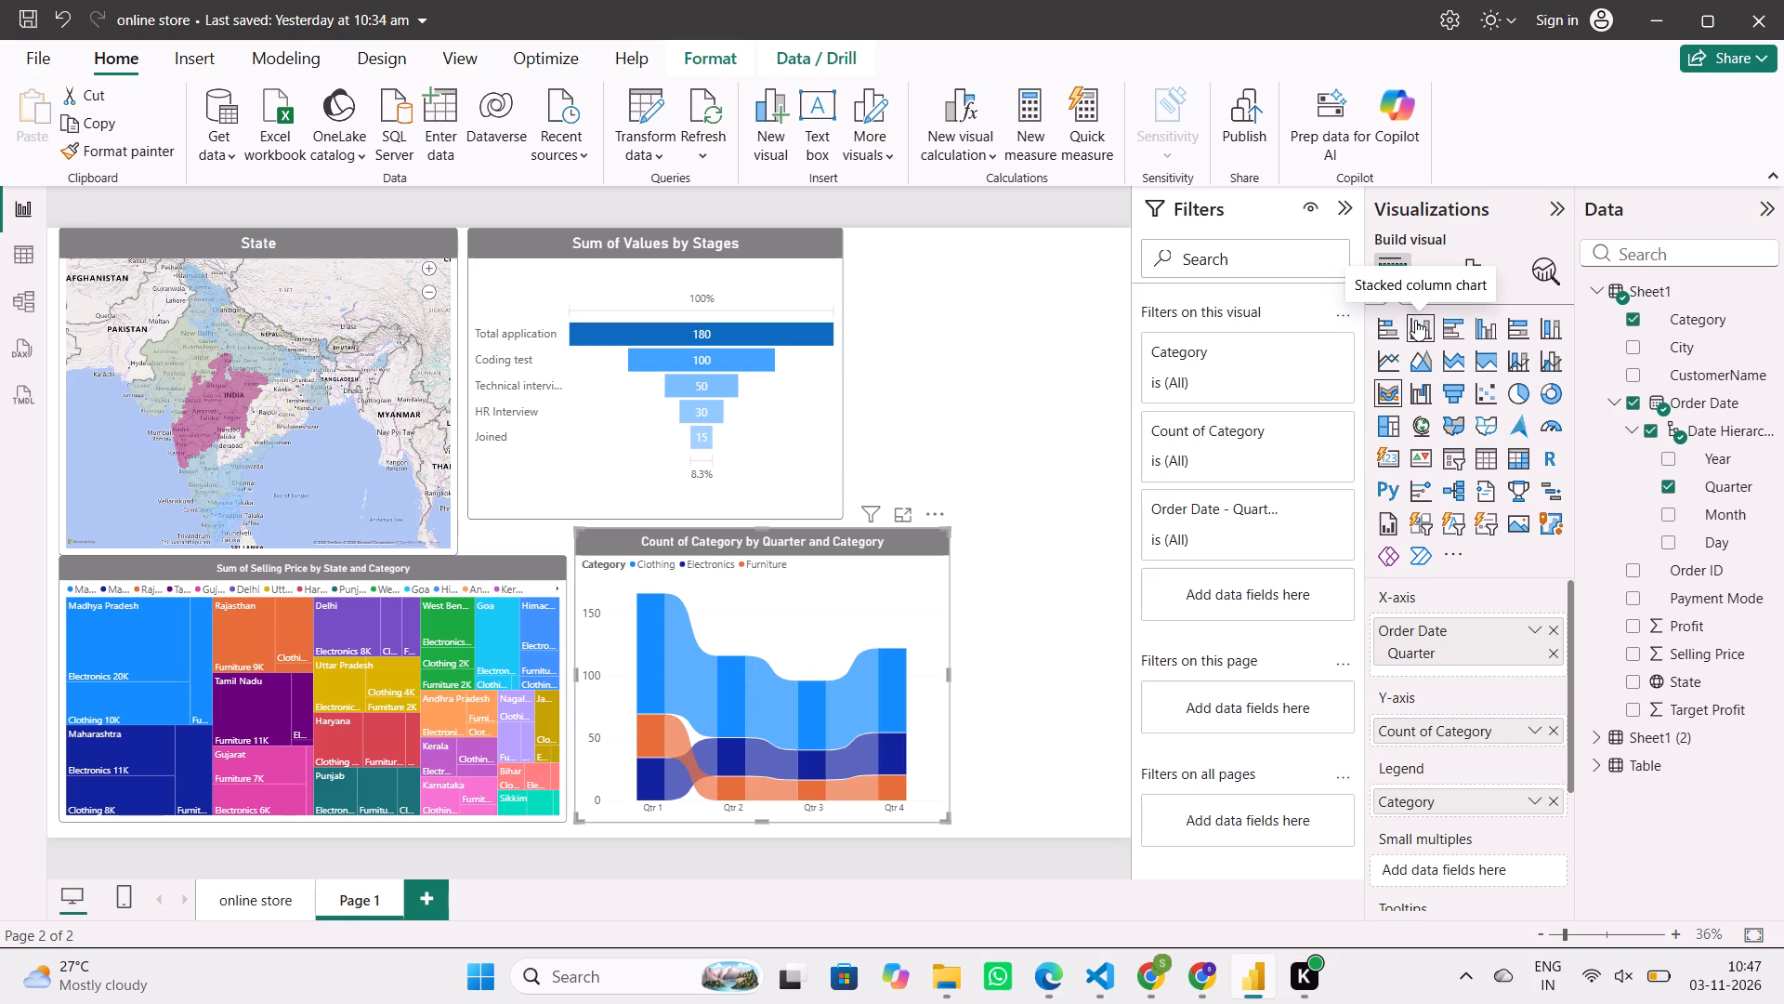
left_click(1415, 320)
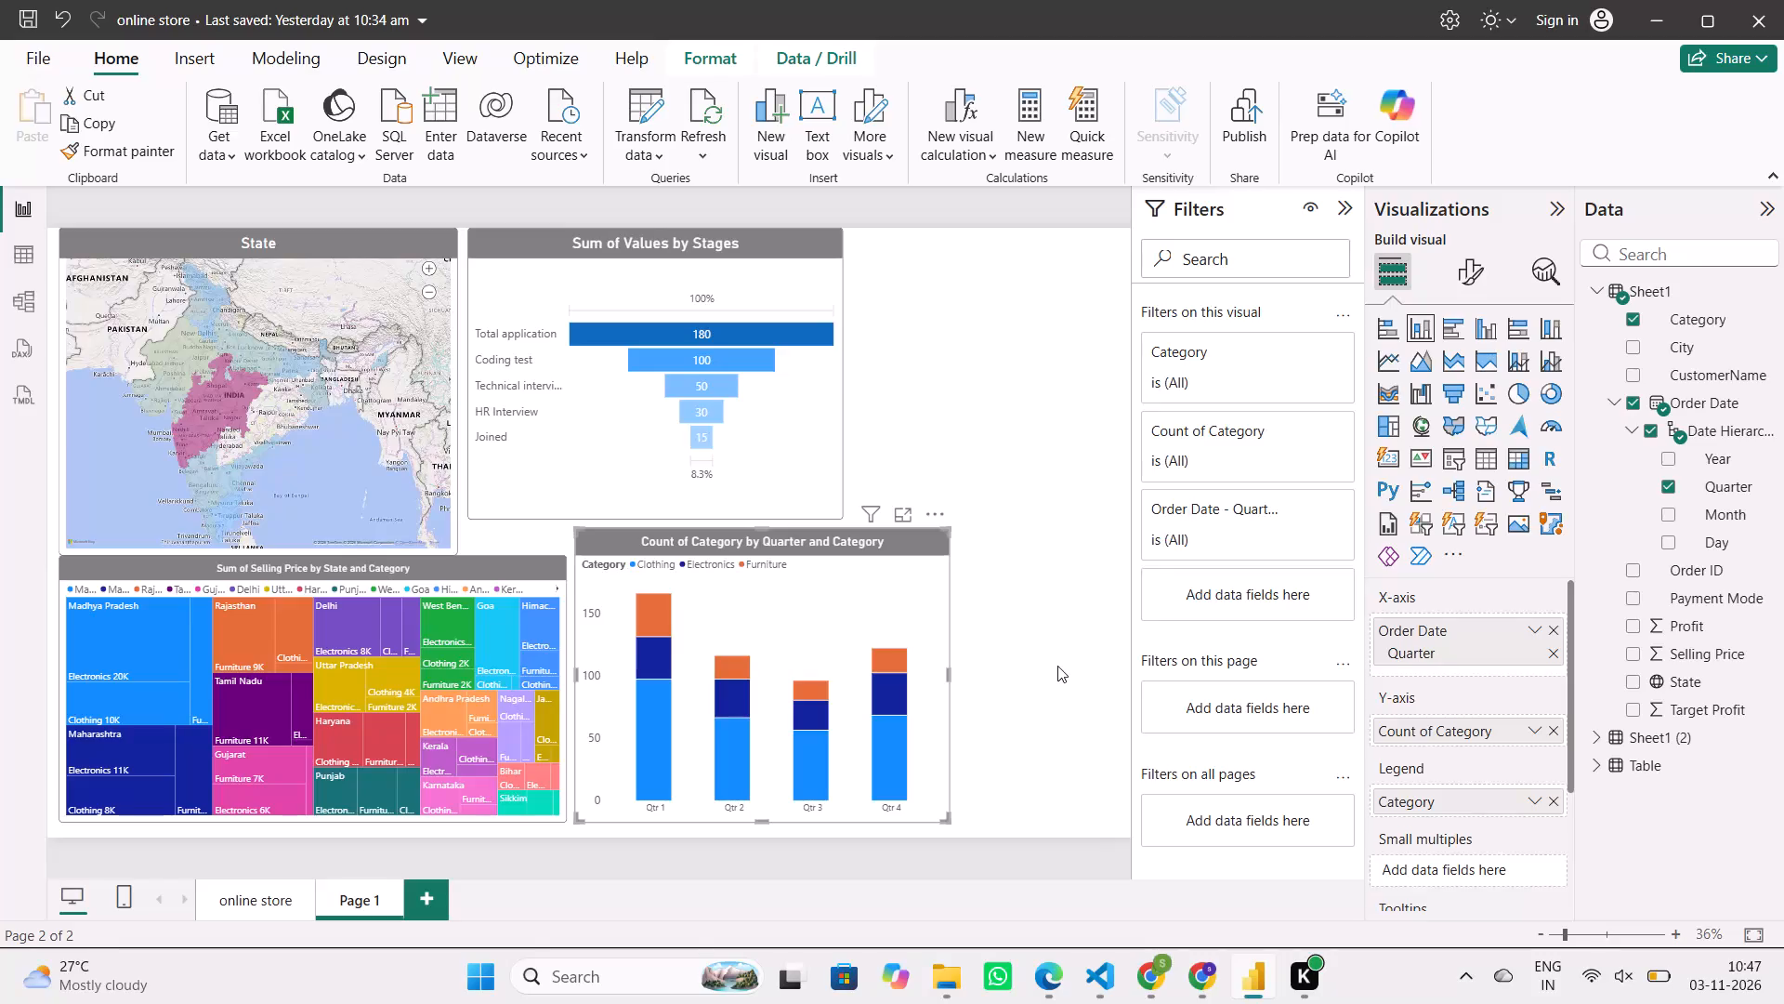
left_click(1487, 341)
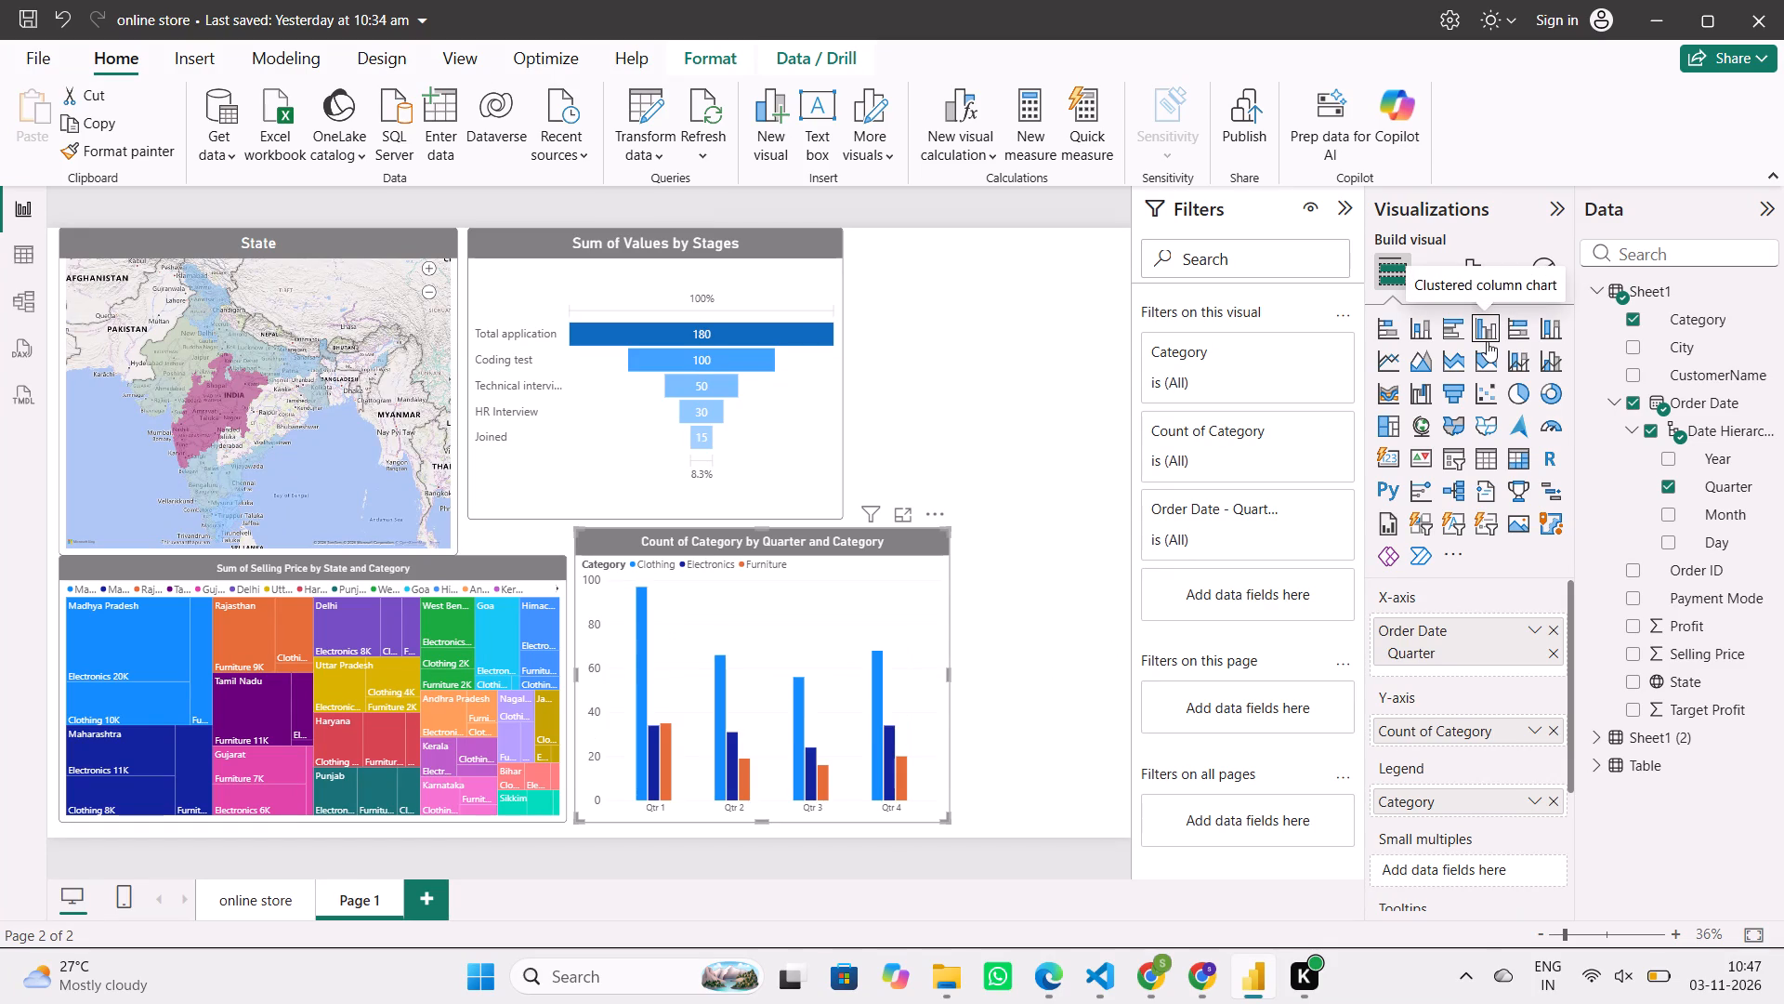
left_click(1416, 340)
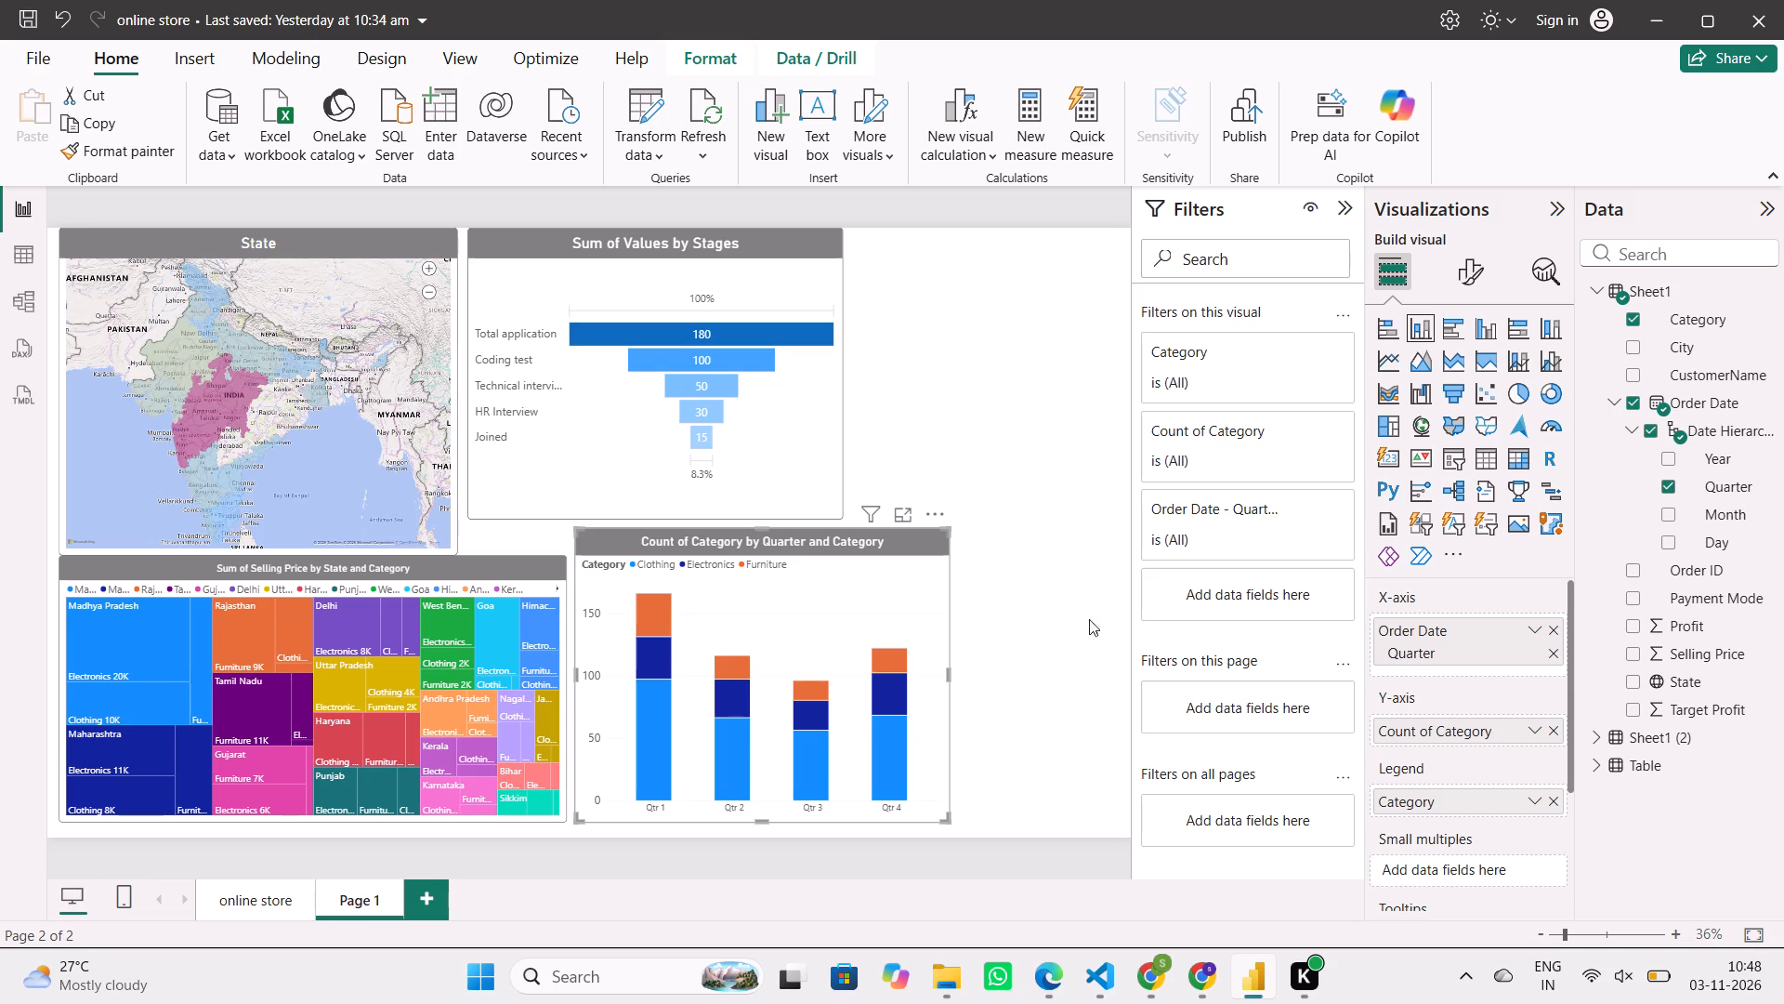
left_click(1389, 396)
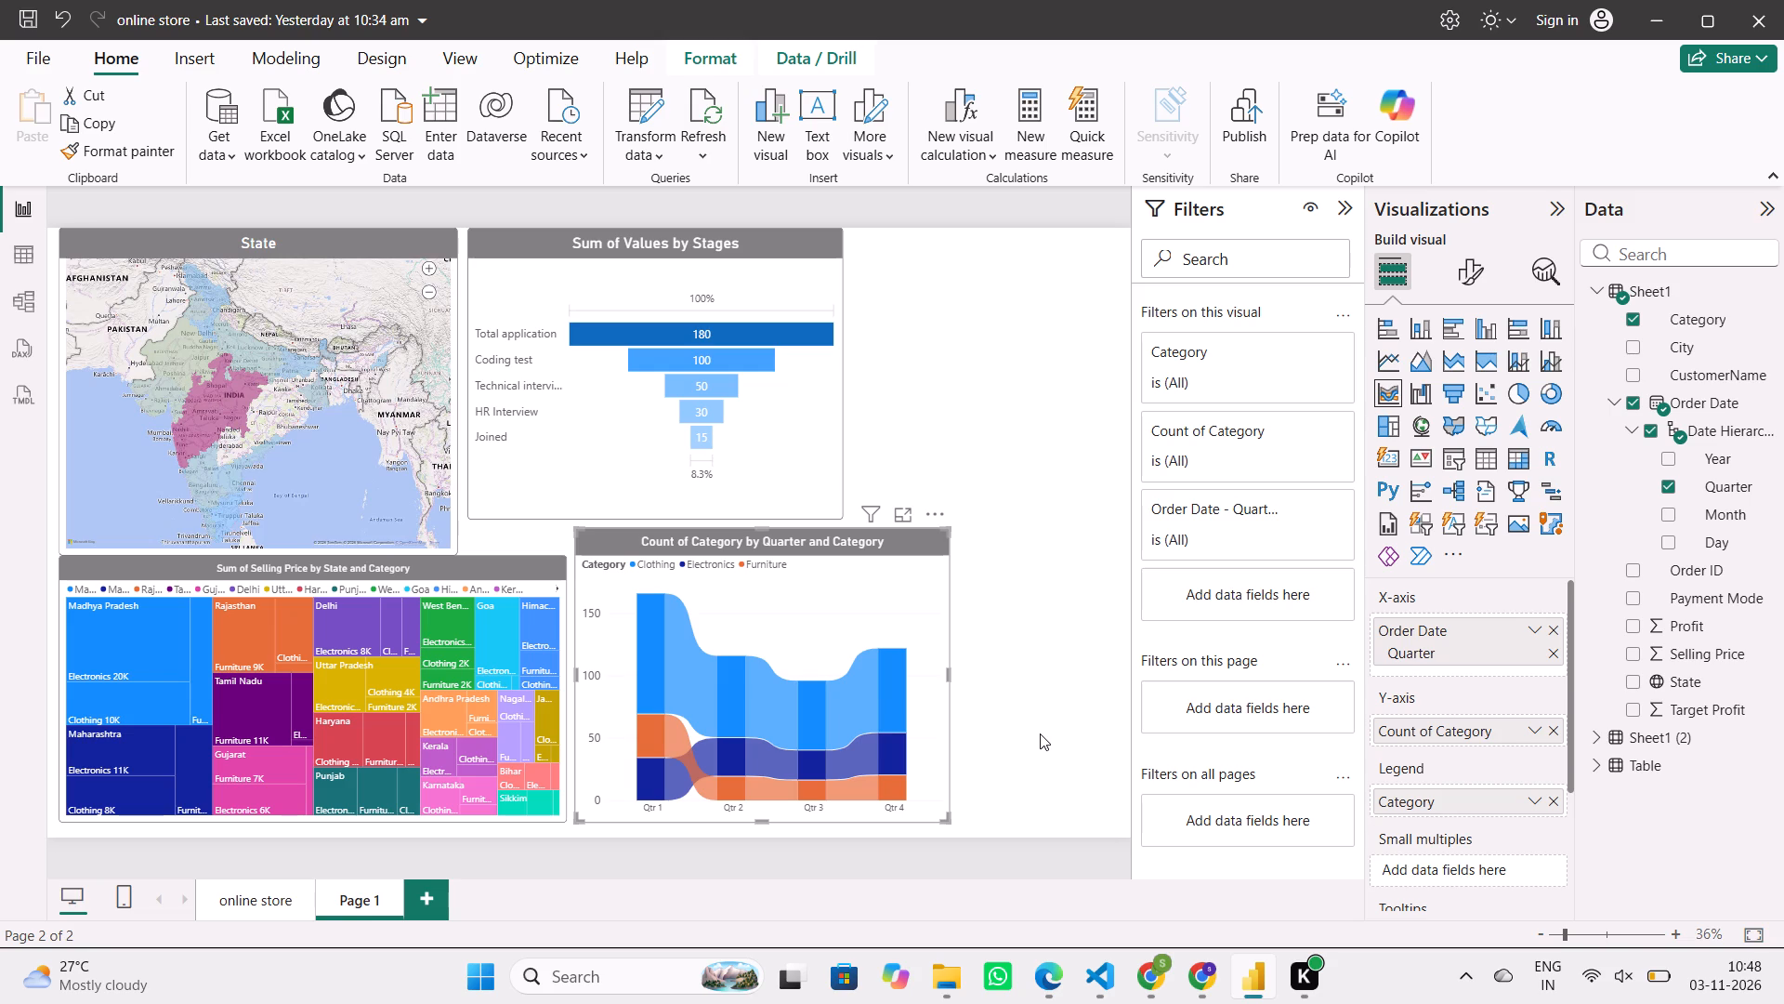
Try the Data labels style preset on the ribbon chart and set the style back to Base.
left_click(1486, 268)
left_click(1437, 424)
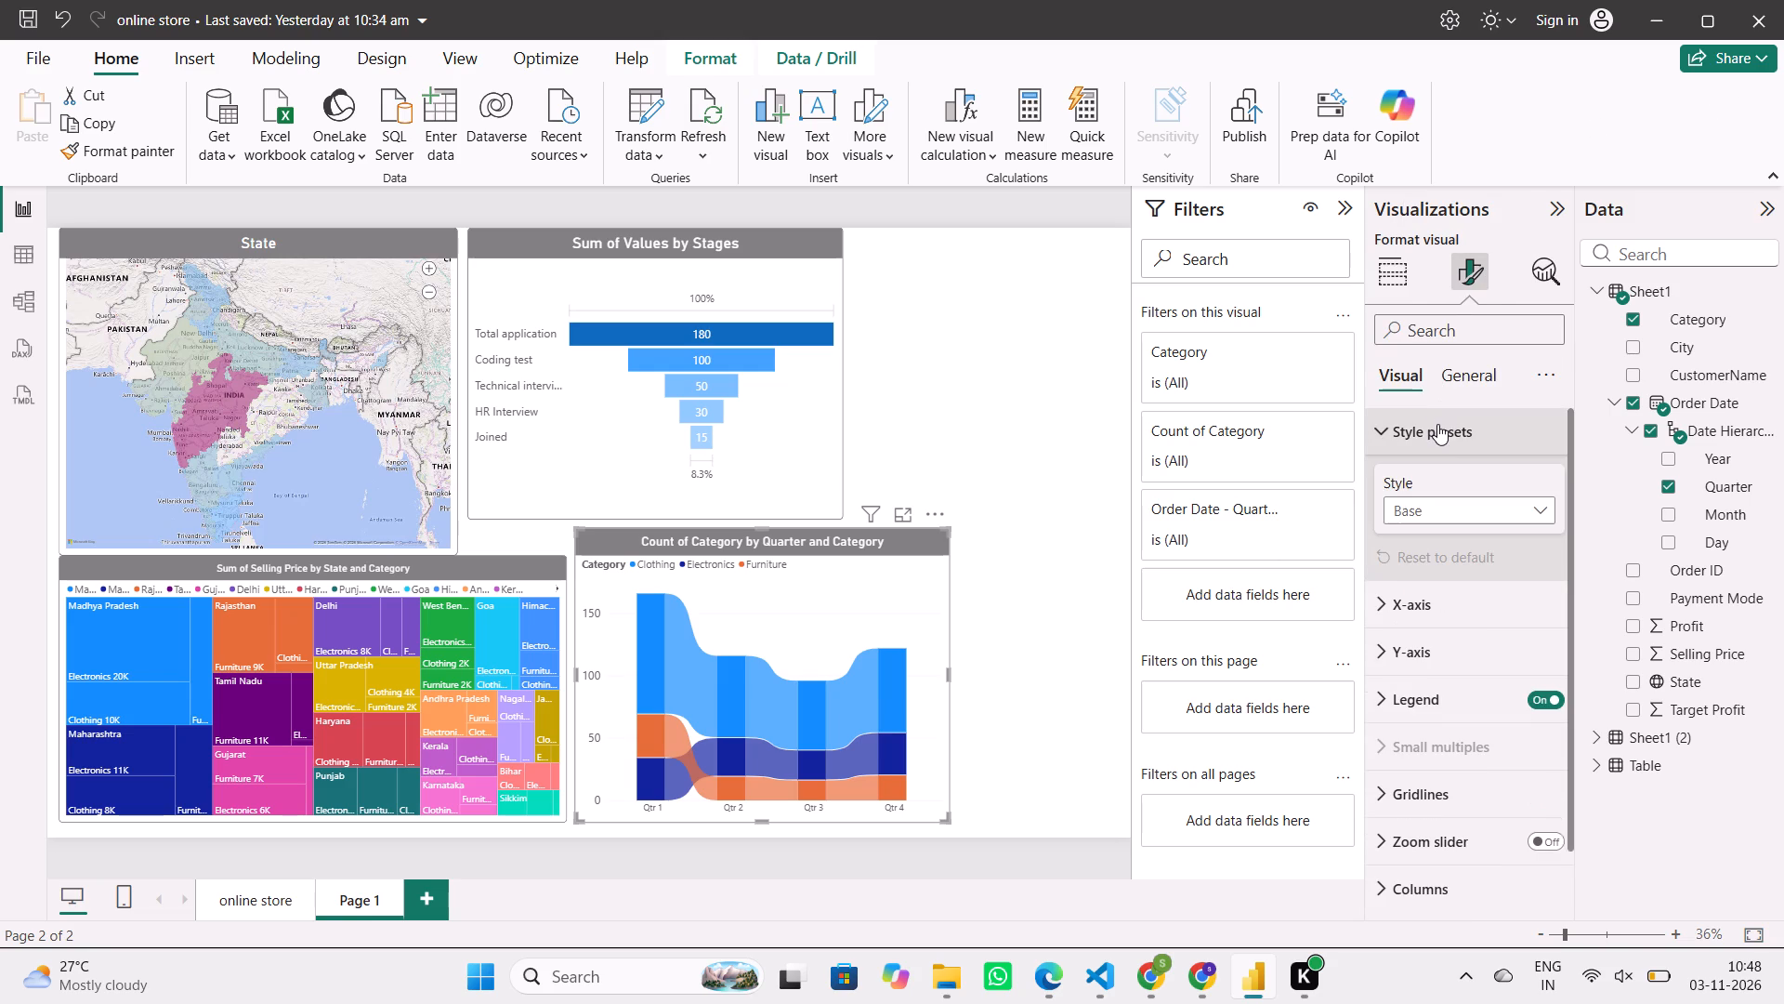
left_click(1497, 506)
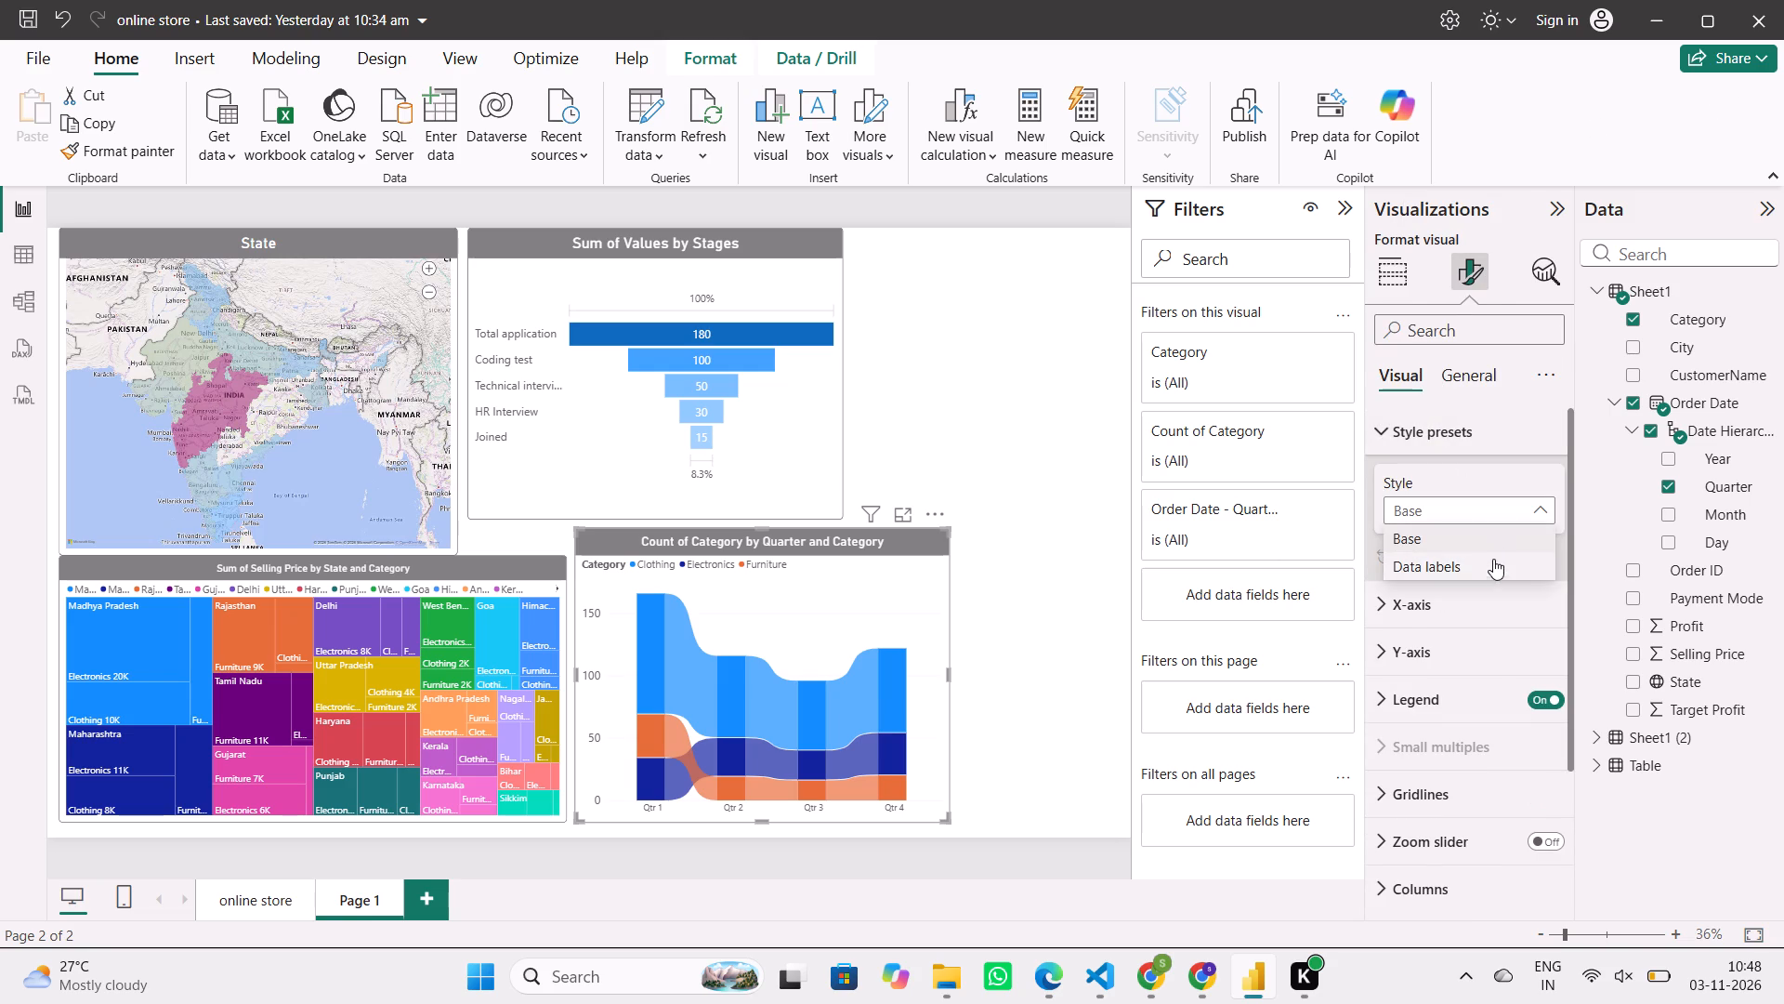
left_click(1493, 565)
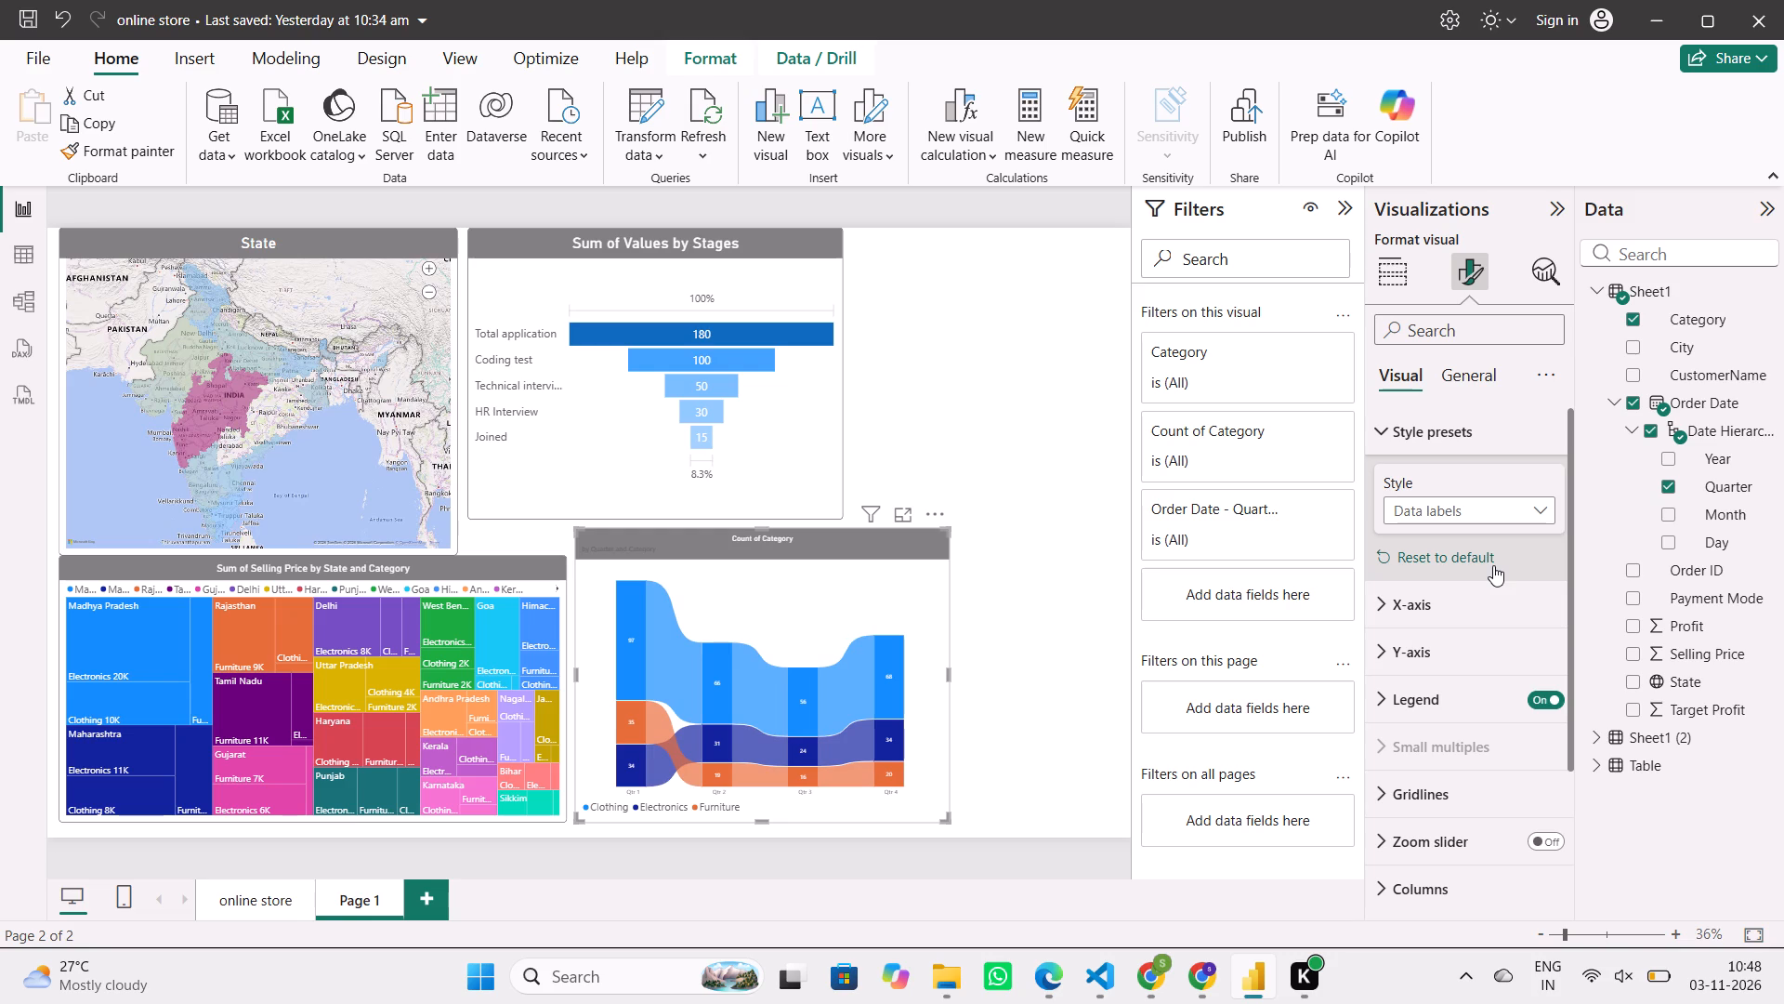
left_click(1495, 509)
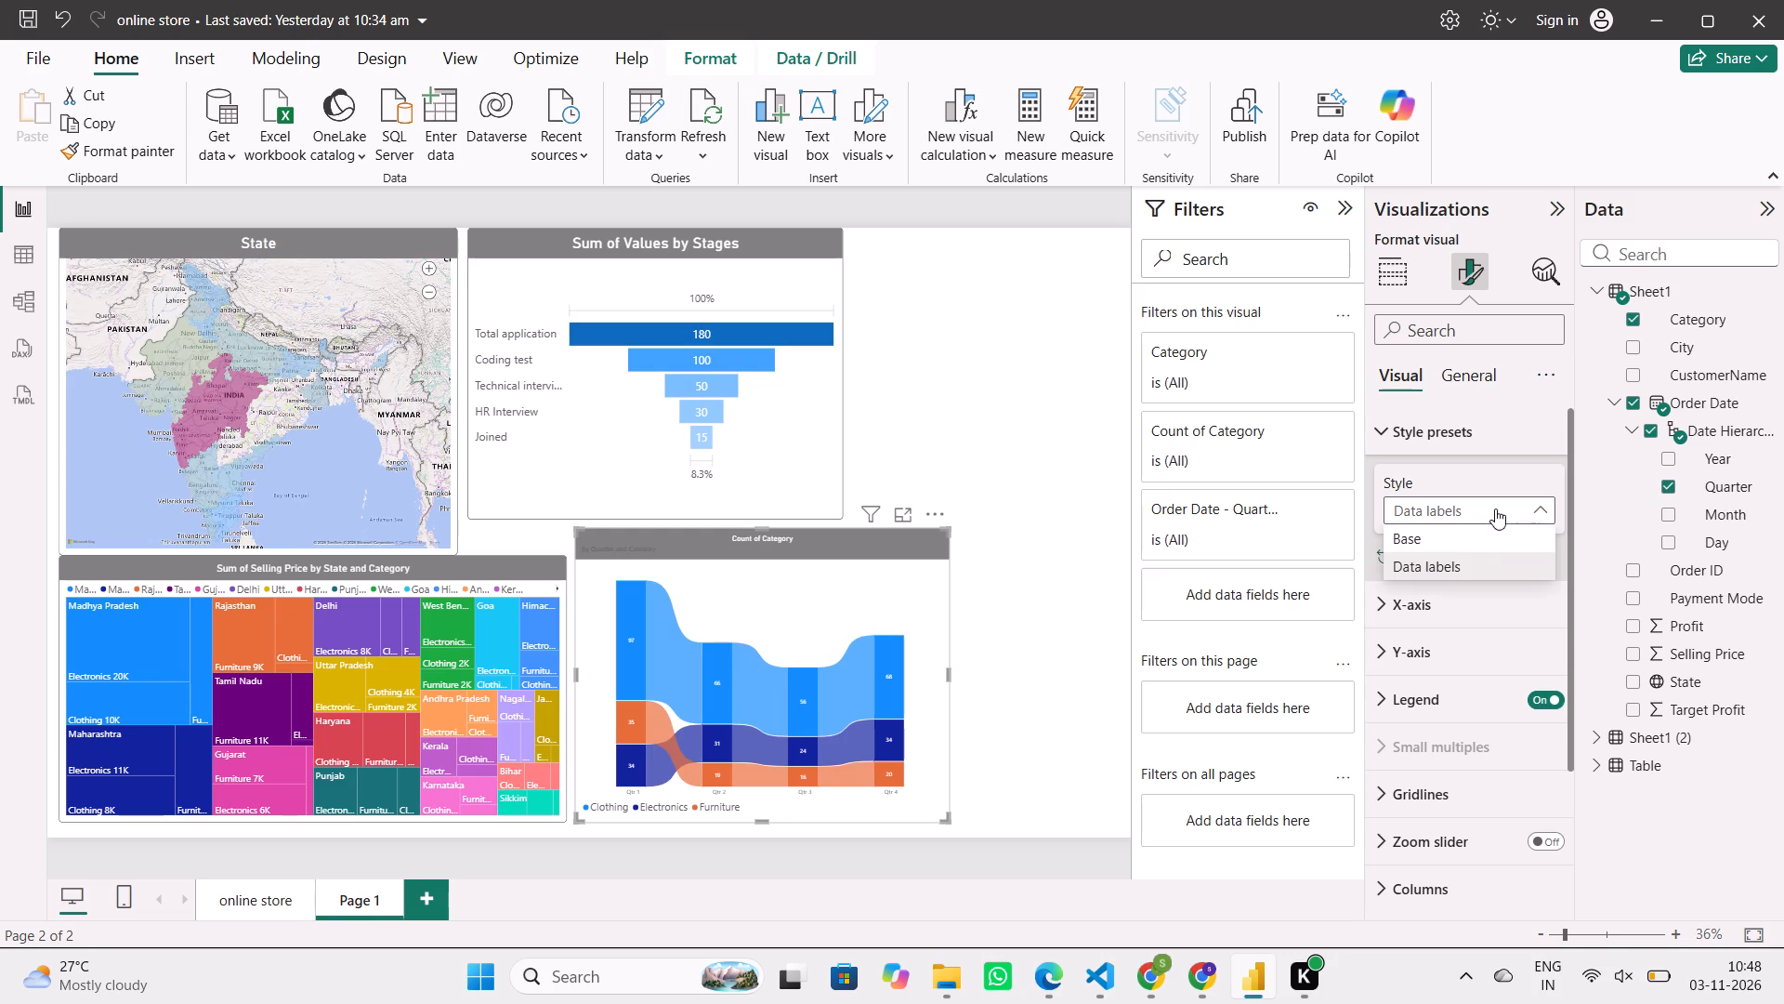
left_click(1481, 545)
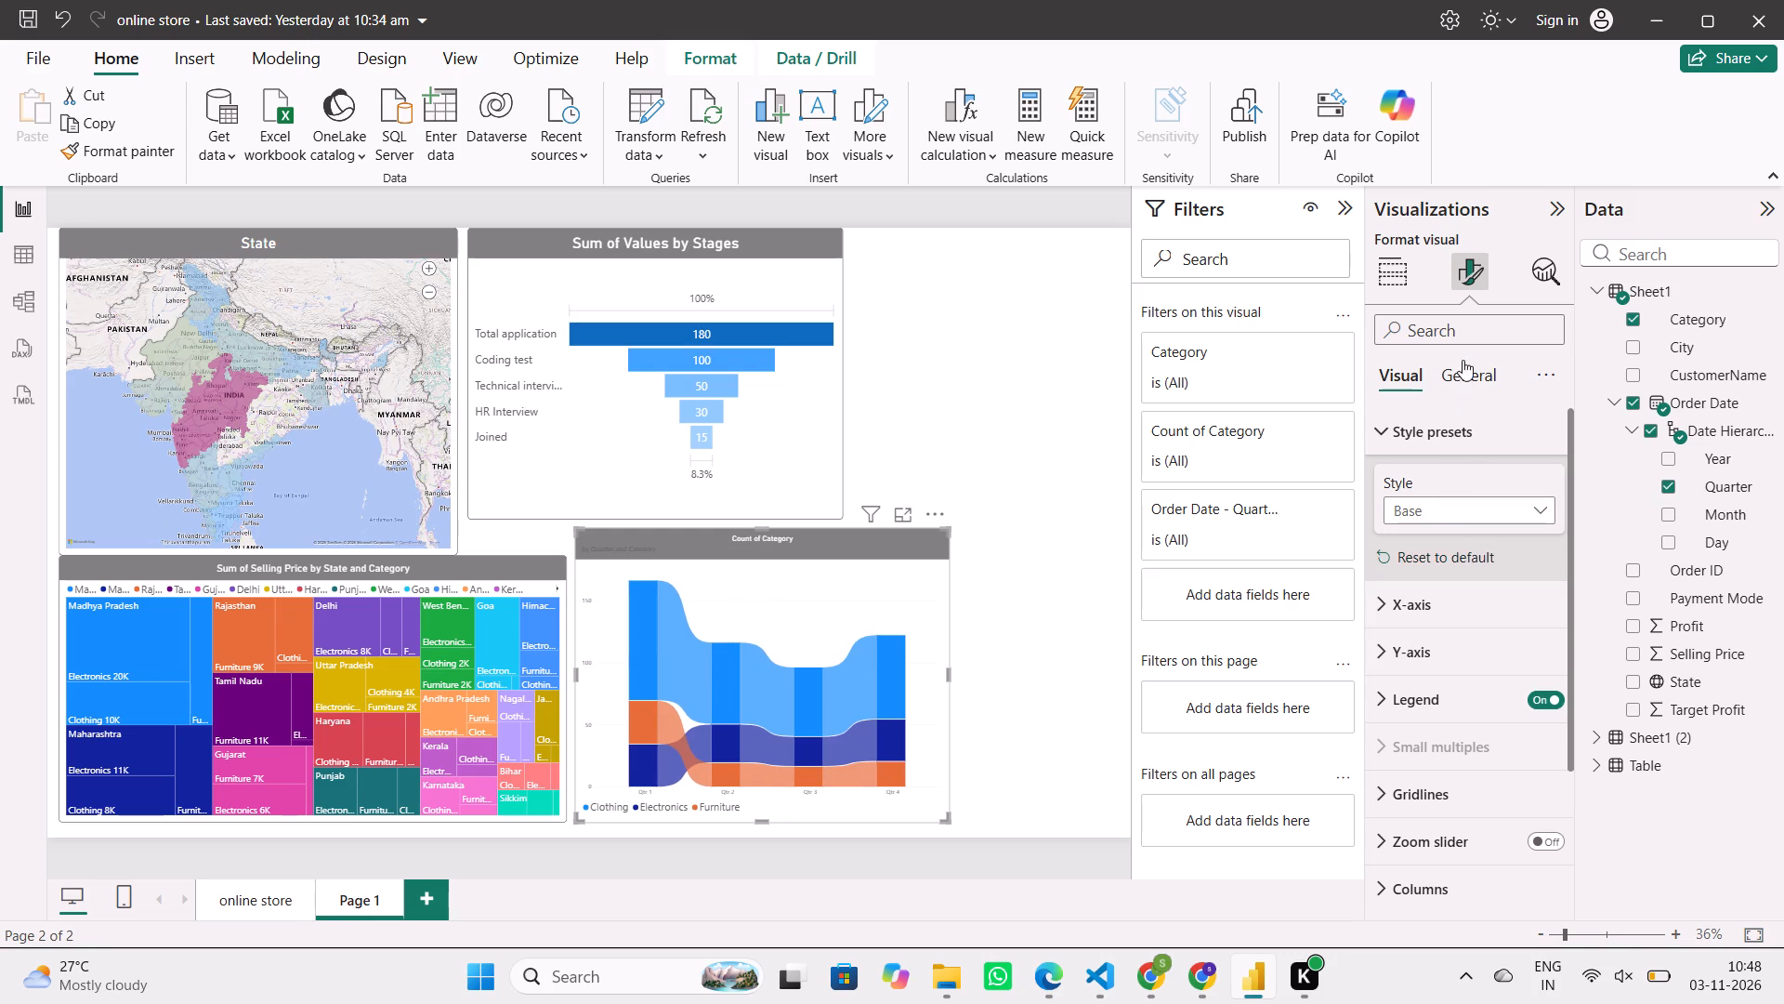
Turn off the subtitle of the ribbon chart.
left_click(1469, 376)
left_click(1441, 476)
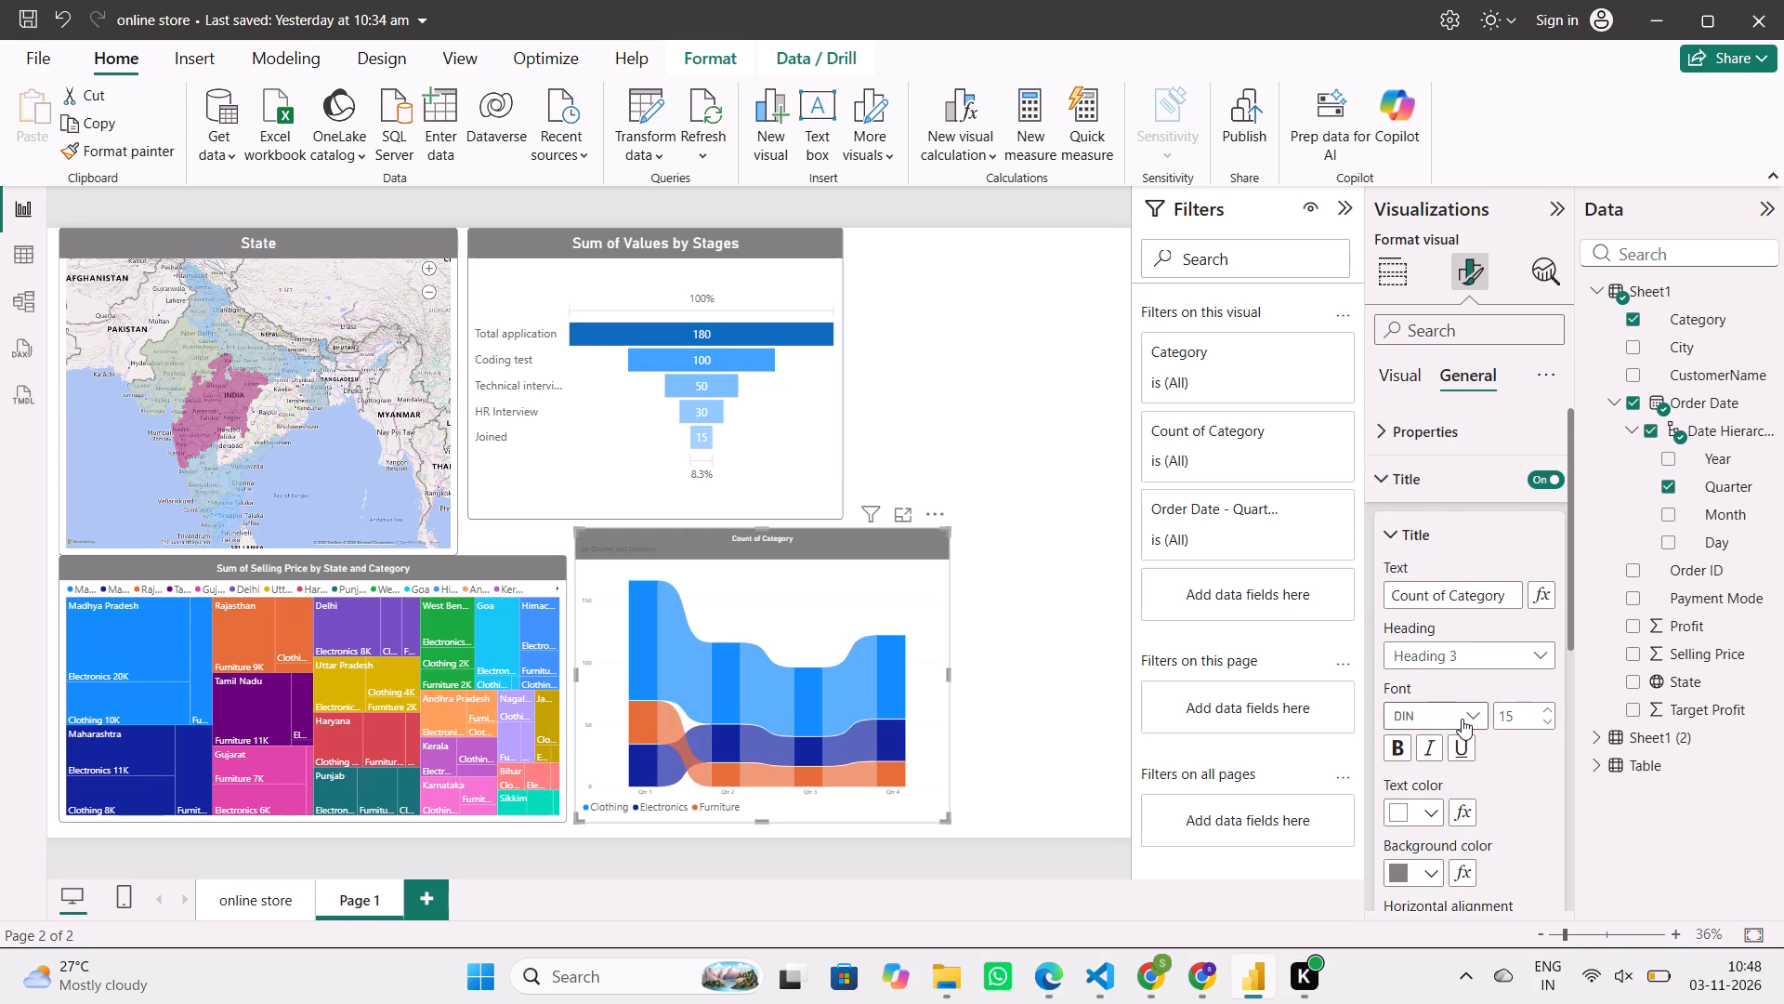
scroll(1462, 719, "down", 4)
left_click(1536, 744)
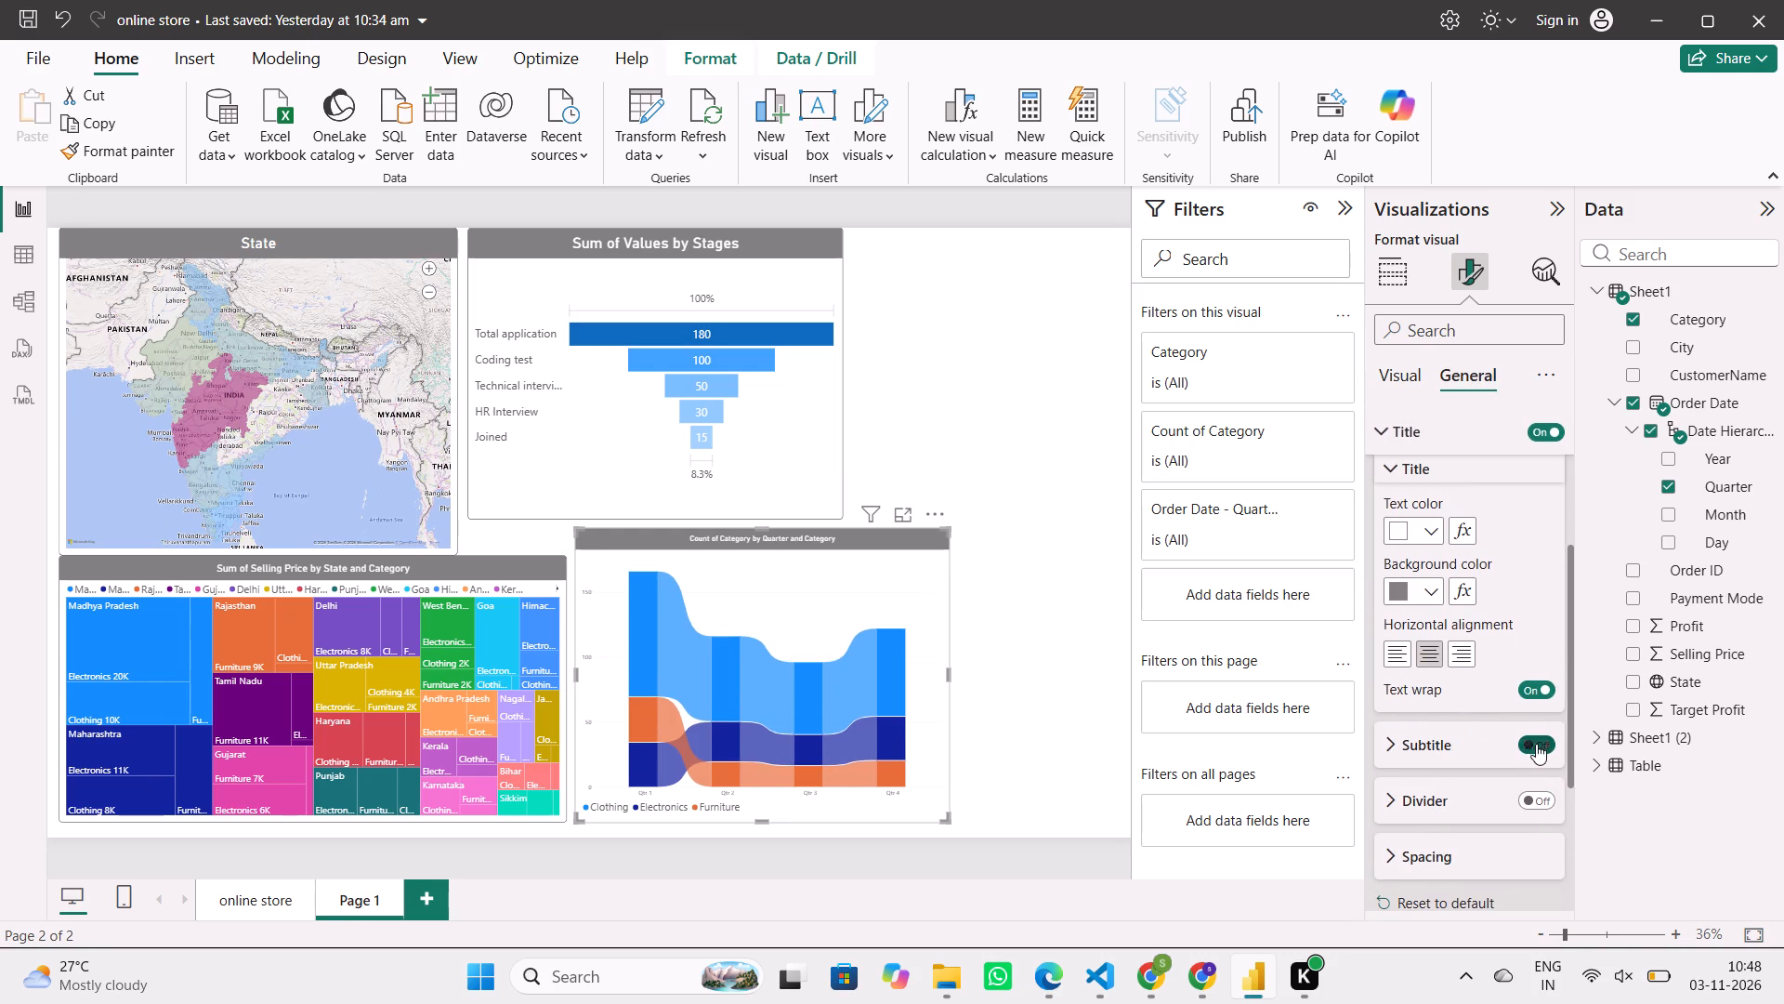
Set the ribbon chart's title font size to 25 and return to its visual-specific formatting settings.
scroll(1425, 568, "up", 4)
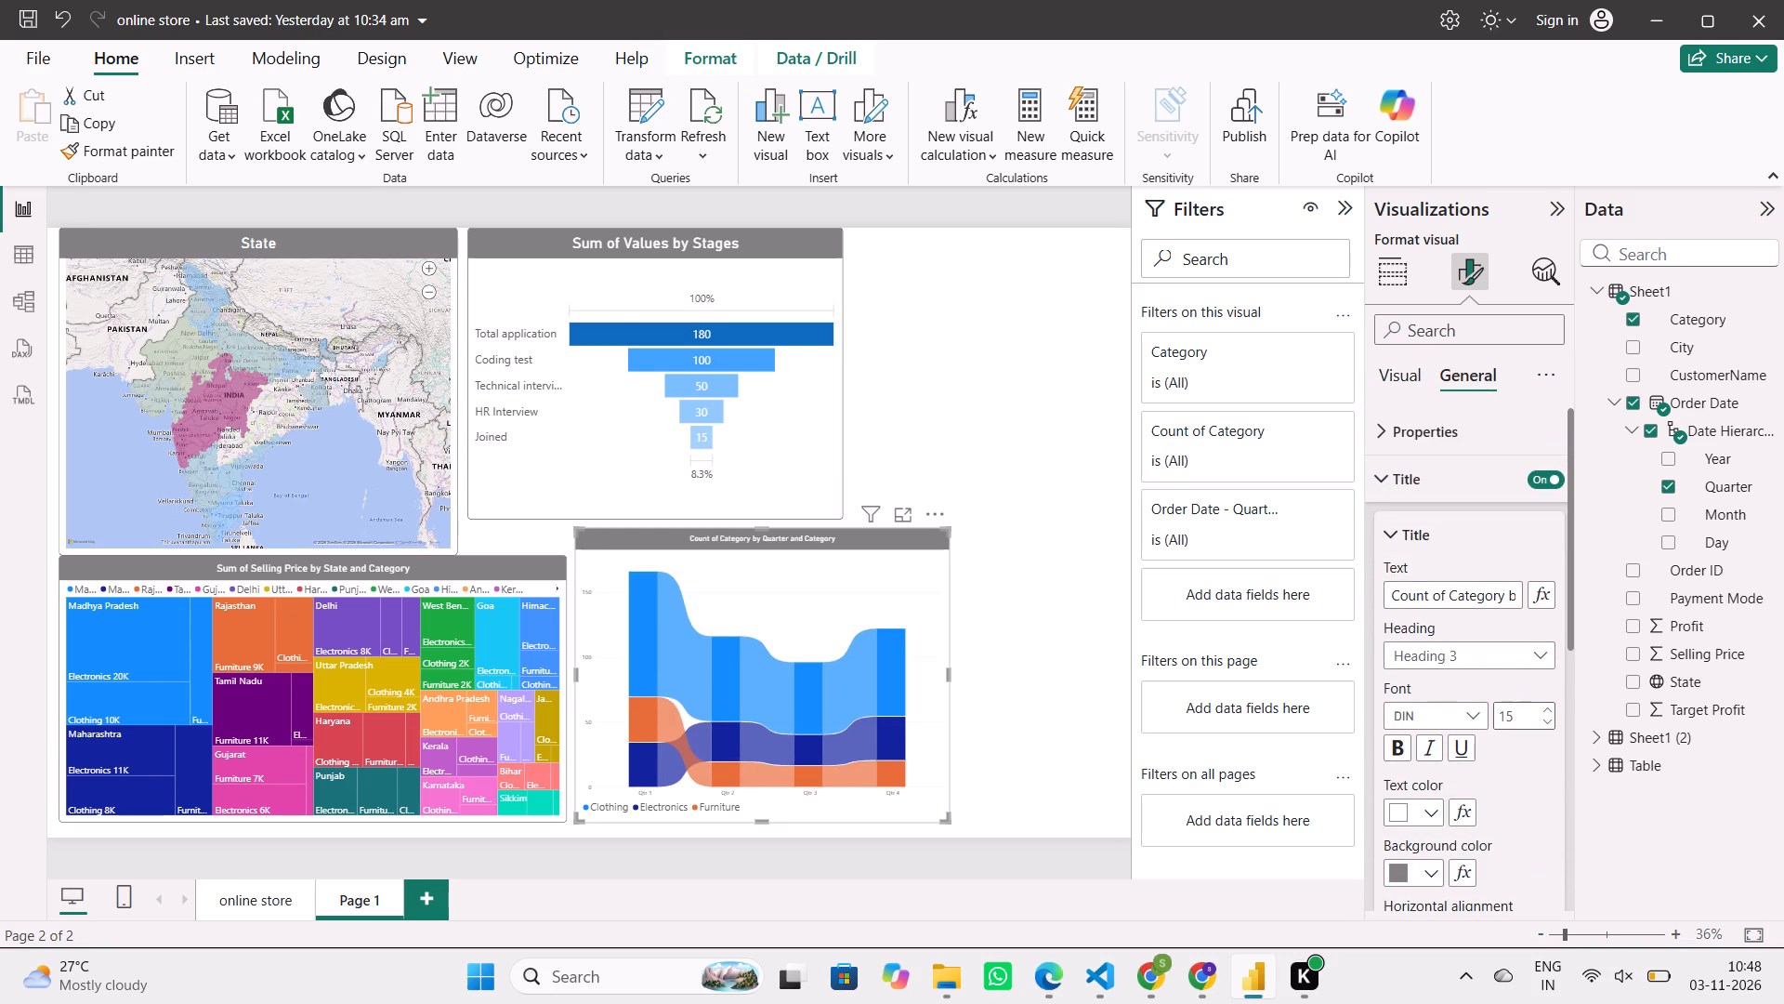
left_click(1511, 714)
key("BackSpace")
type("25")
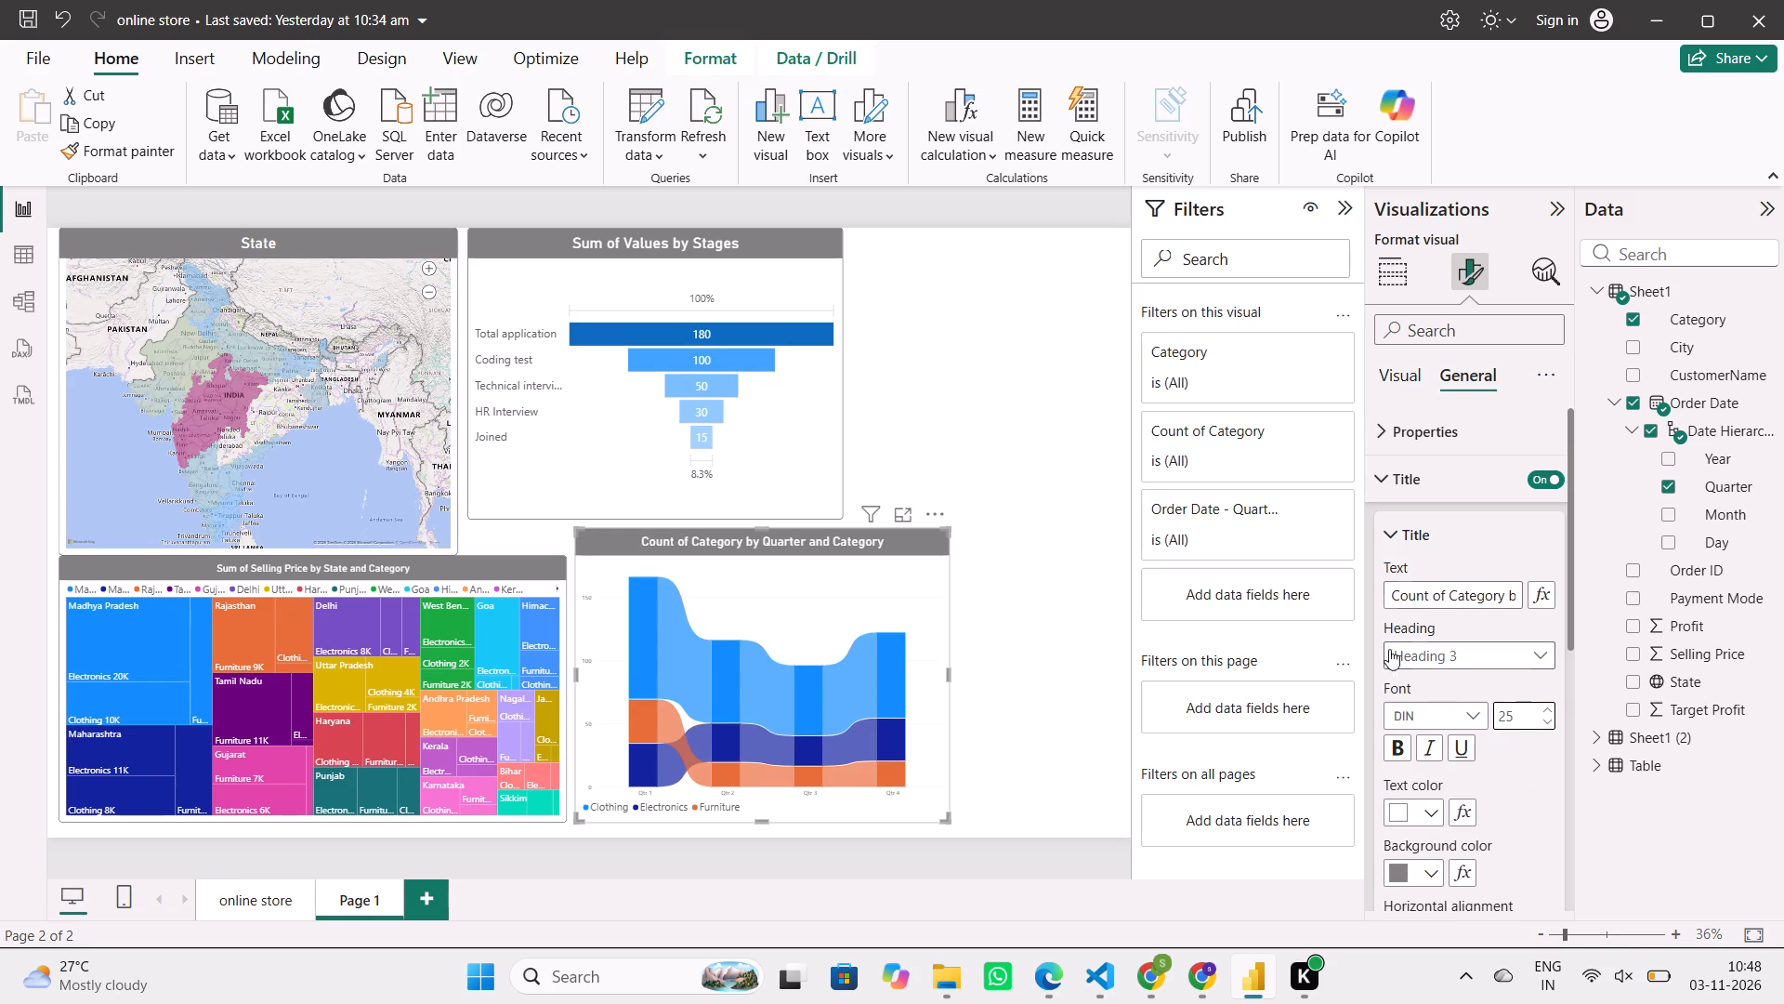
left_click(1396, 532)
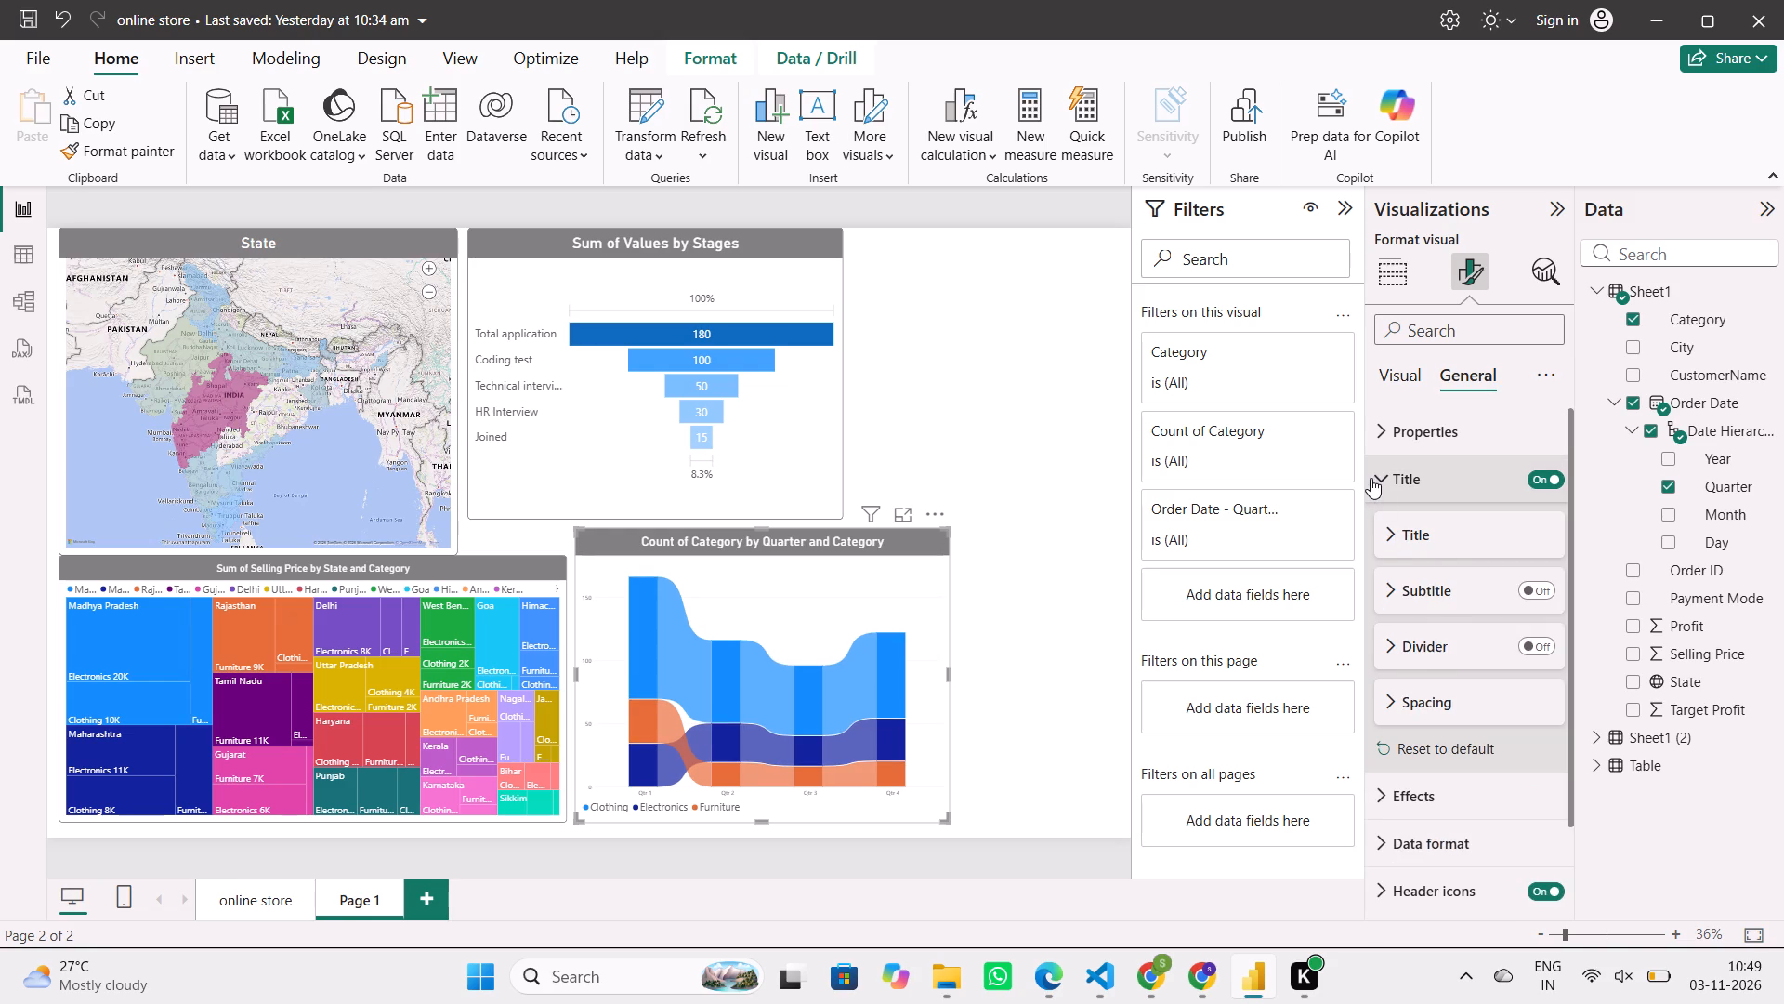
left_click(1371, 478)
left_click(1393, 373)
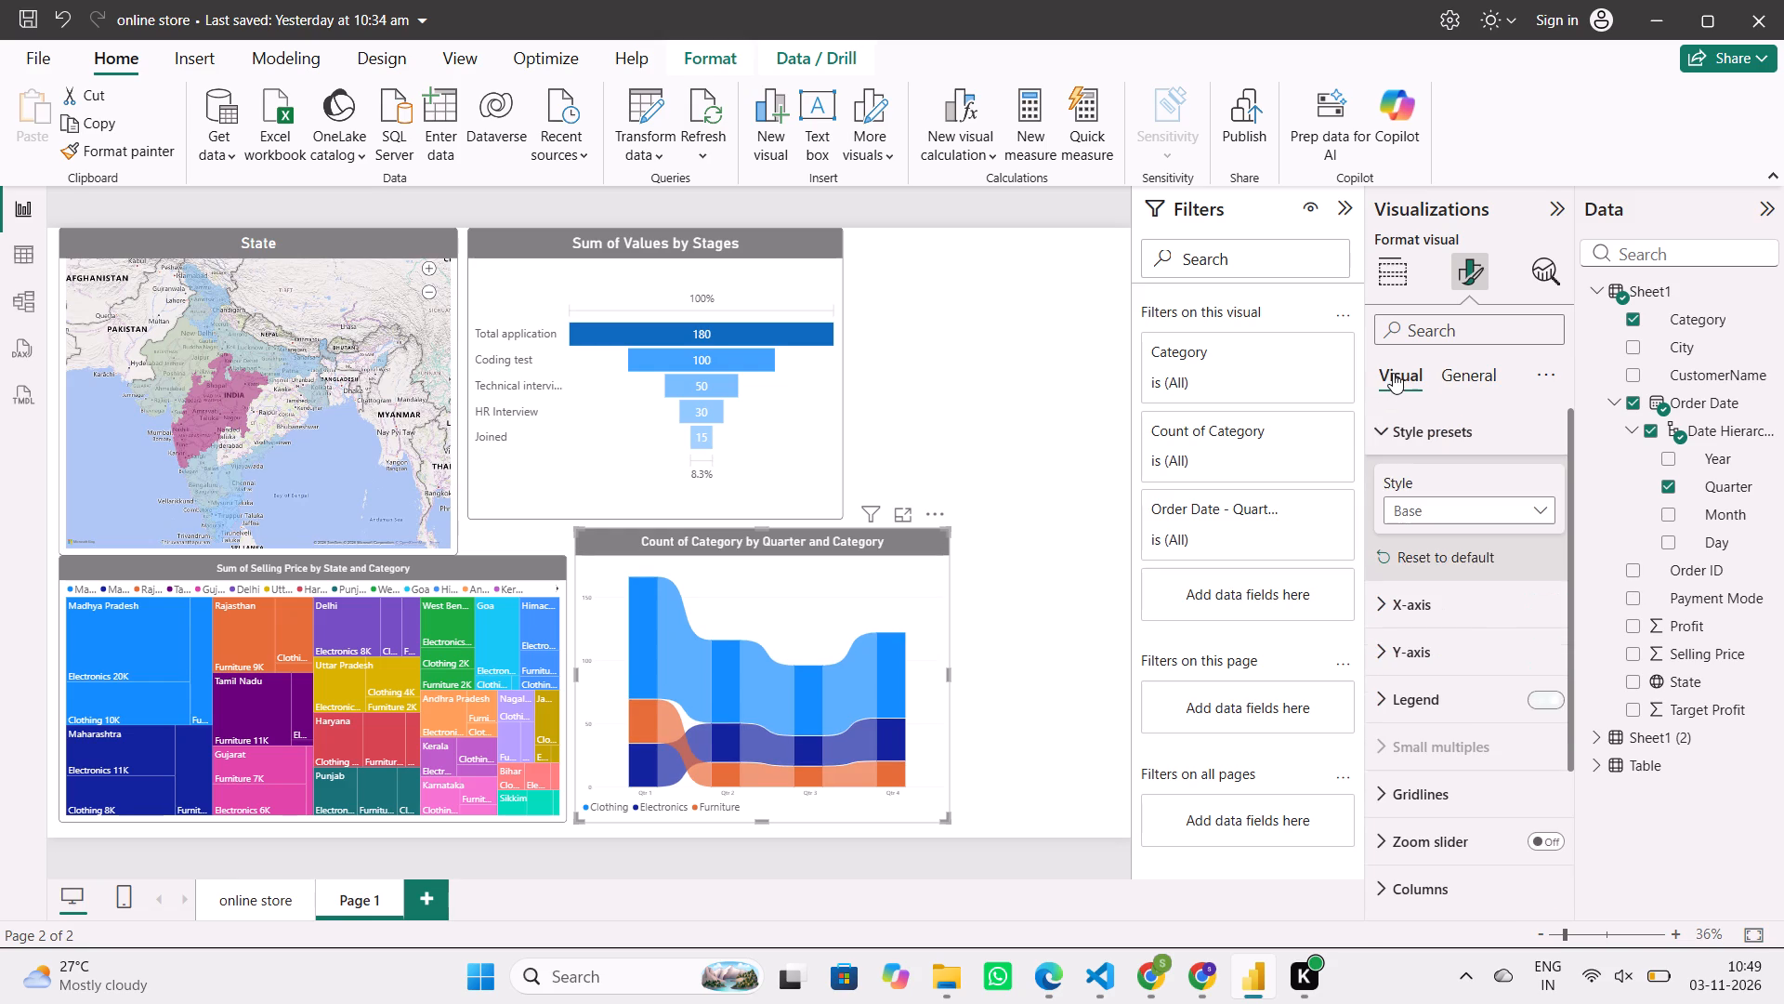
Move the ribbon chart's legend to the Top left position and turn on the legend title.
left_click(1447, 710)
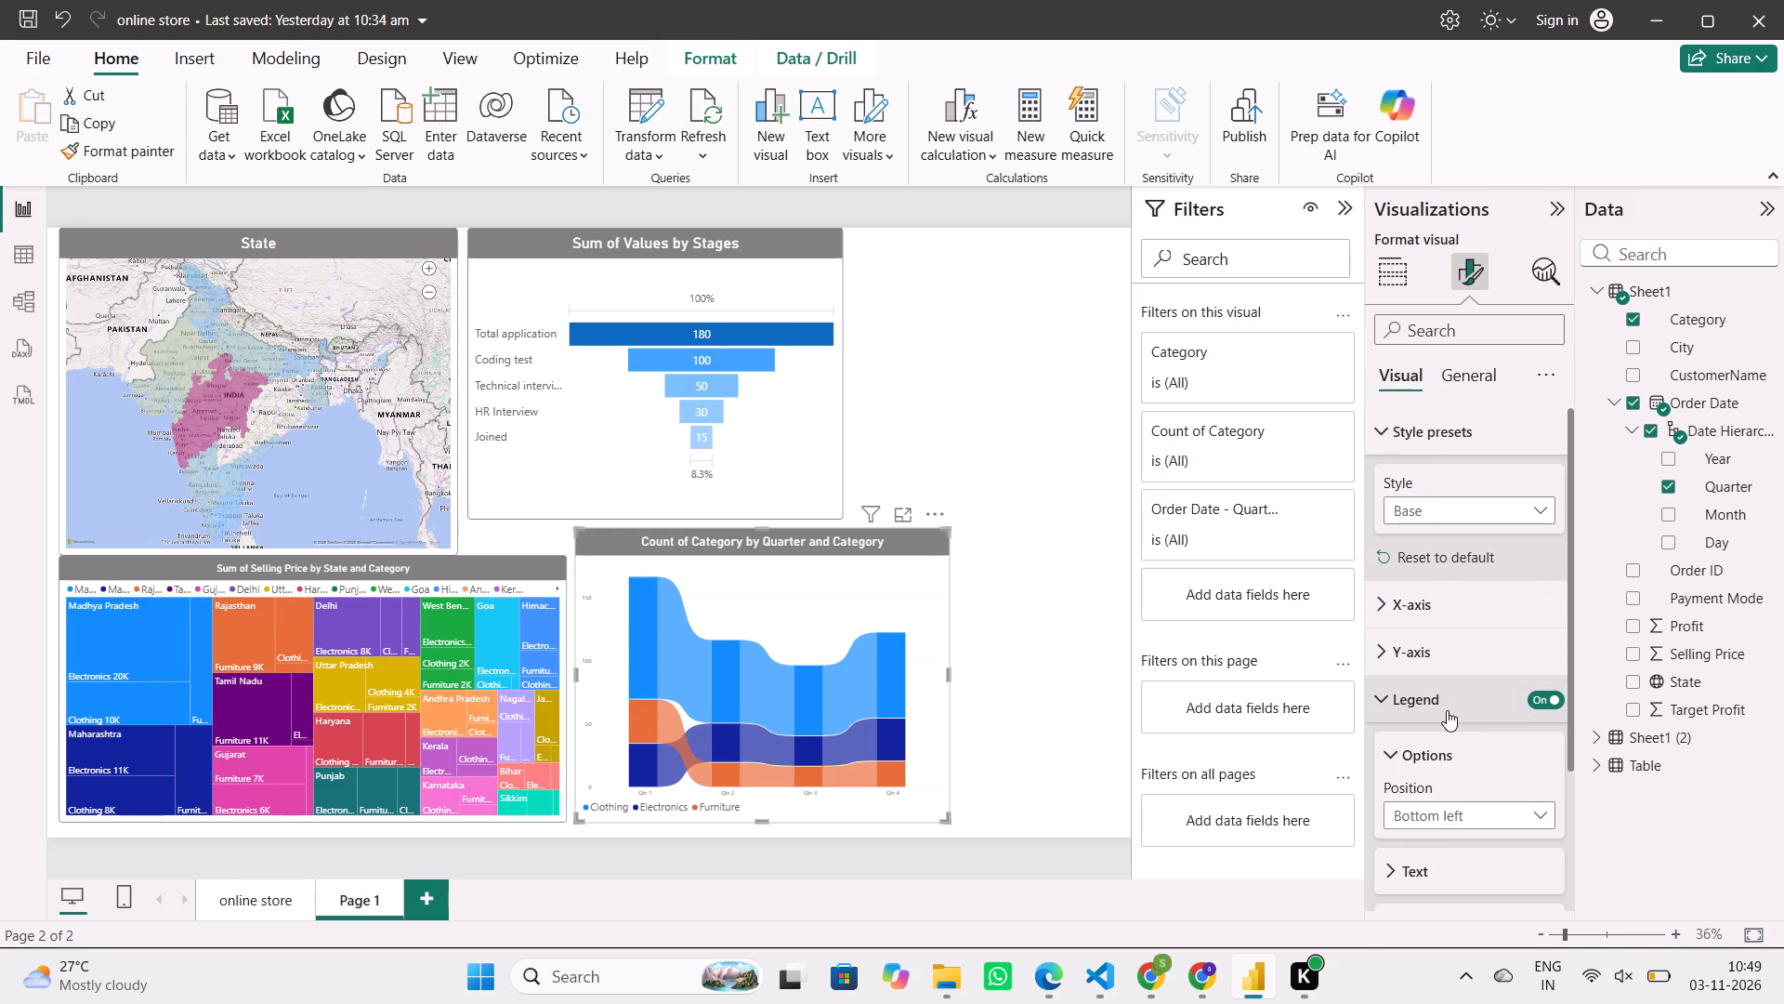
scroll(1447, 710, "down", 1)
left_click(1480, 701)
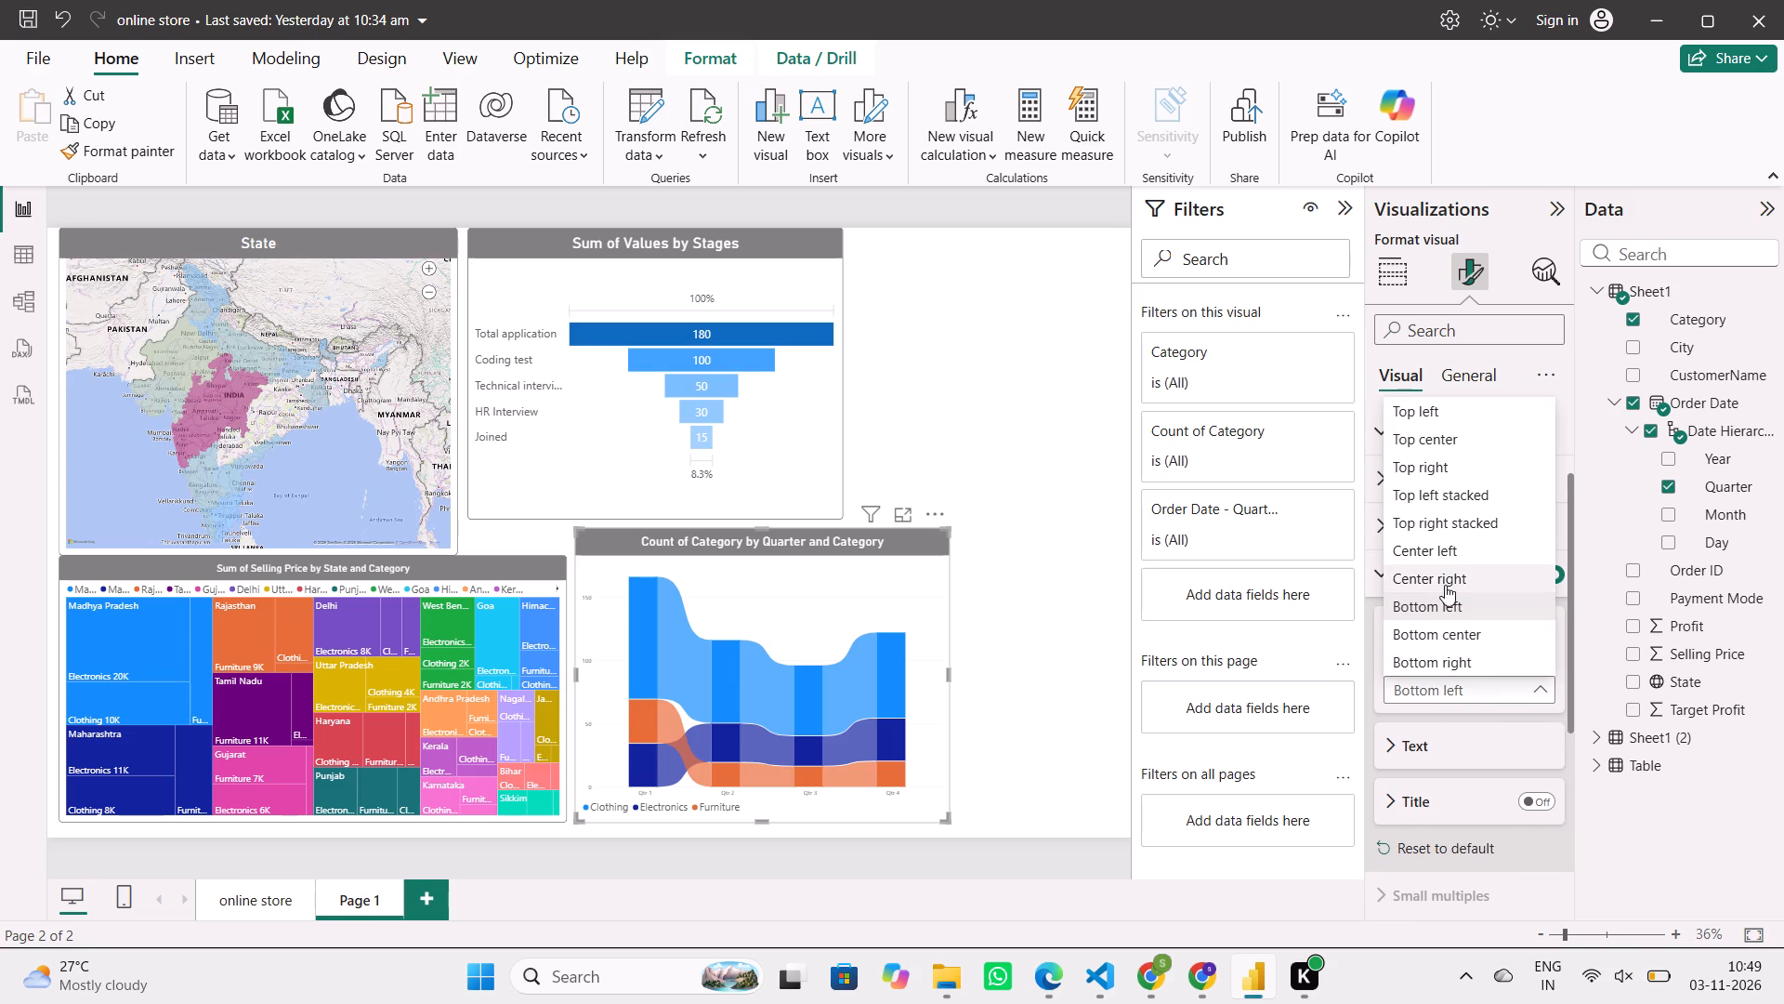
left_click(1446, 415)
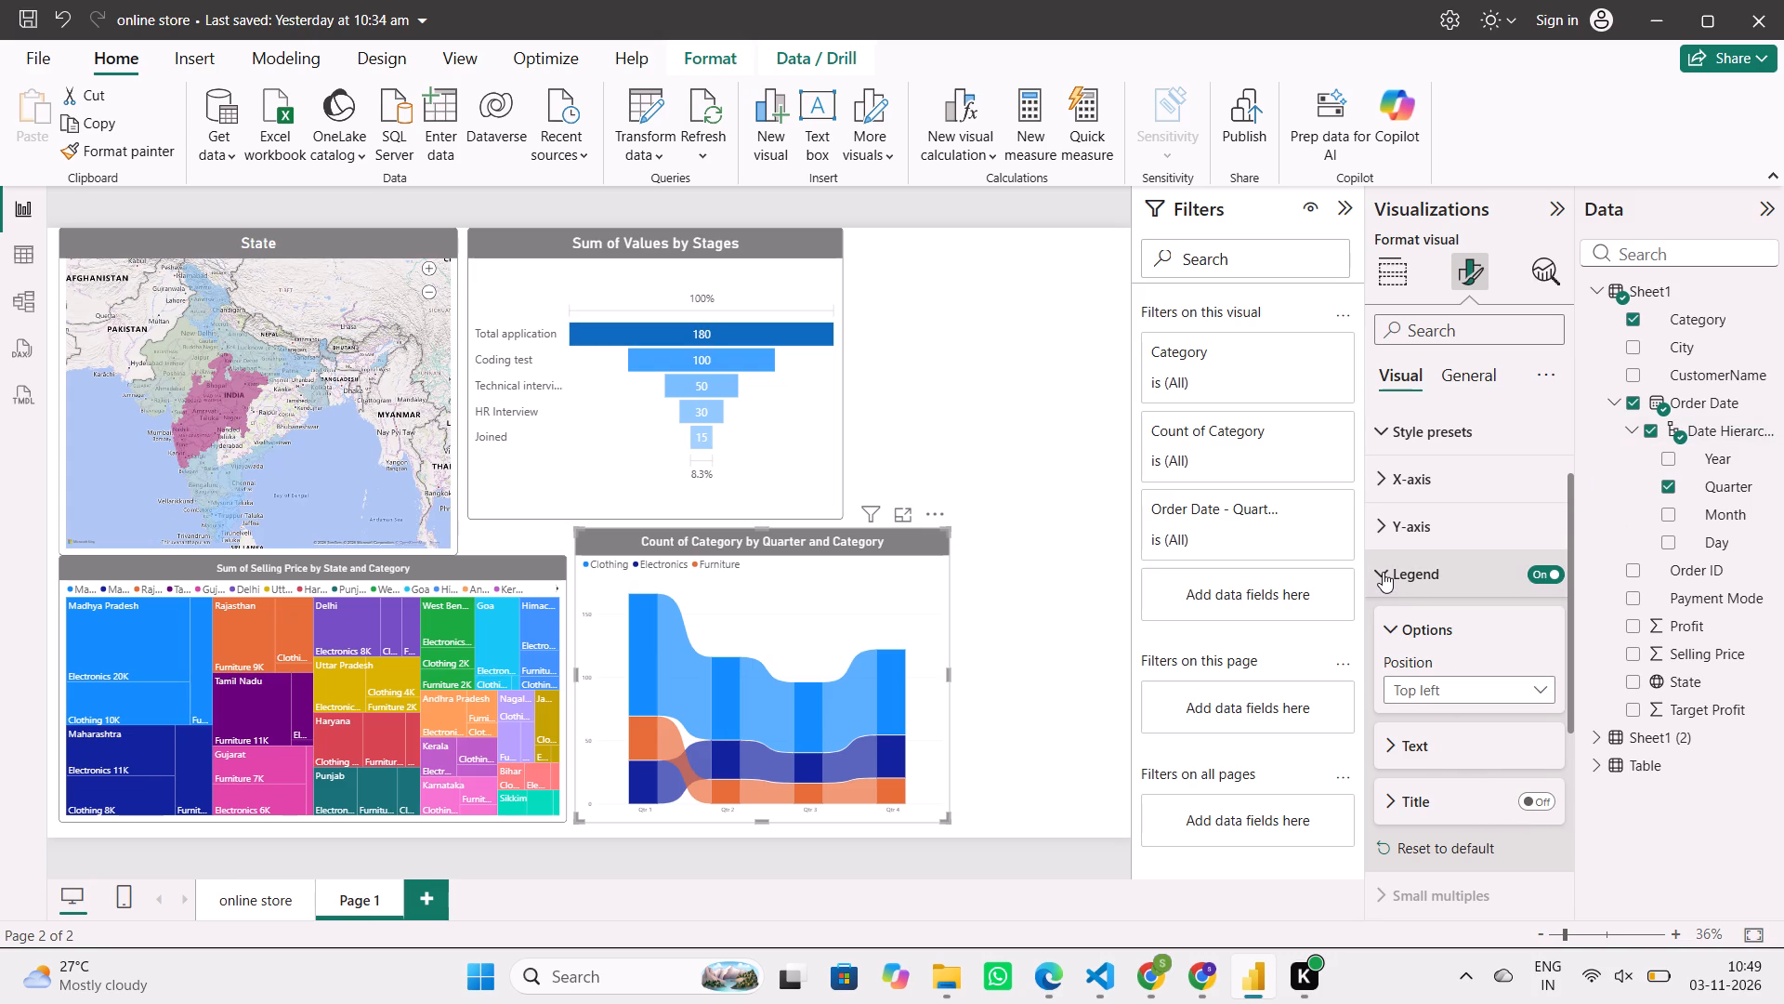
left_click(1537, 801)
left_click(1483, 753)
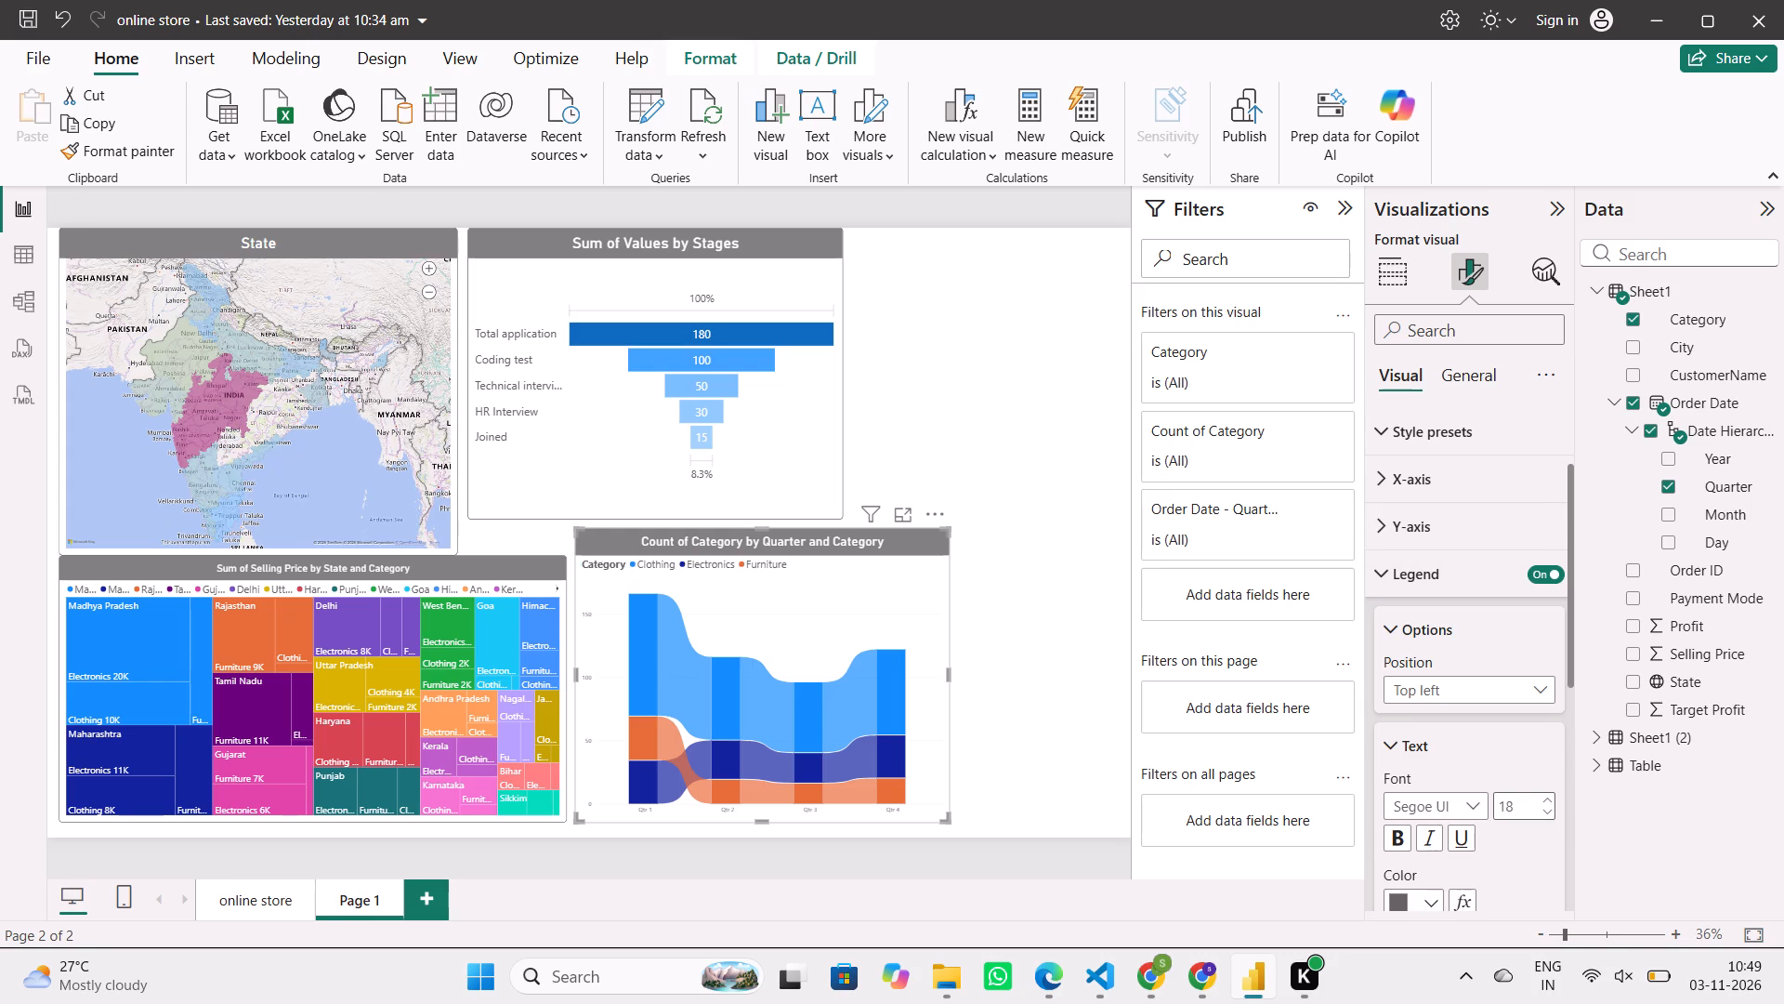
left_click(1392, 619)
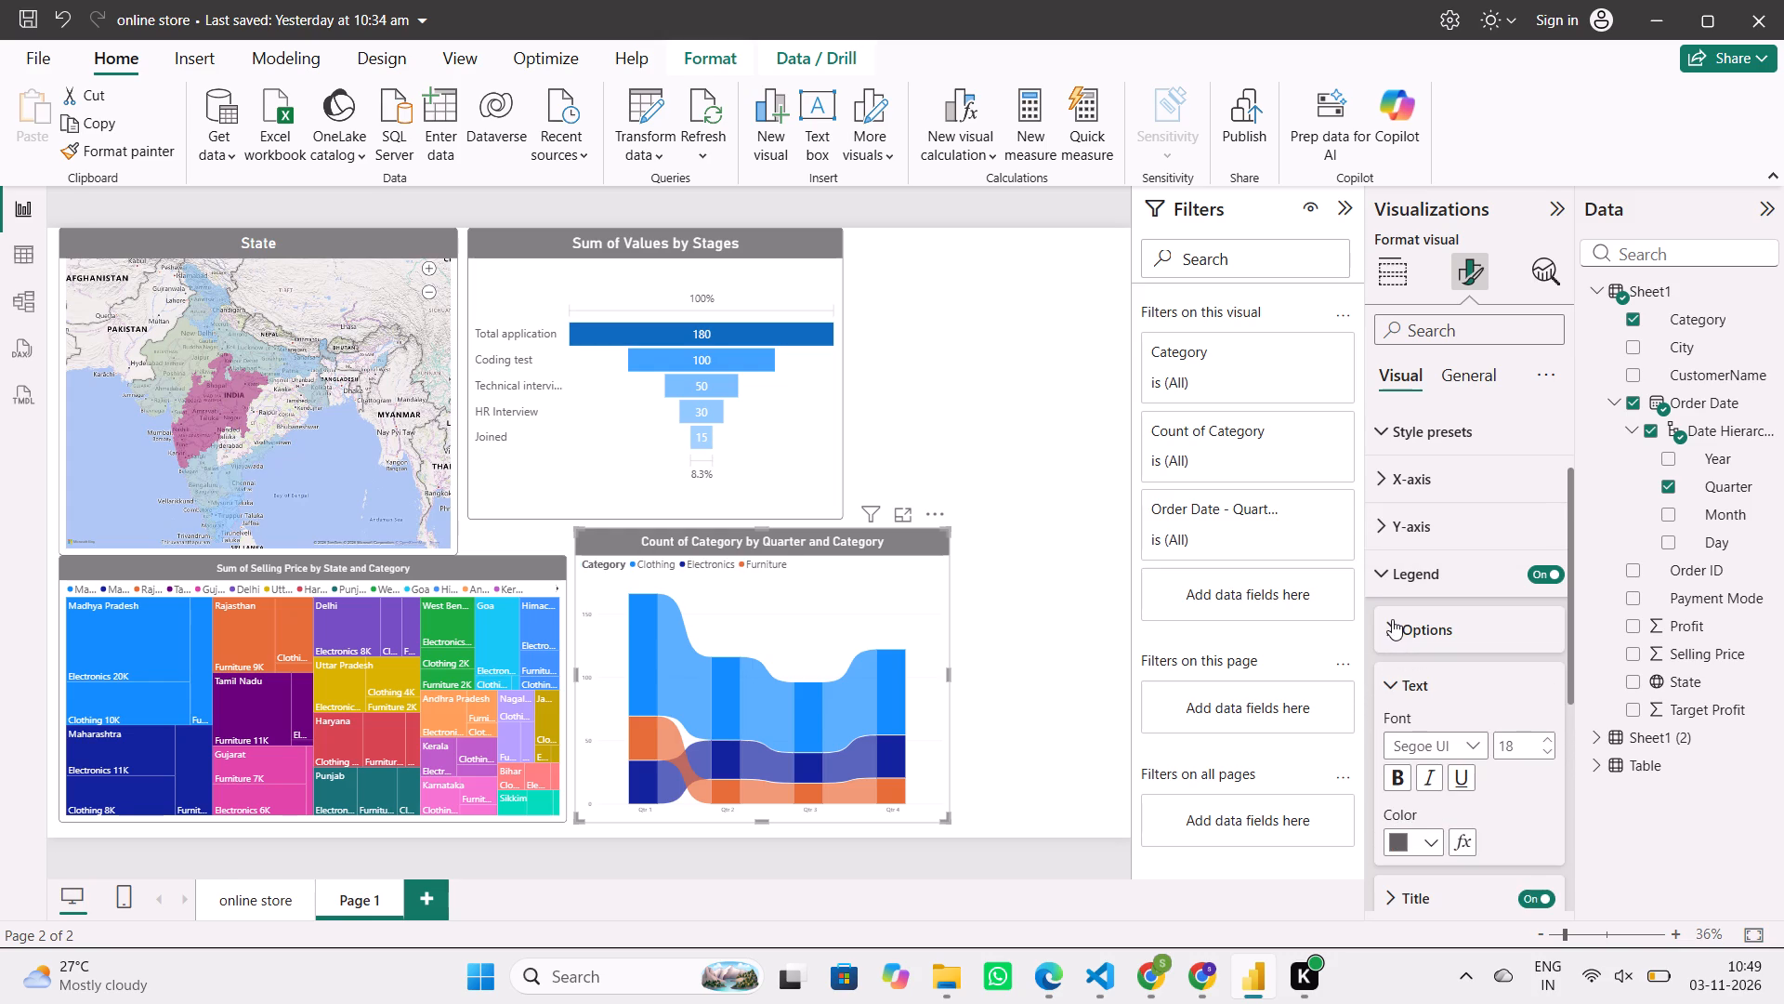
Set the font size of the ribbon chart's Y-axis values to 15.
left_click(1390, 543)
scroll(1494, 778, "down", 1)
left_click(1460, 759)
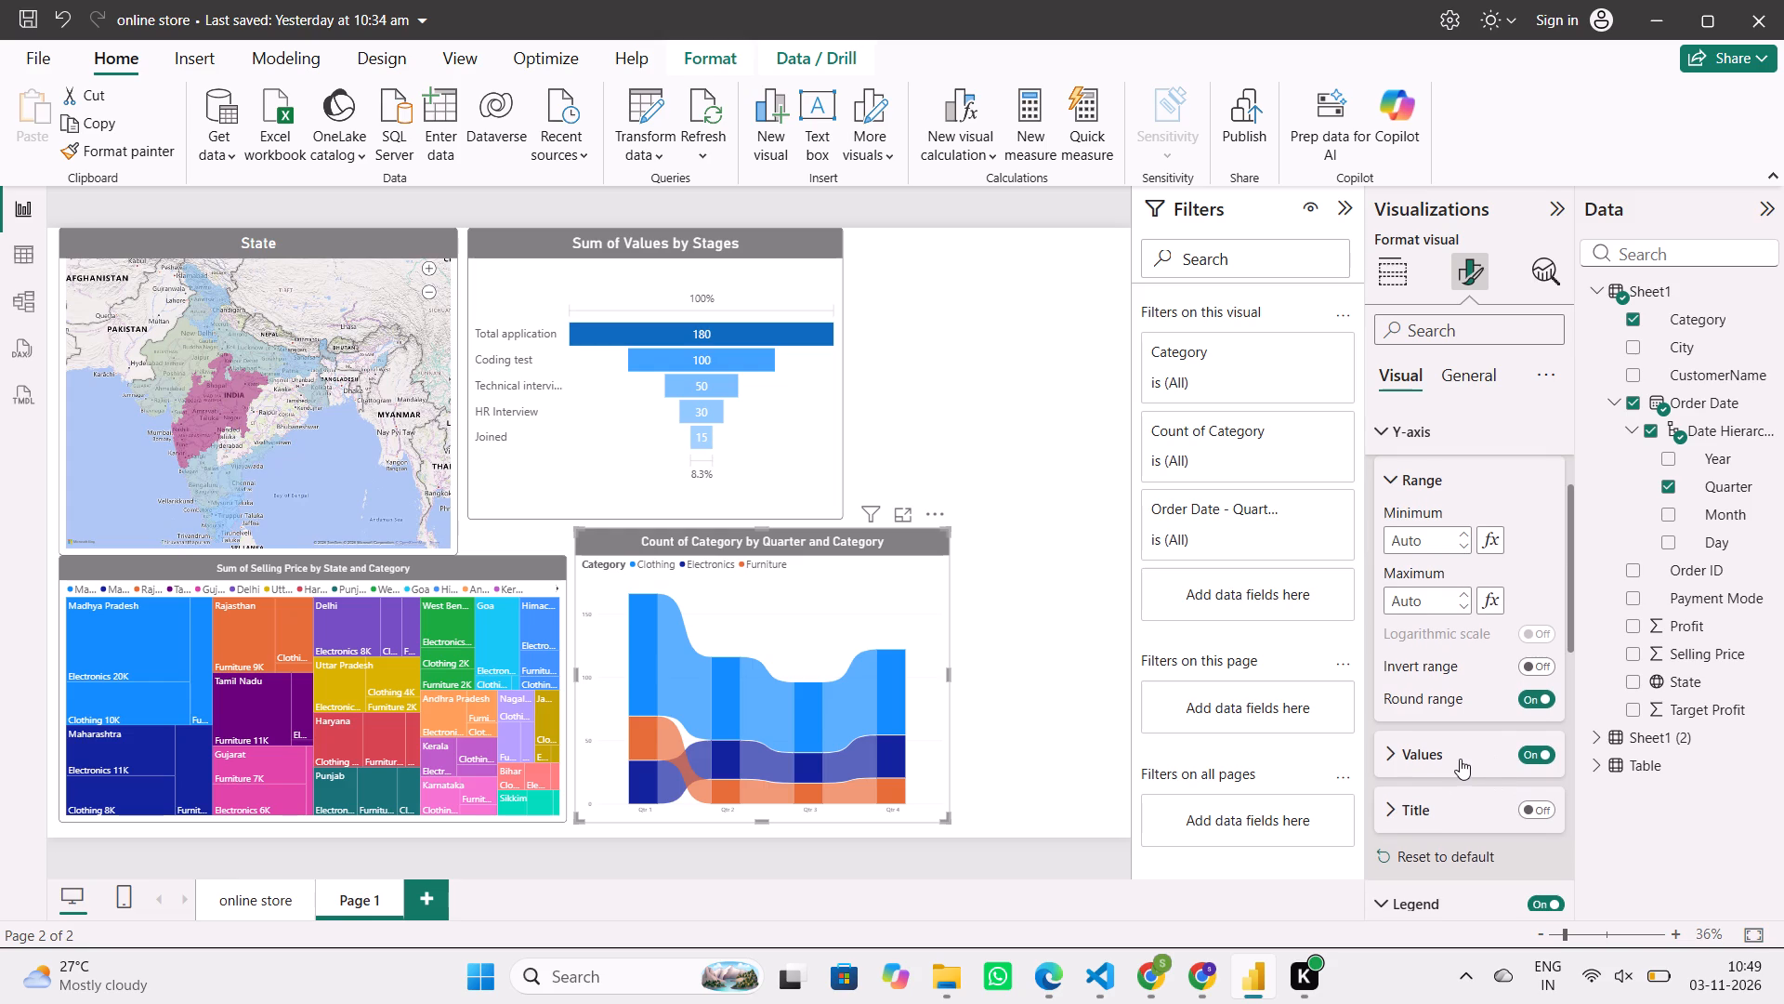
left_click(1521, 820)
key("BackSpace")
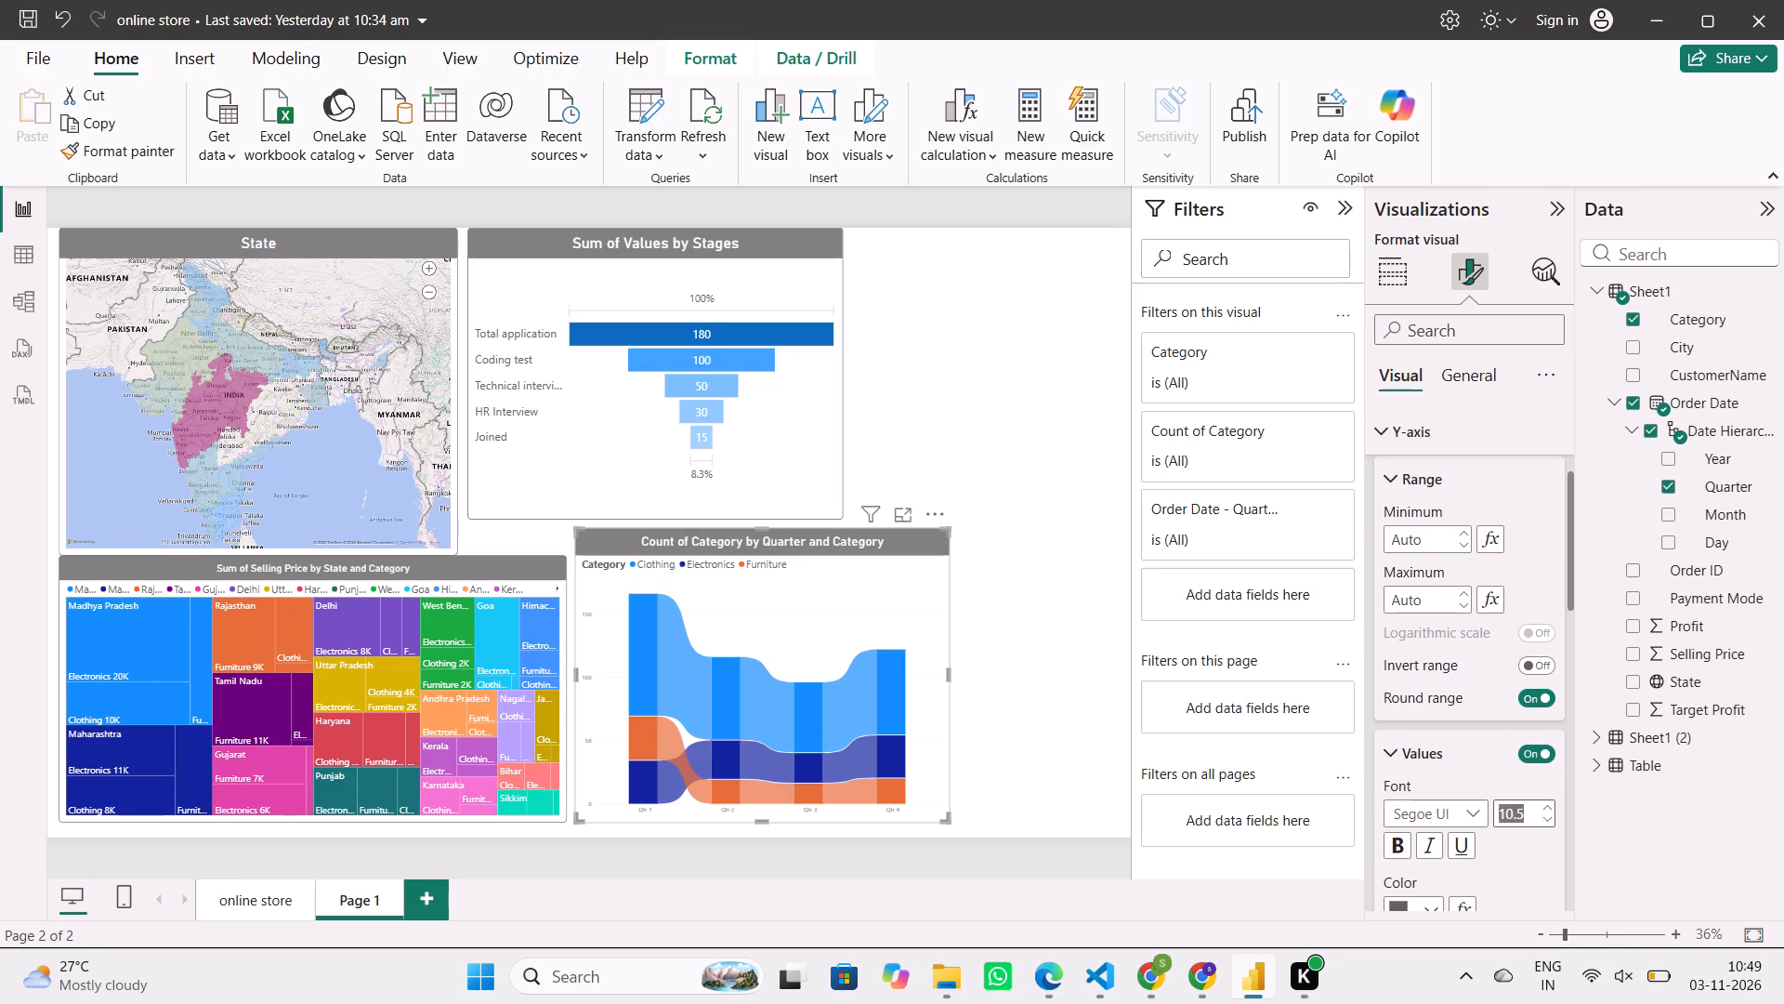
type("15")
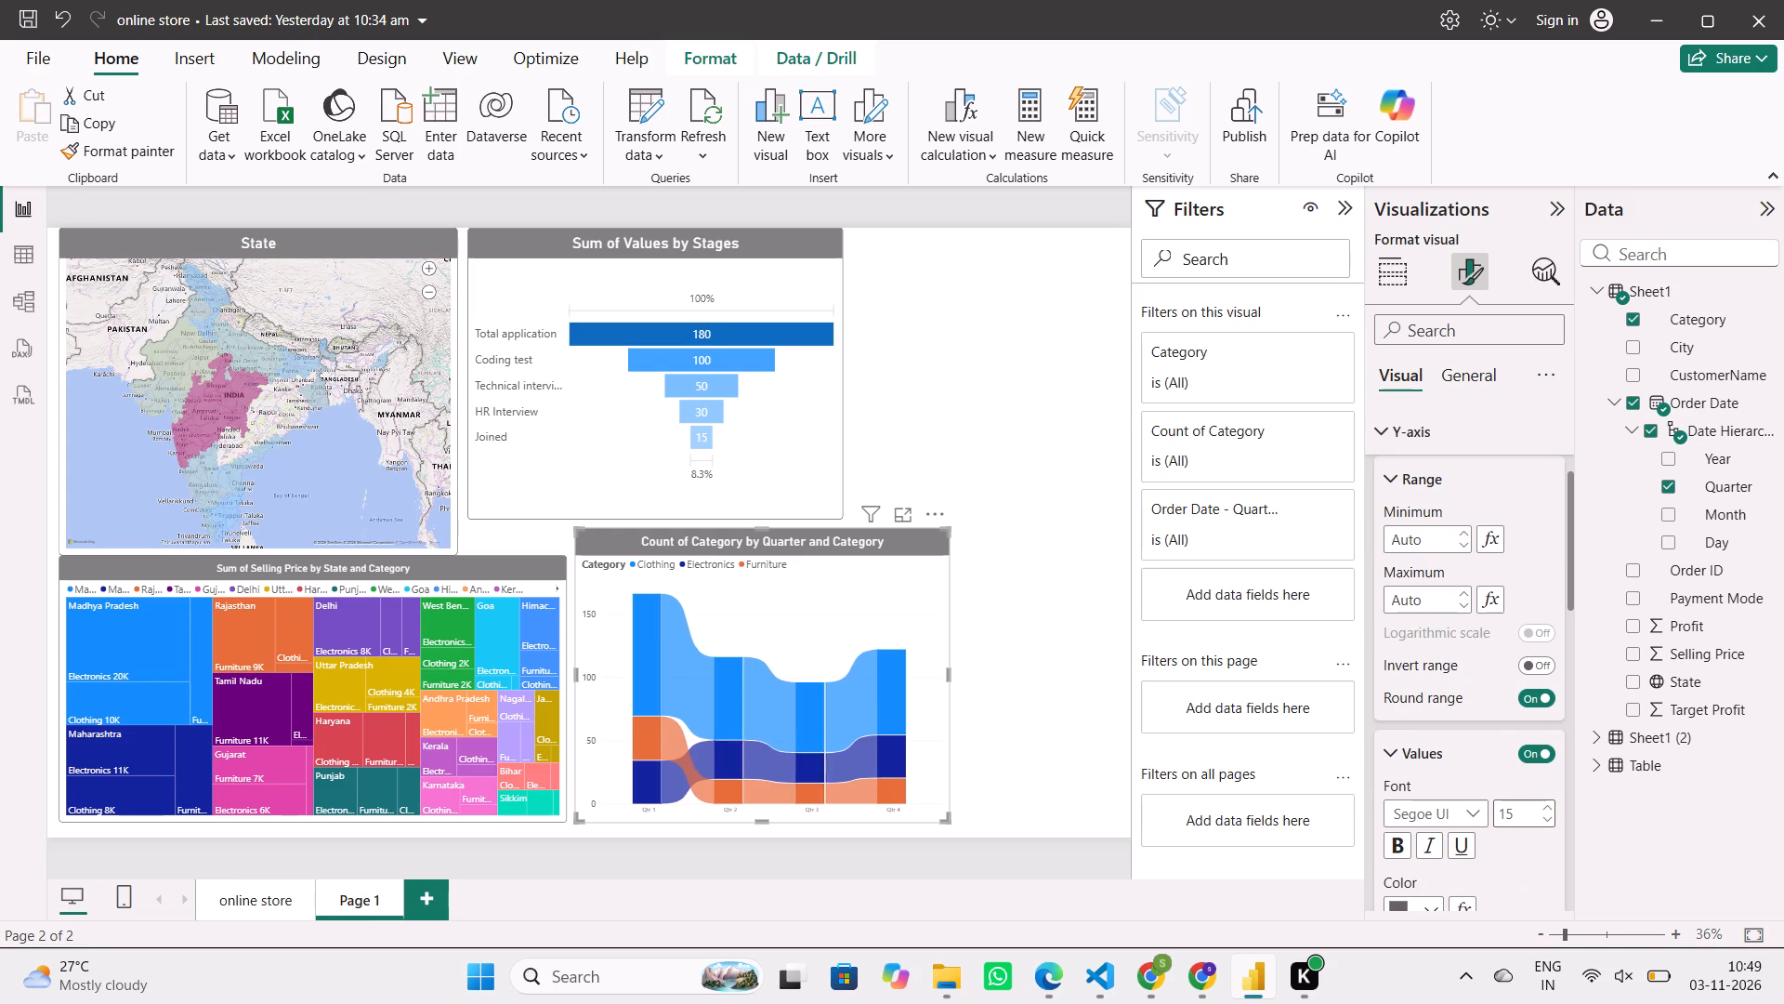
left_click(1394, 760)
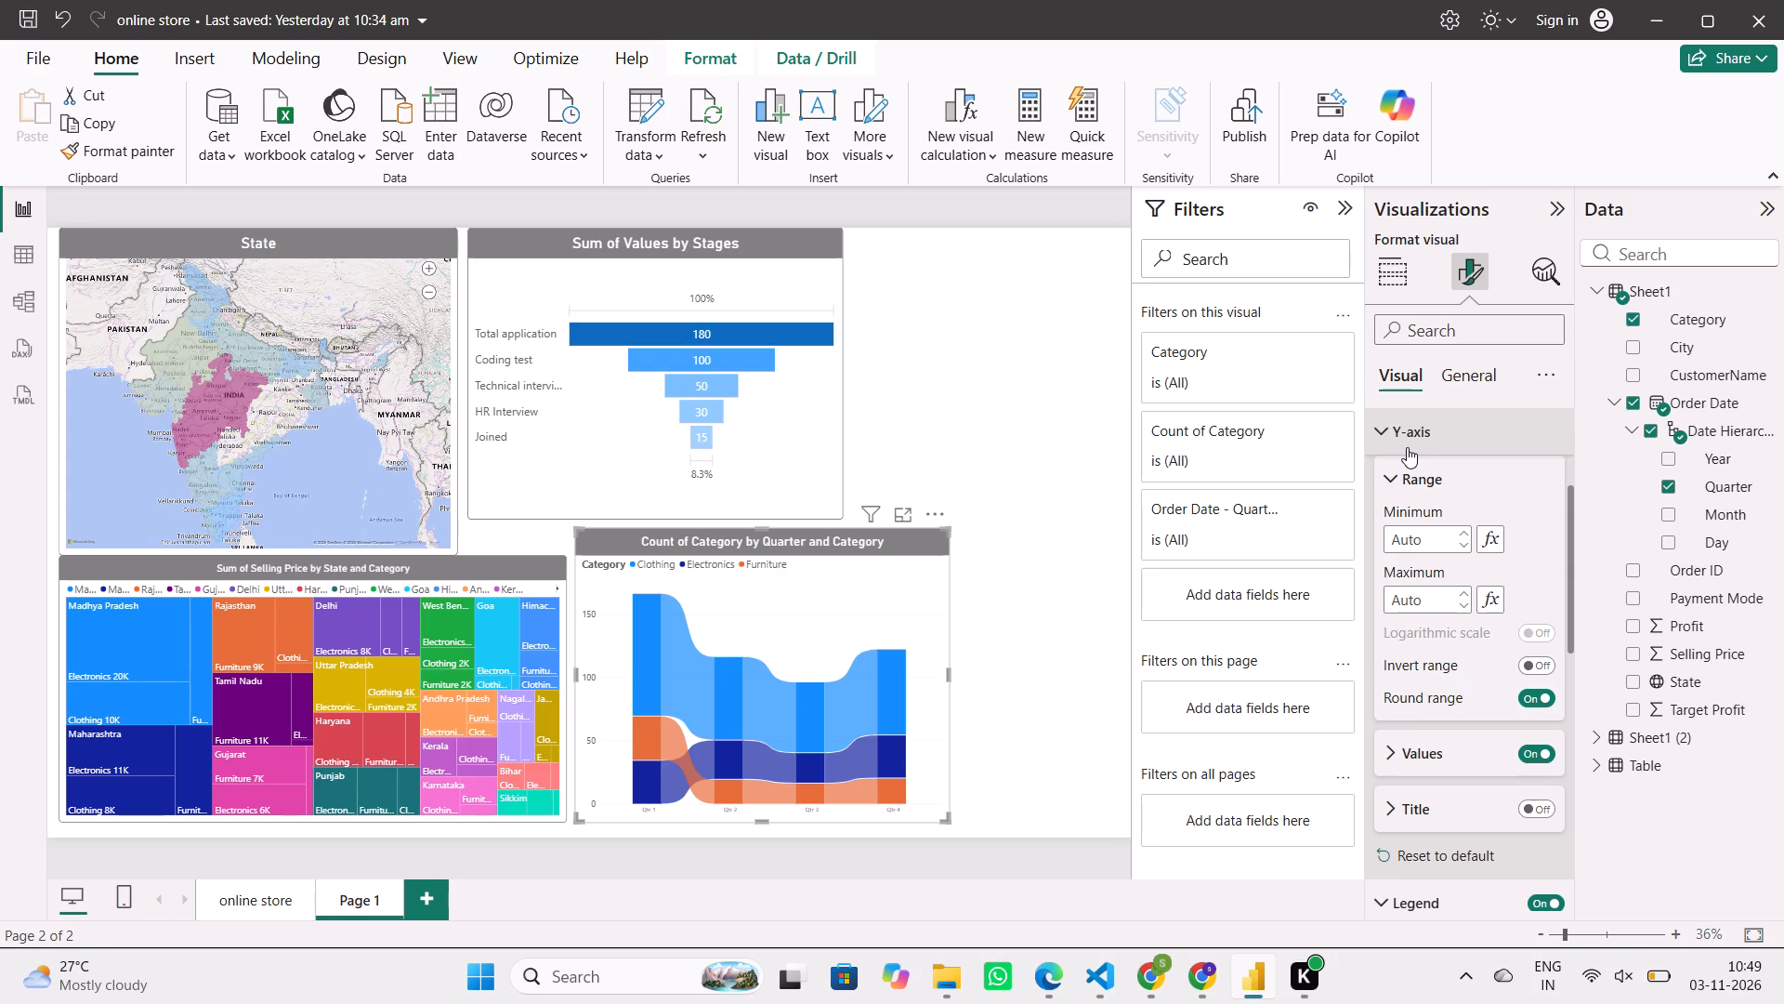
left_click(1407, 447)
Set the font size of the ribbon chart's X-axis values to 20.
scroll(1407, 447, "up", 2)
left_click(1429, 539)
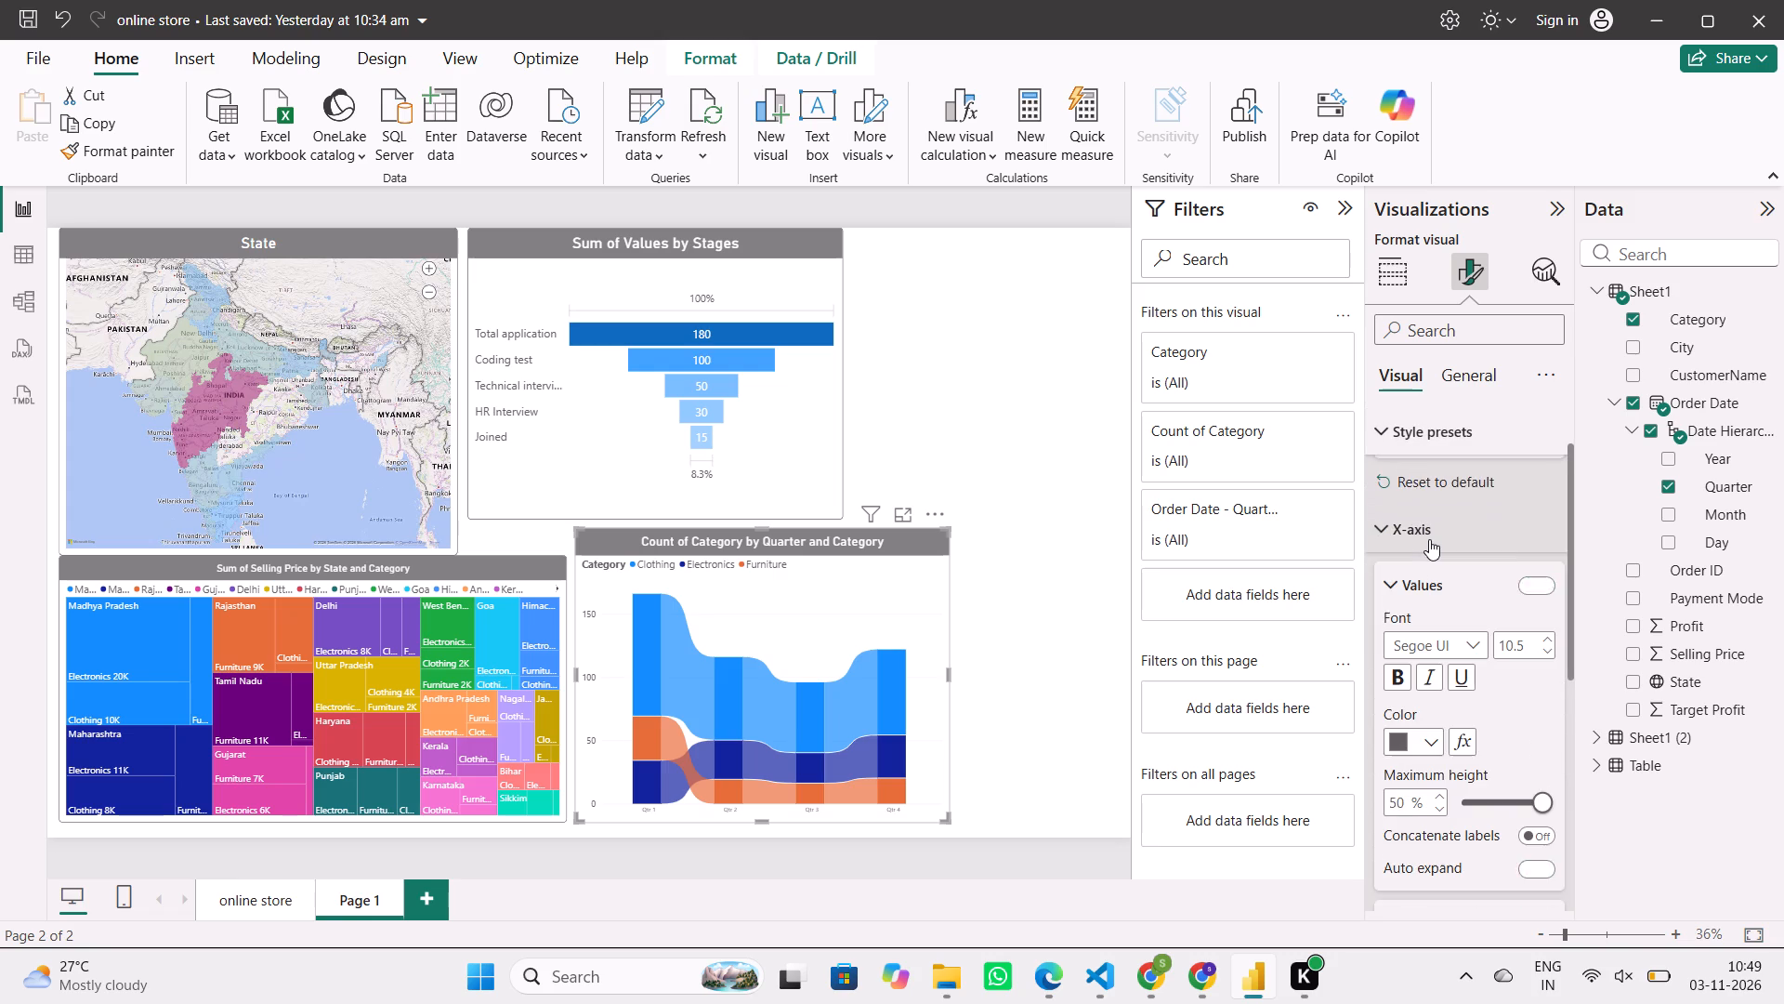
left_click(1513, 650)
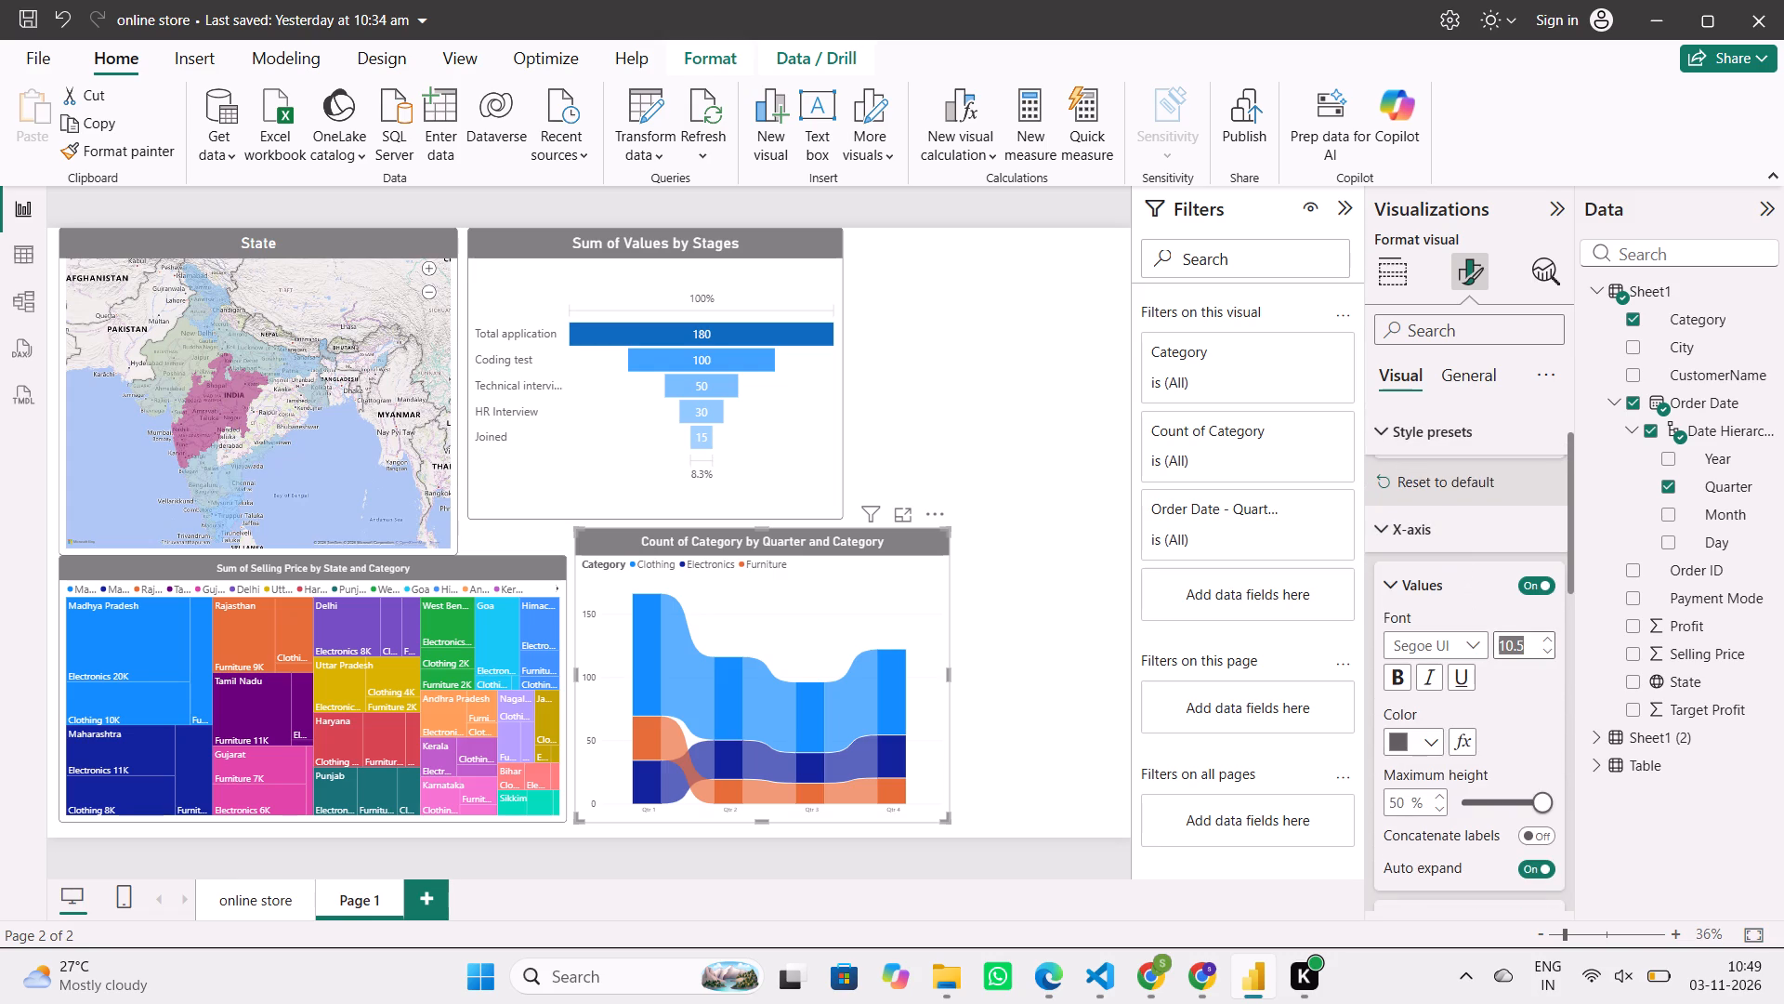
key("BackSpace")
type("20")
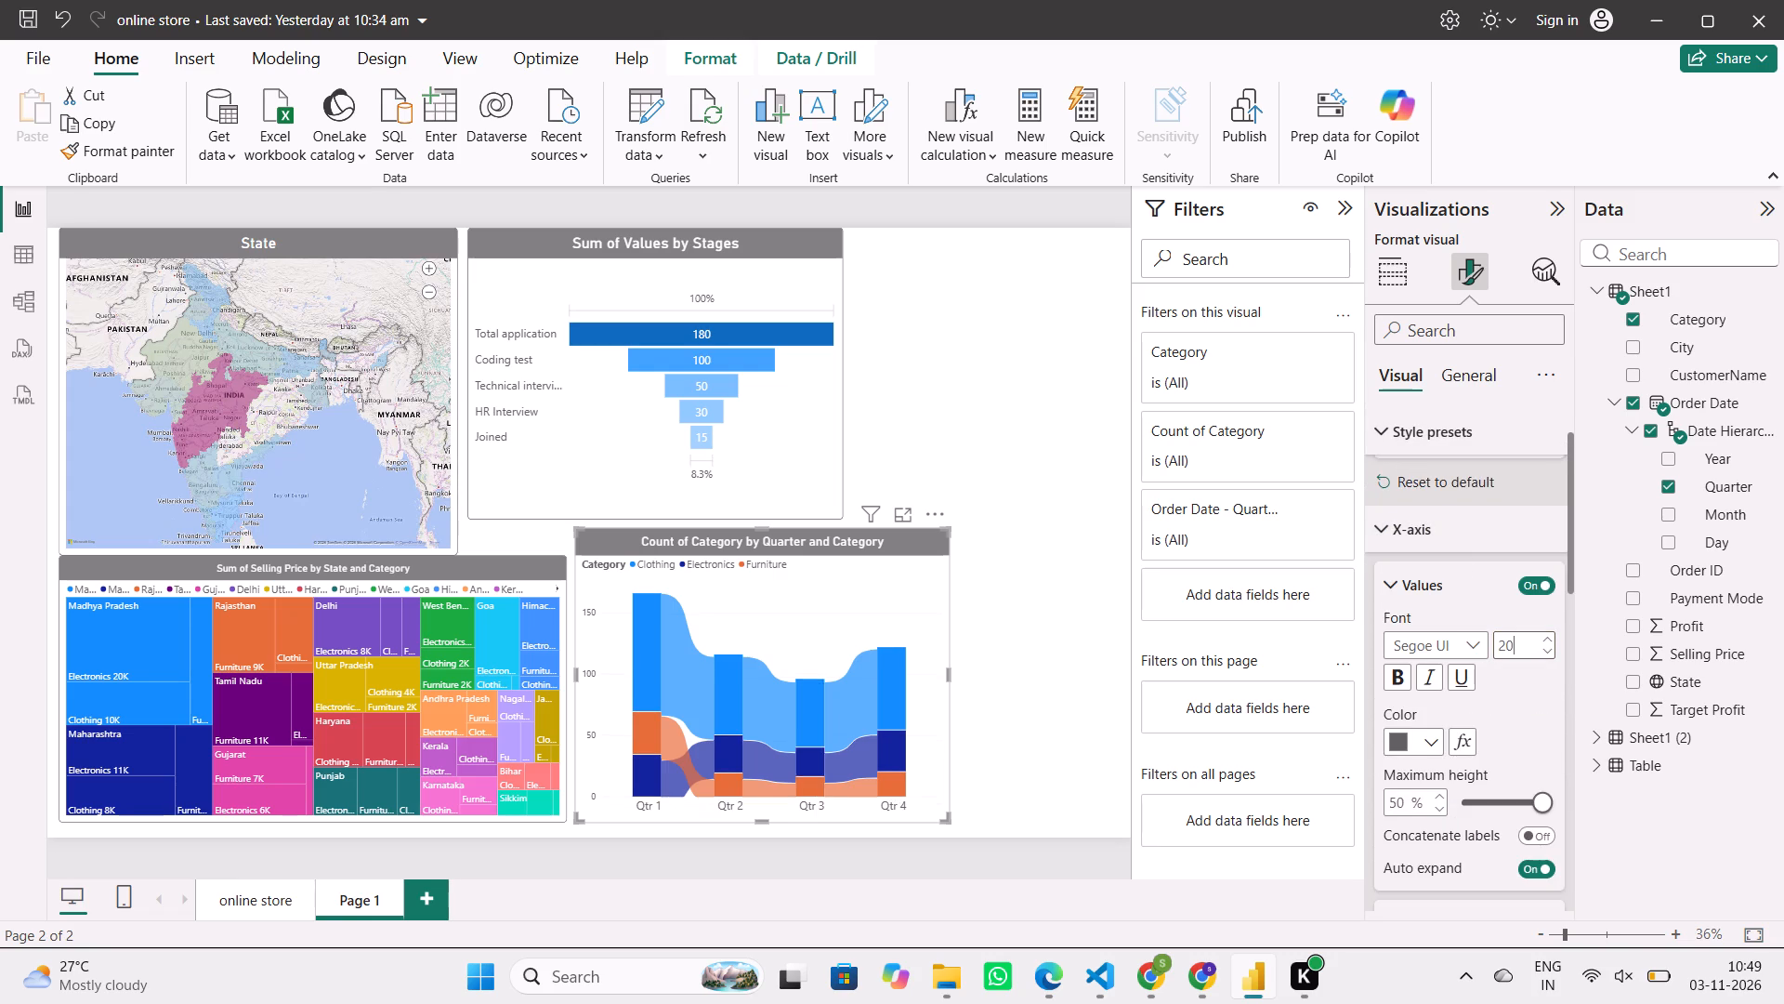
left_click(1387, 583)
left_click(1381, 531)
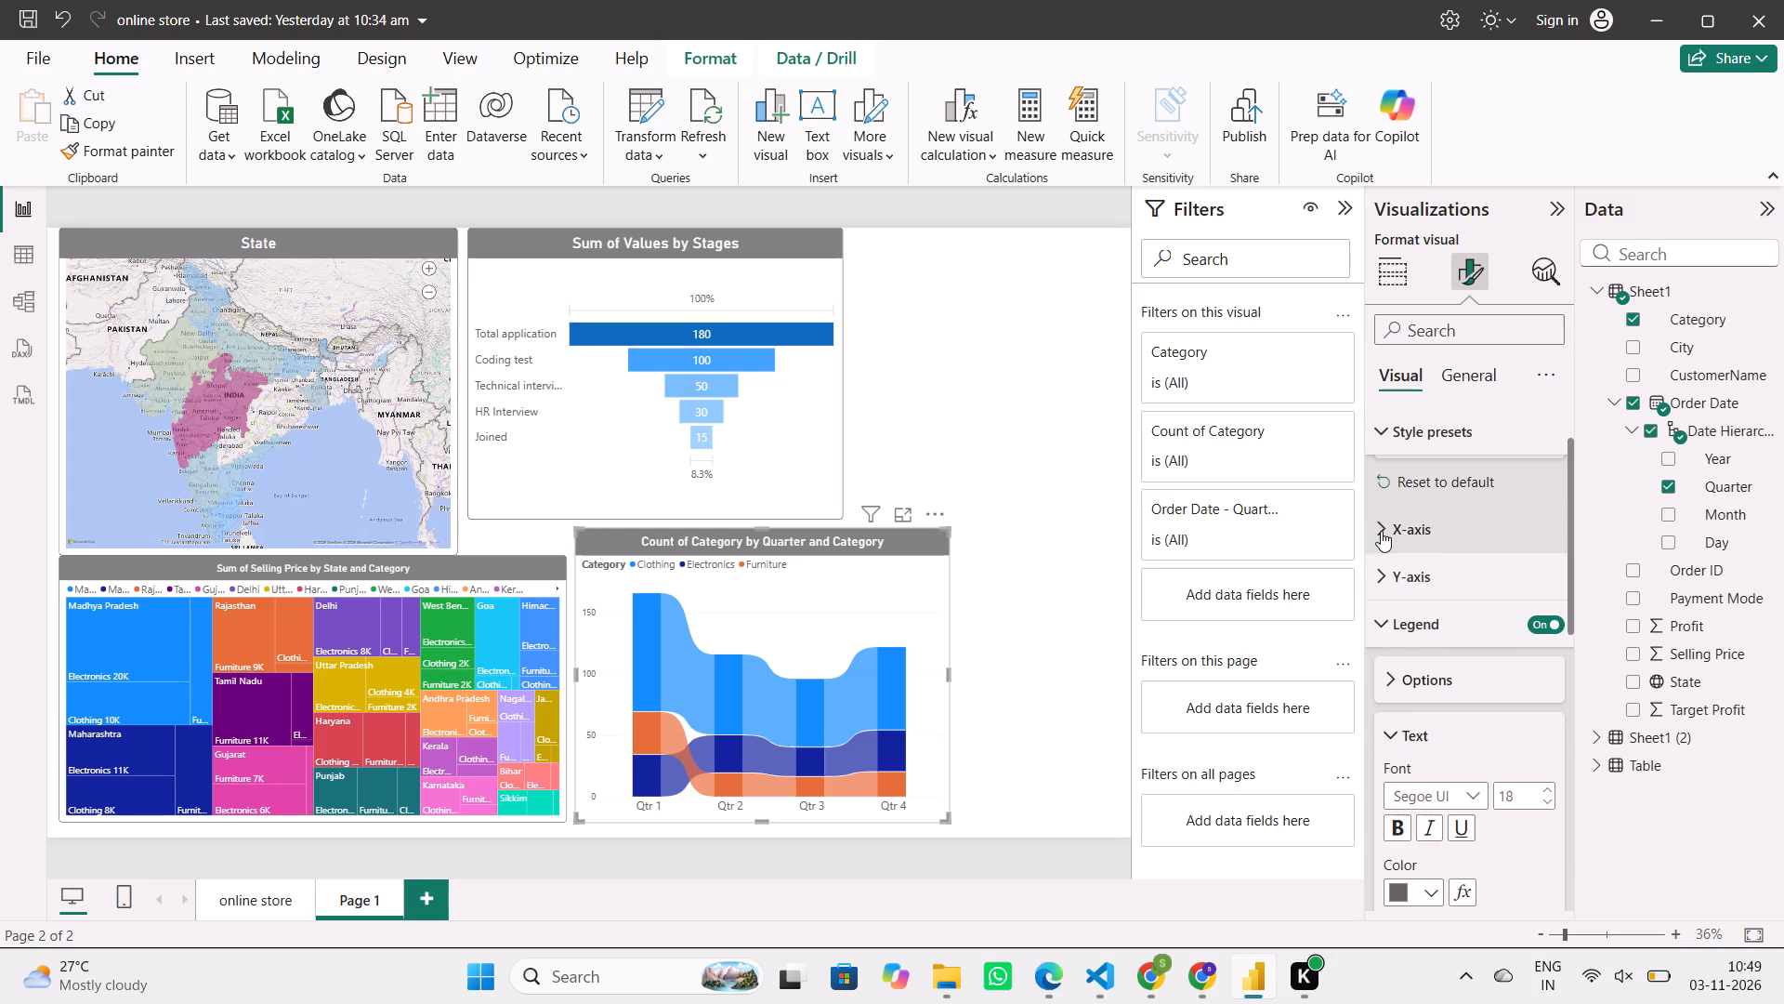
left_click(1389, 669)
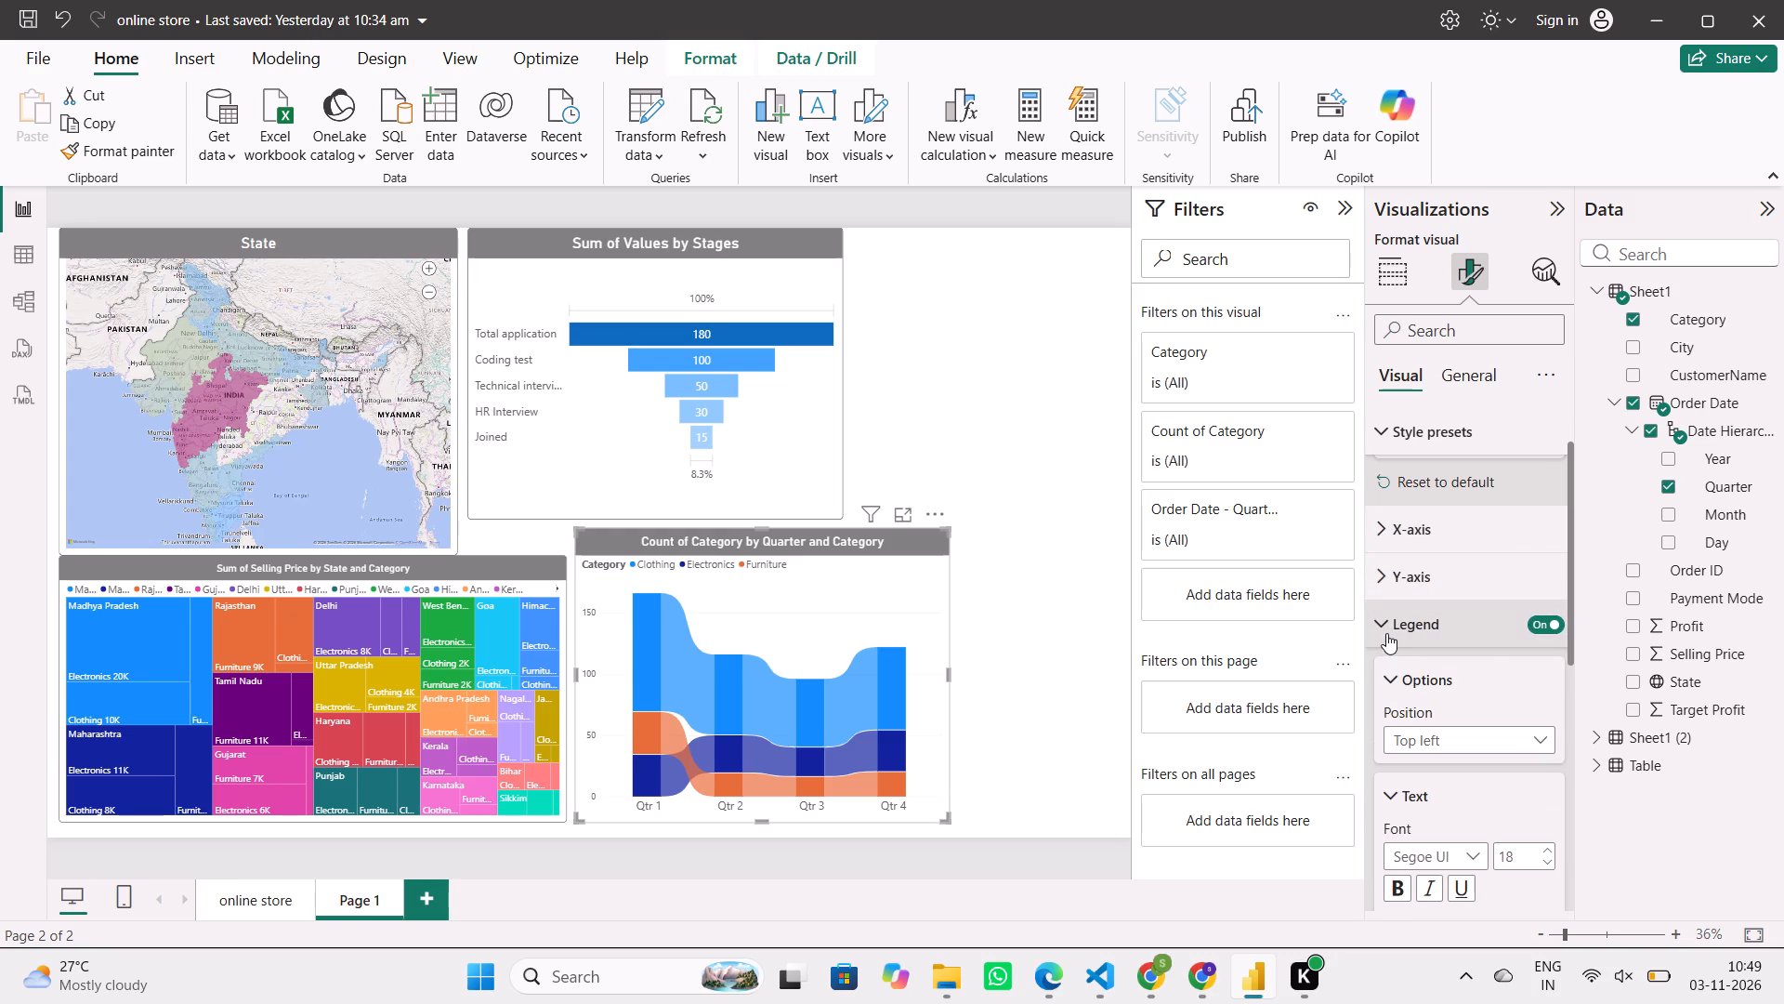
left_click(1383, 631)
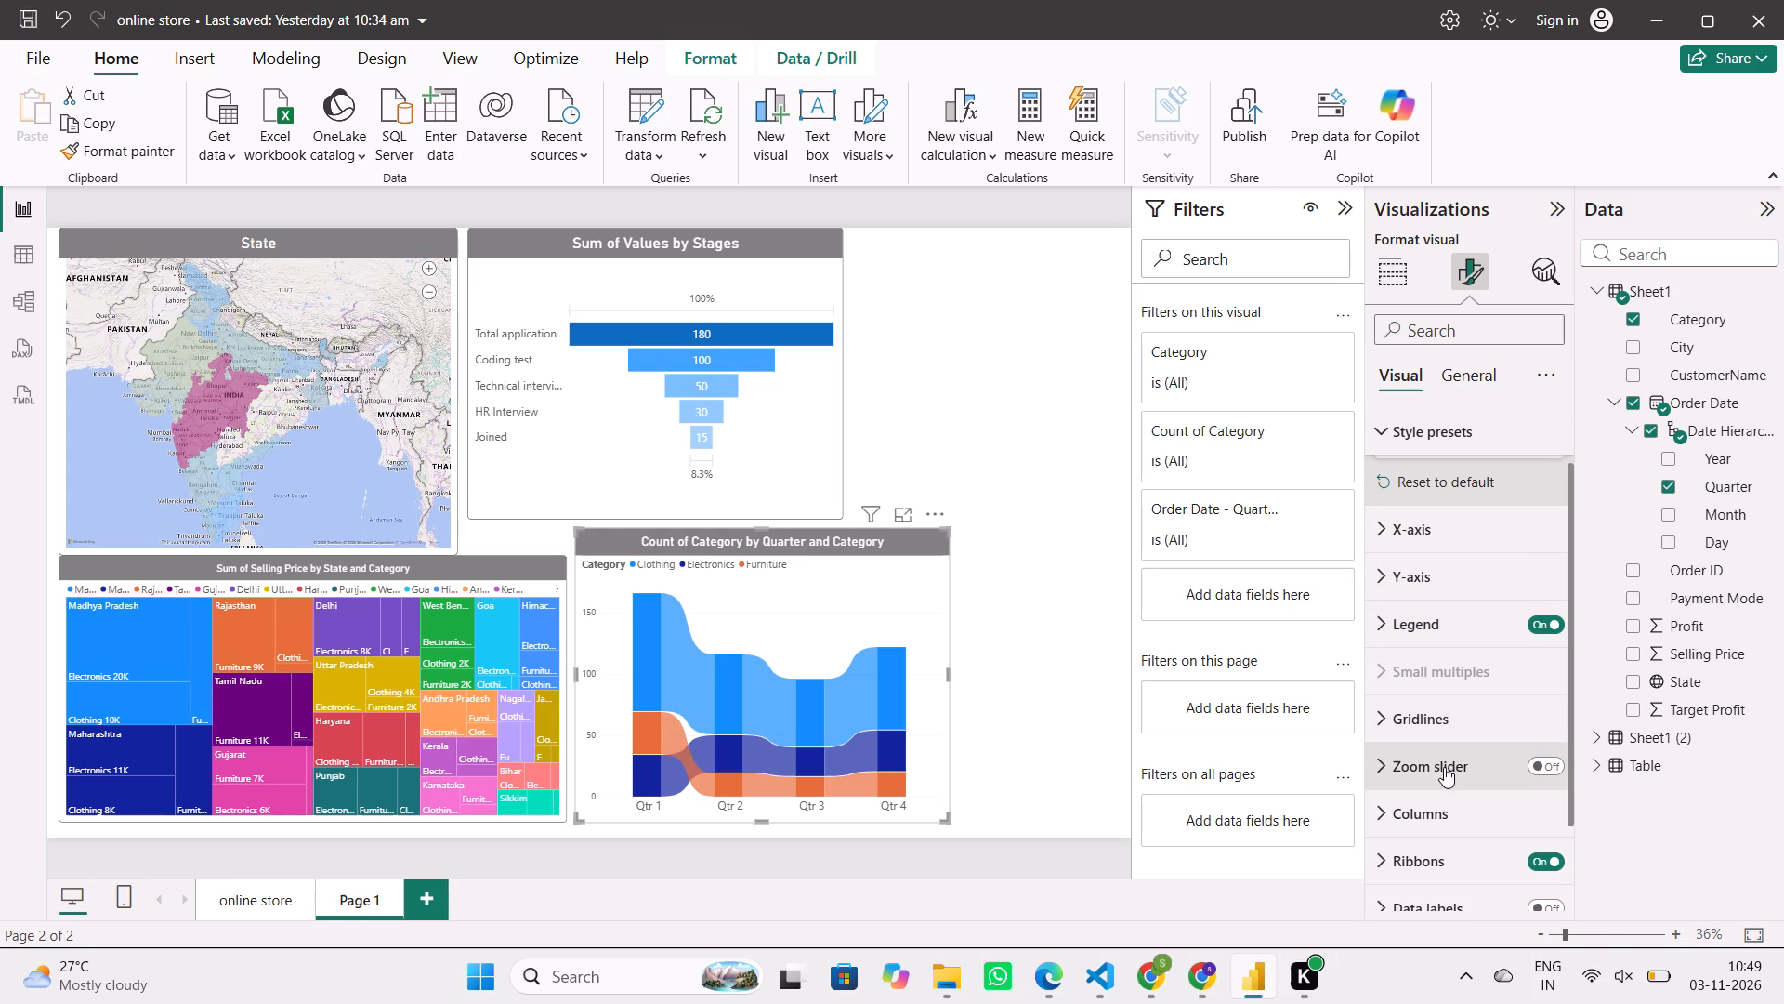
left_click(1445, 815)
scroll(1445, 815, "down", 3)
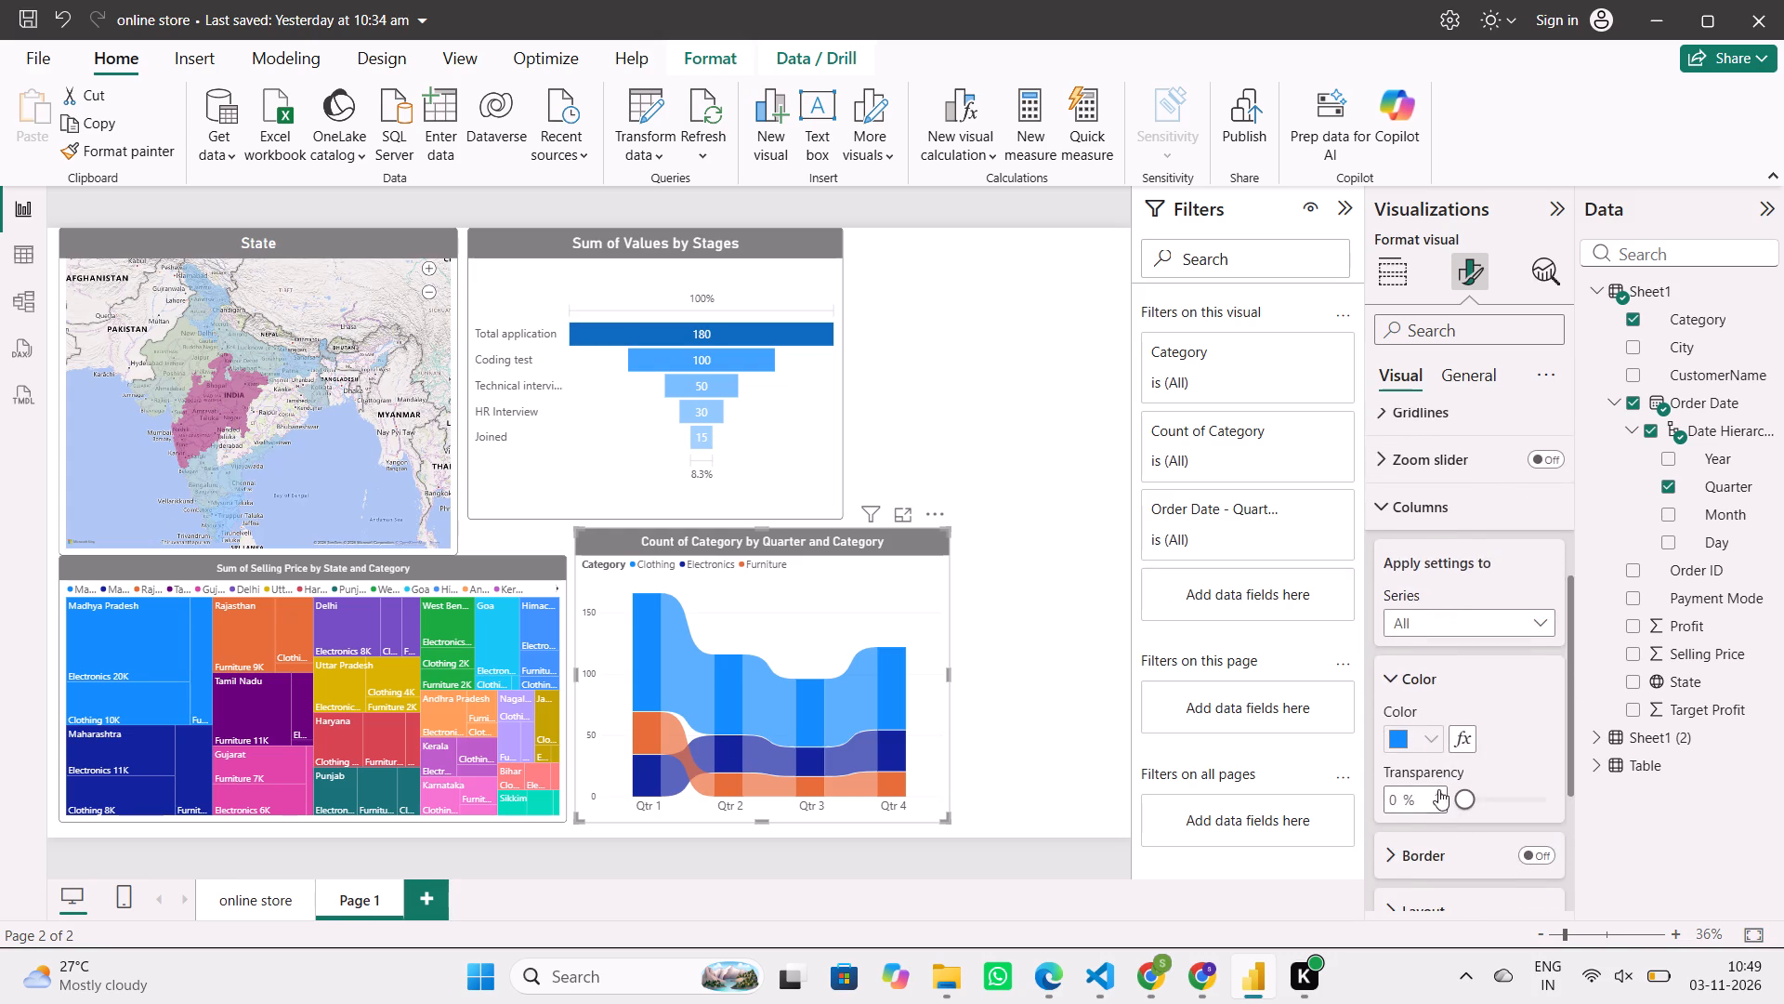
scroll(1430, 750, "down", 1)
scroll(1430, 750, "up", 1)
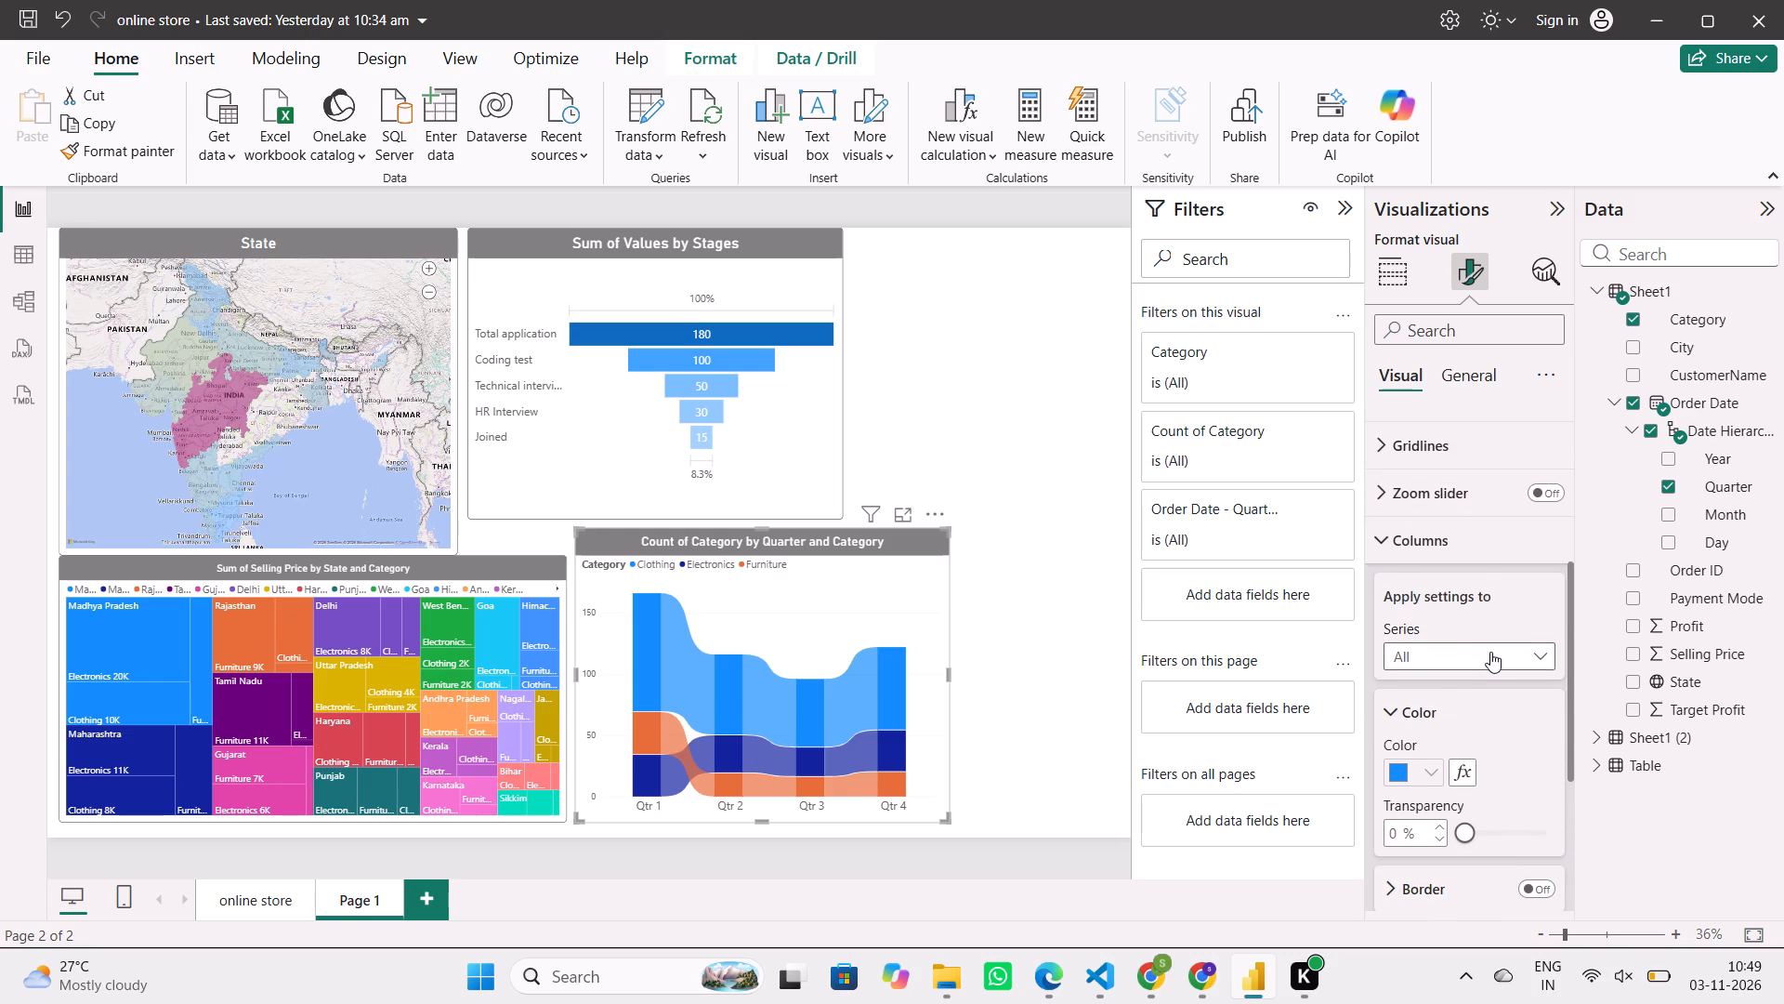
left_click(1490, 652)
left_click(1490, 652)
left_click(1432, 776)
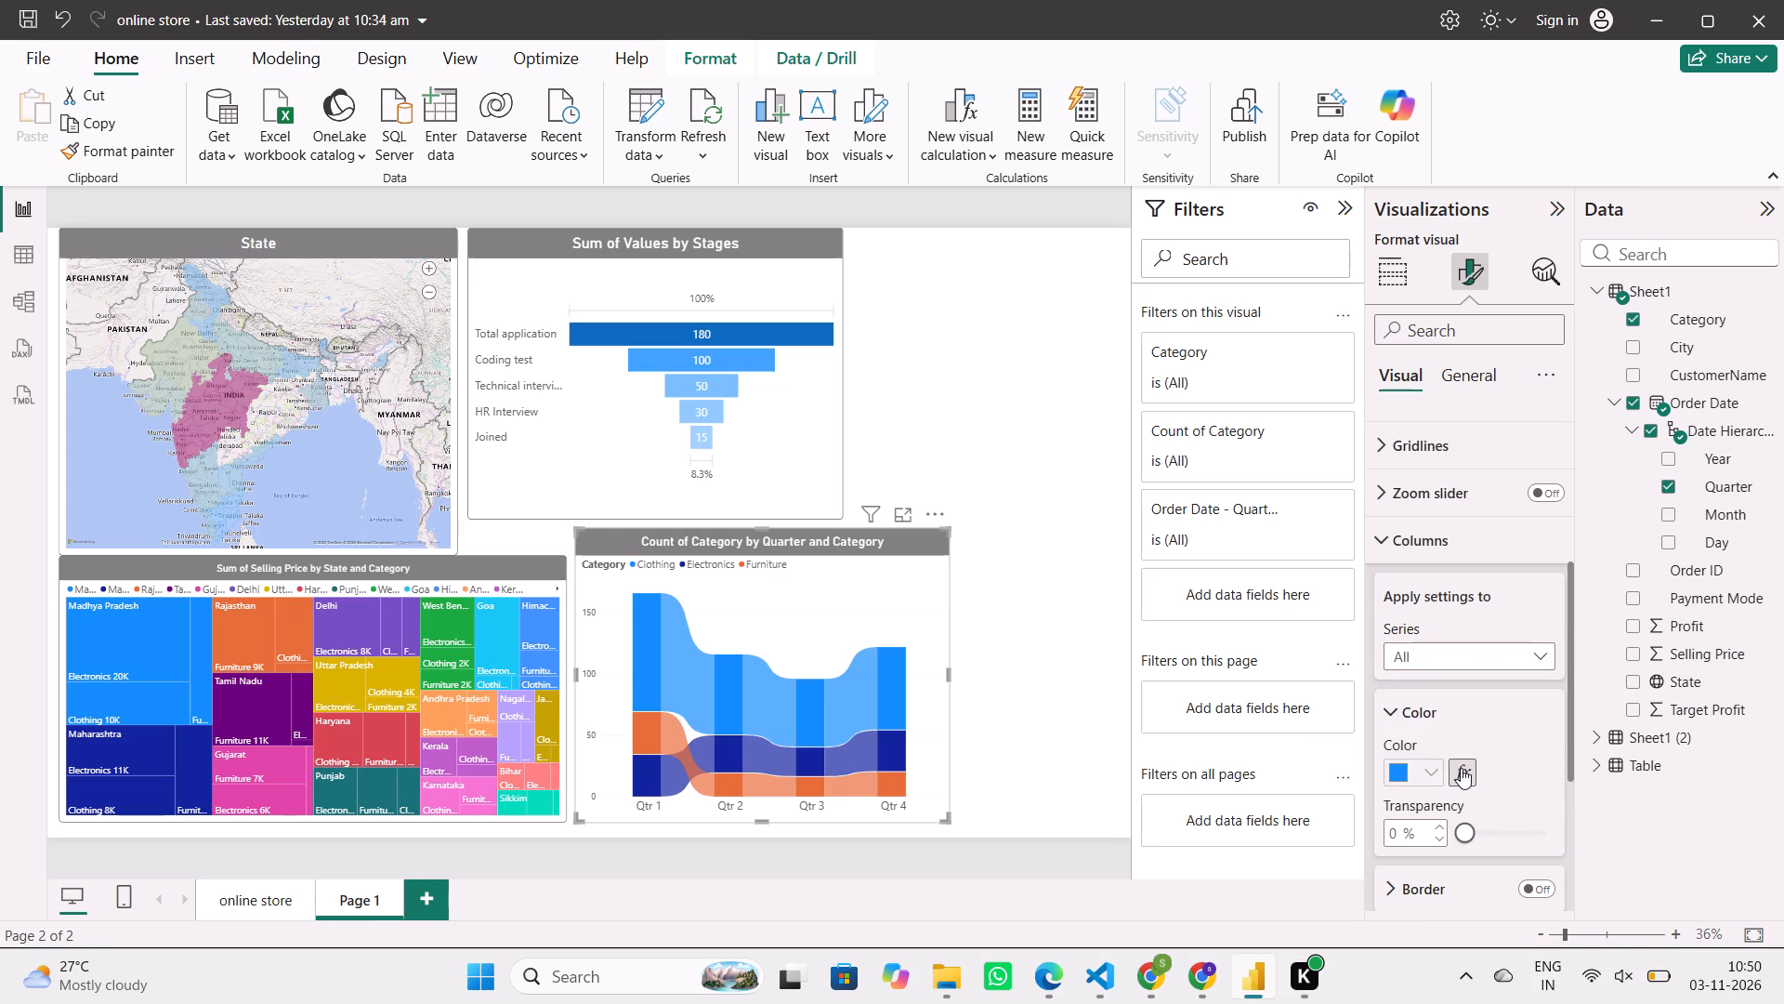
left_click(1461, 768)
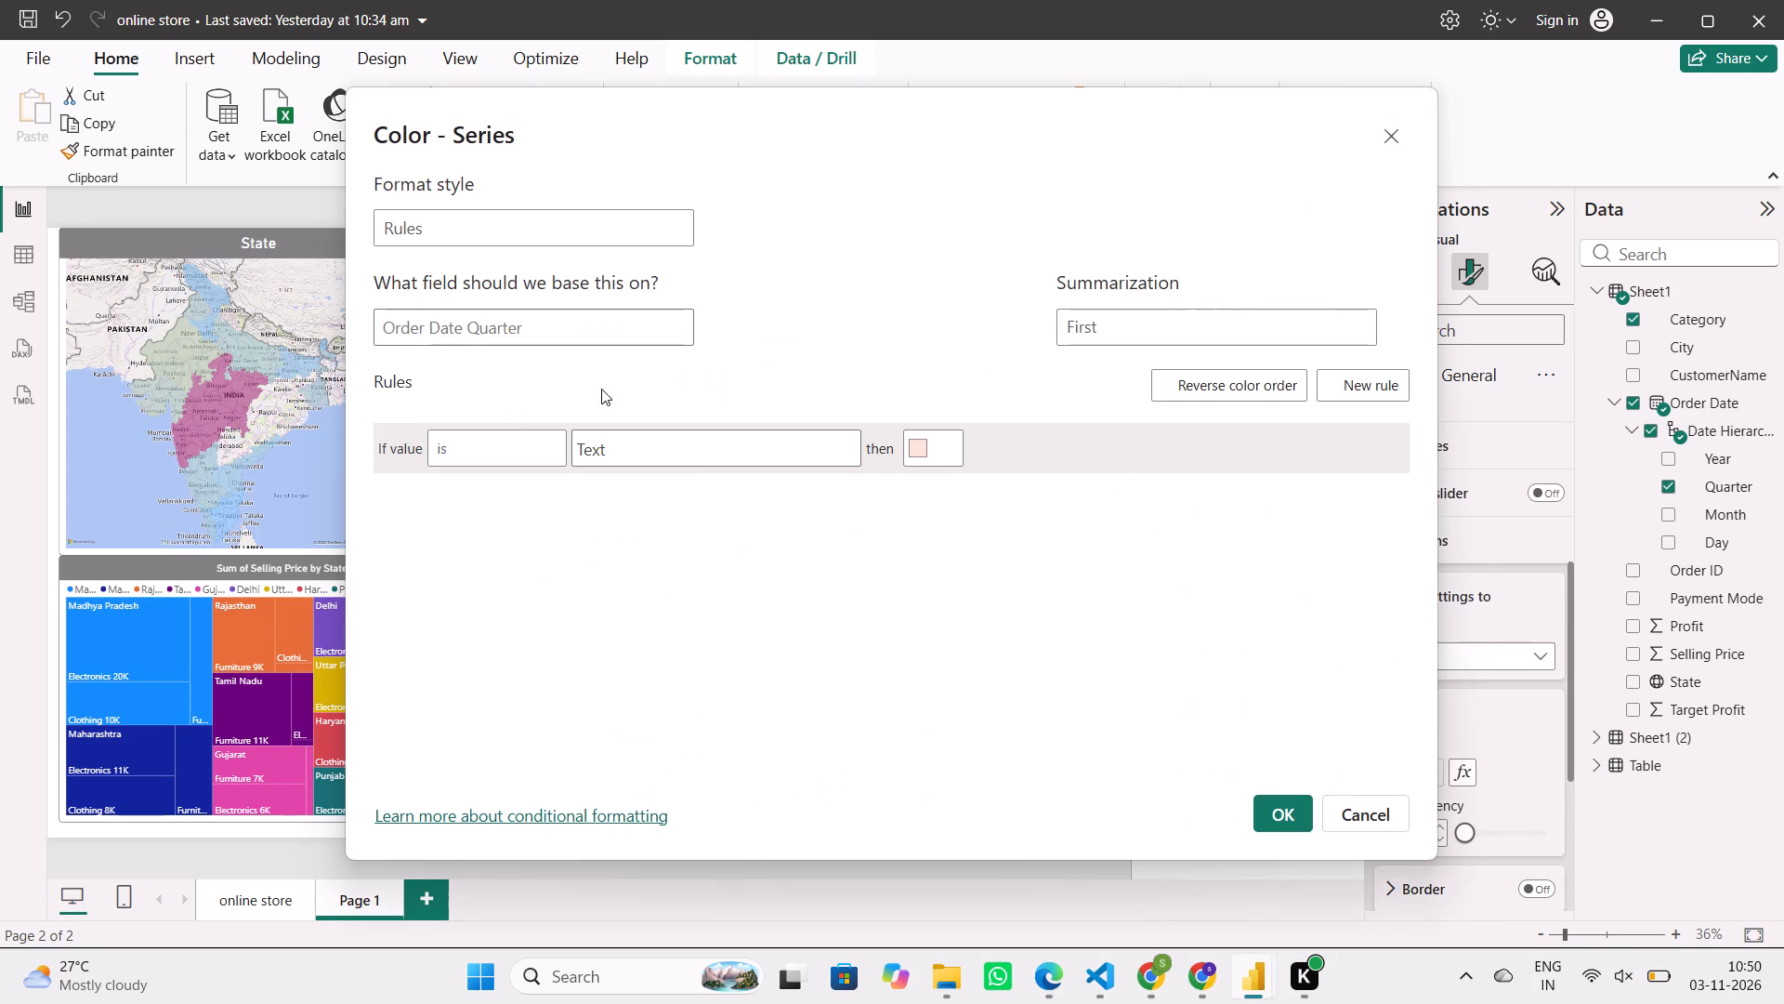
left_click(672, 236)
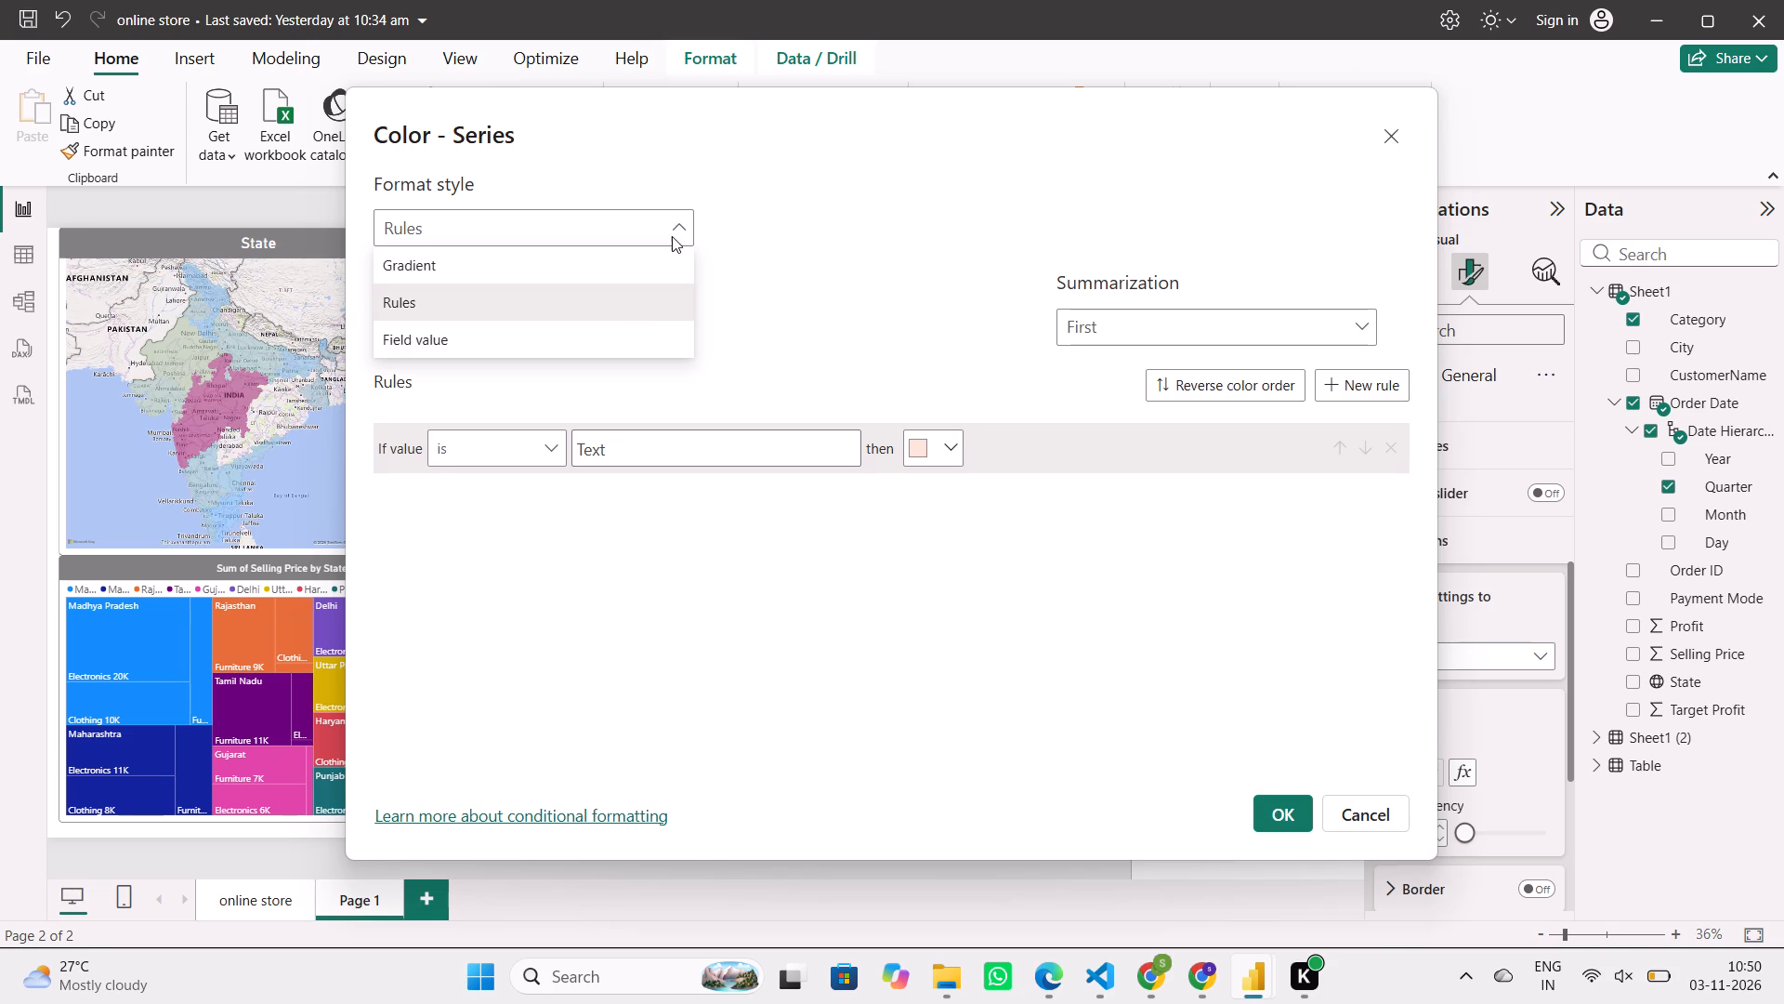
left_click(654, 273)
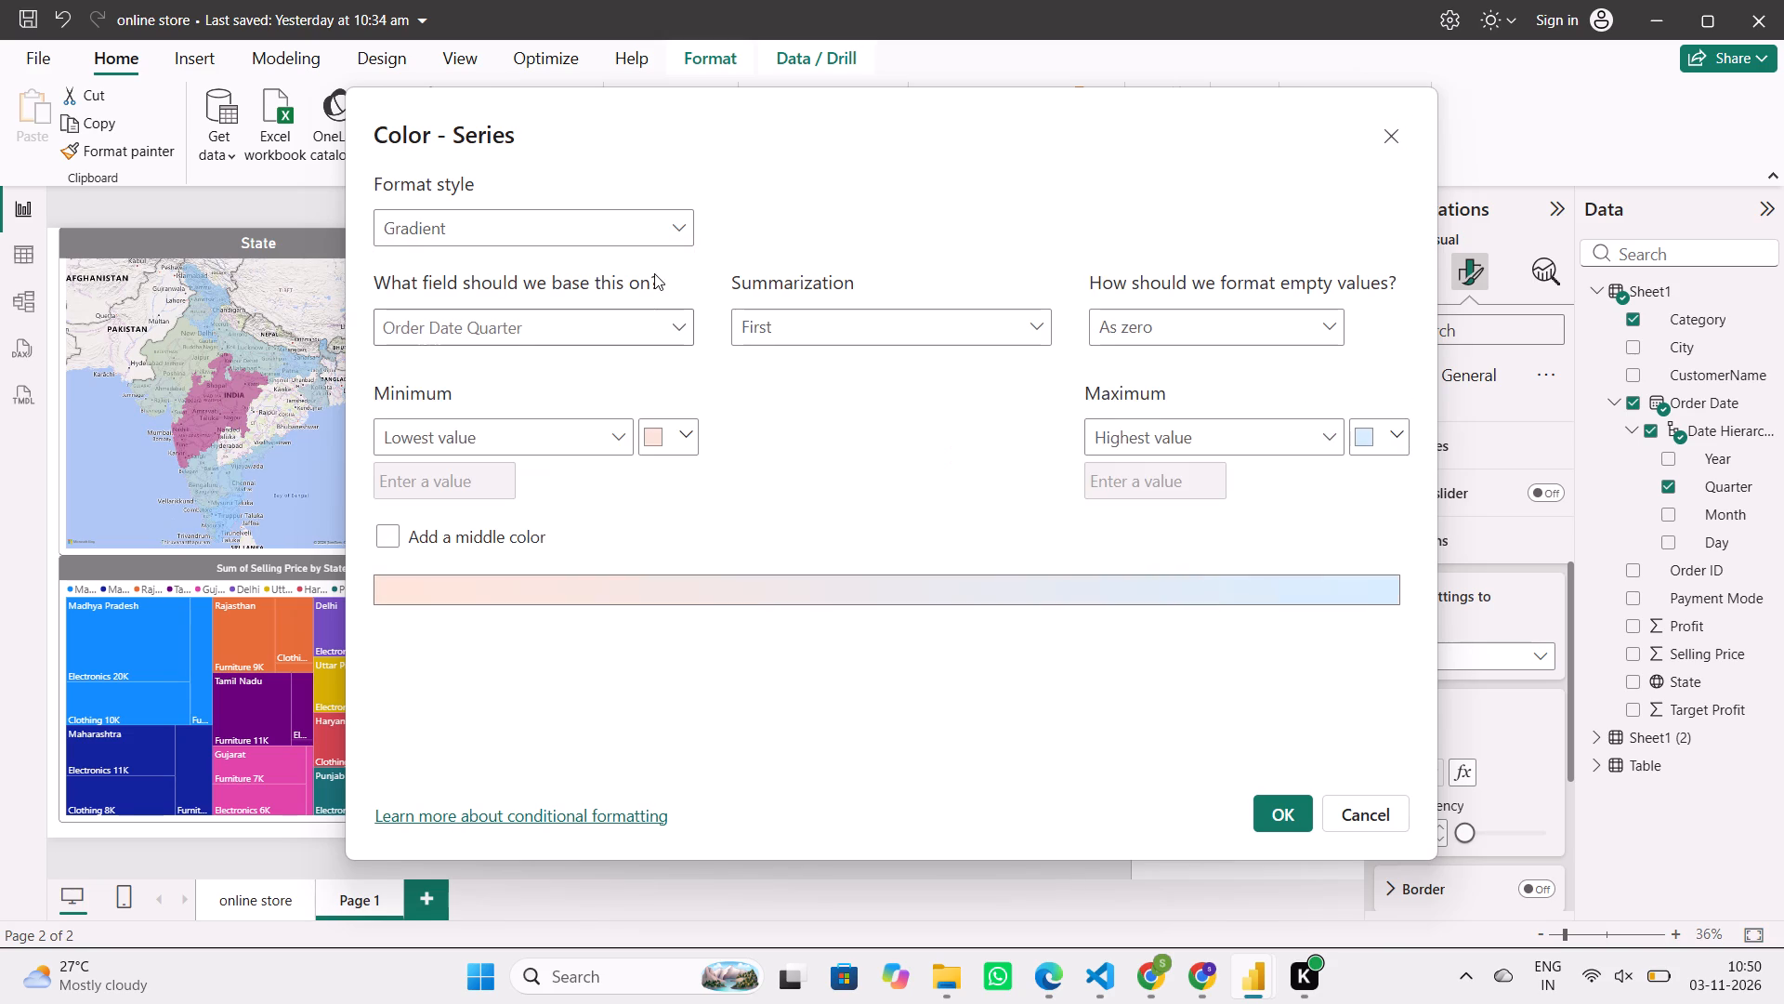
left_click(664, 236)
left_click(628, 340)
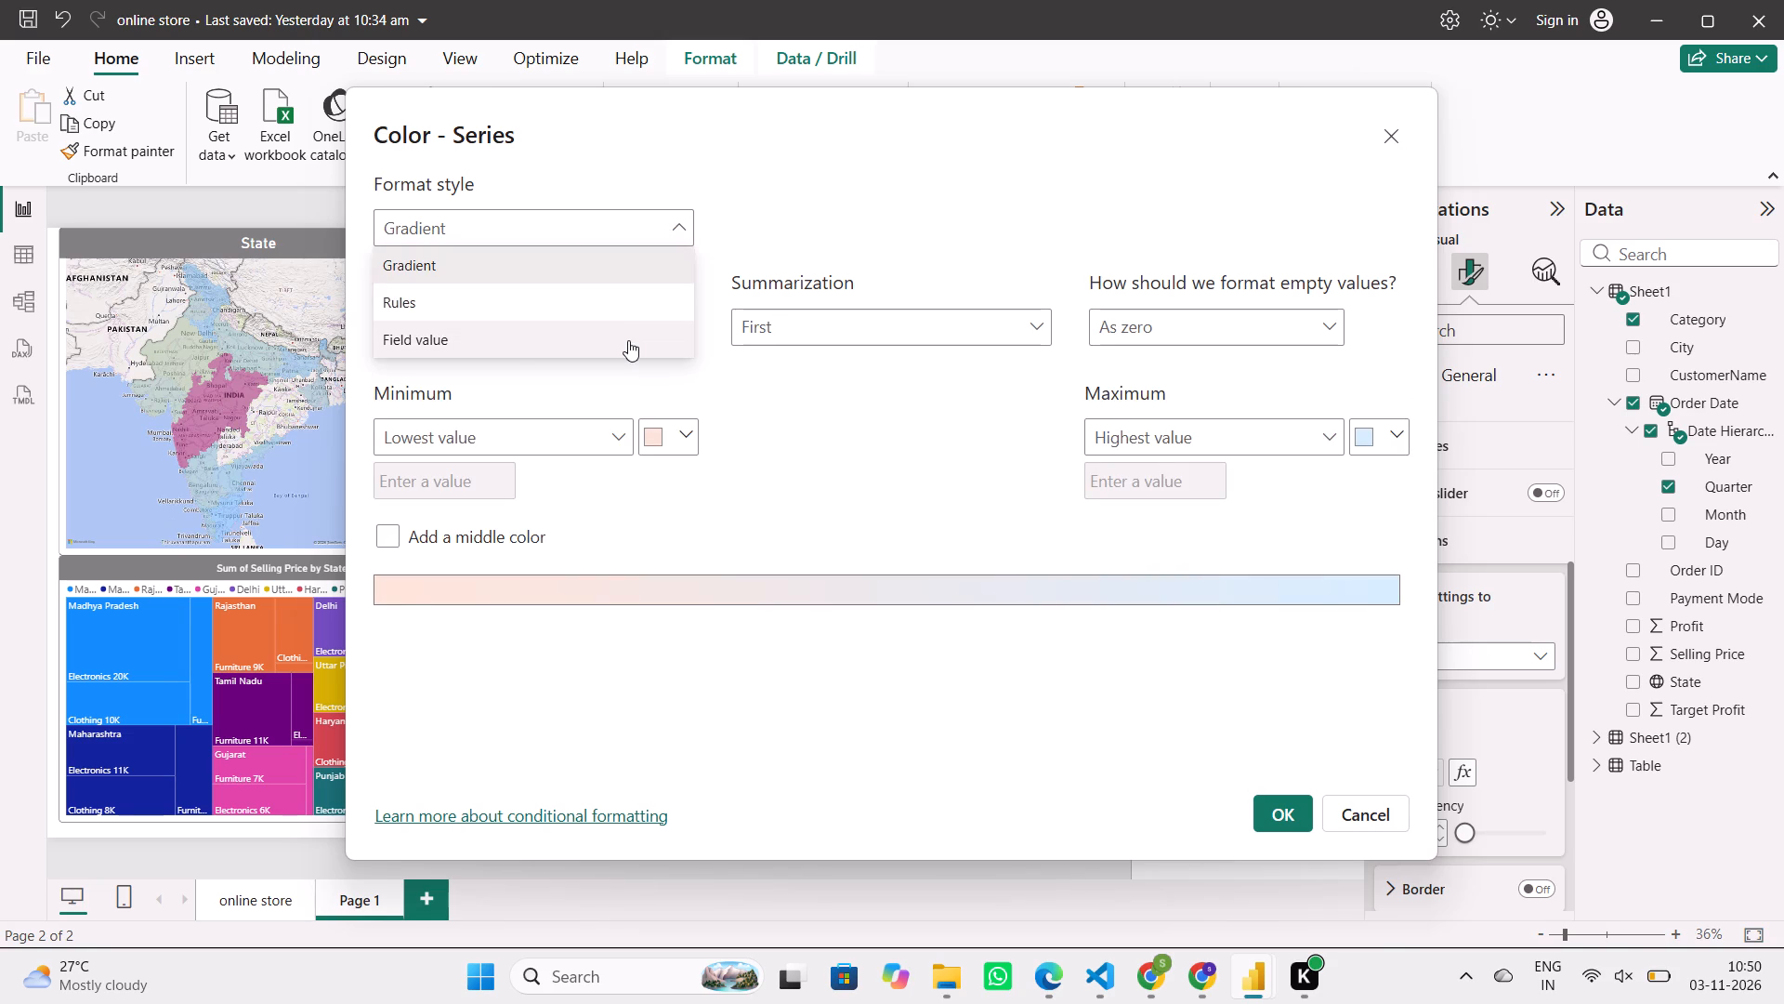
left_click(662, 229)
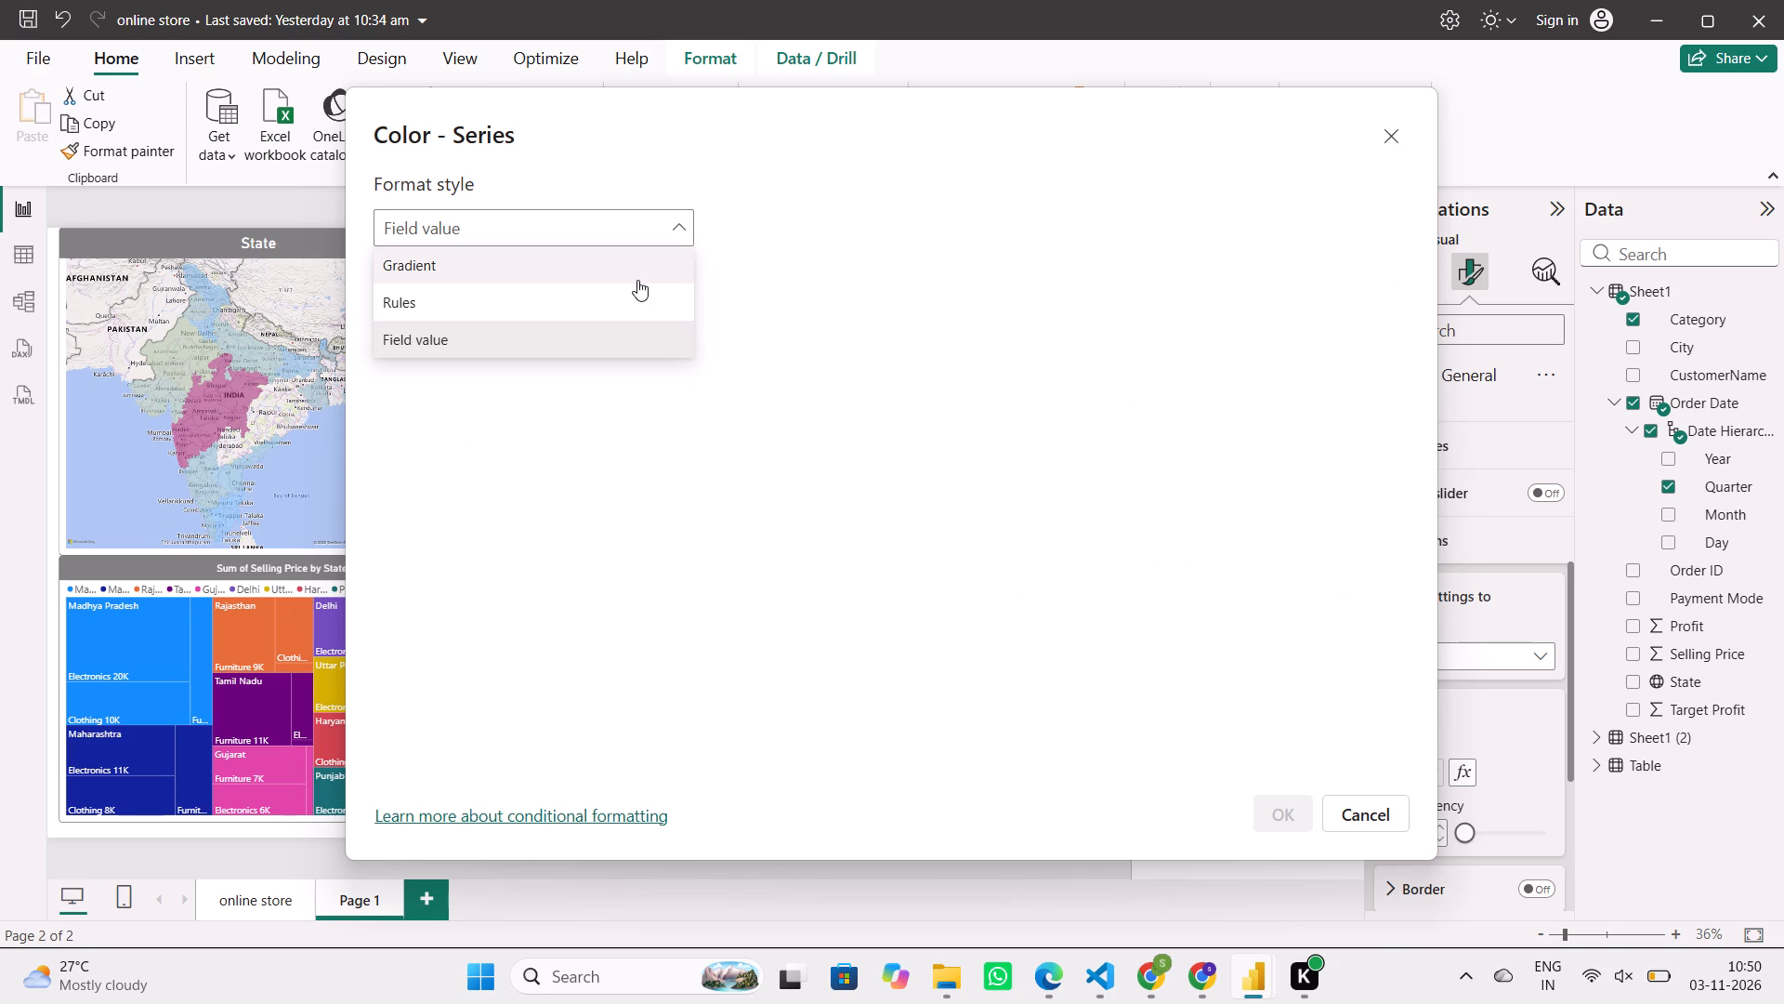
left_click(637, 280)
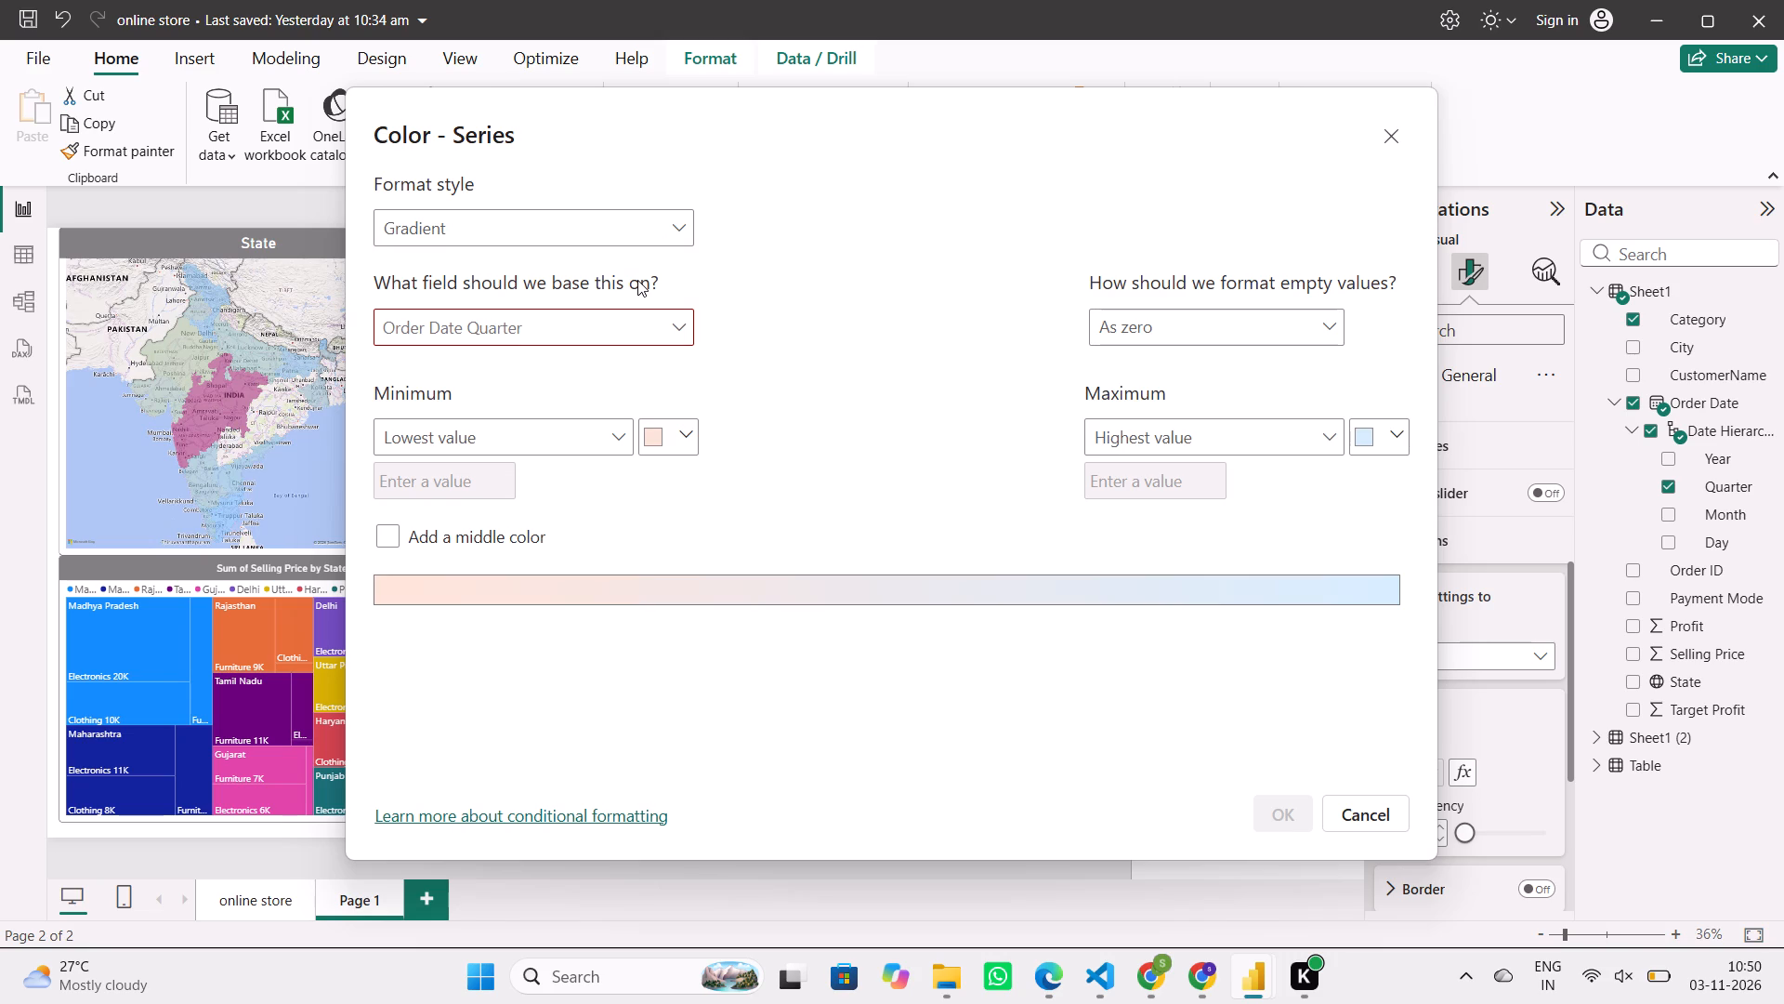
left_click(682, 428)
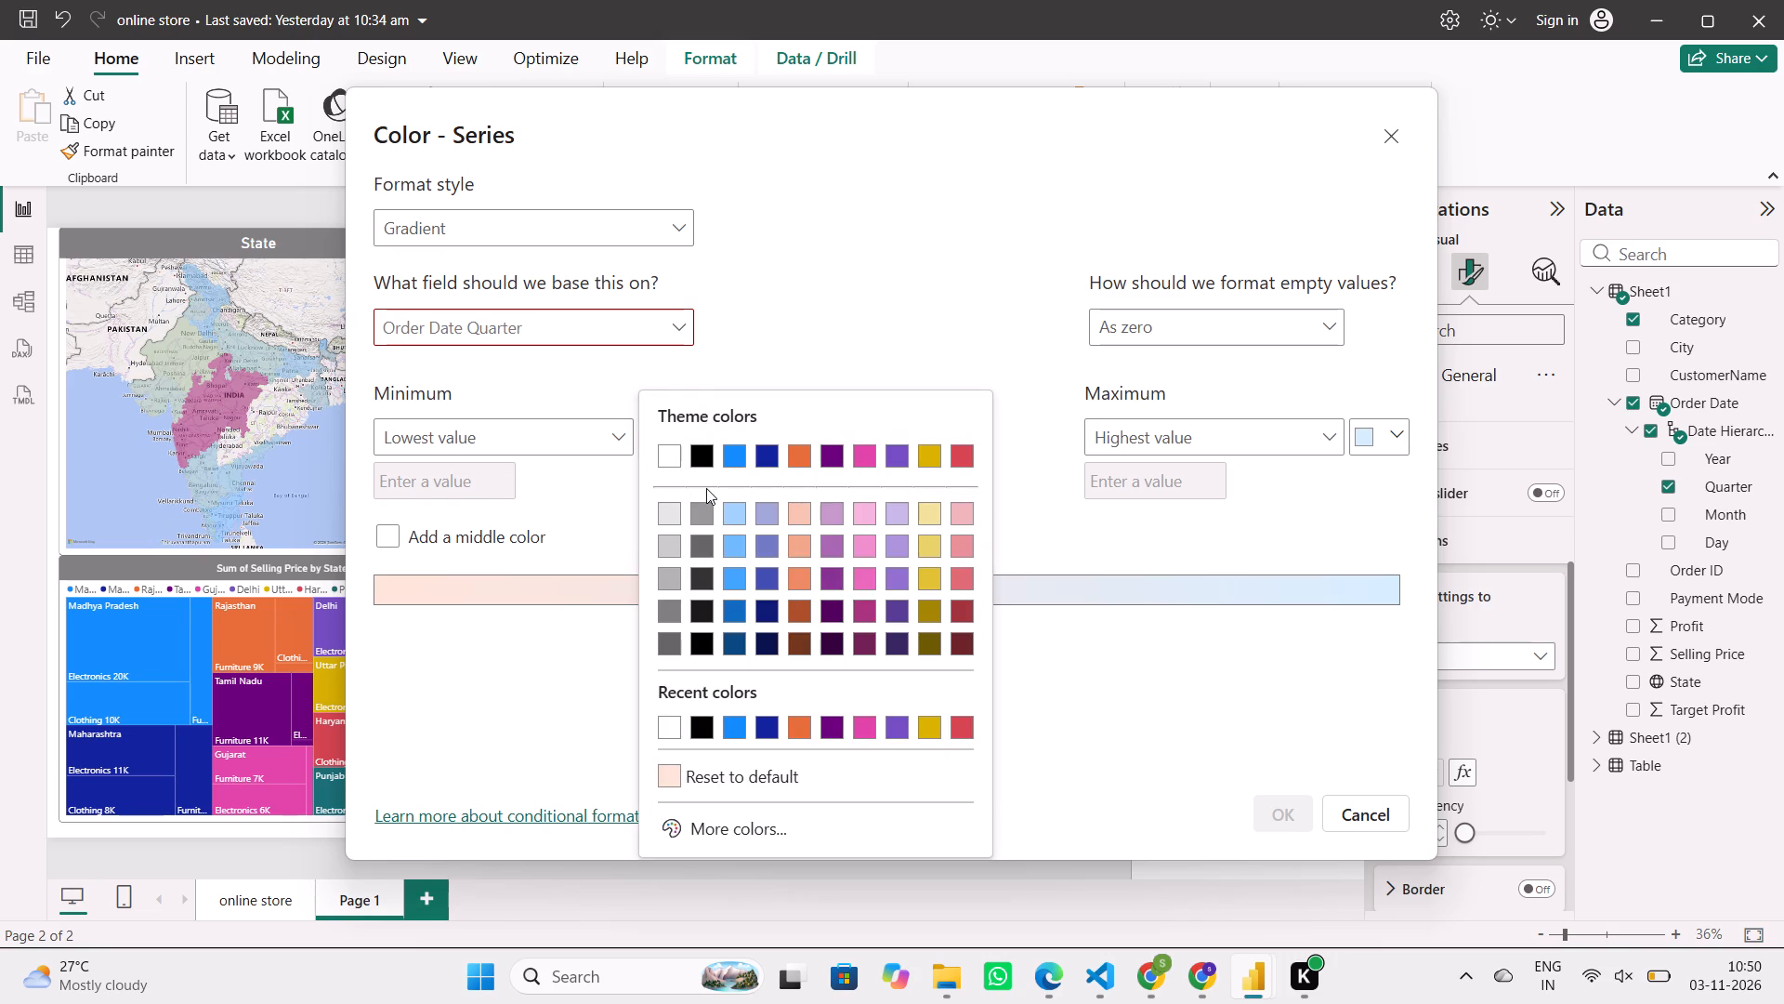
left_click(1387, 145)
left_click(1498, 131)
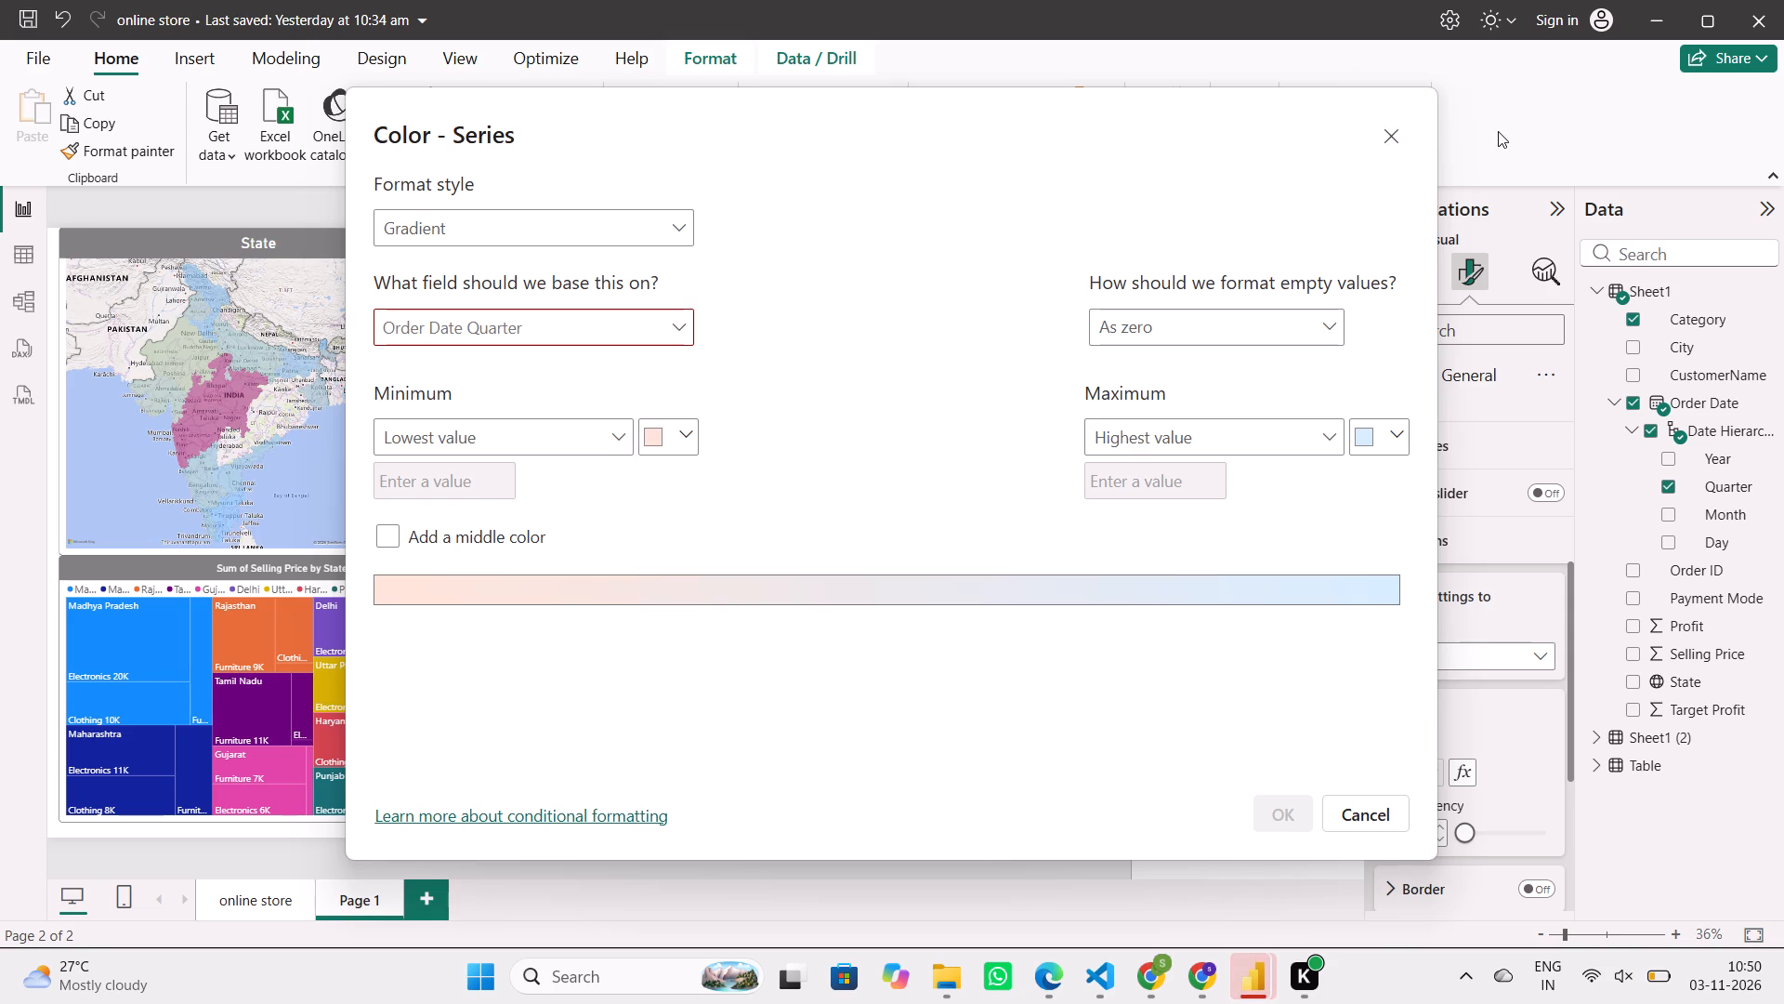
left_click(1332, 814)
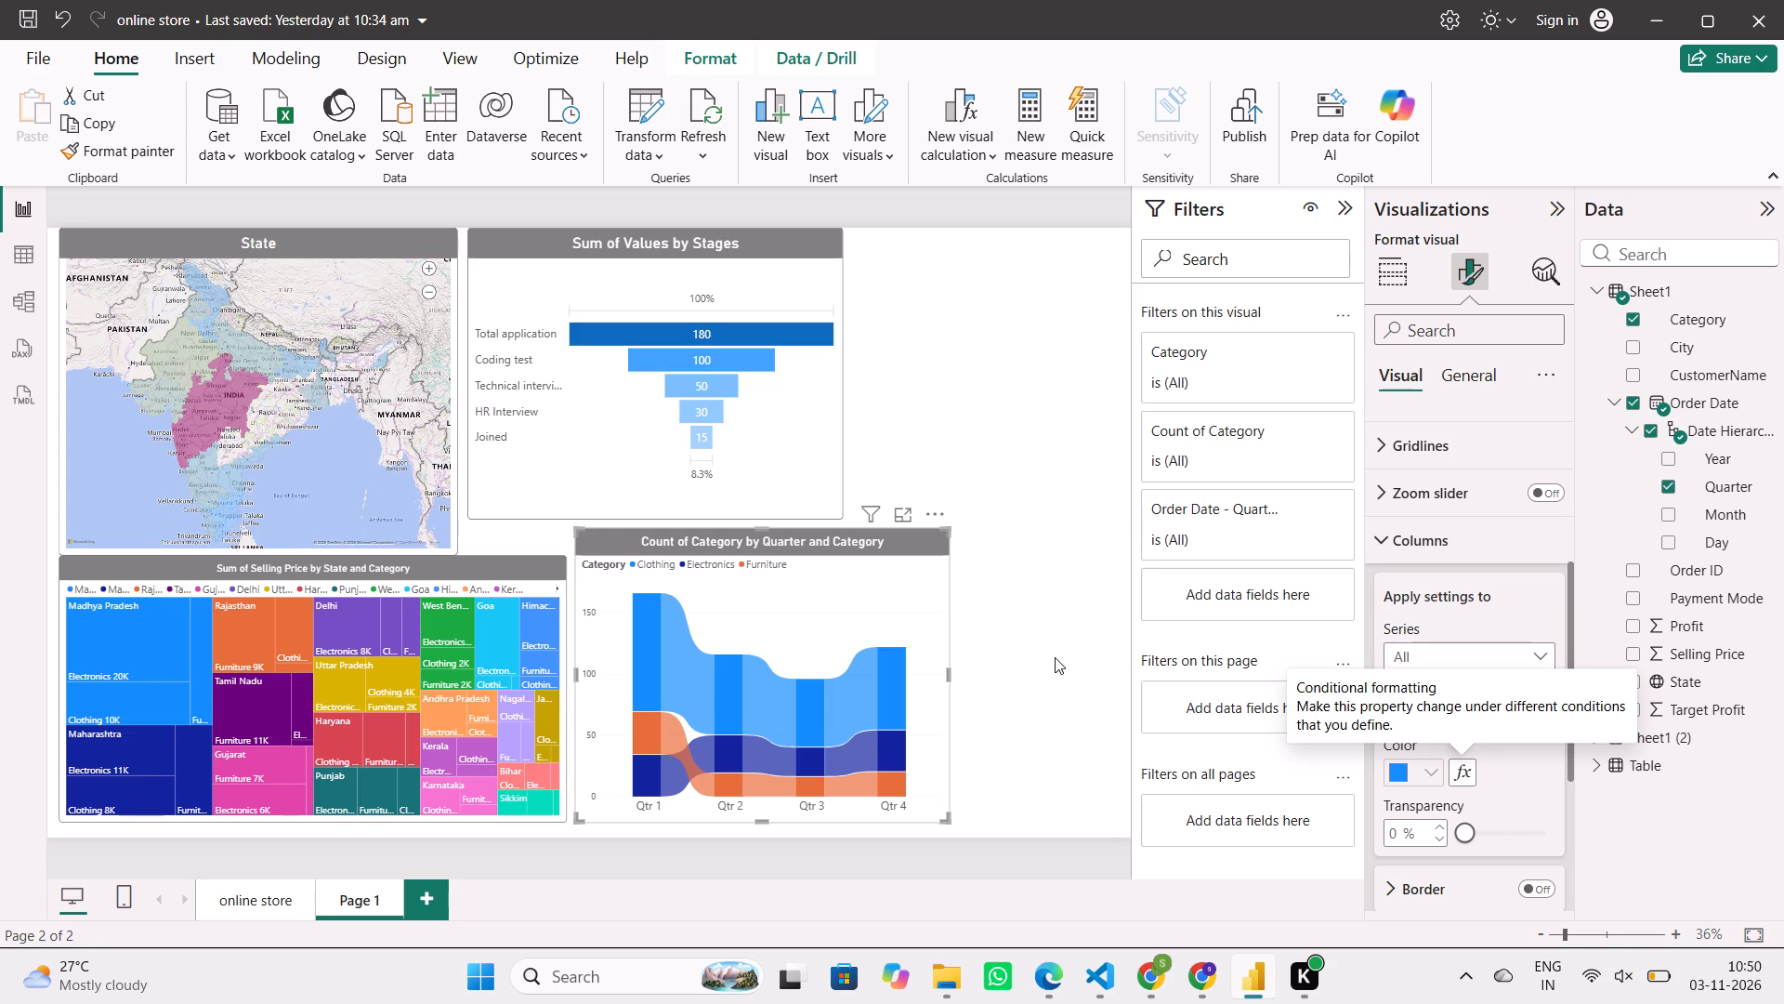
Replace Count of Category with Selling Price as the Y-axis field of the ribbon chart.
scroll(1431, 445, "up", 5)
left_click(1388, 263)
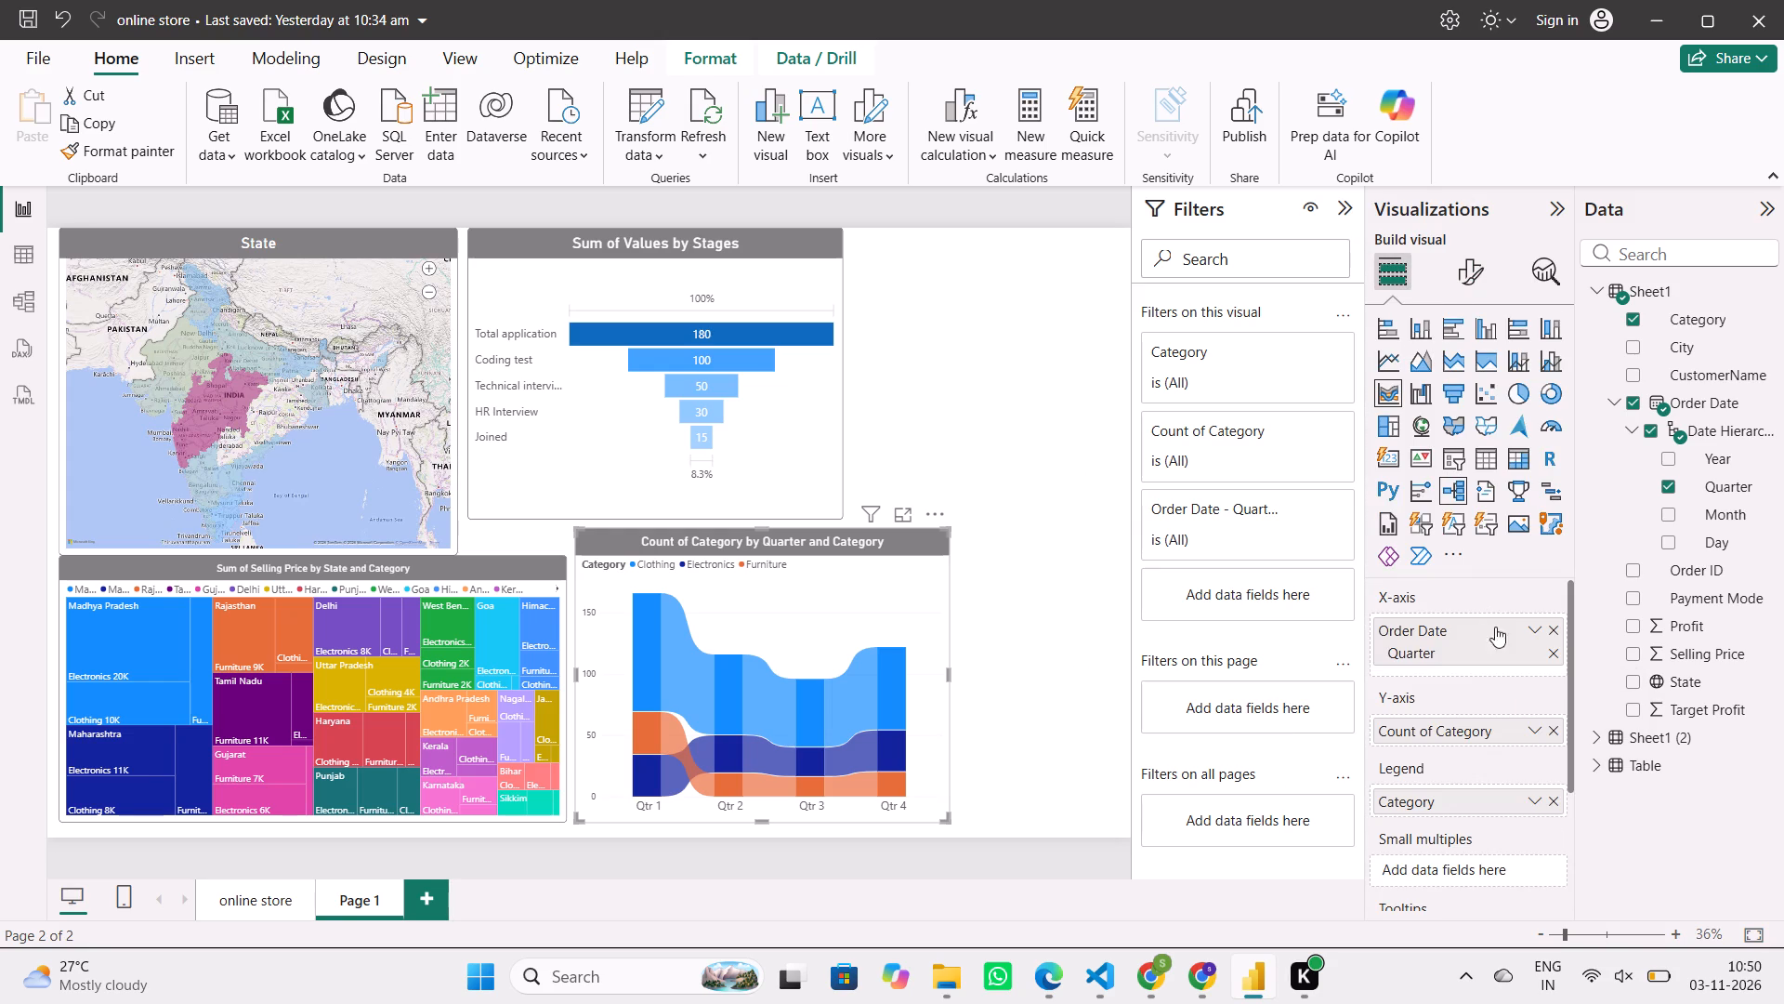
left_click(1553, 730)
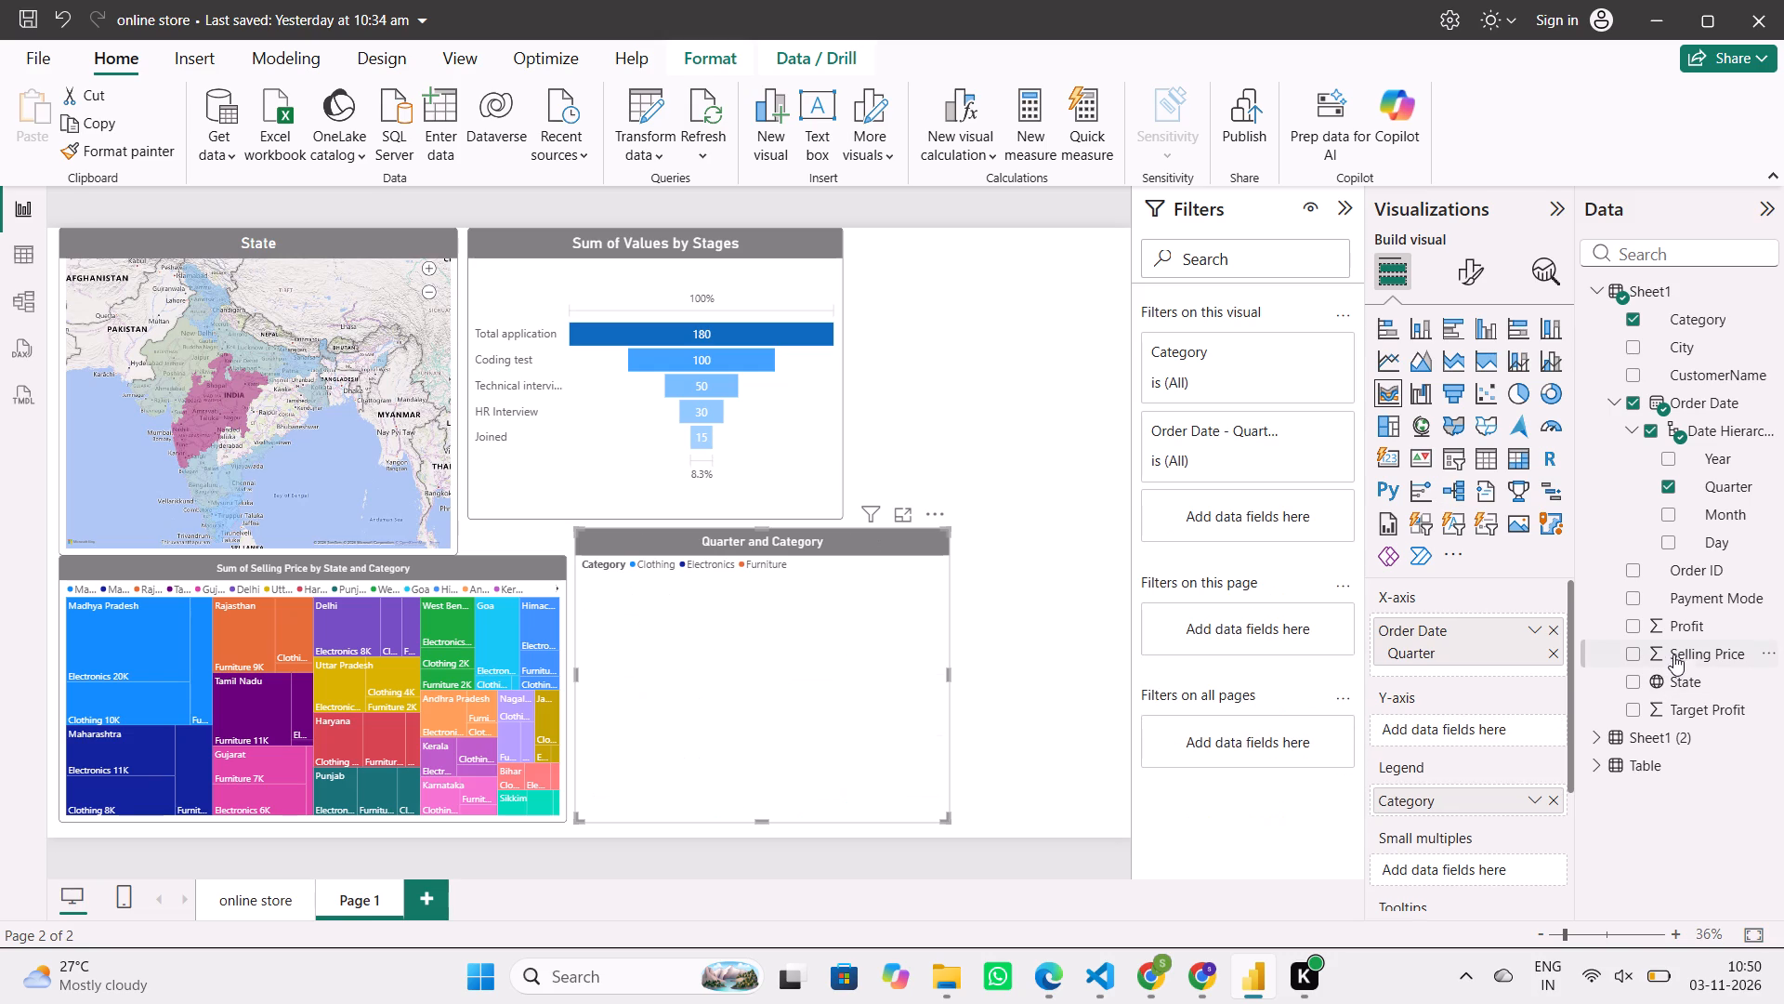
left_click_drag(1675, 652, 1480, 728)
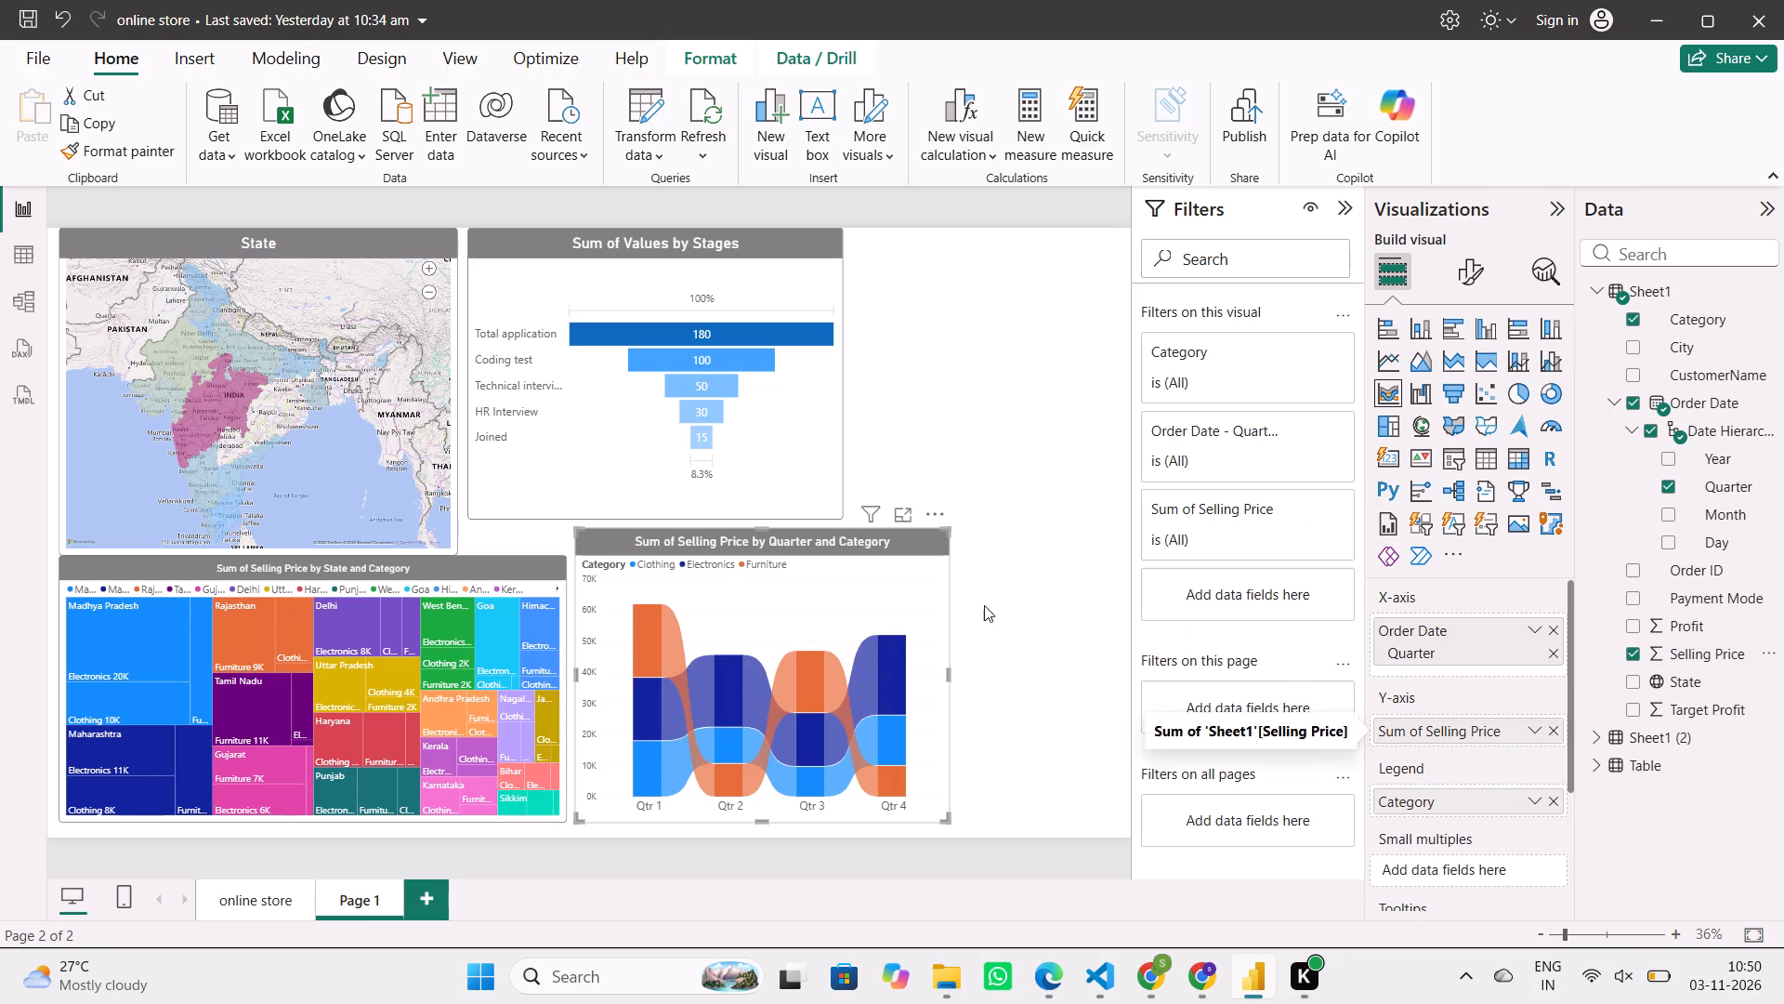
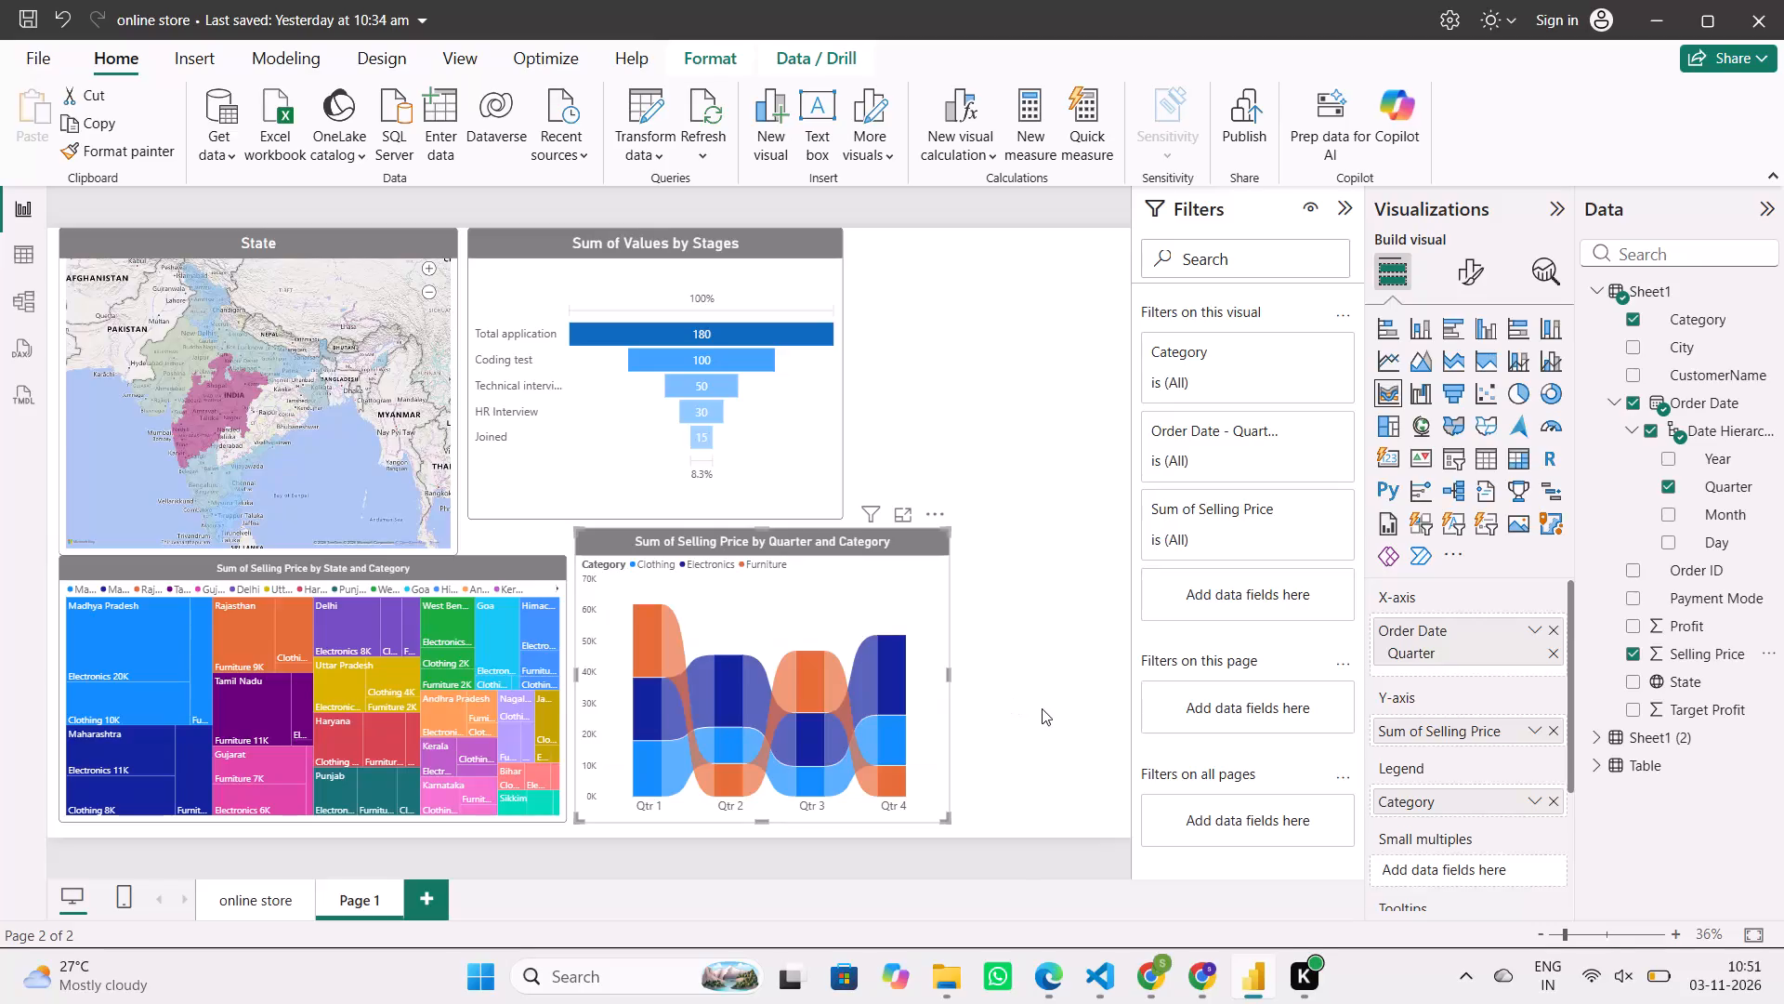
Enlarge the ribbon chart in width and height so it fills the space beside the treemap, below the funnel chart.
left_click_drag(948, 676, 985, 678)
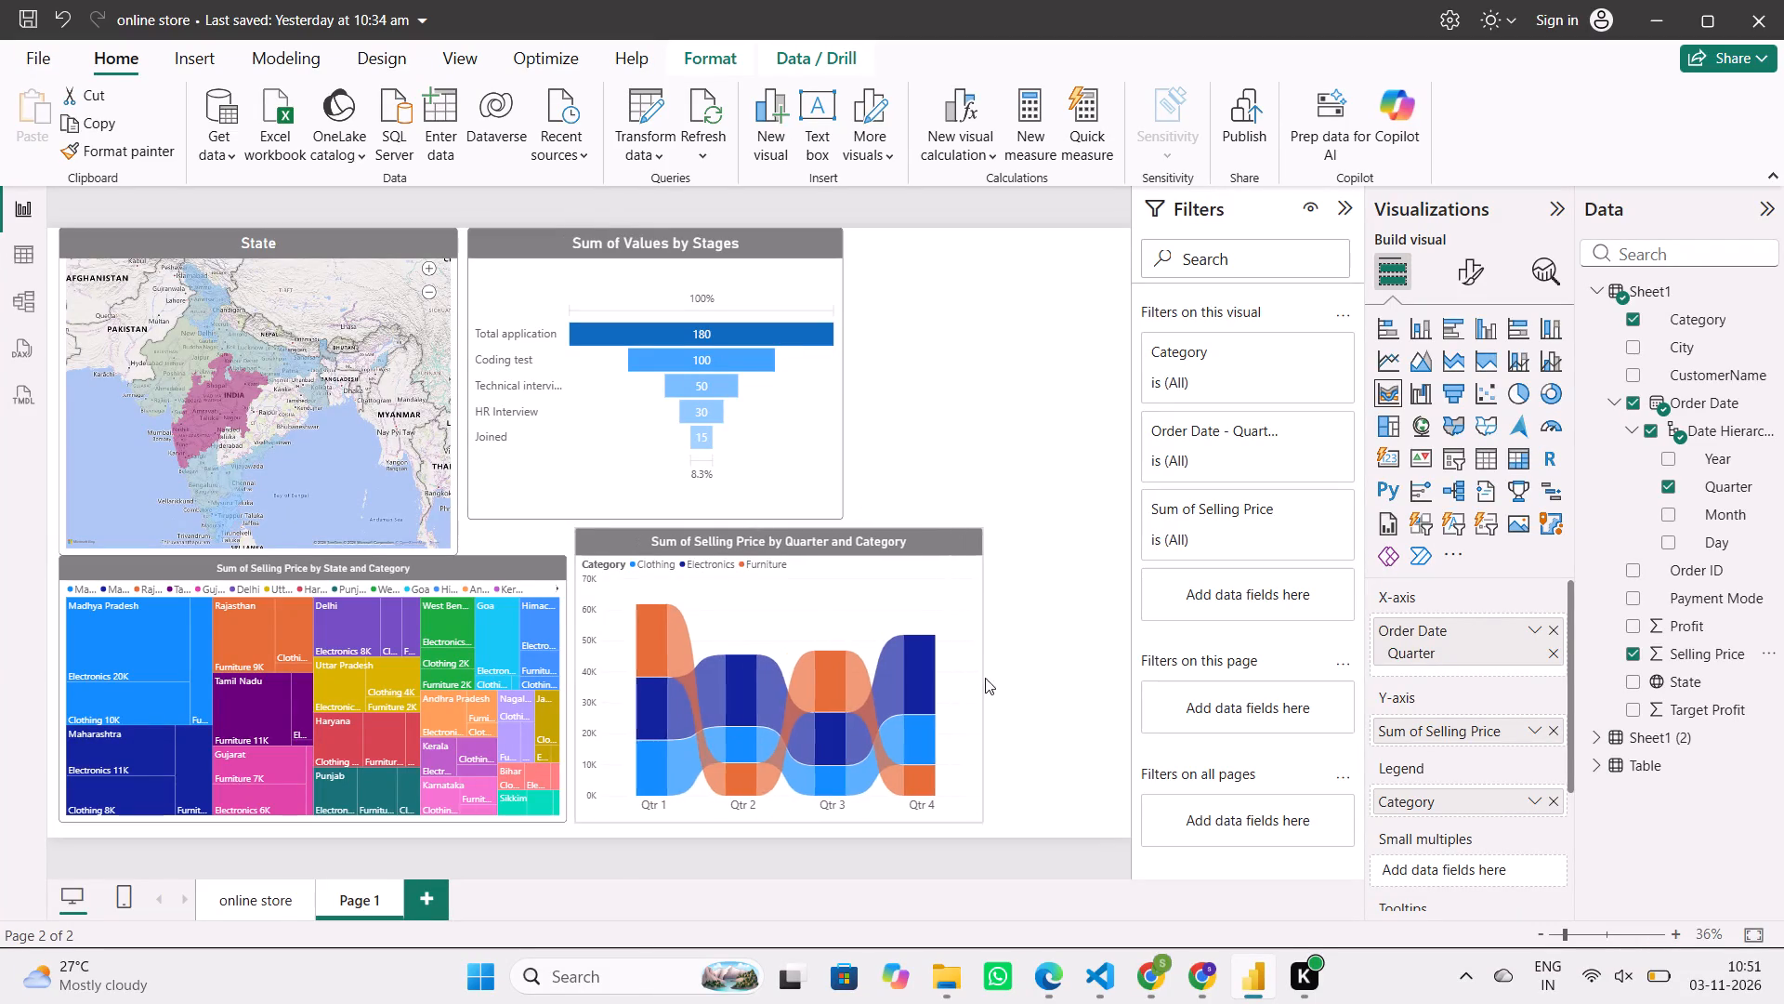
left_click_drag(985, 678, 1019, 682)
left_click_drag(827, 674, 825, 696)
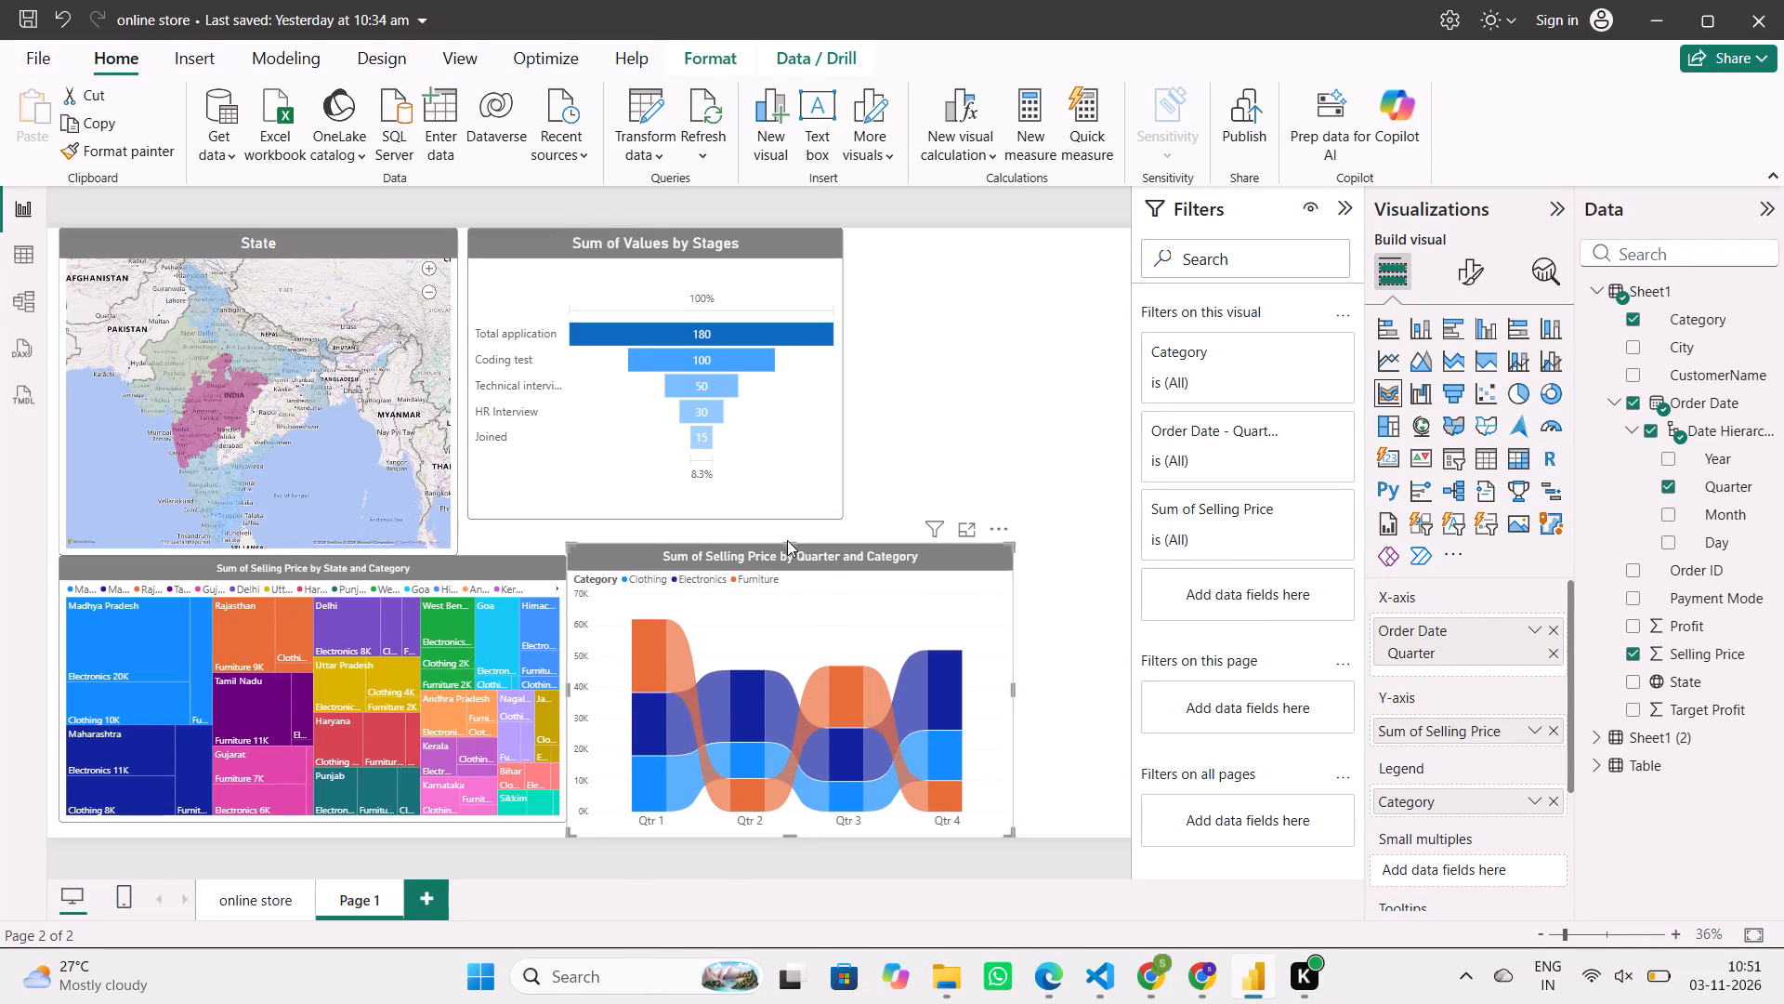
left_click_drag(789, 542, 790, 516)
left_click(1084, 680)
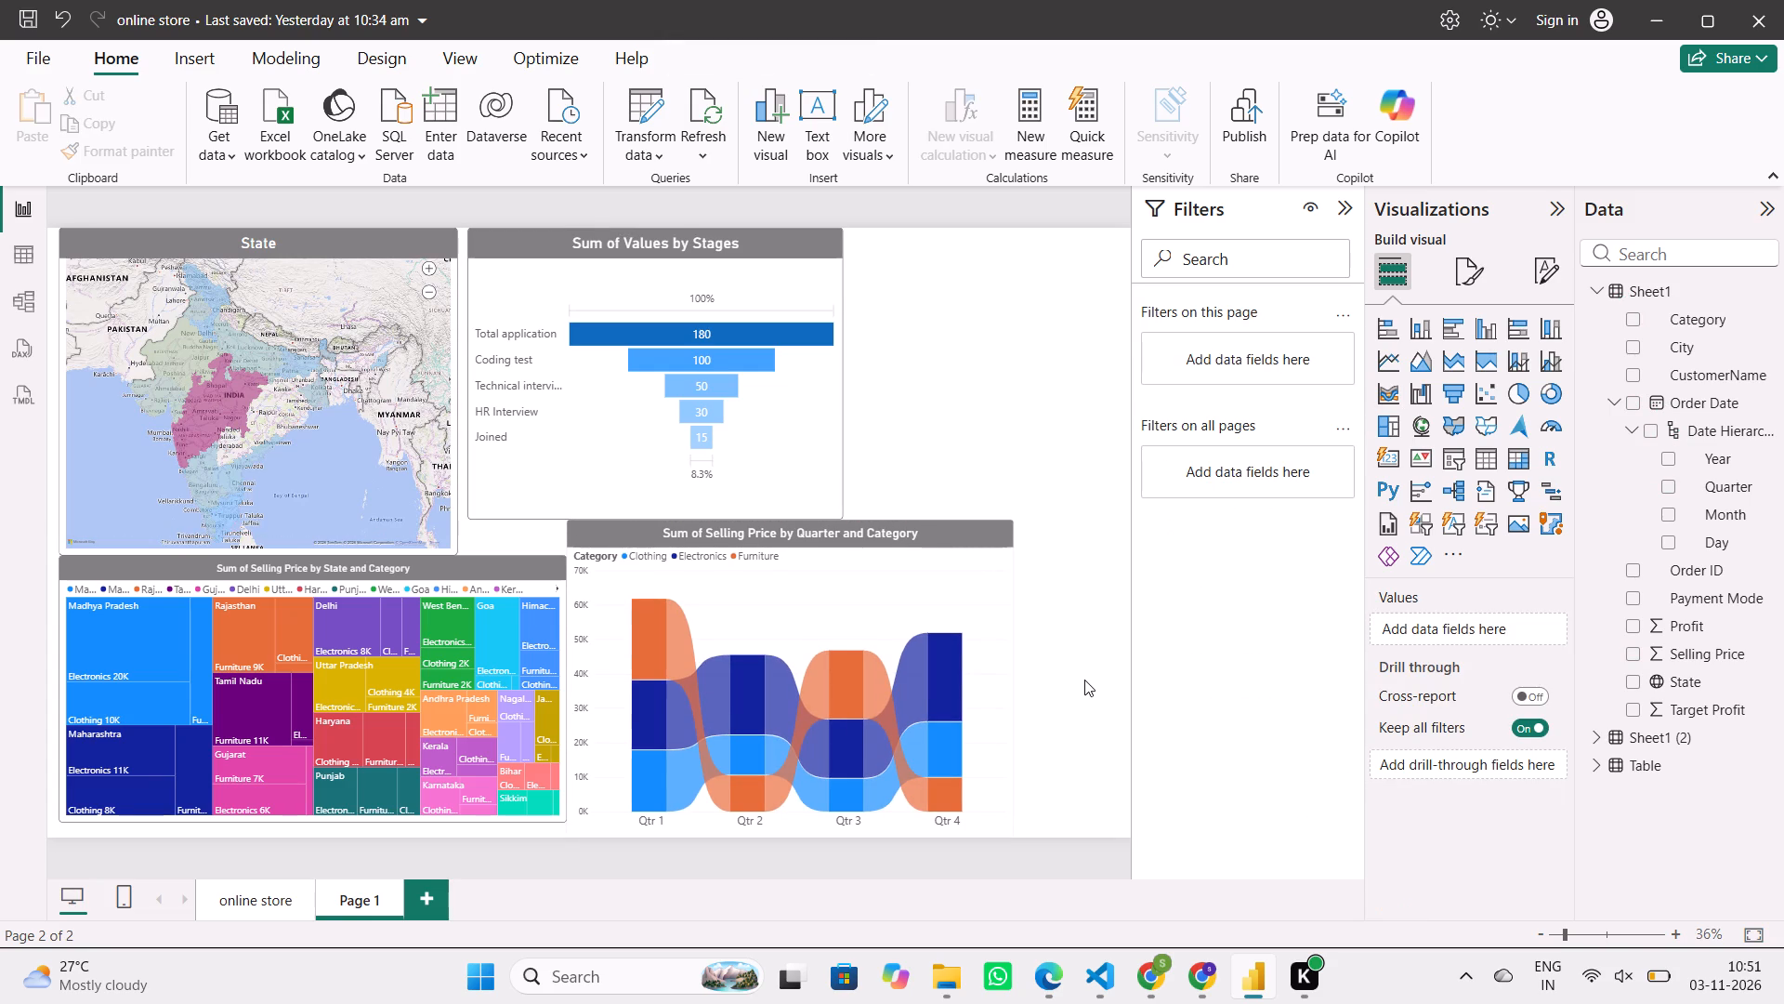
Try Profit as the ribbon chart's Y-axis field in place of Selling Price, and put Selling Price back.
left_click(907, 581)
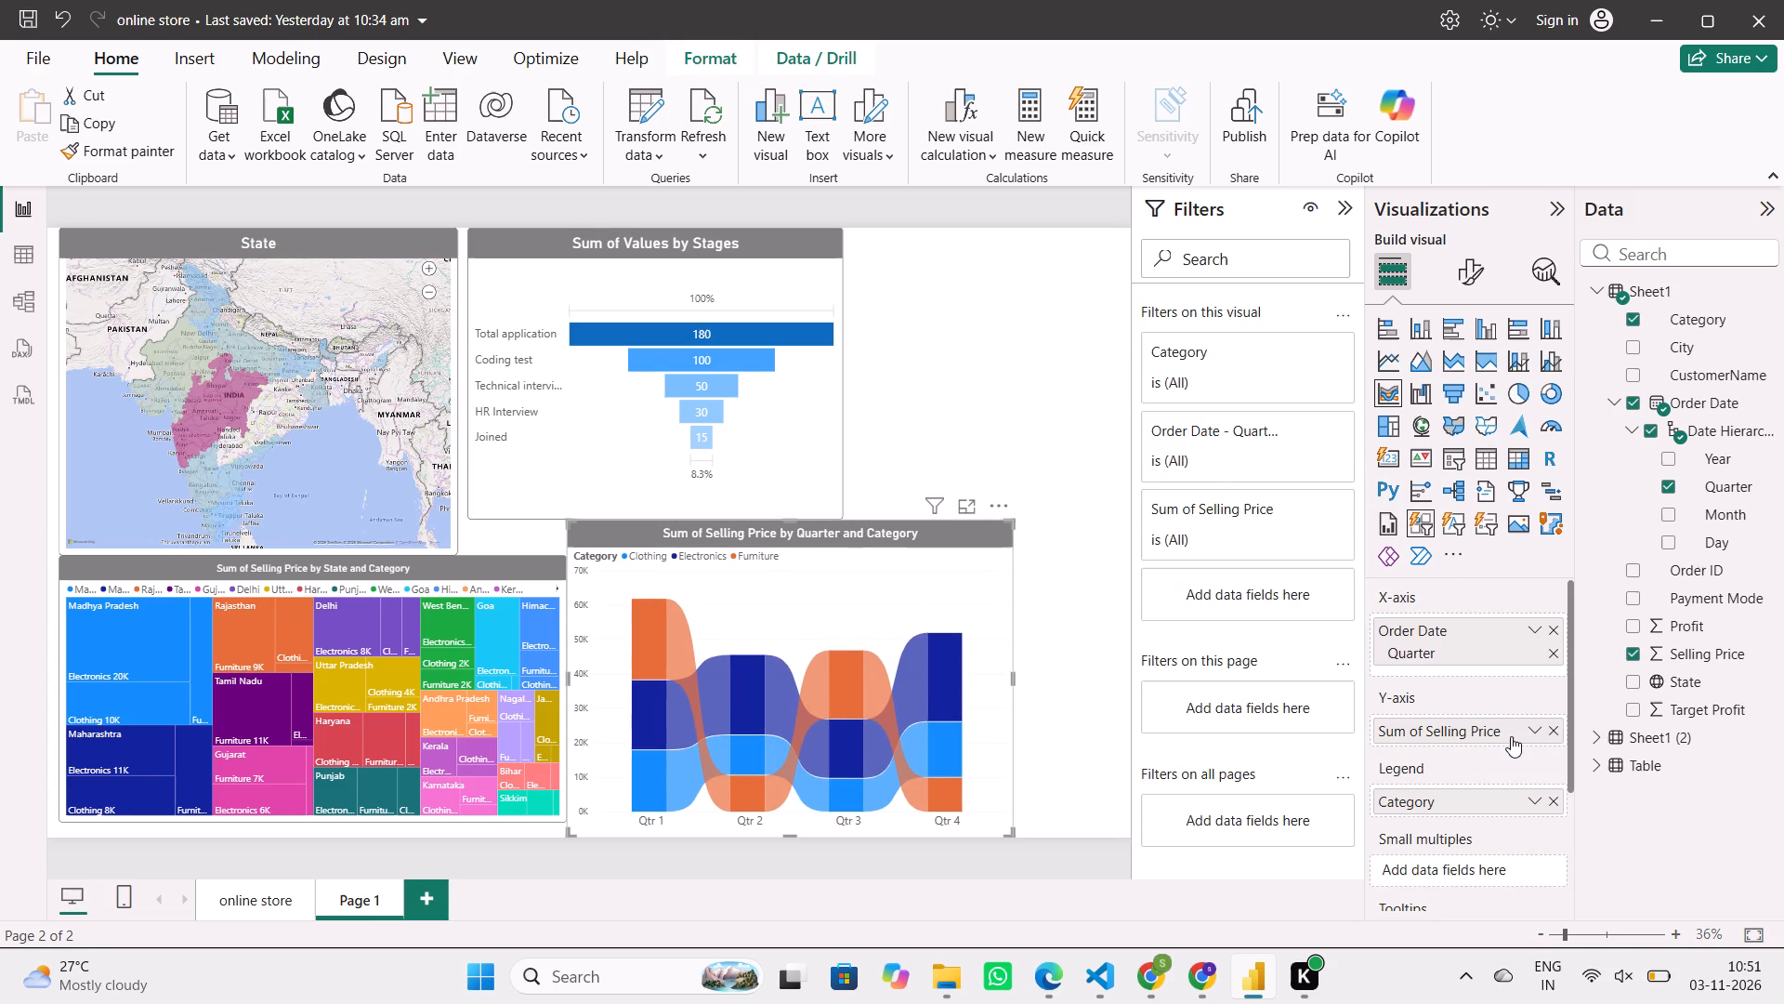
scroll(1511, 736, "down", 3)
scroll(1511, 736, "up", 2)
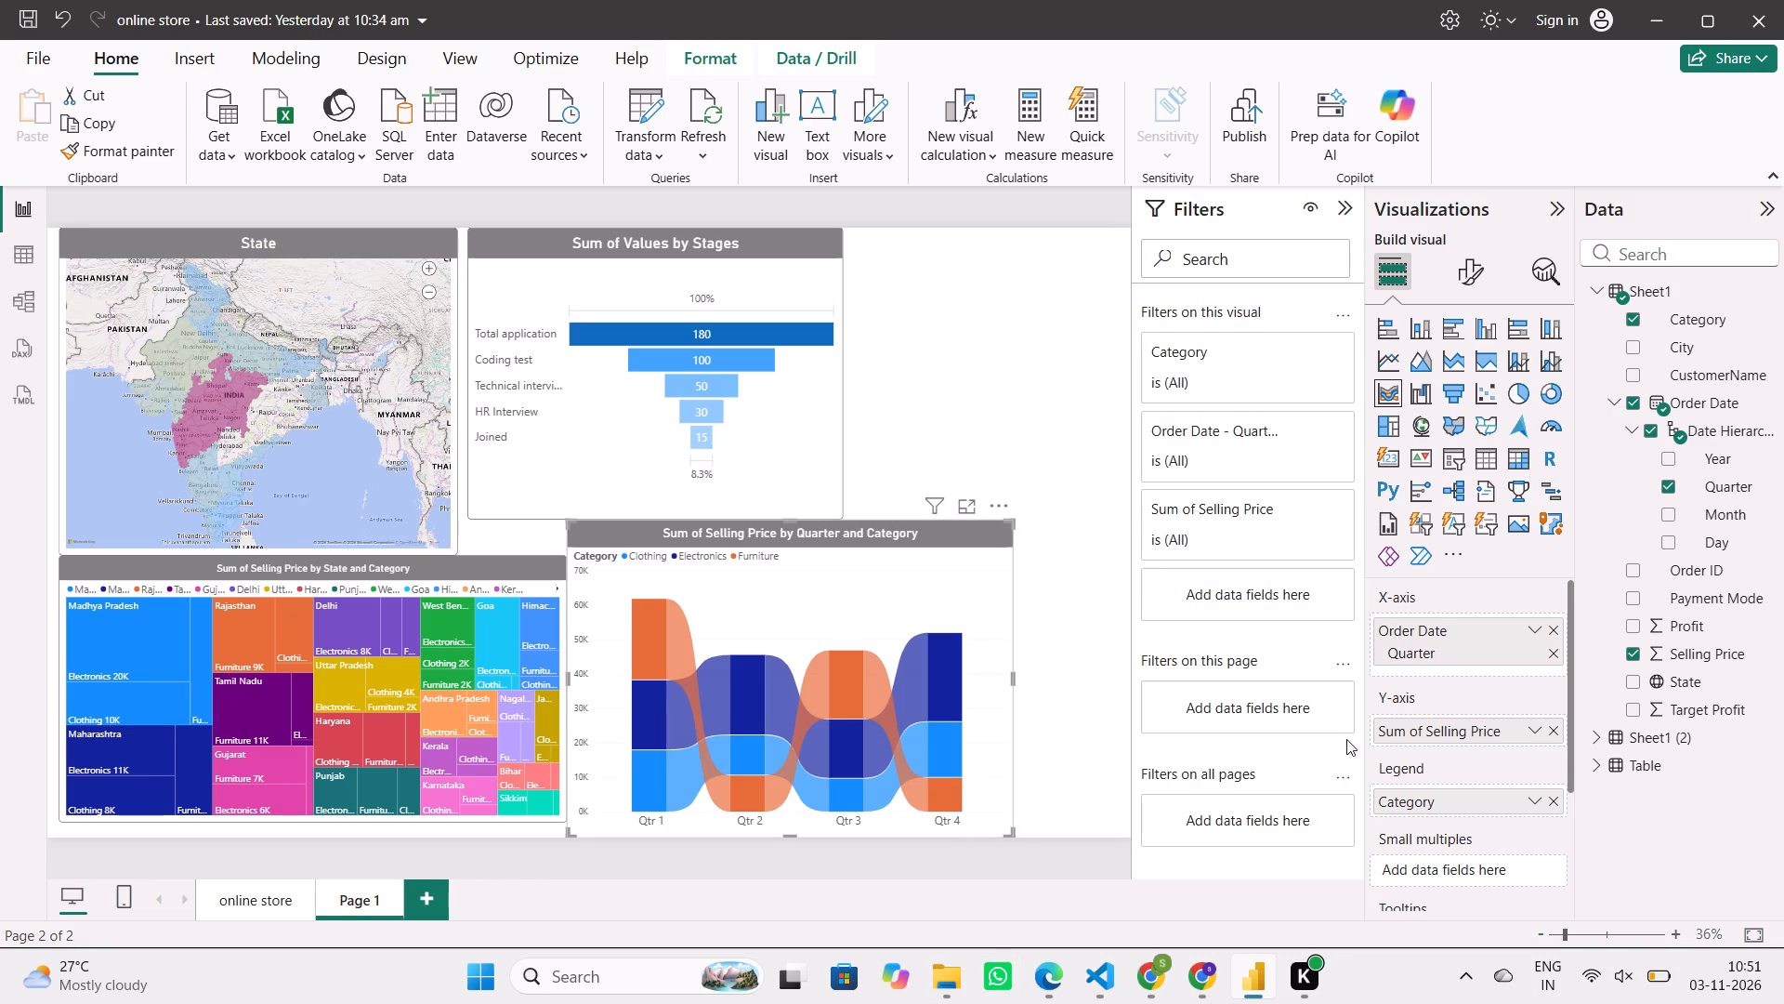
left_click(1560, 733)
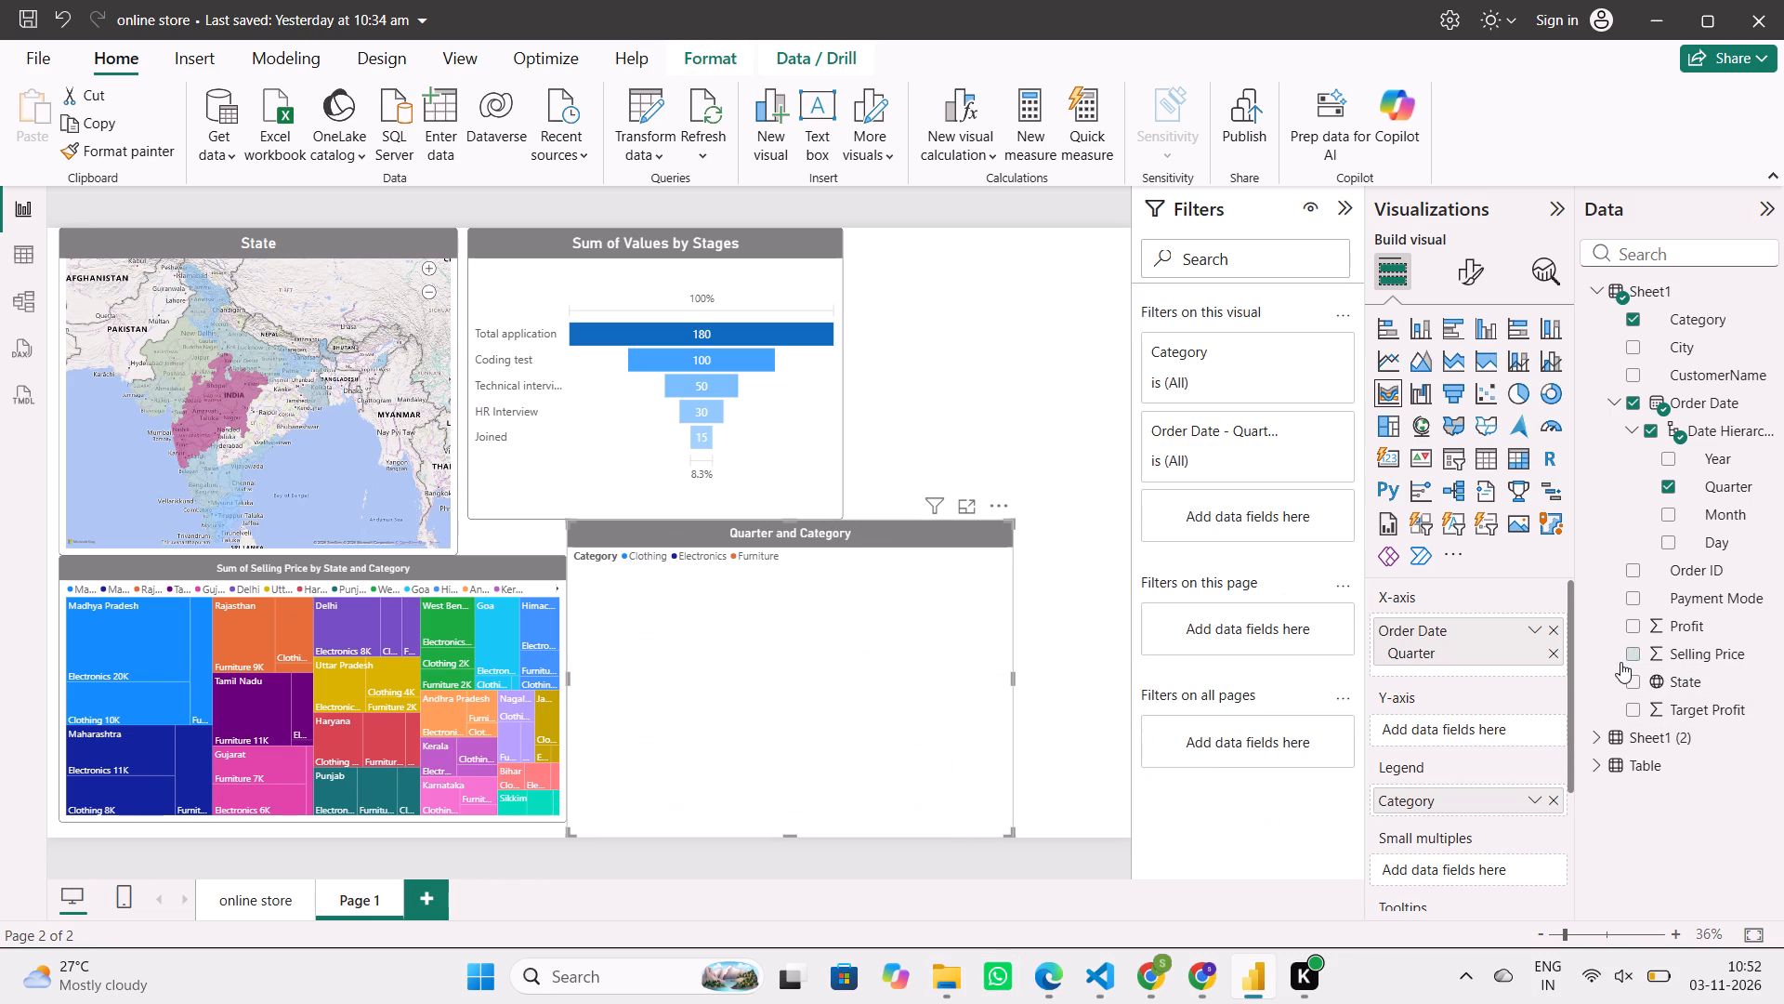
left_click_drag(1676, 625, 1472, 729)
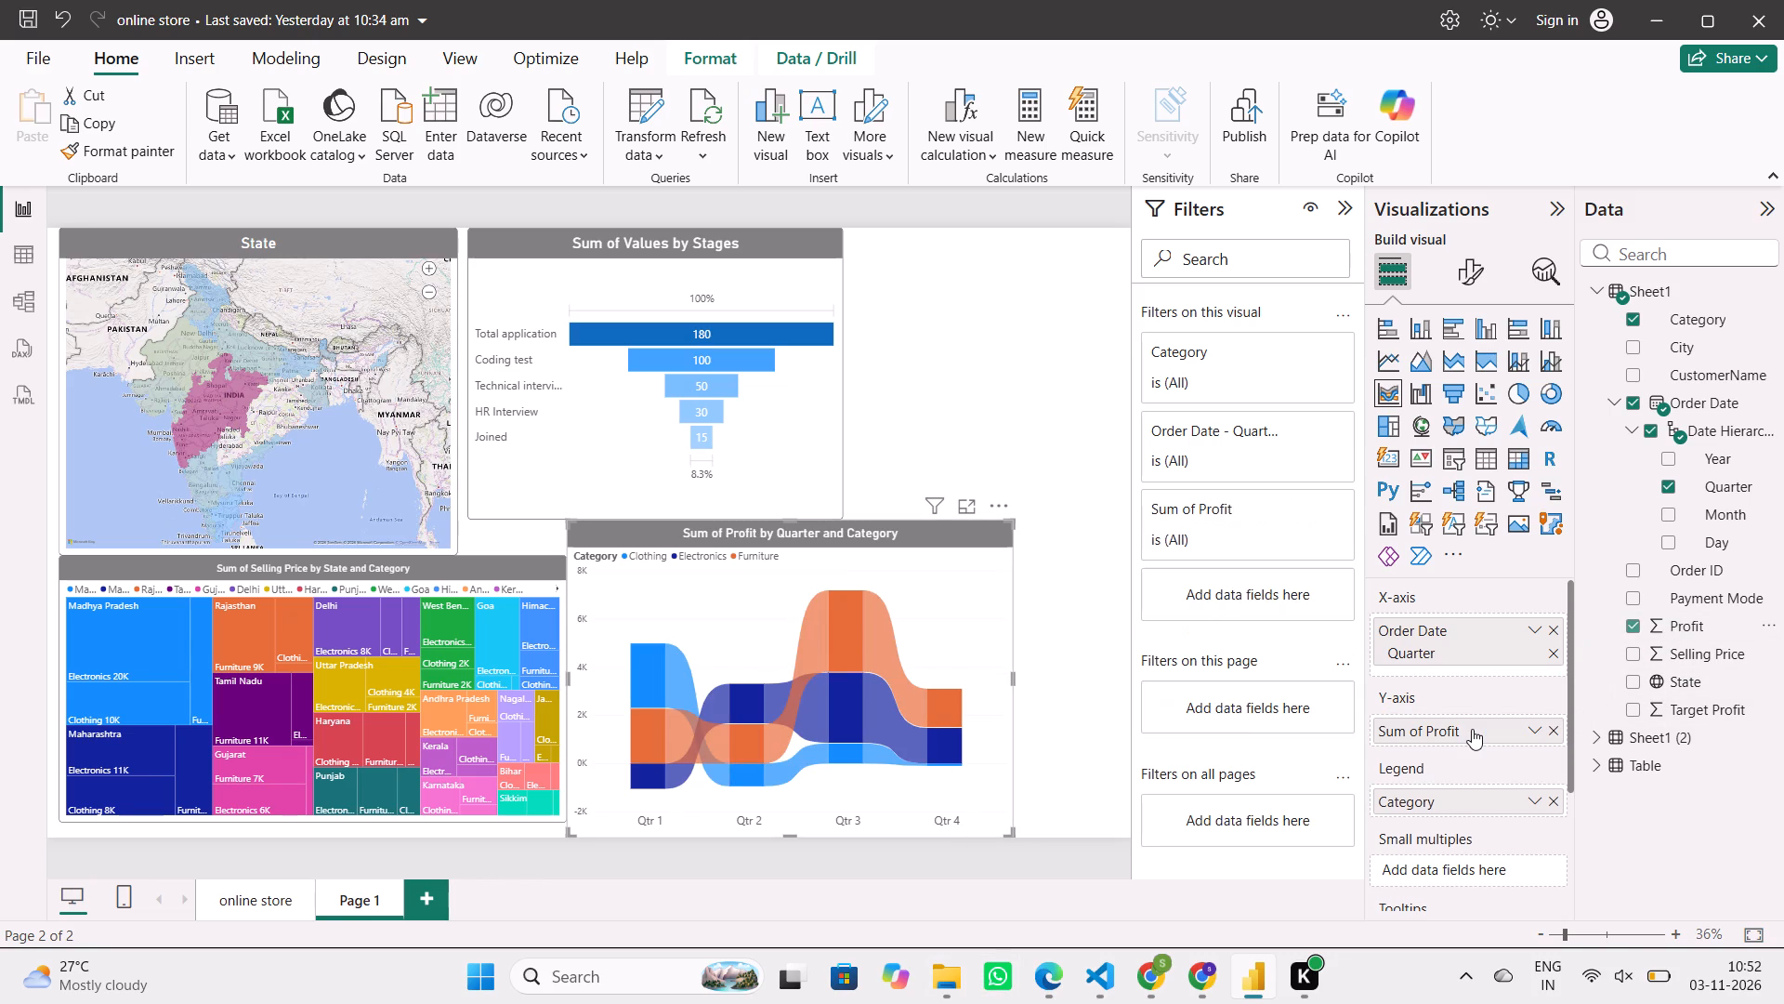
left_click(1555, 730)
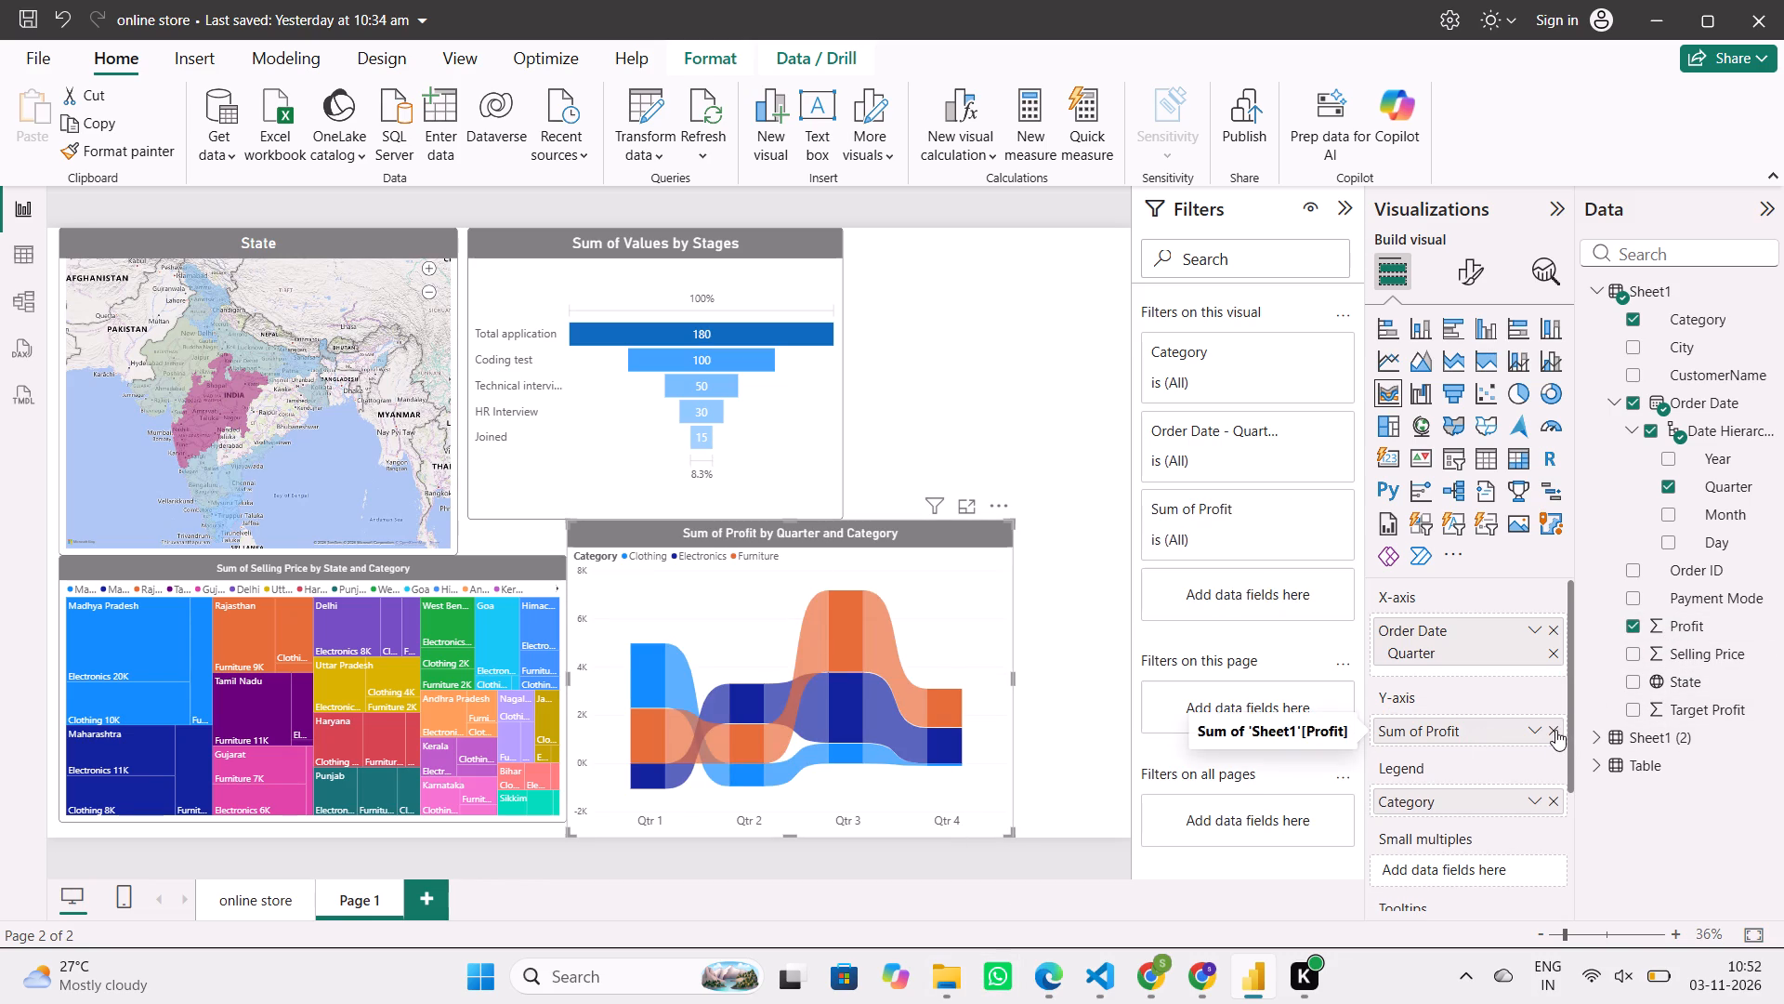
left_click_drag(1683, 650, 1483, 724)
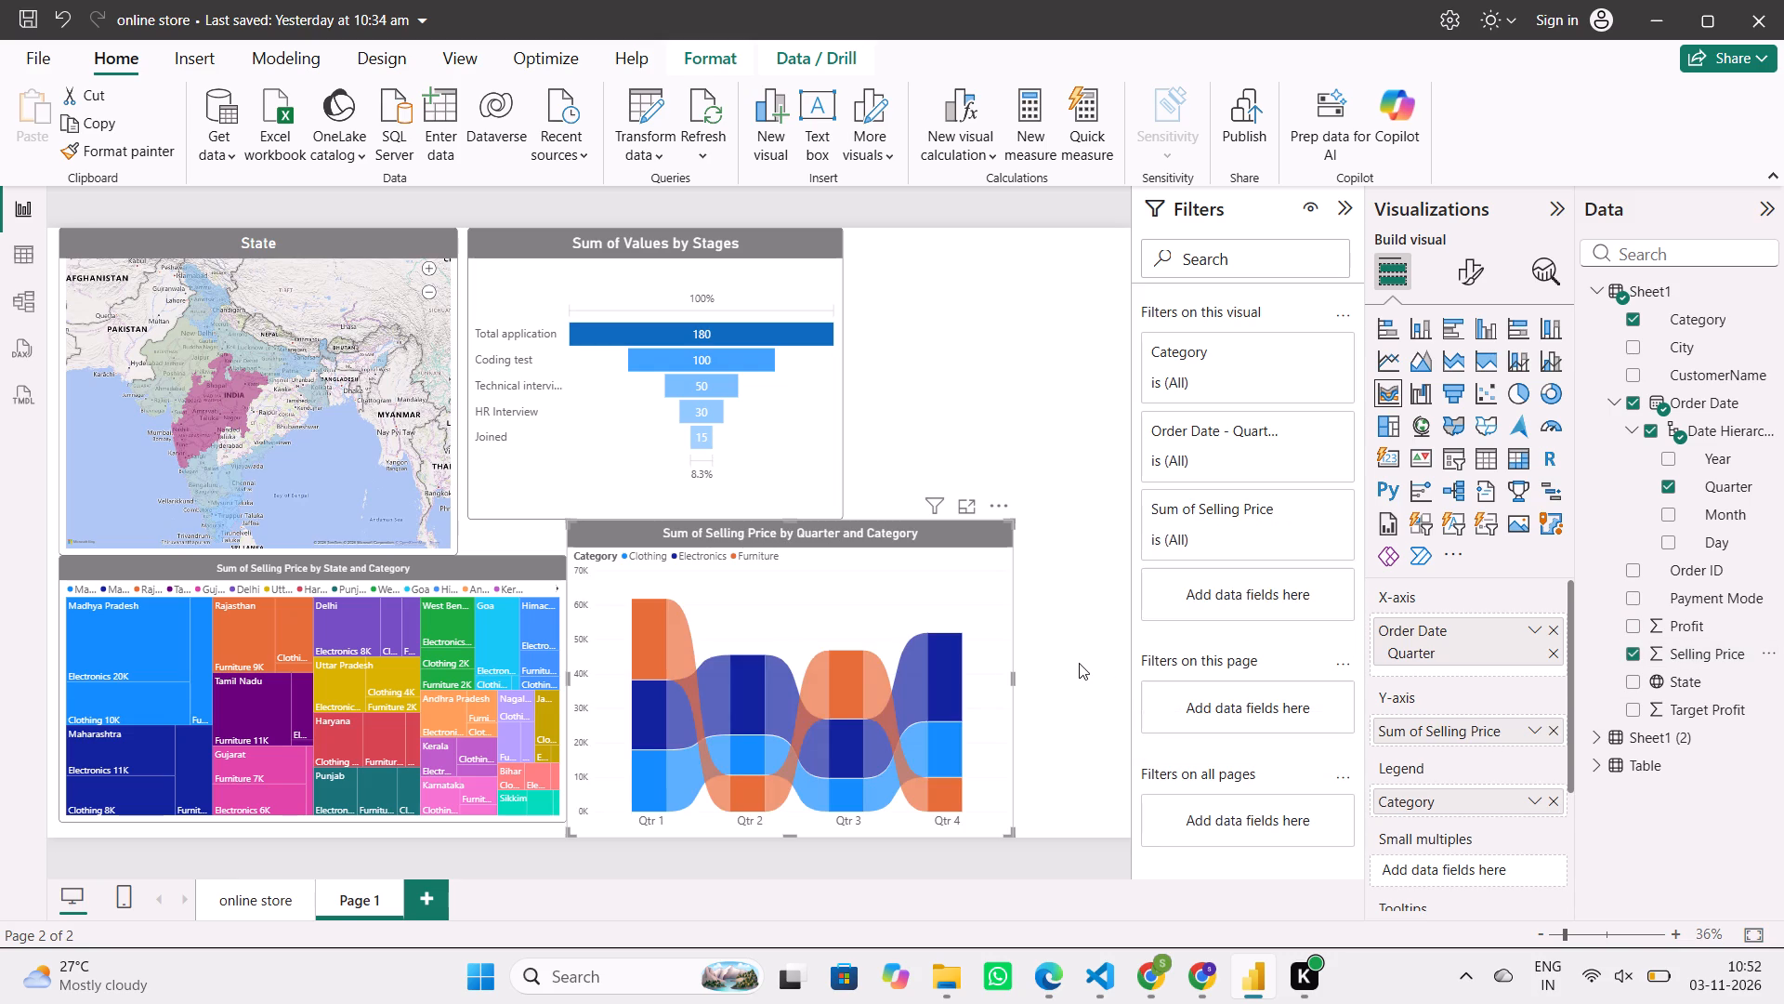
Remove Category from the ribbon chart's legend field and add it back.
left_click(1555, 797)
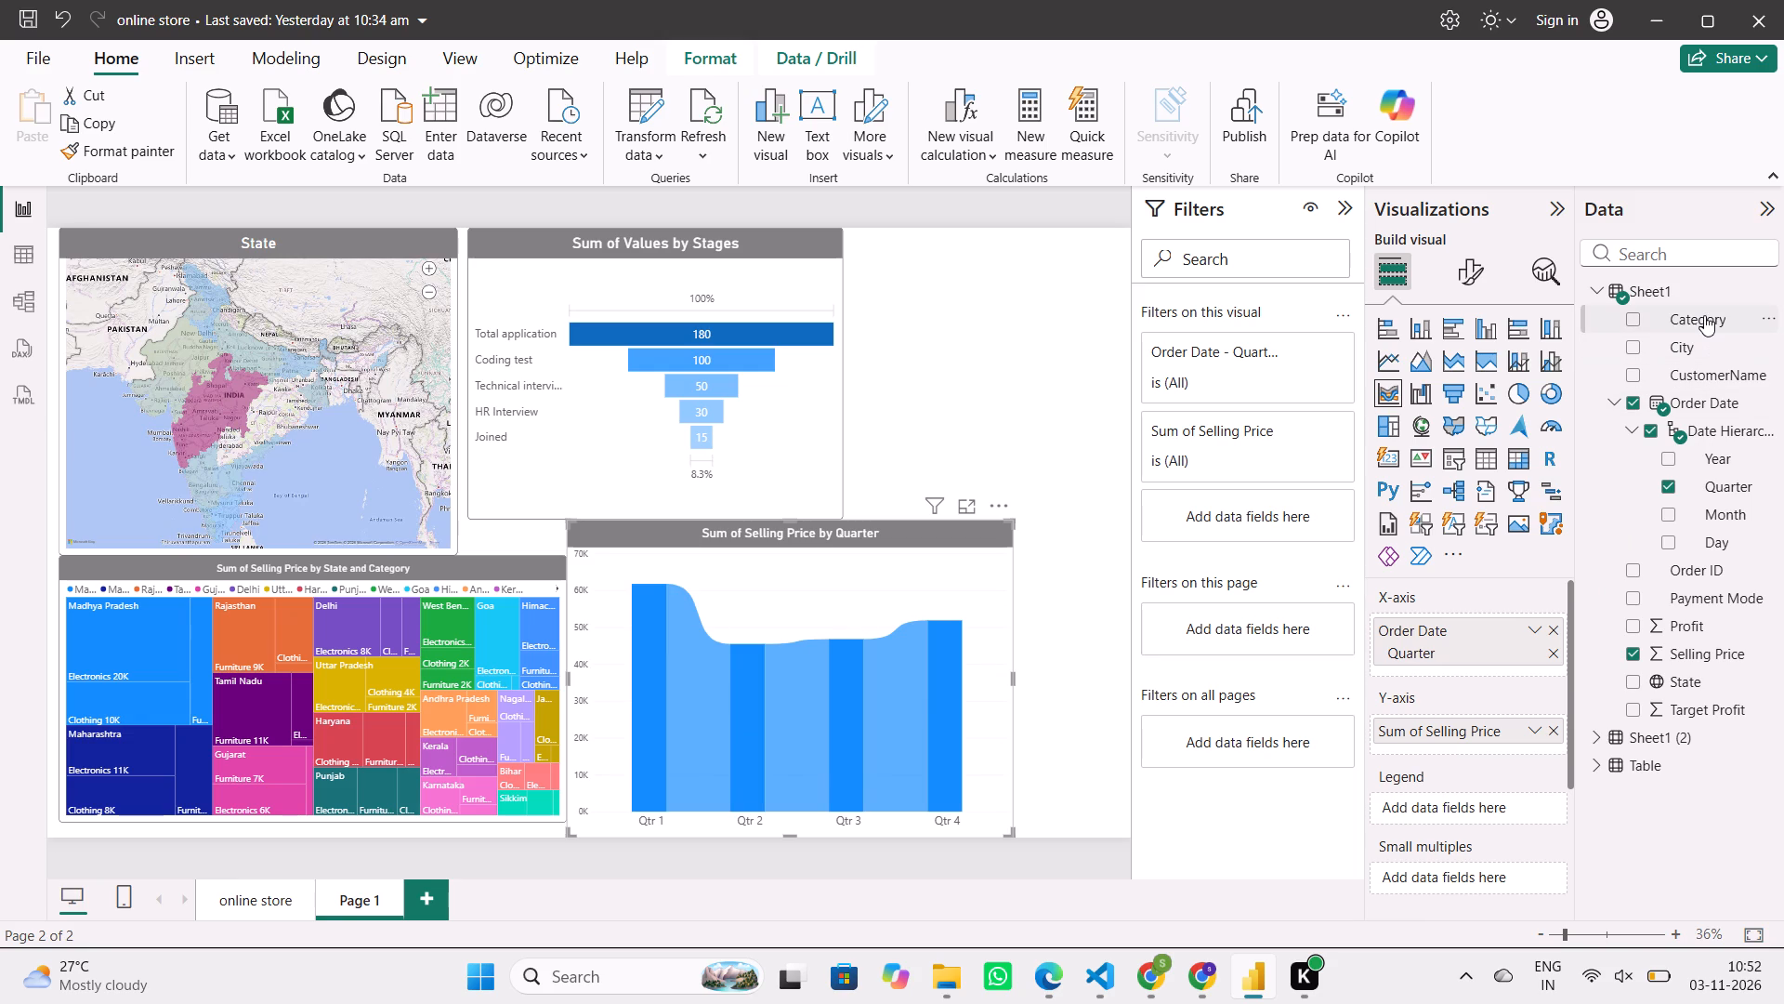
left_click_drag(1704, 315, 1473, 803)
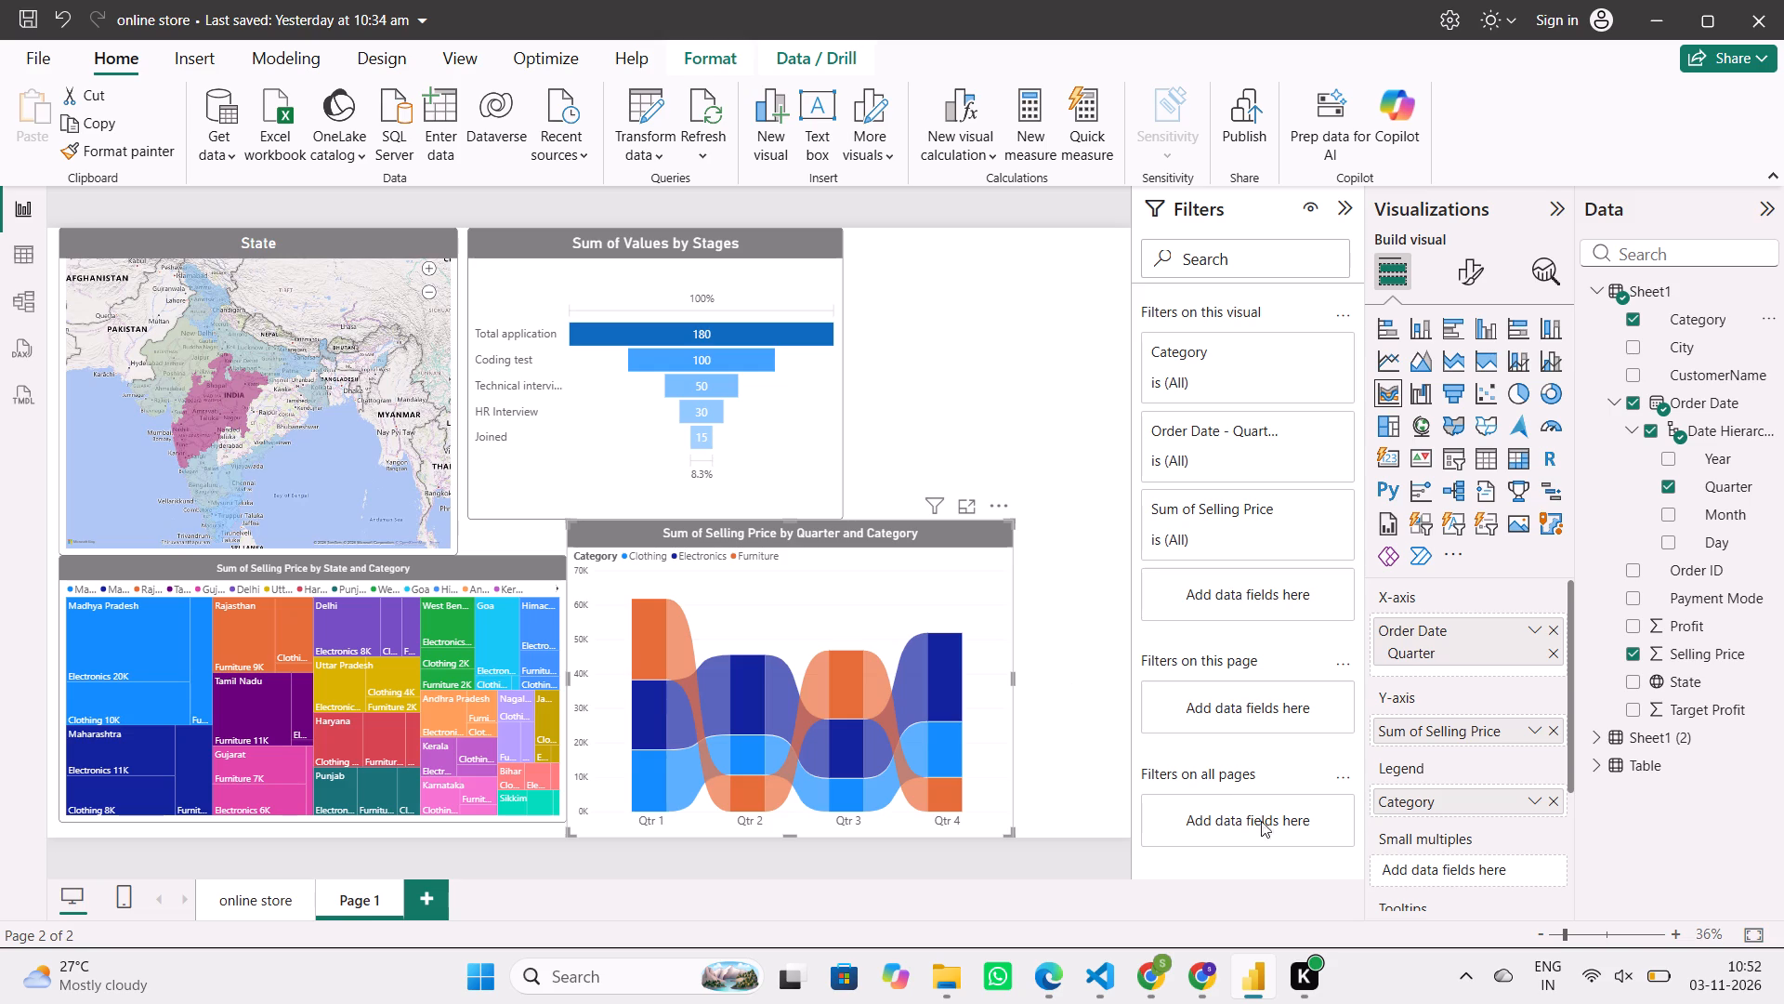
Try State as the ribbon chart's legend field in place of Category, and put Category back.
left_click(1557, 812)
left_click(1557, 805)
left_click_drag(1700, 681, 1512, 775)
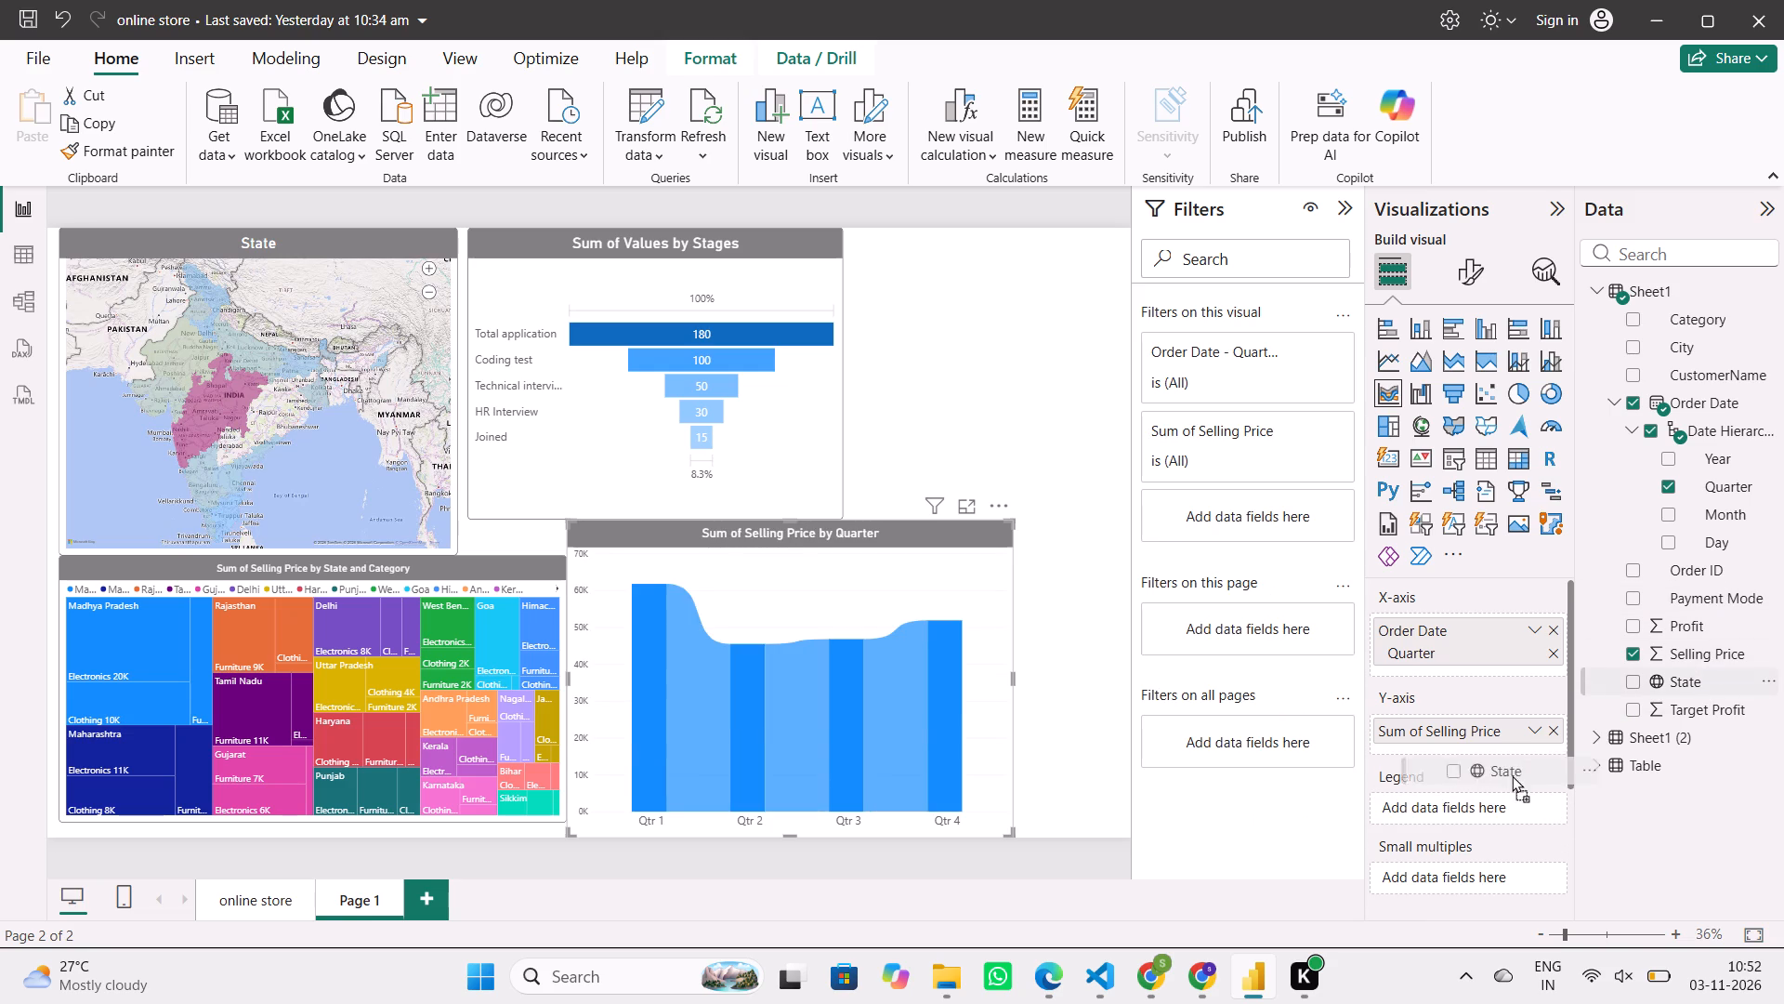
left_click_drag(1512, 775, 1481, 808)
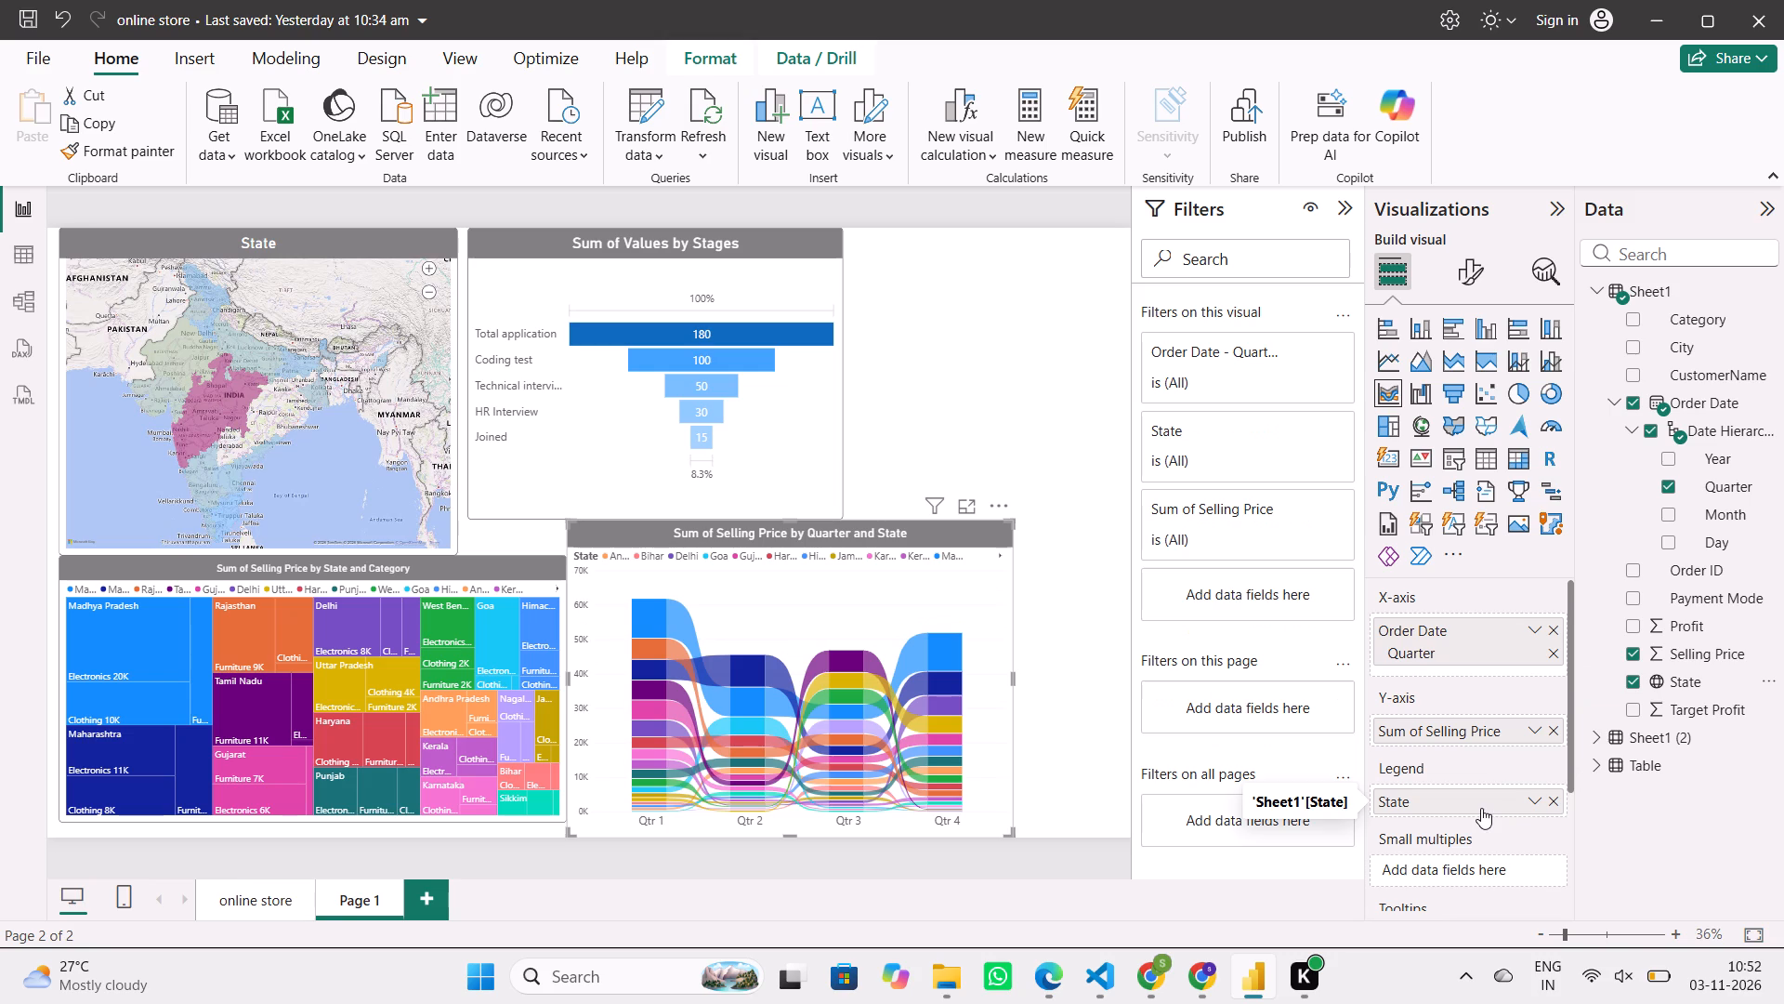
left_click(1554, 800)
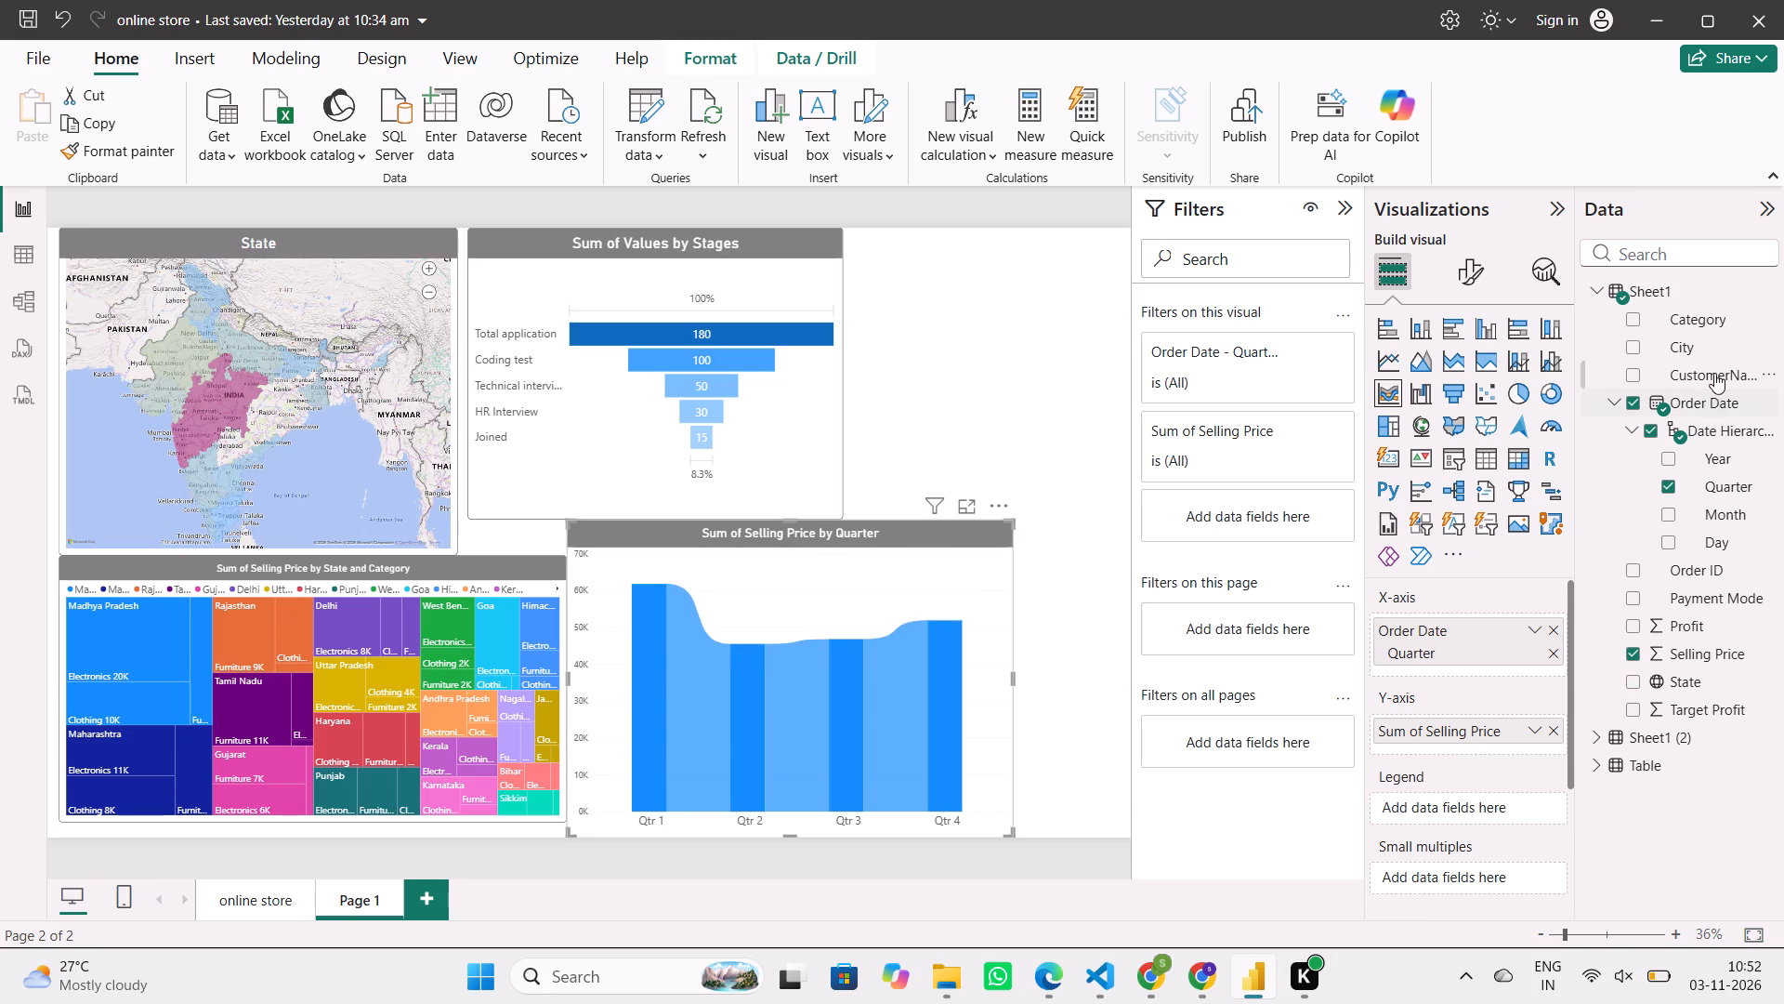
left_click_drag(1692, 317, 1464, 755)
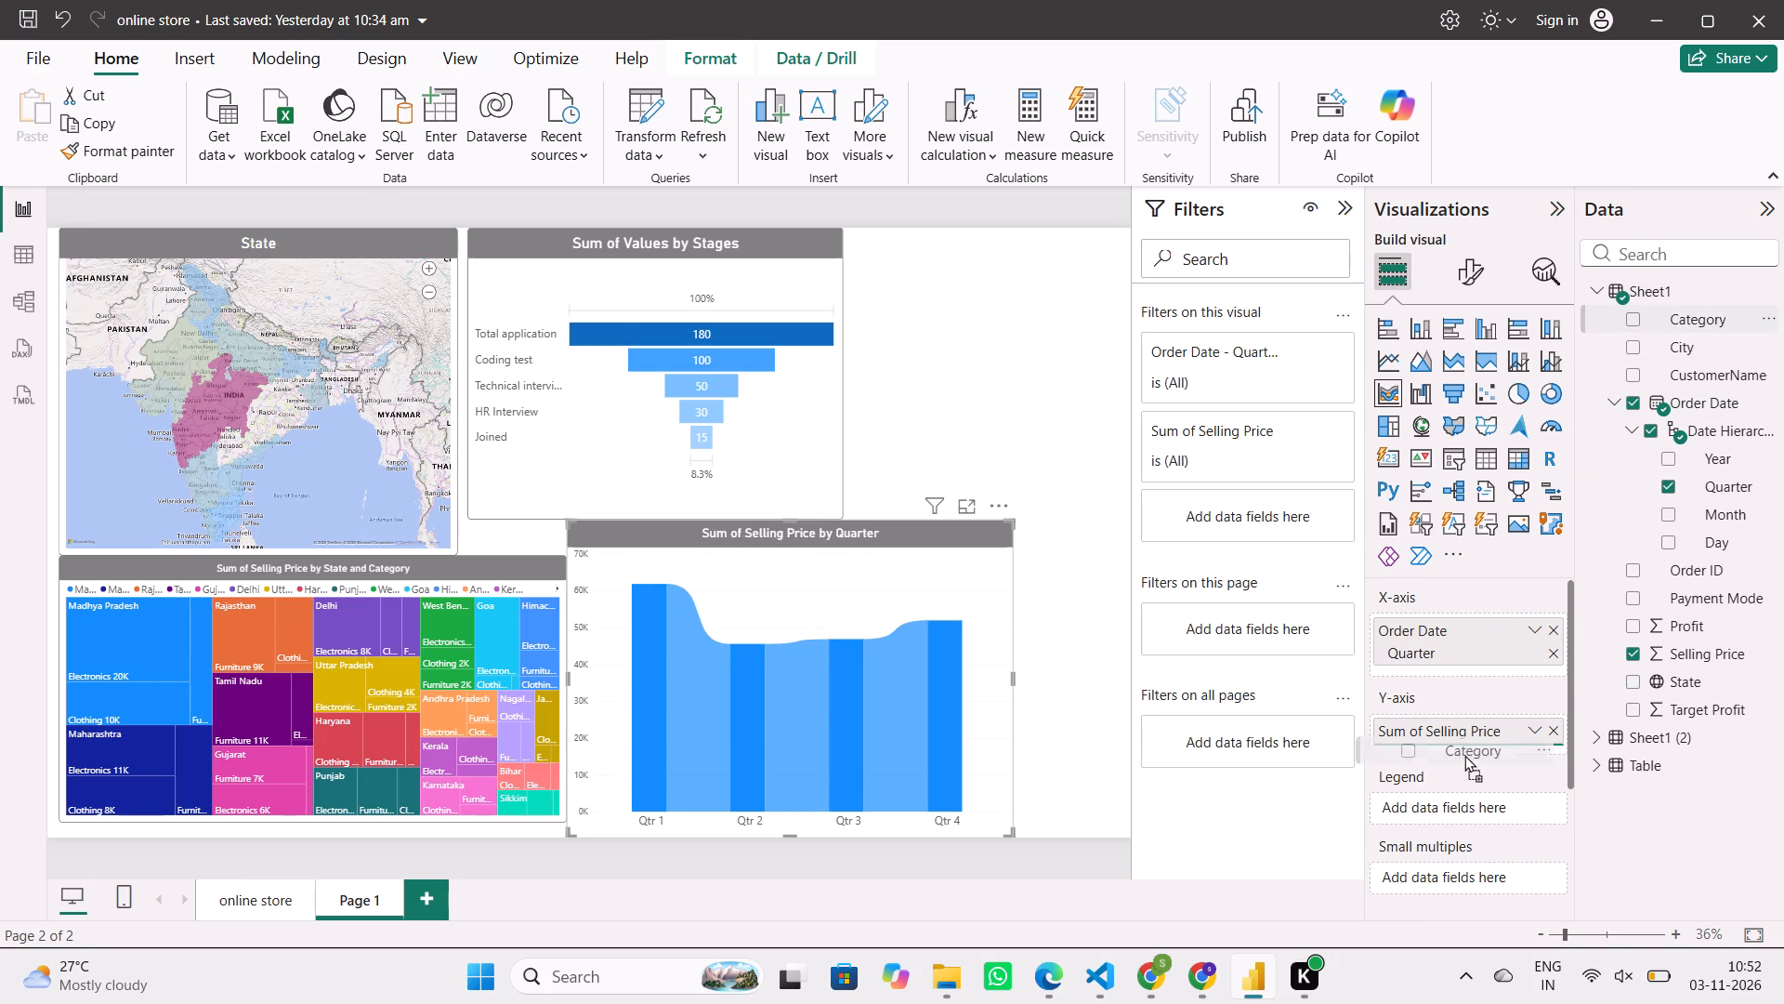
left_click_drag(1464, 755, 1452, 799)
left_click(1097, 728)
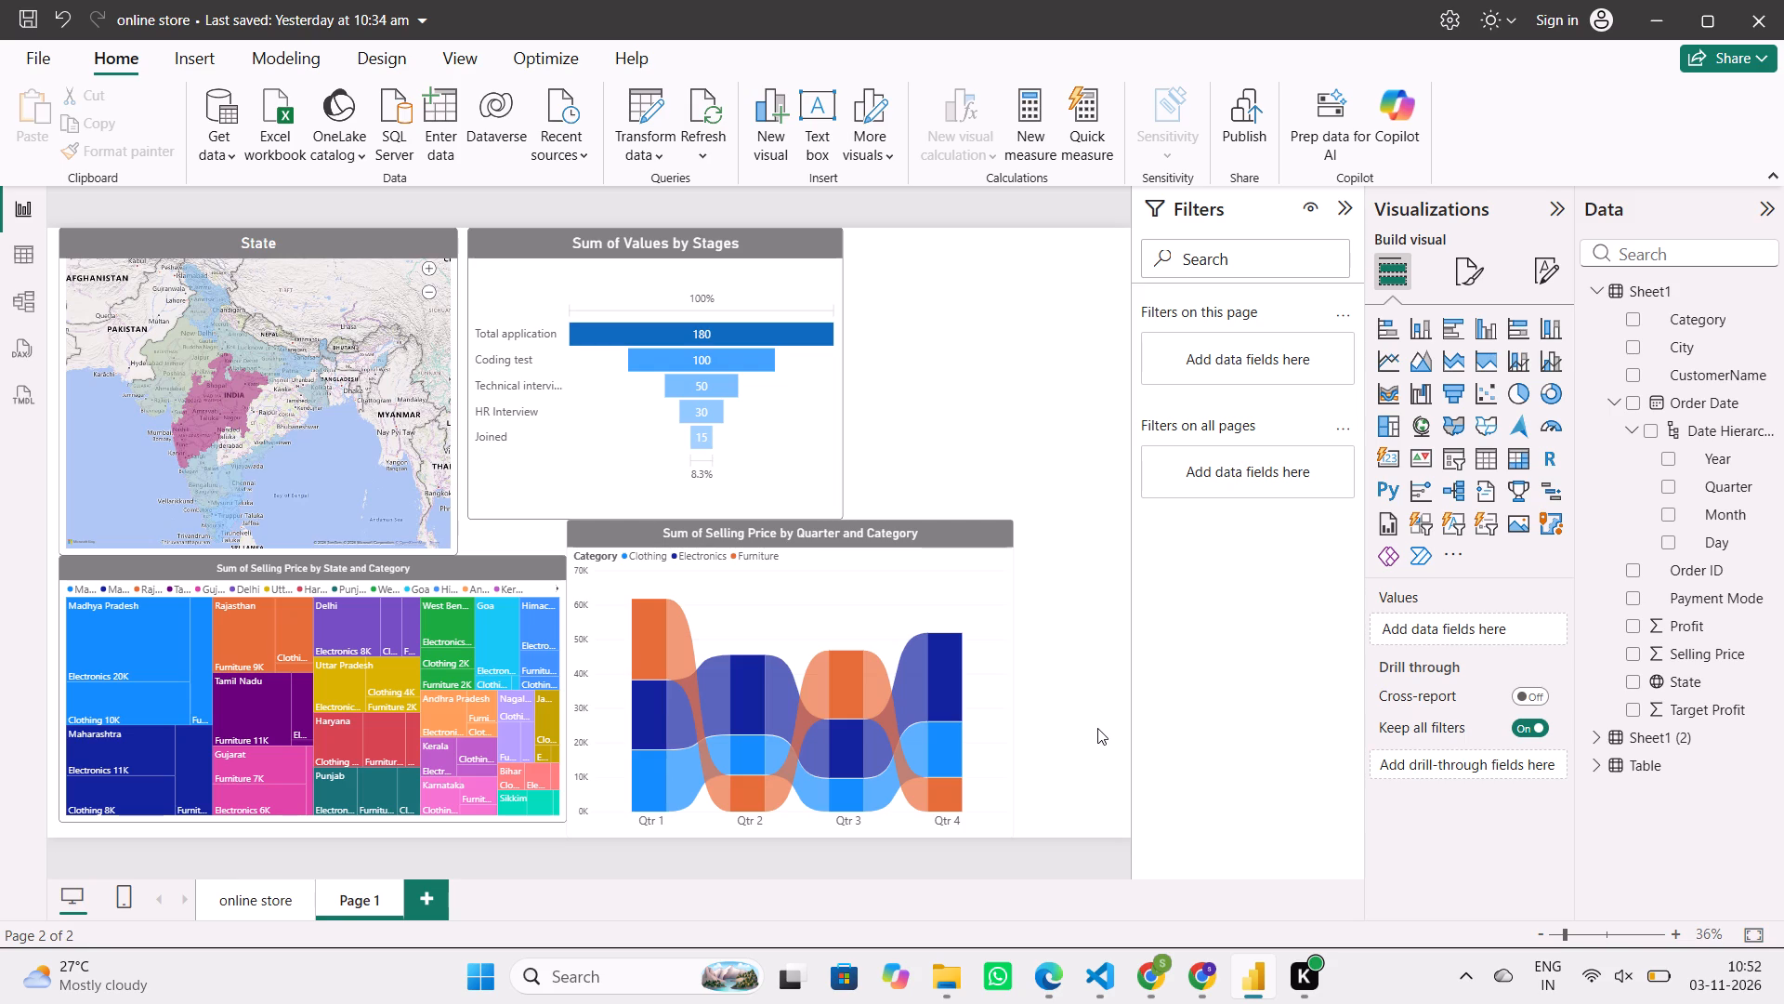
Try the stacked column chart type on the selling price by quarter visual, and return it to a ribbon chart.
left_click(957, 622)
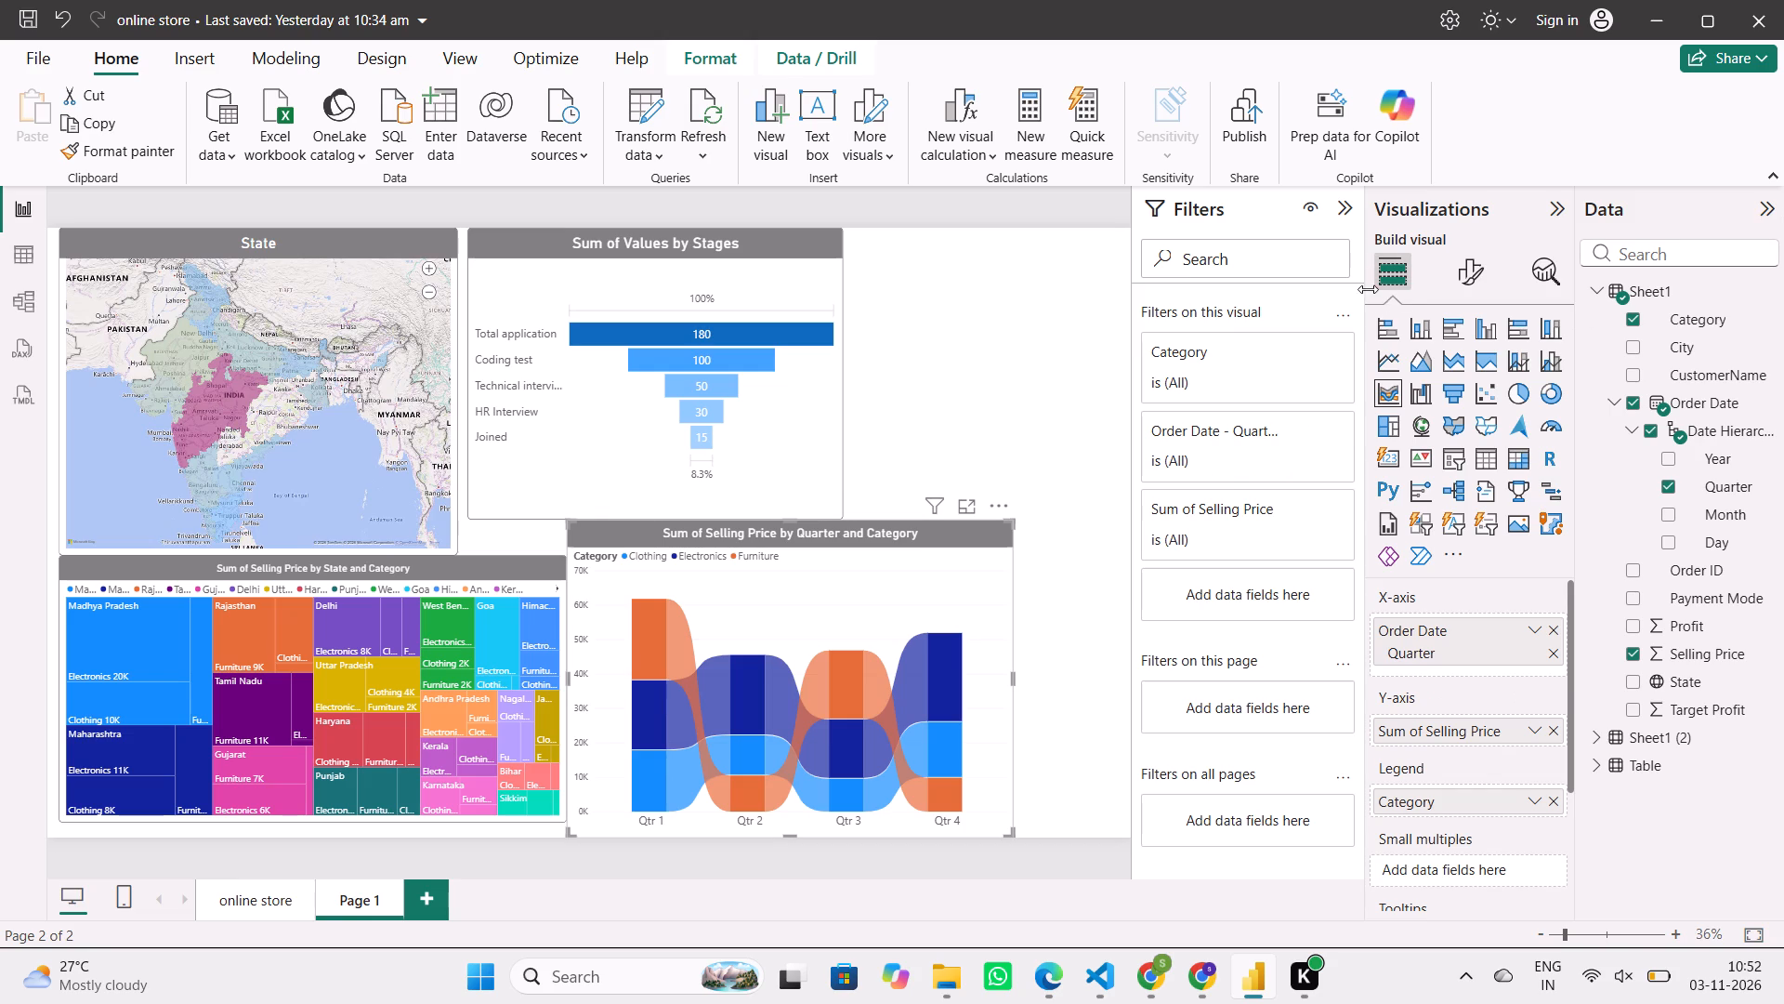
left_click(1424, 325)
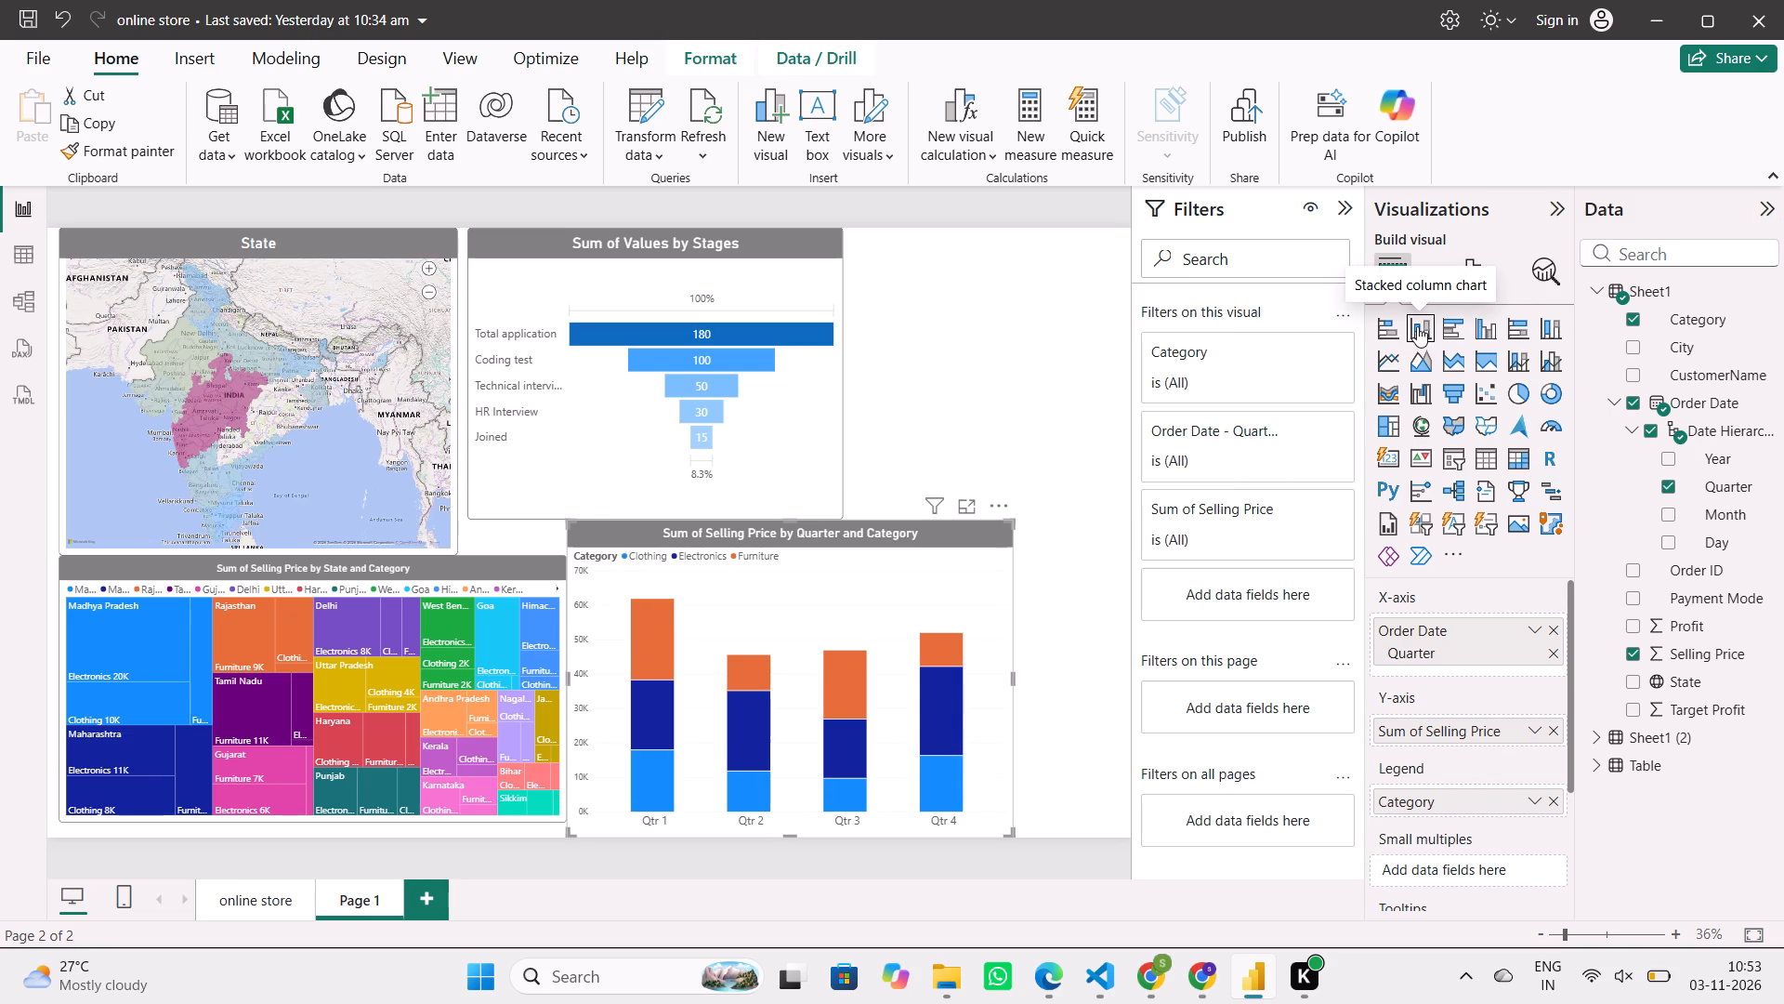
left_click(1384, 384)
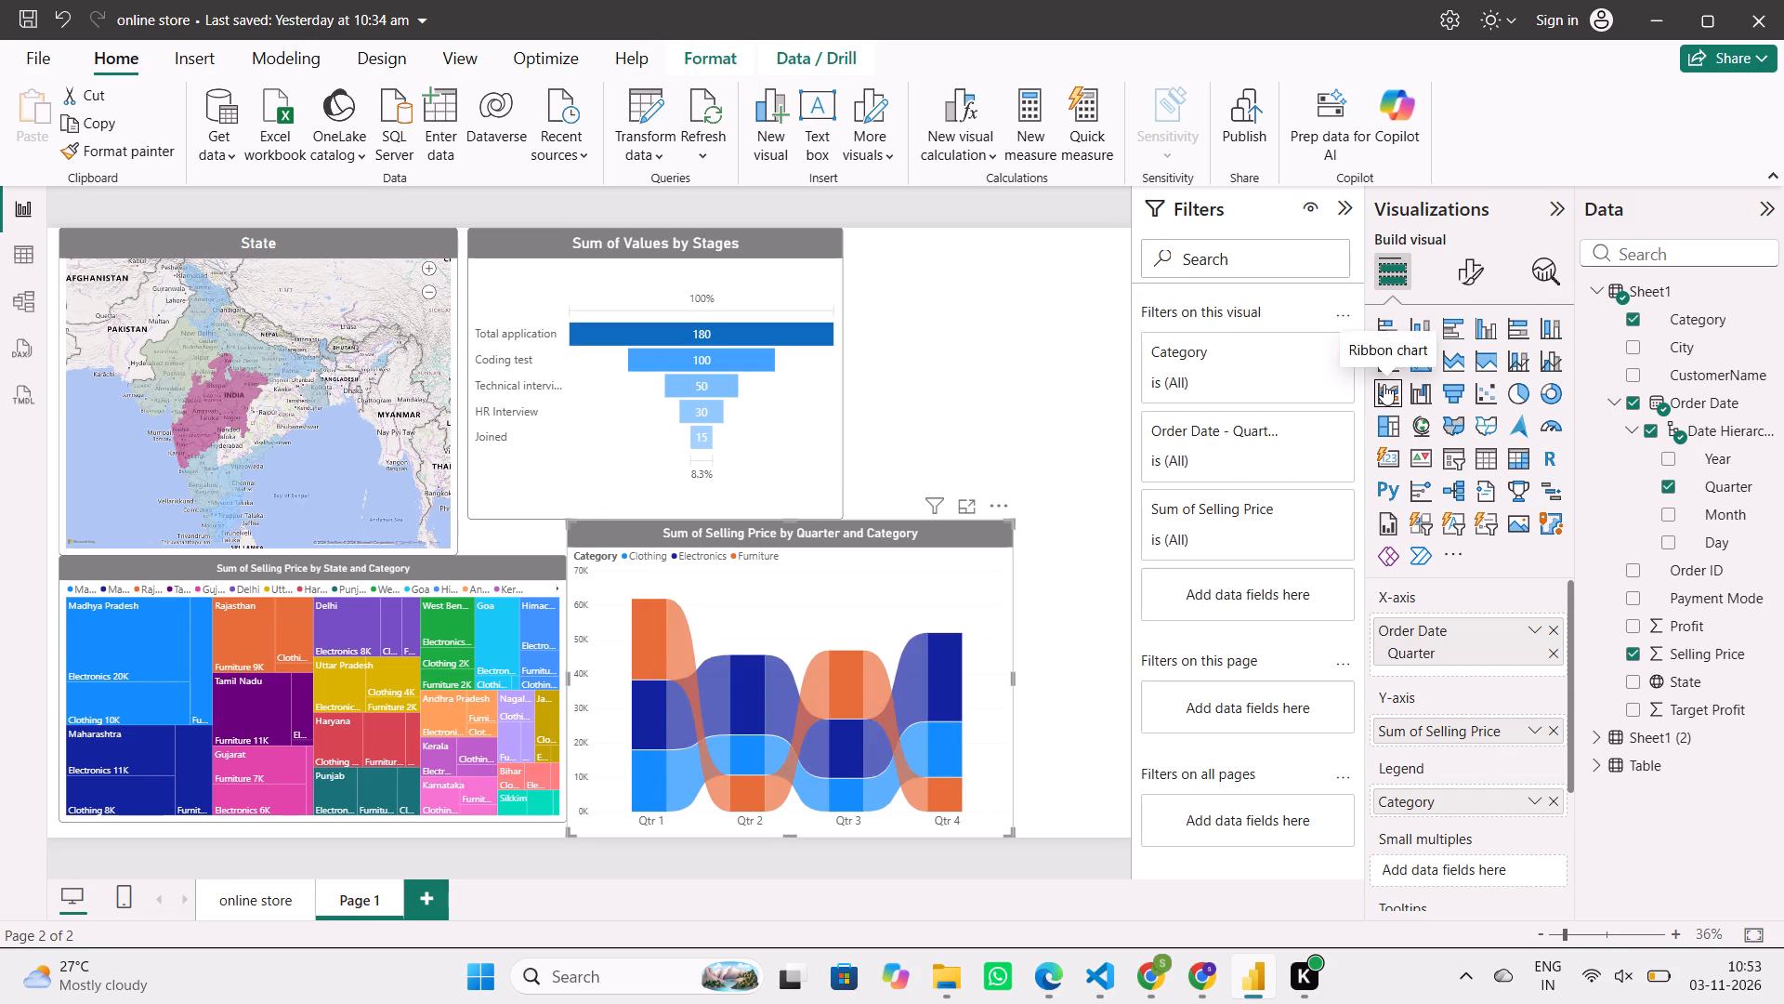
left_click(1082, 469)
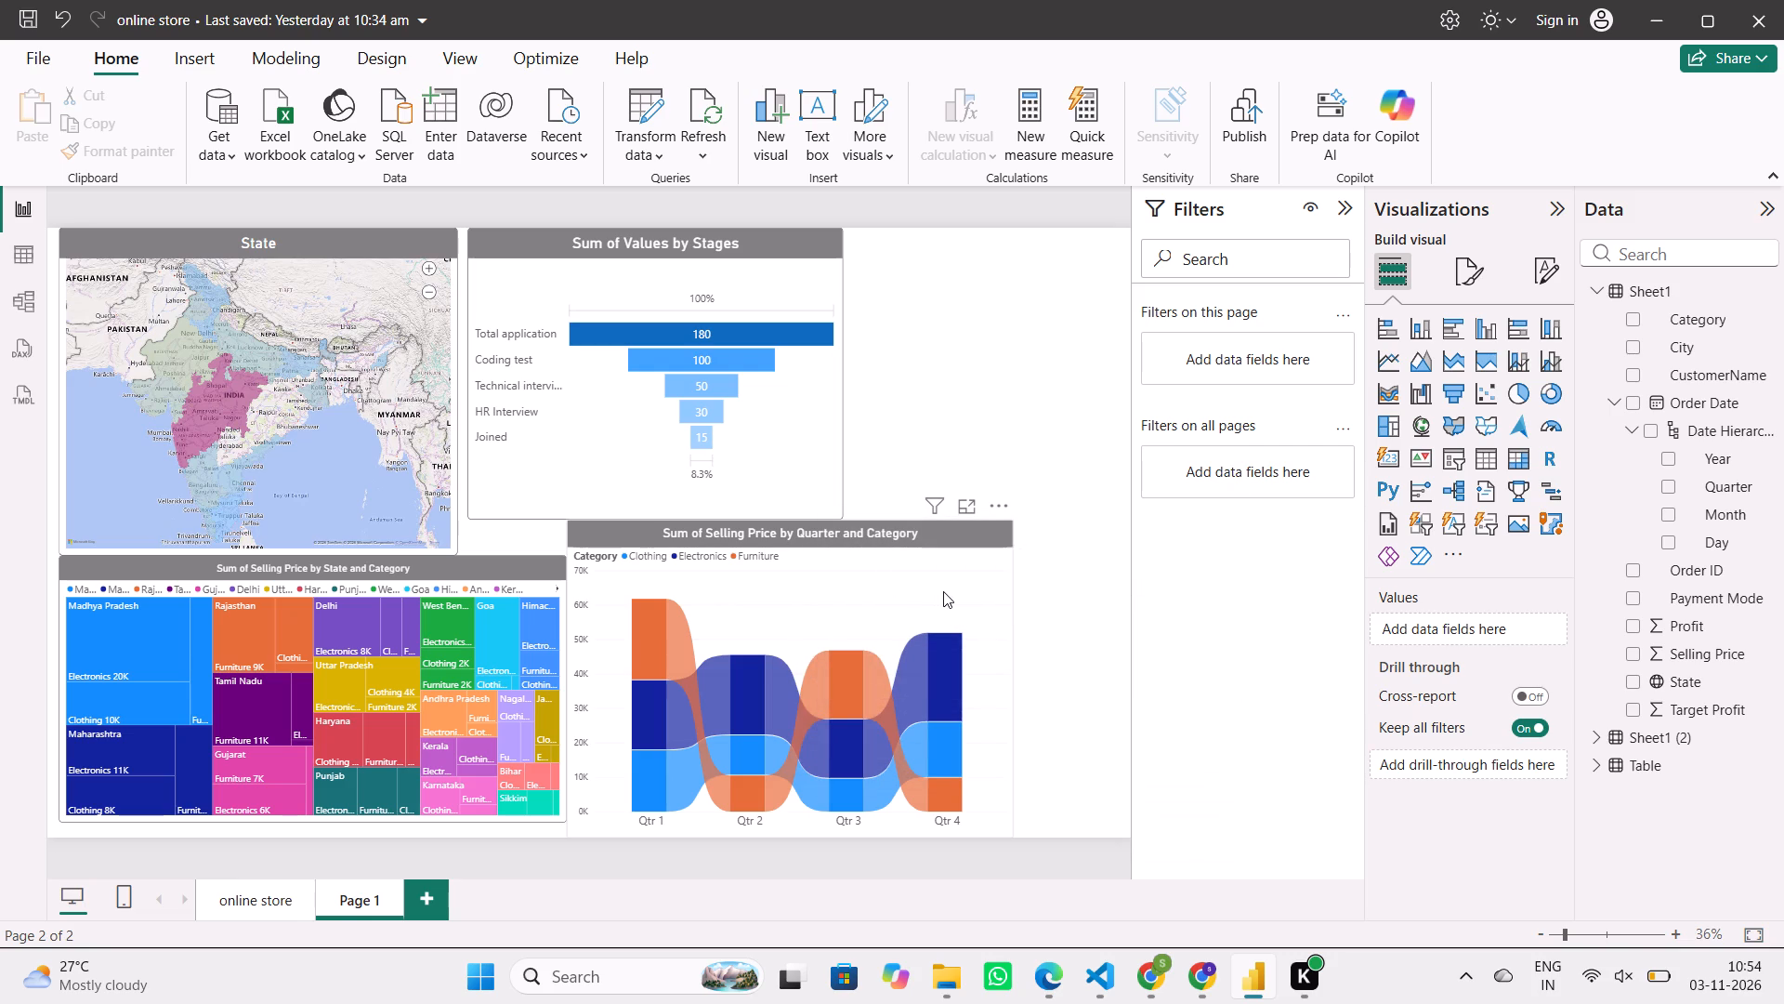
Save the online store report.
left_click(33, 15)
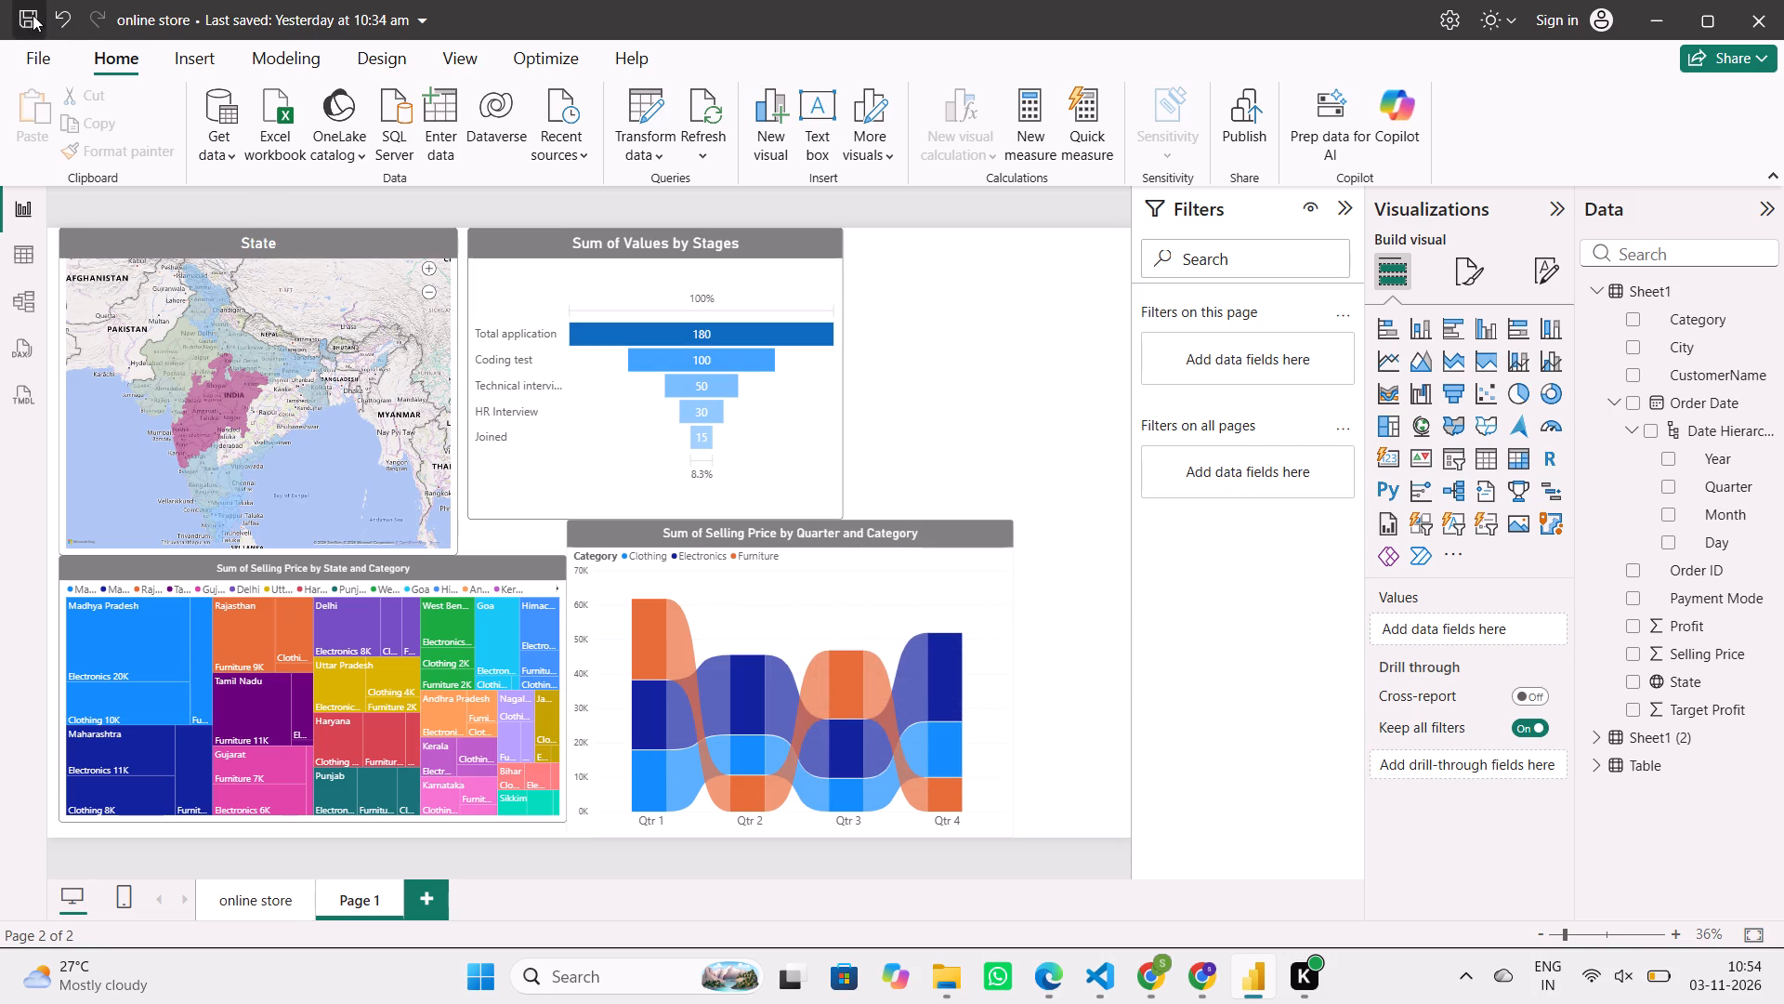
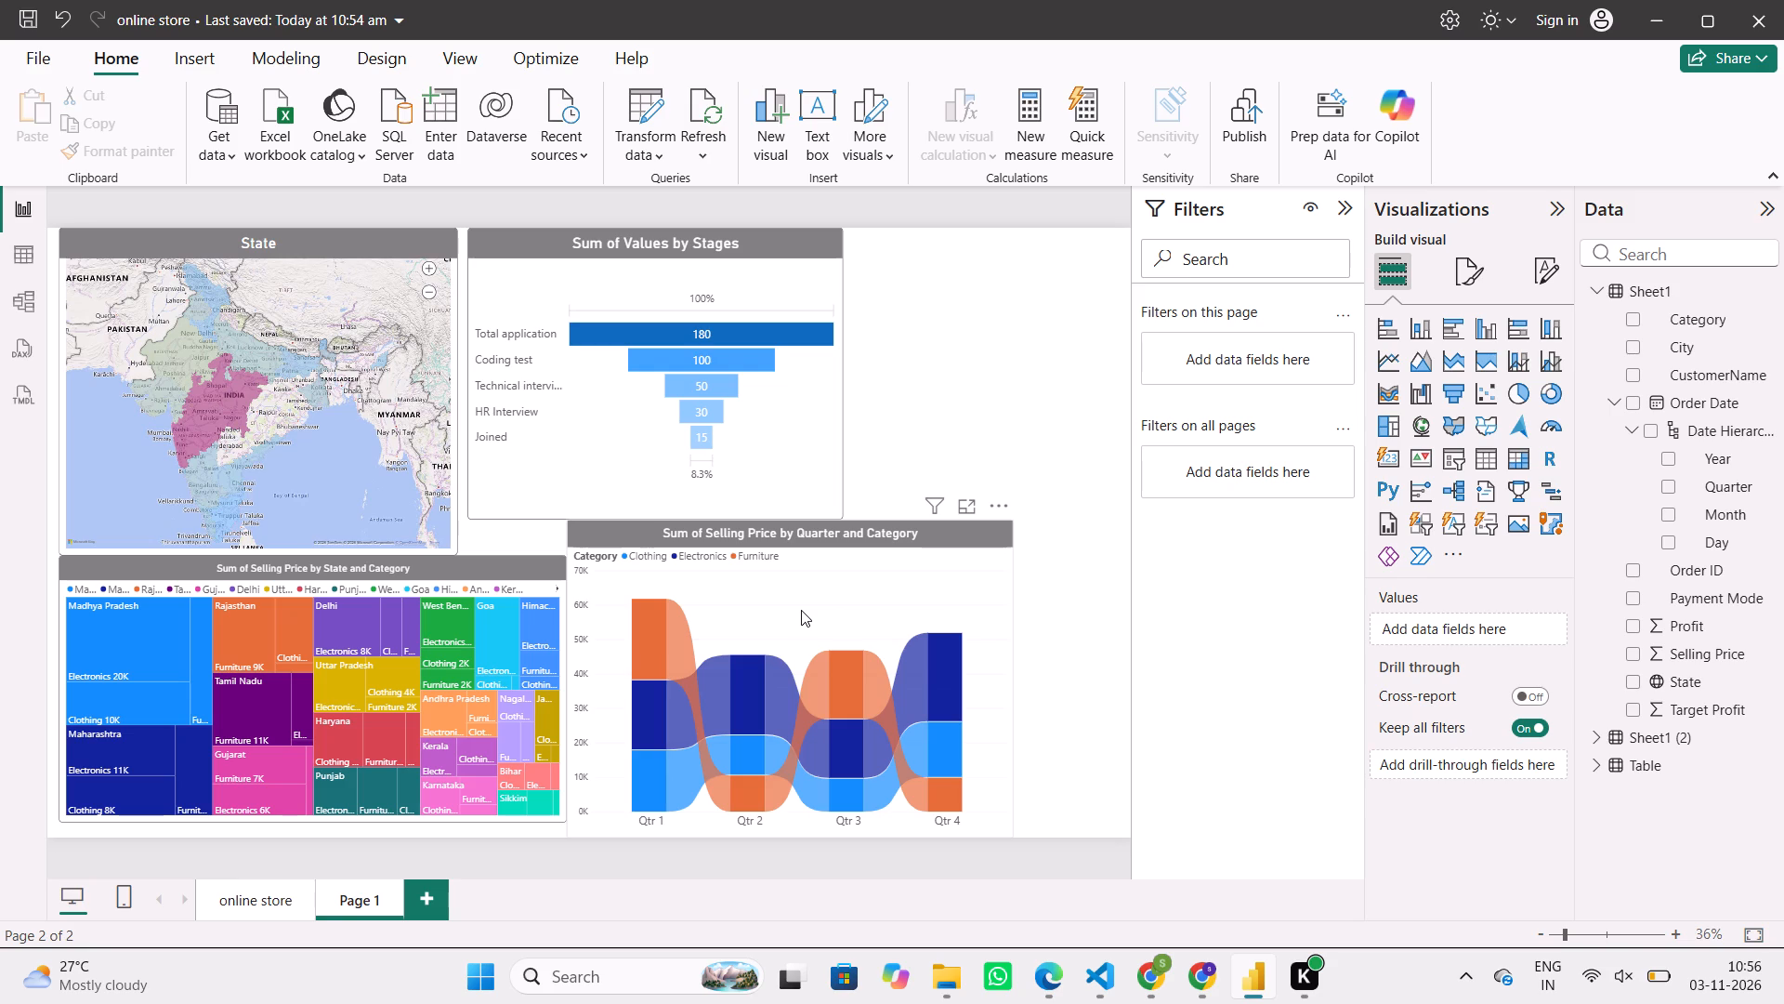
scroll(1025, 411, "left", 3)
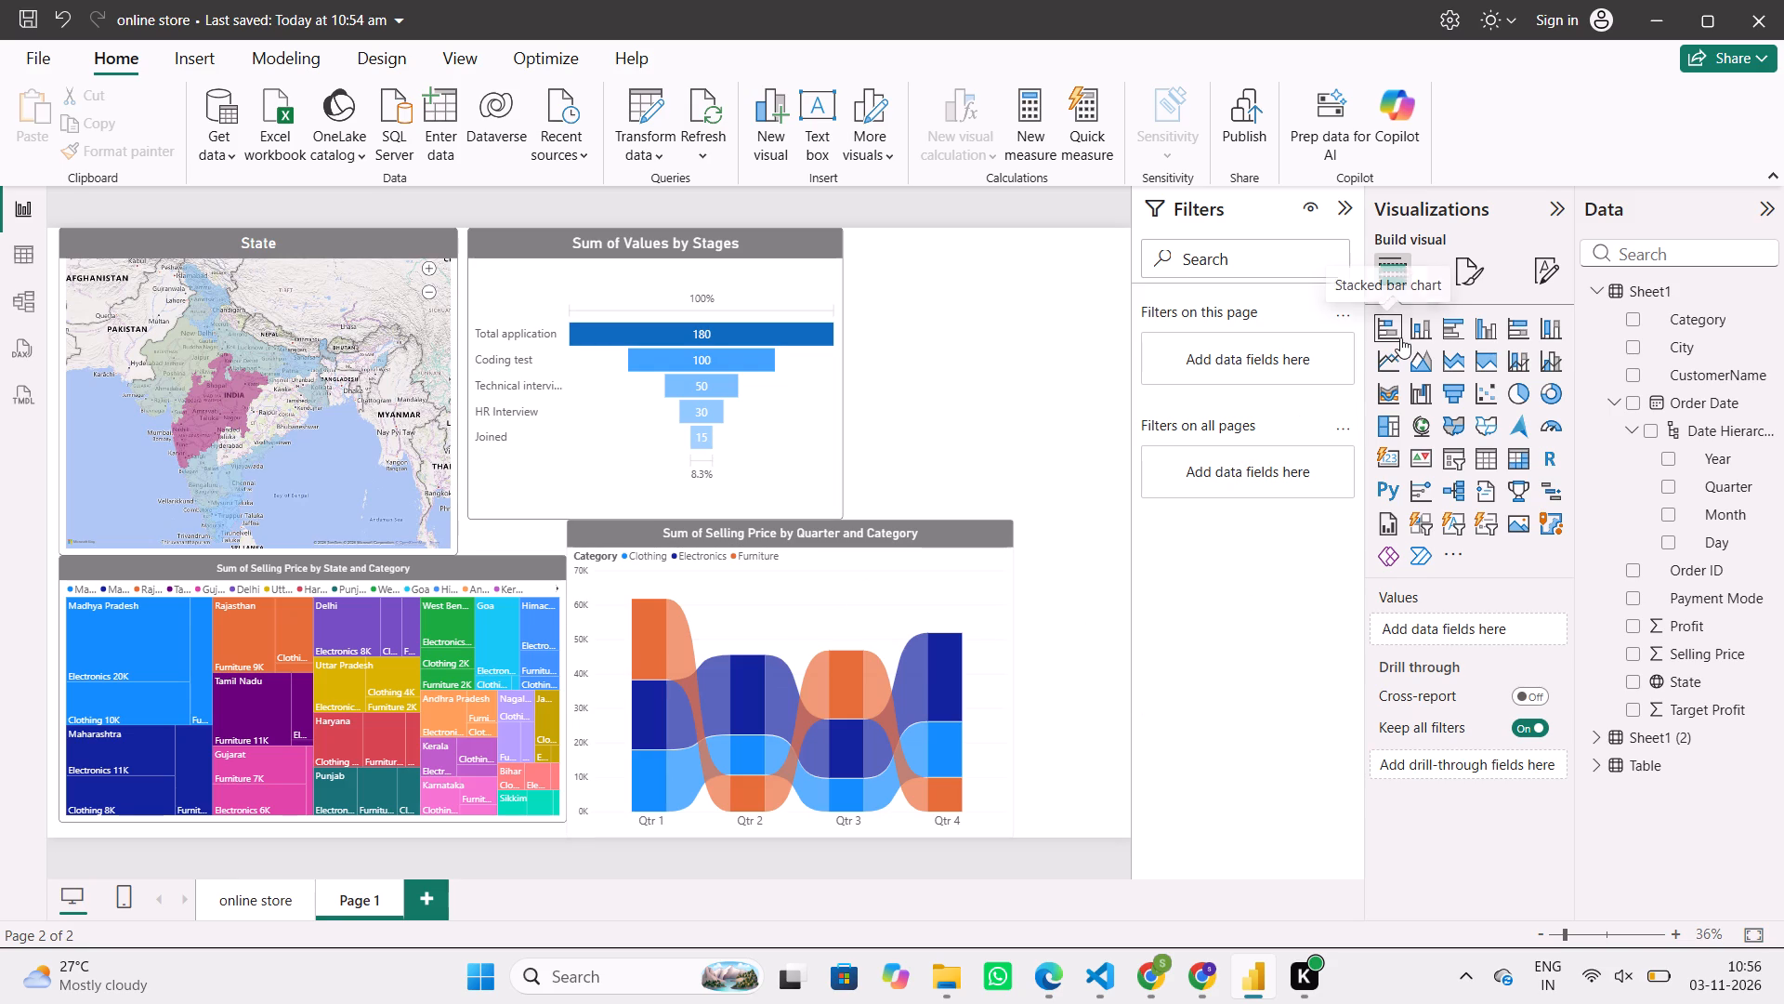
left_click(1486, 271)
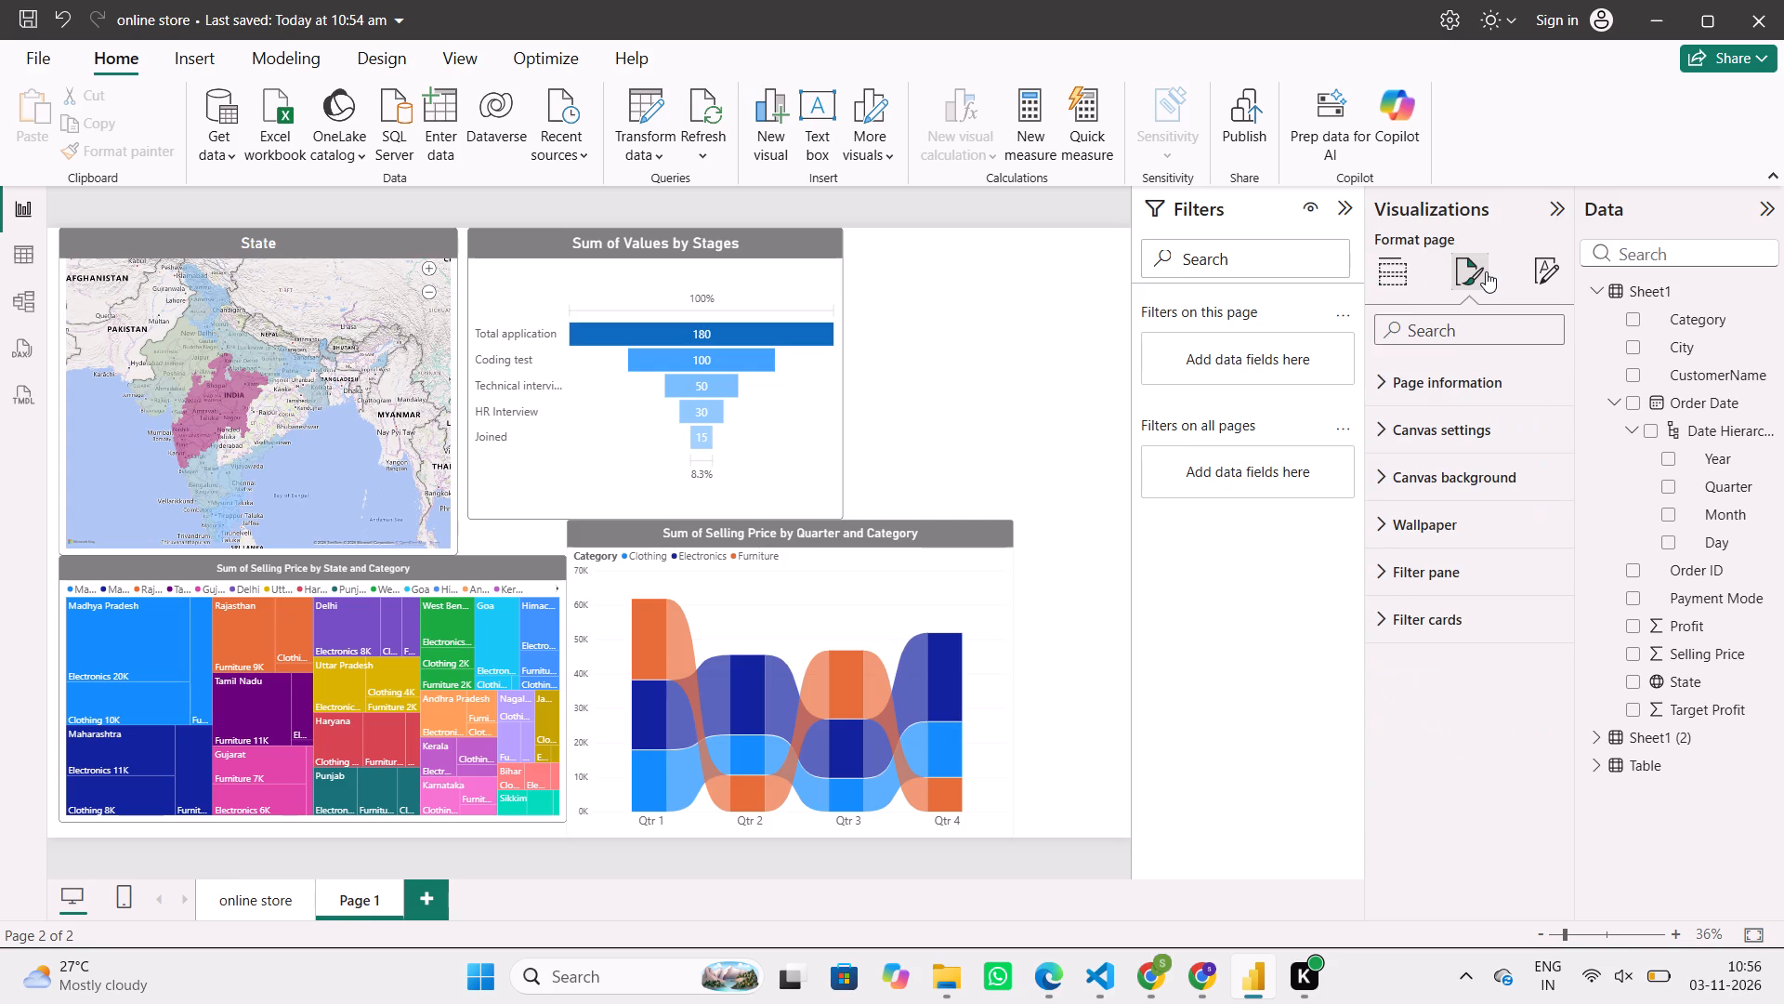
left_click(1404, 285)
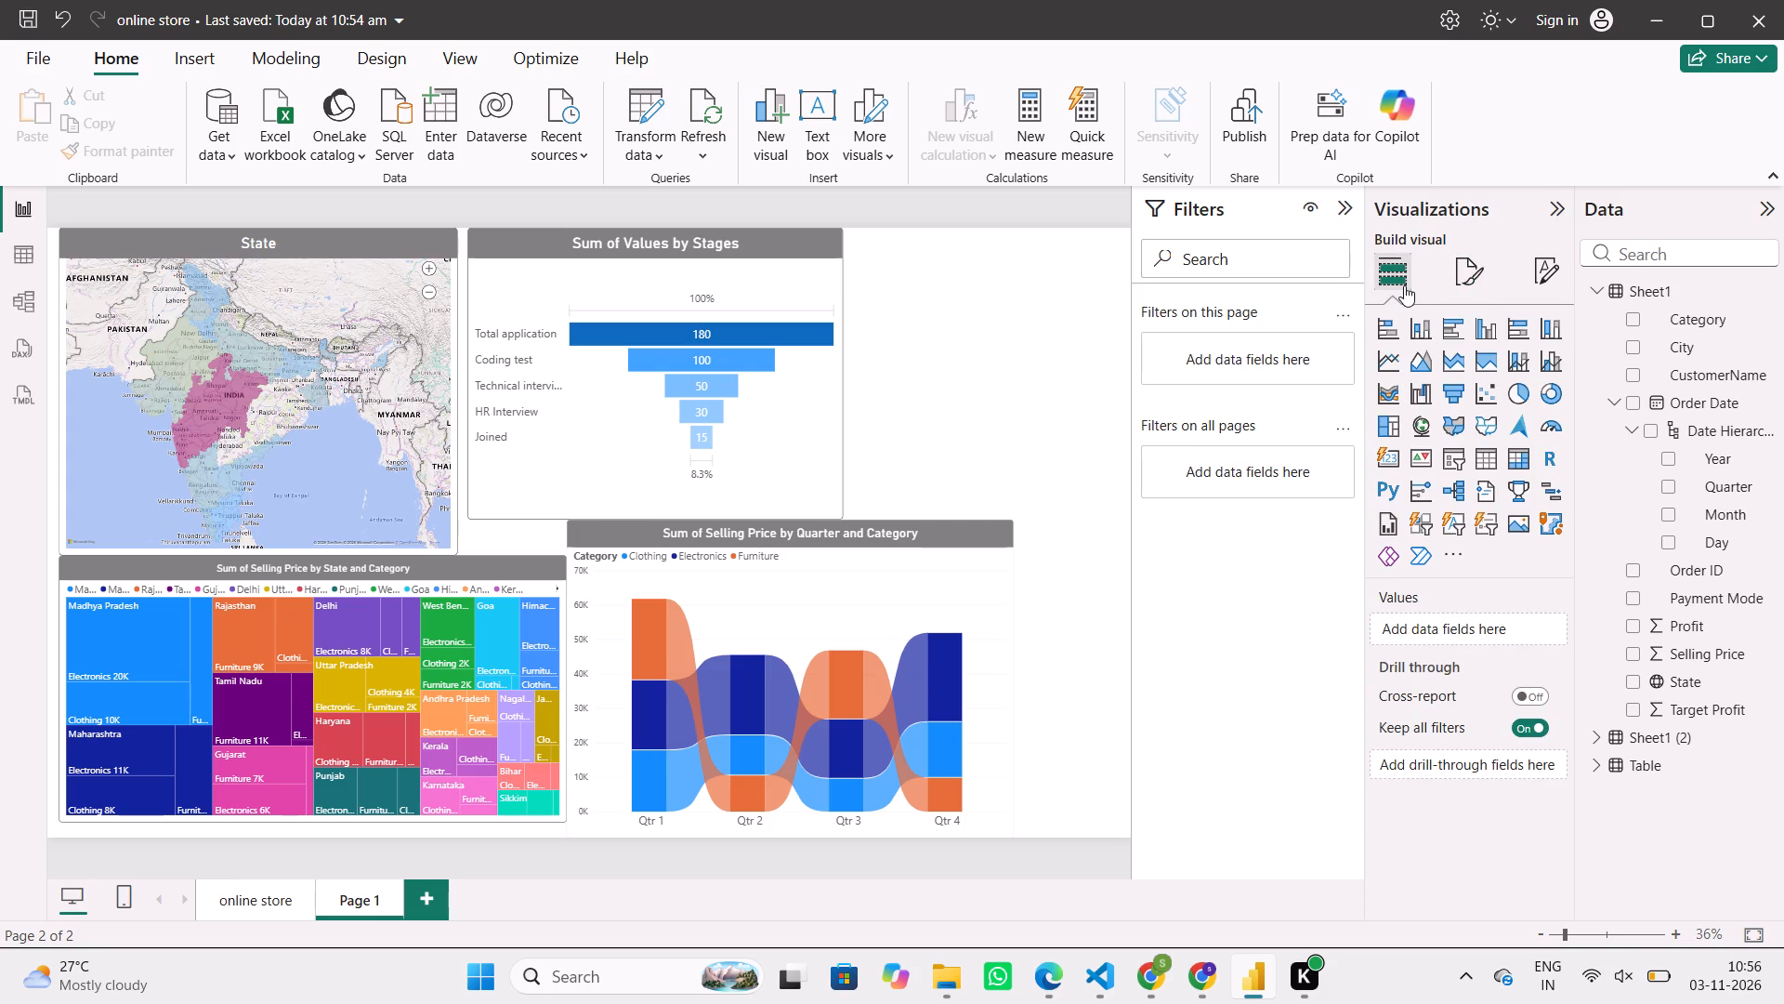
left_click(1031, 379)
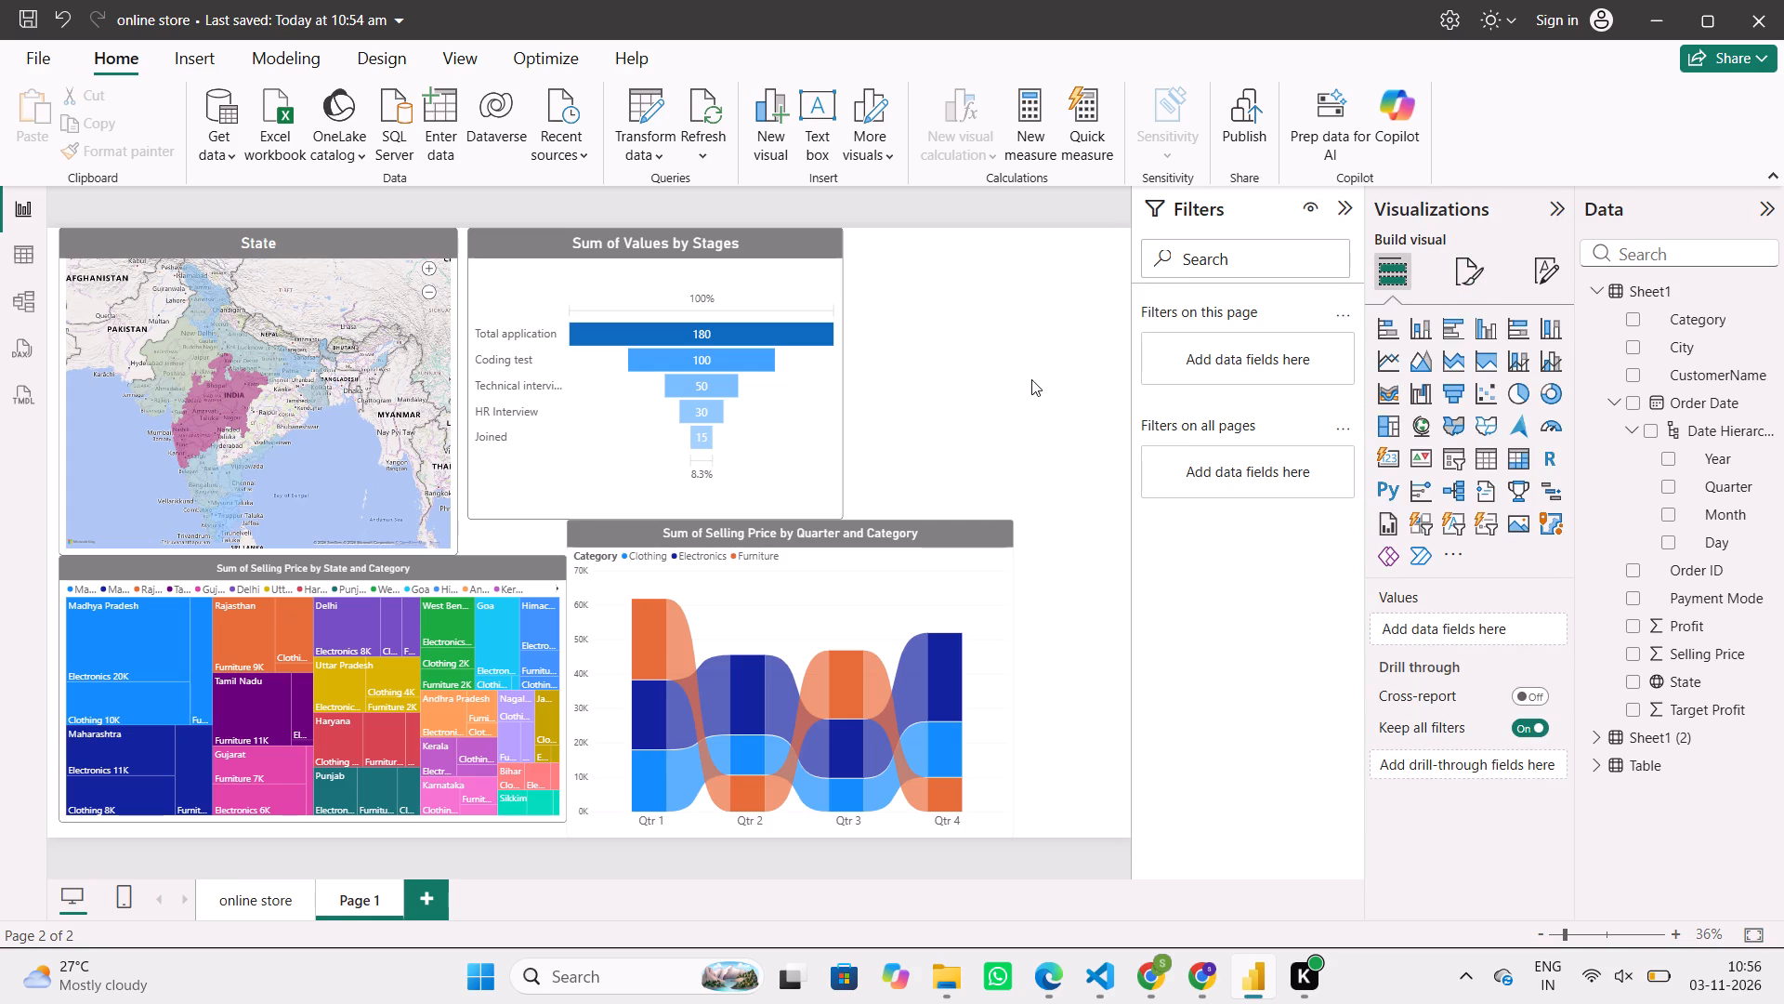
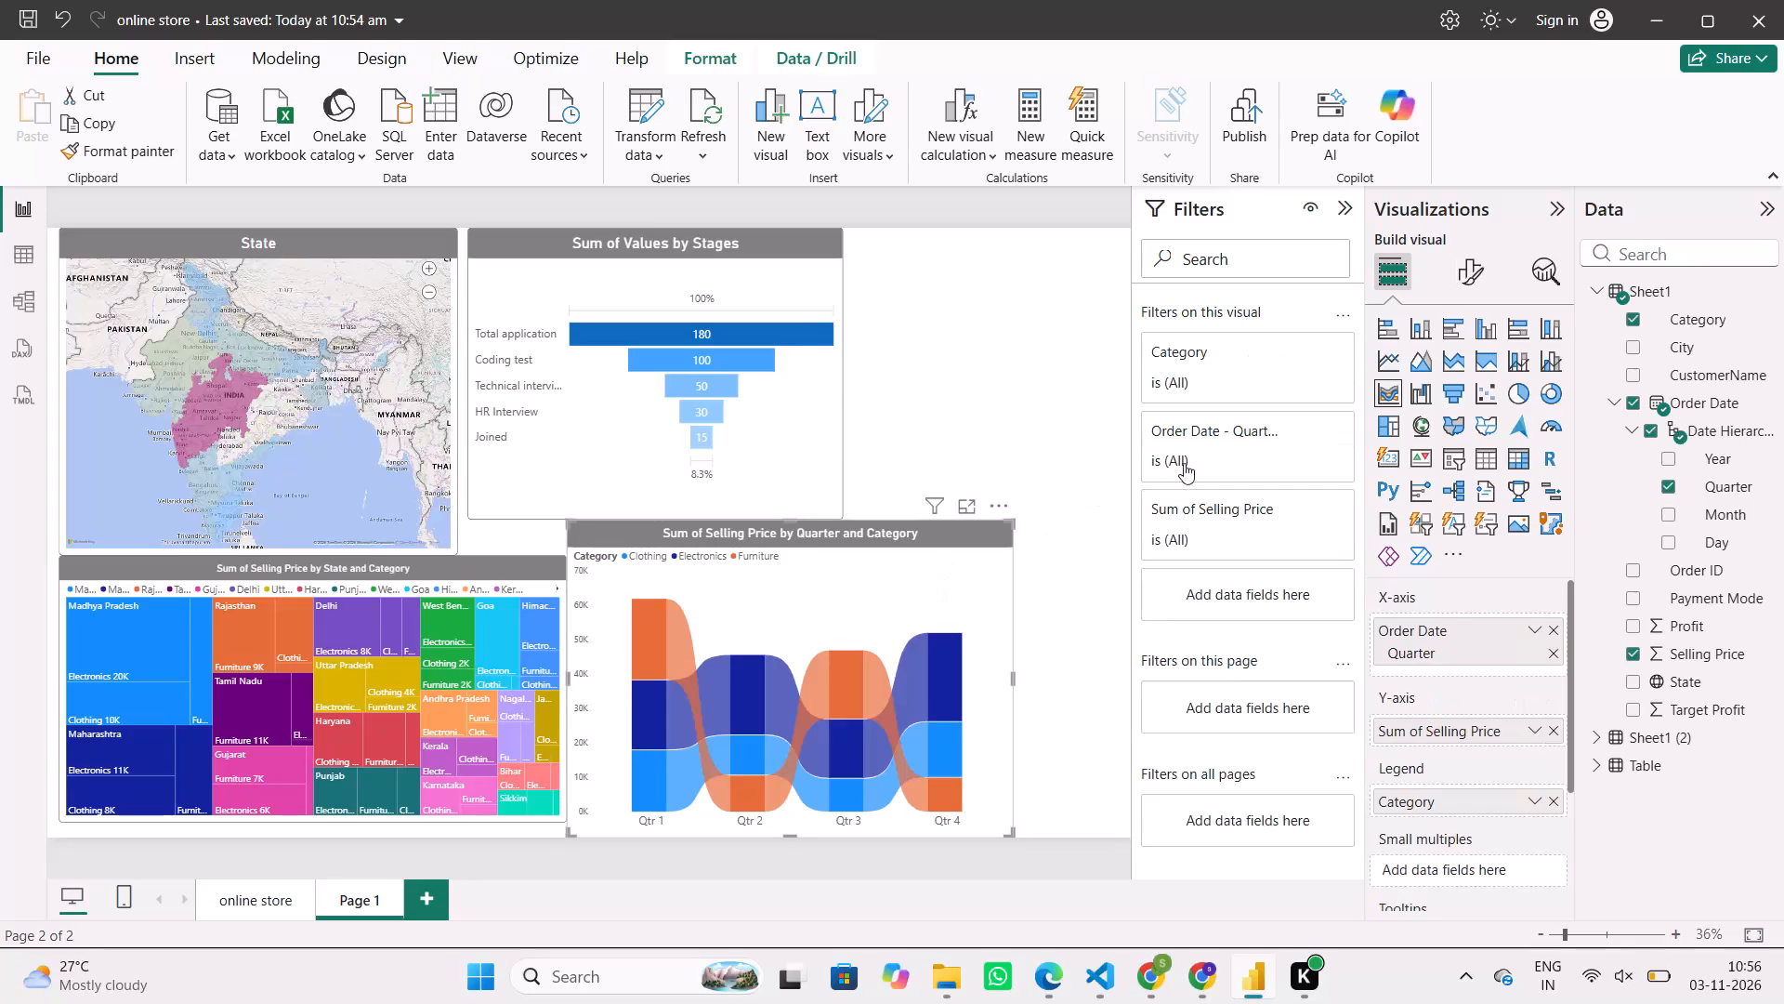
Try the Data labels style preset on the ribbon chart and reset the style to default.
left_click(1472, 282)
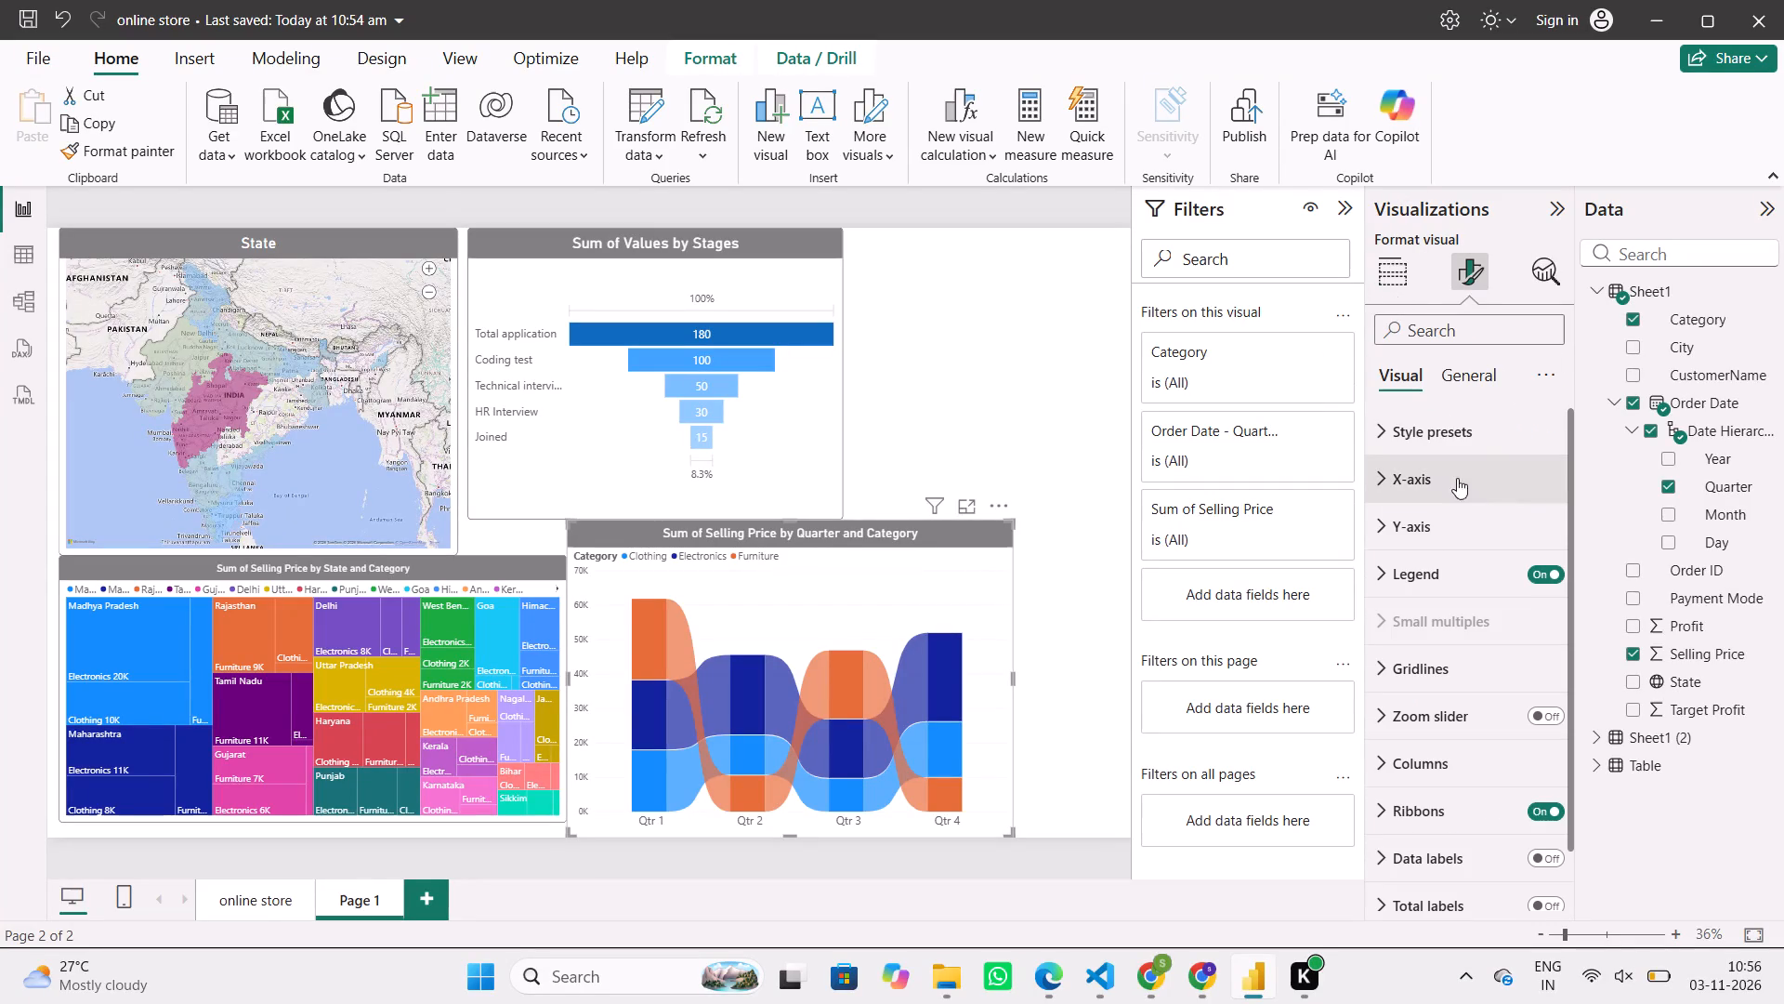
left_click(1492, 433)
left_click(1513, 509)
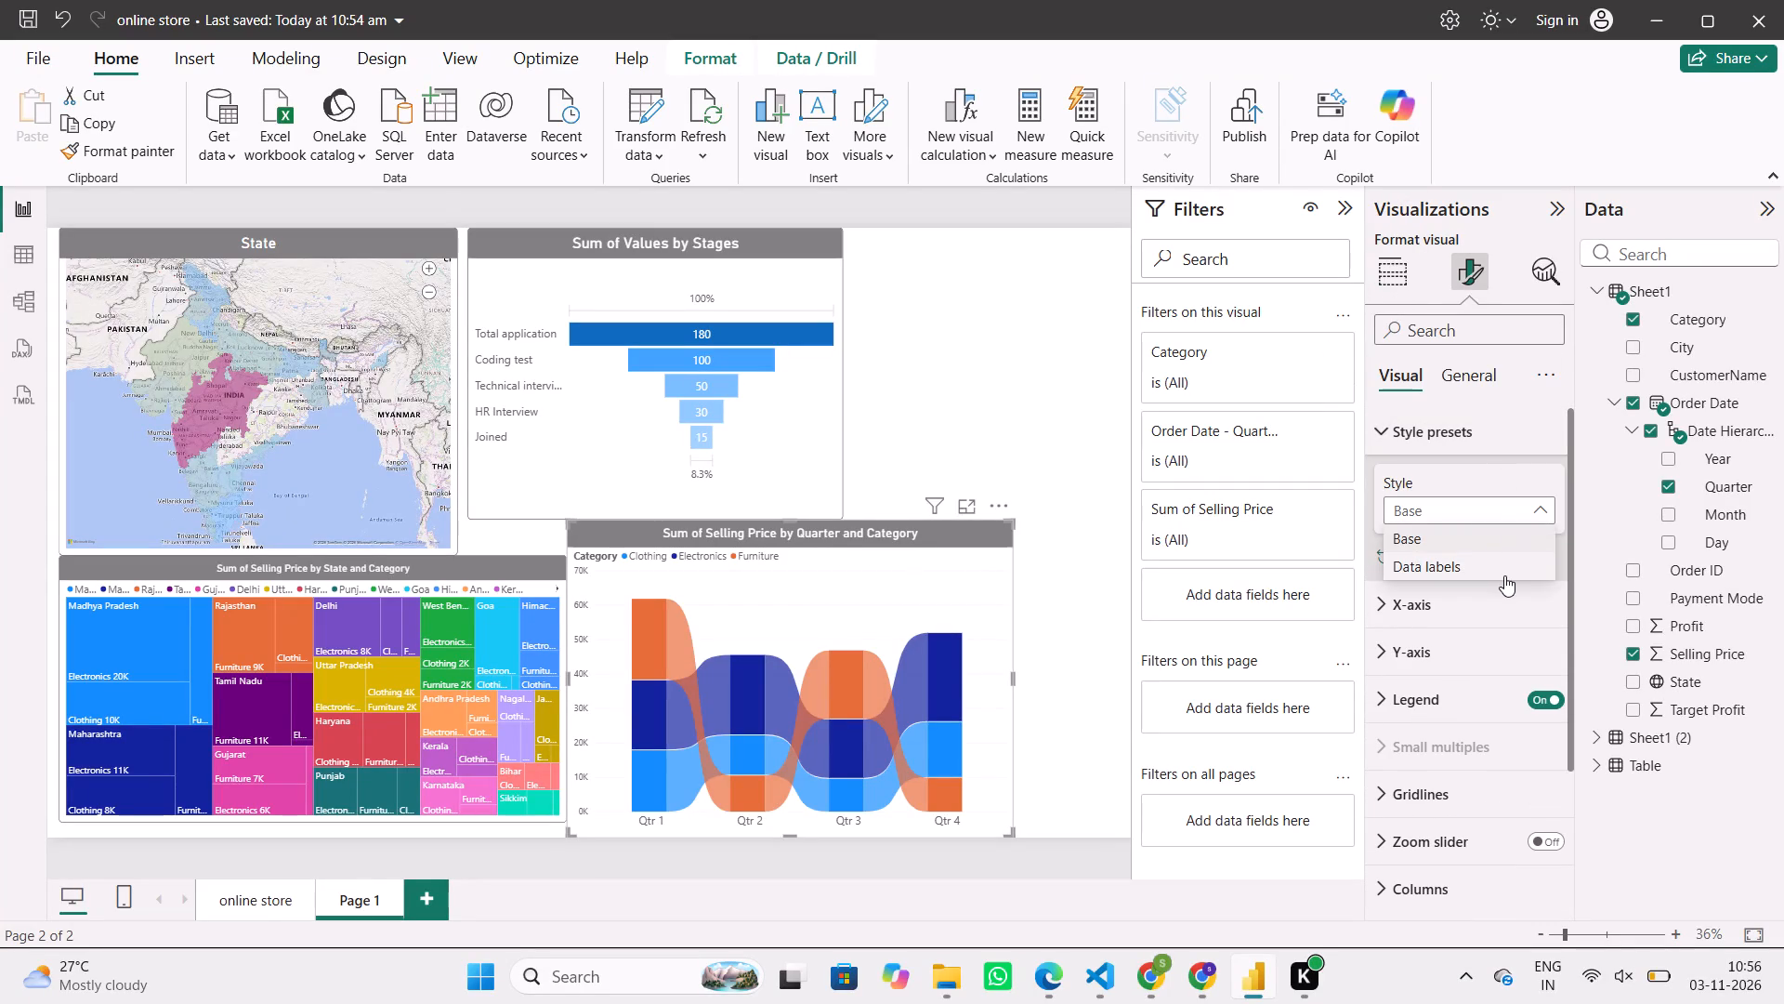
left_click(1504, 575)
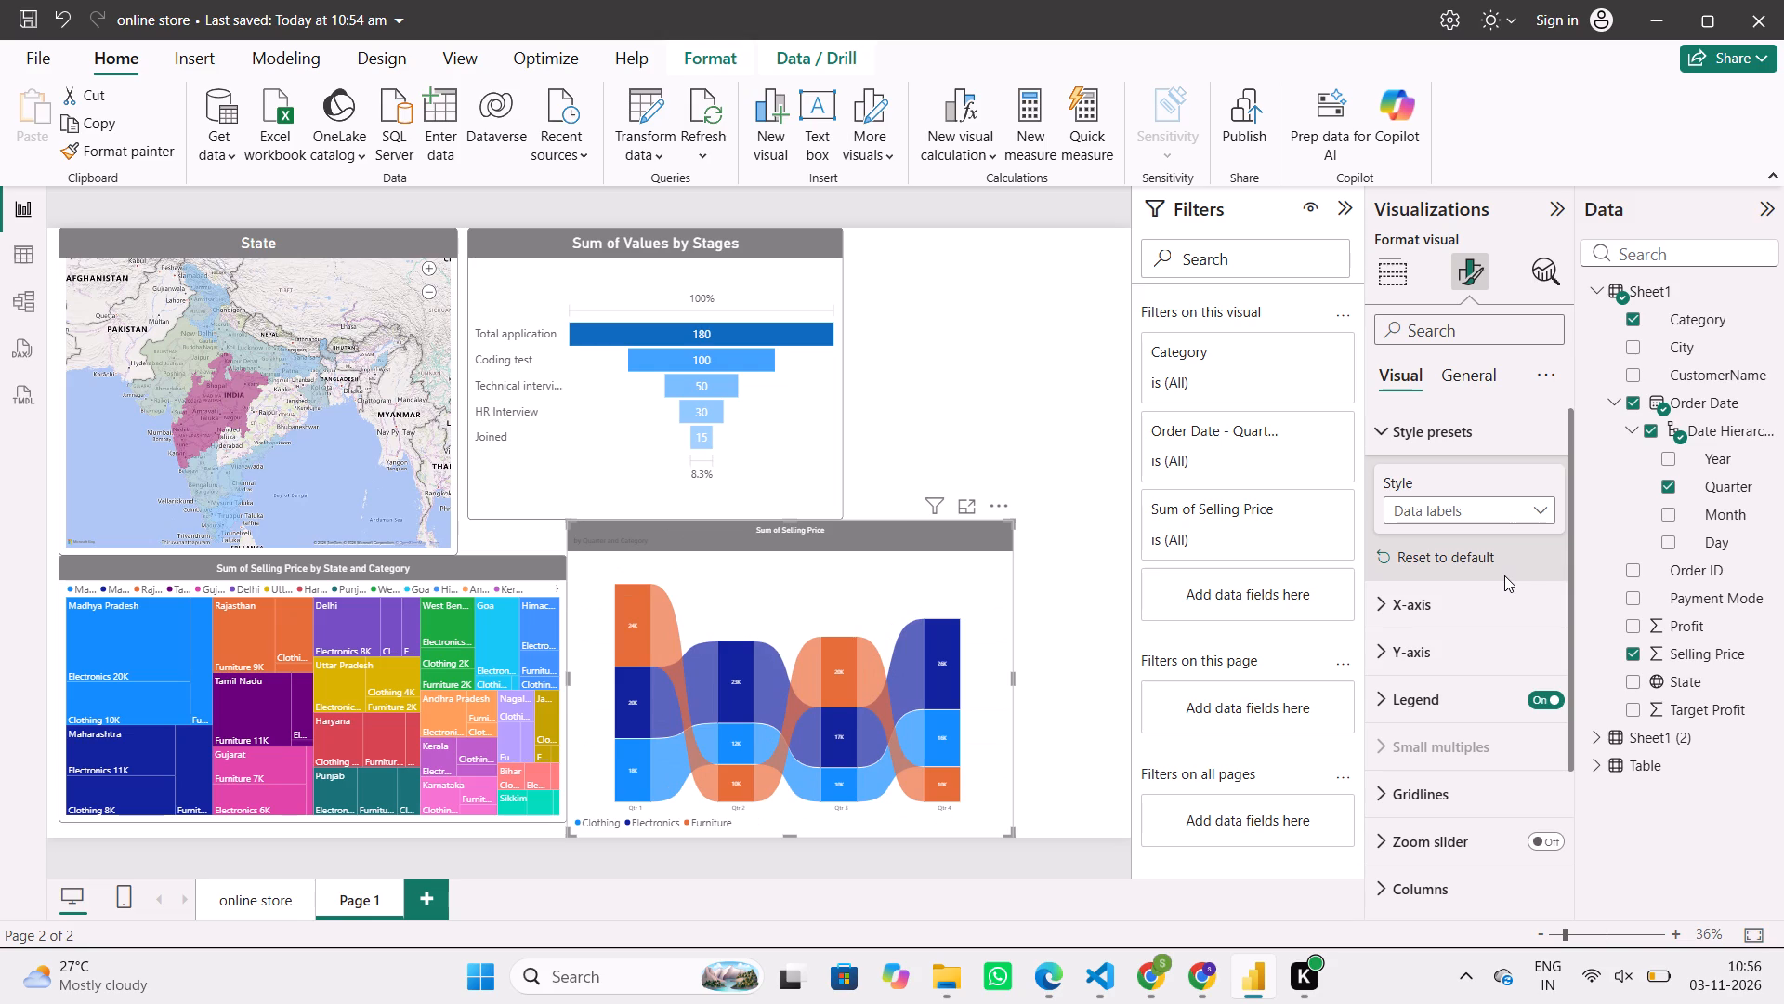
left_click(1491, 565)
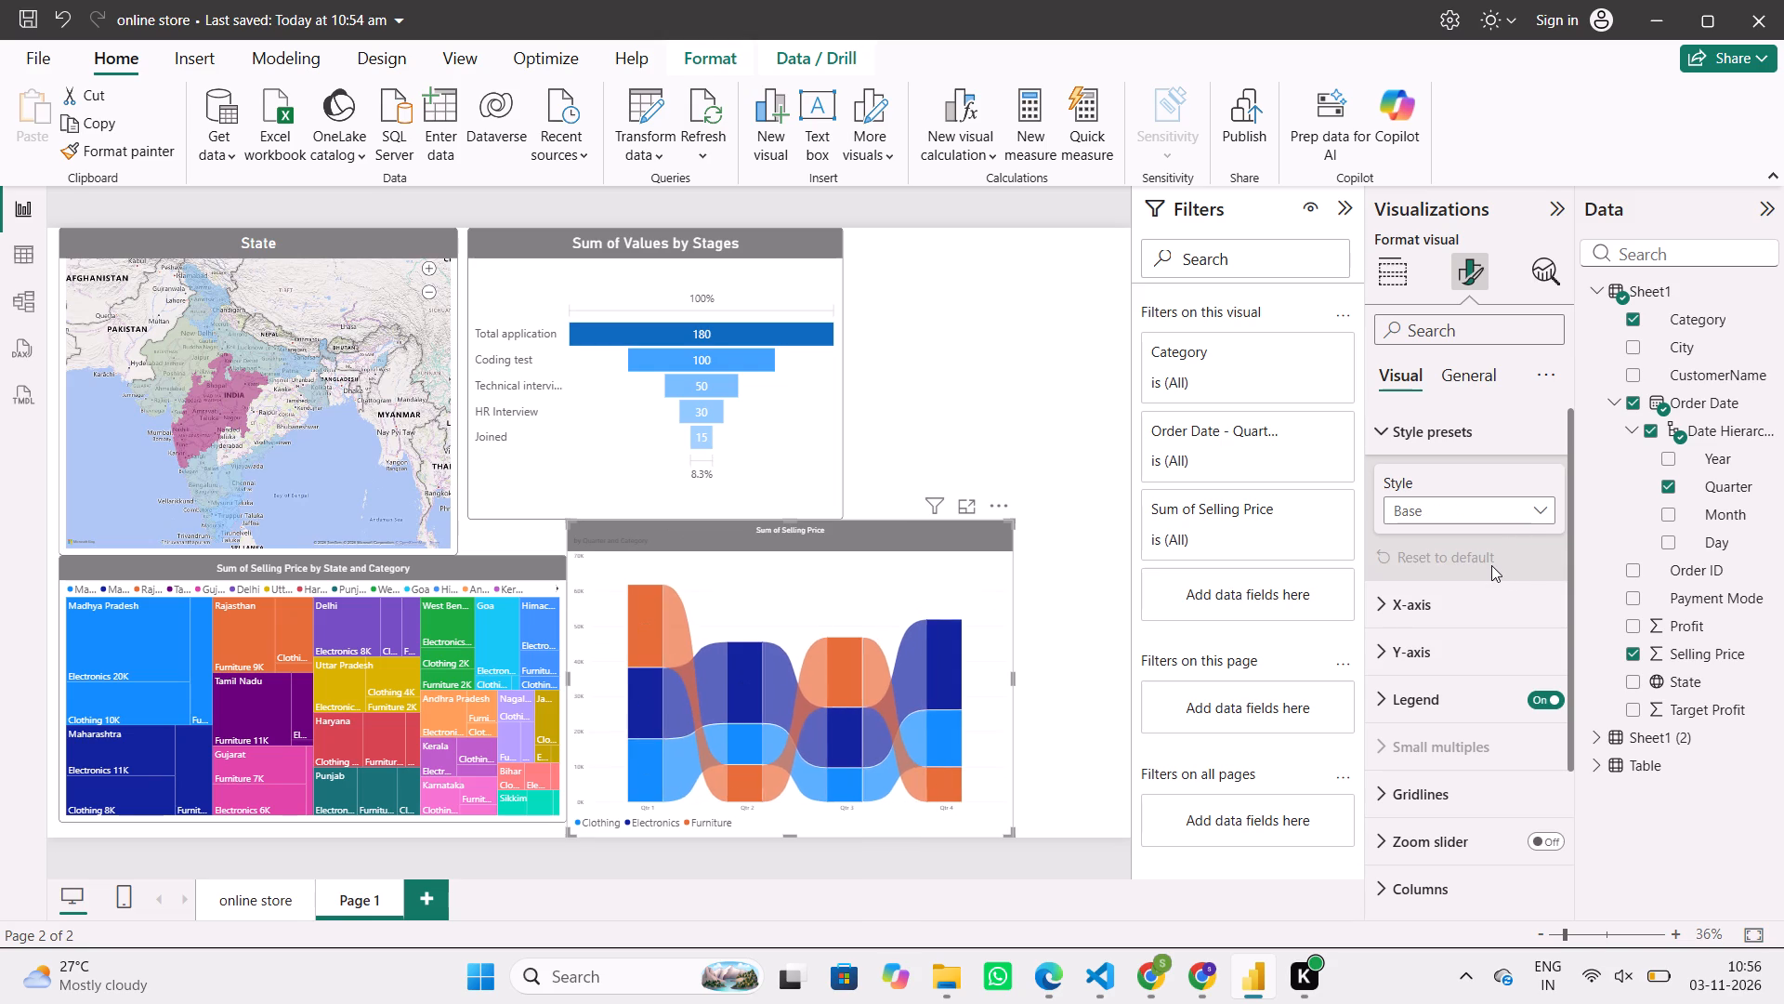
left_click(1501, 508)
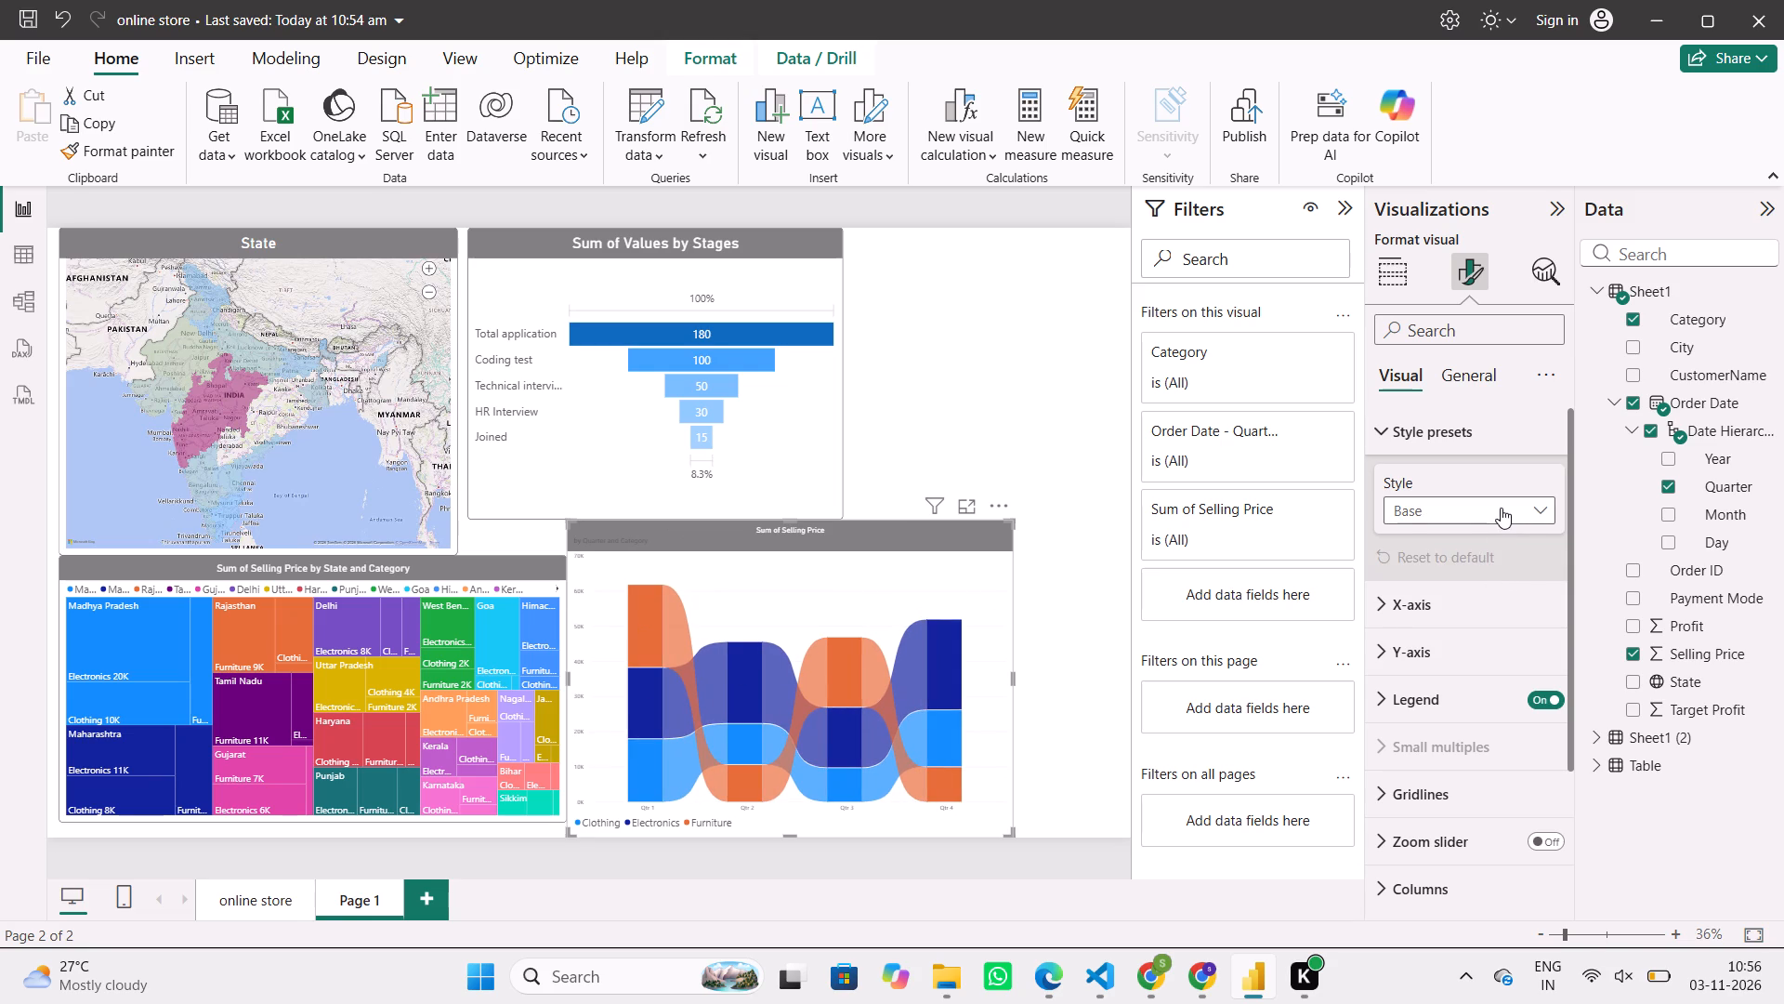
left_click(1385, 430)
Set the ribbon chart's title font size to 25 and turn off its subtitle.
left_click(1470, 386)
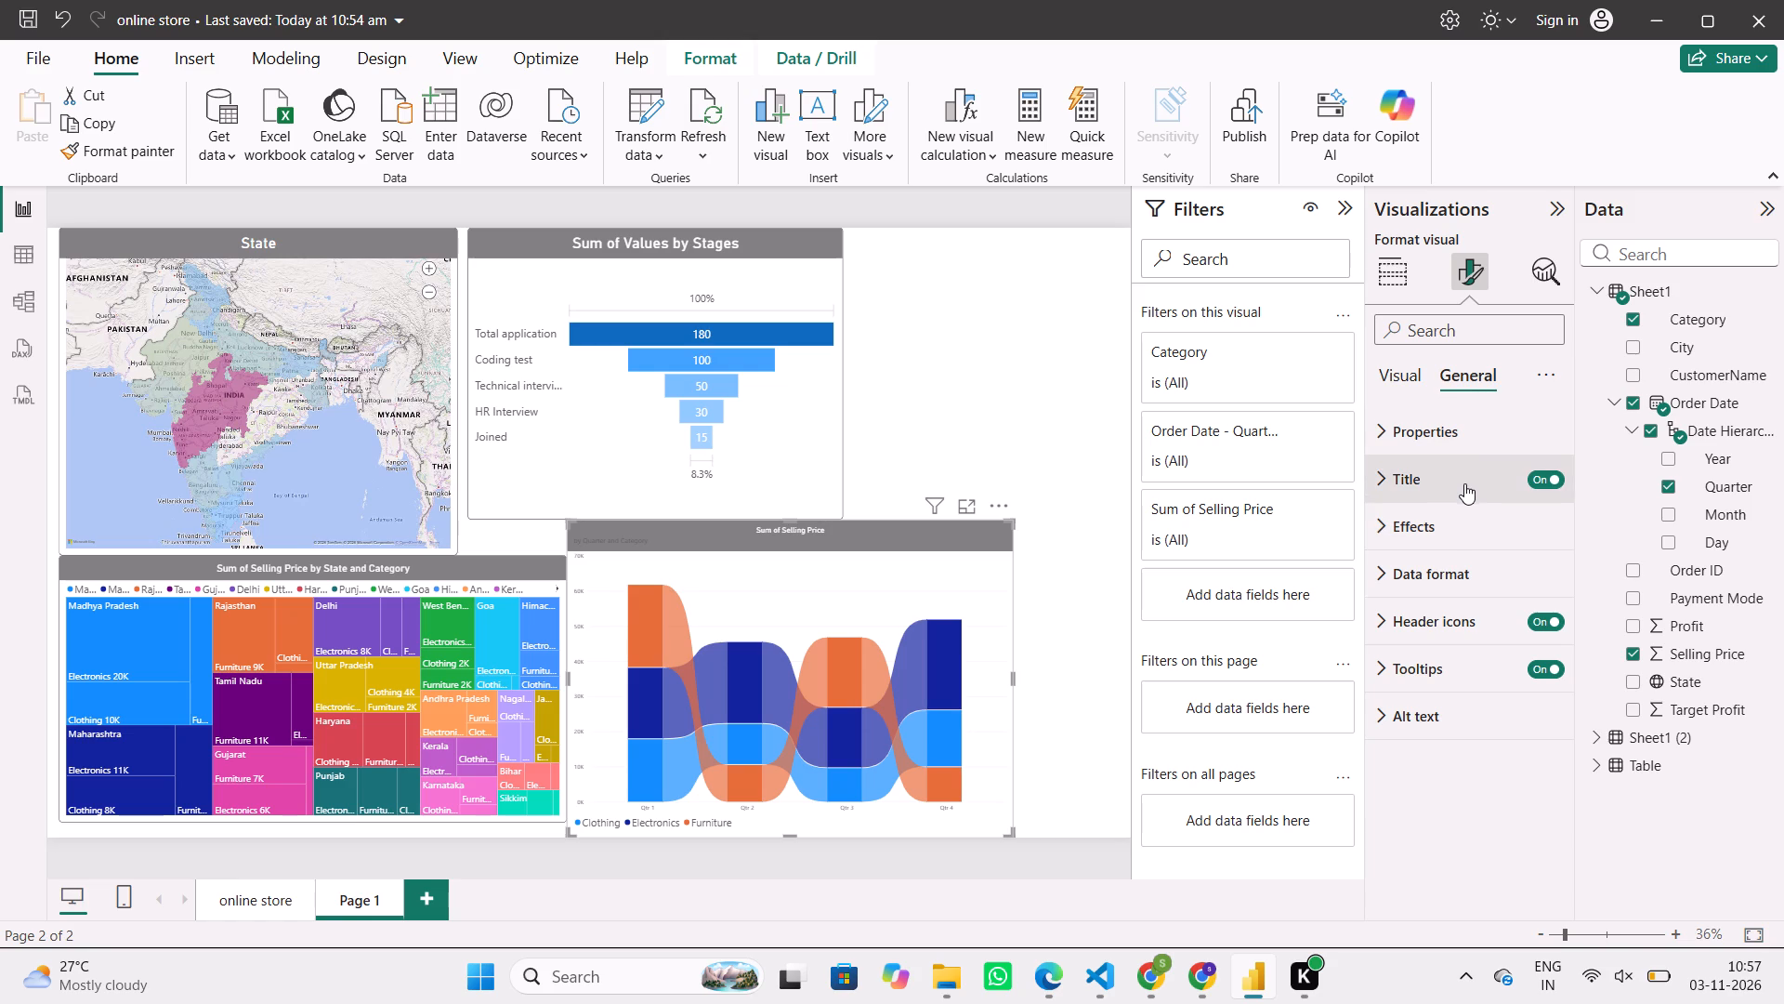
left_click(1464, 482)
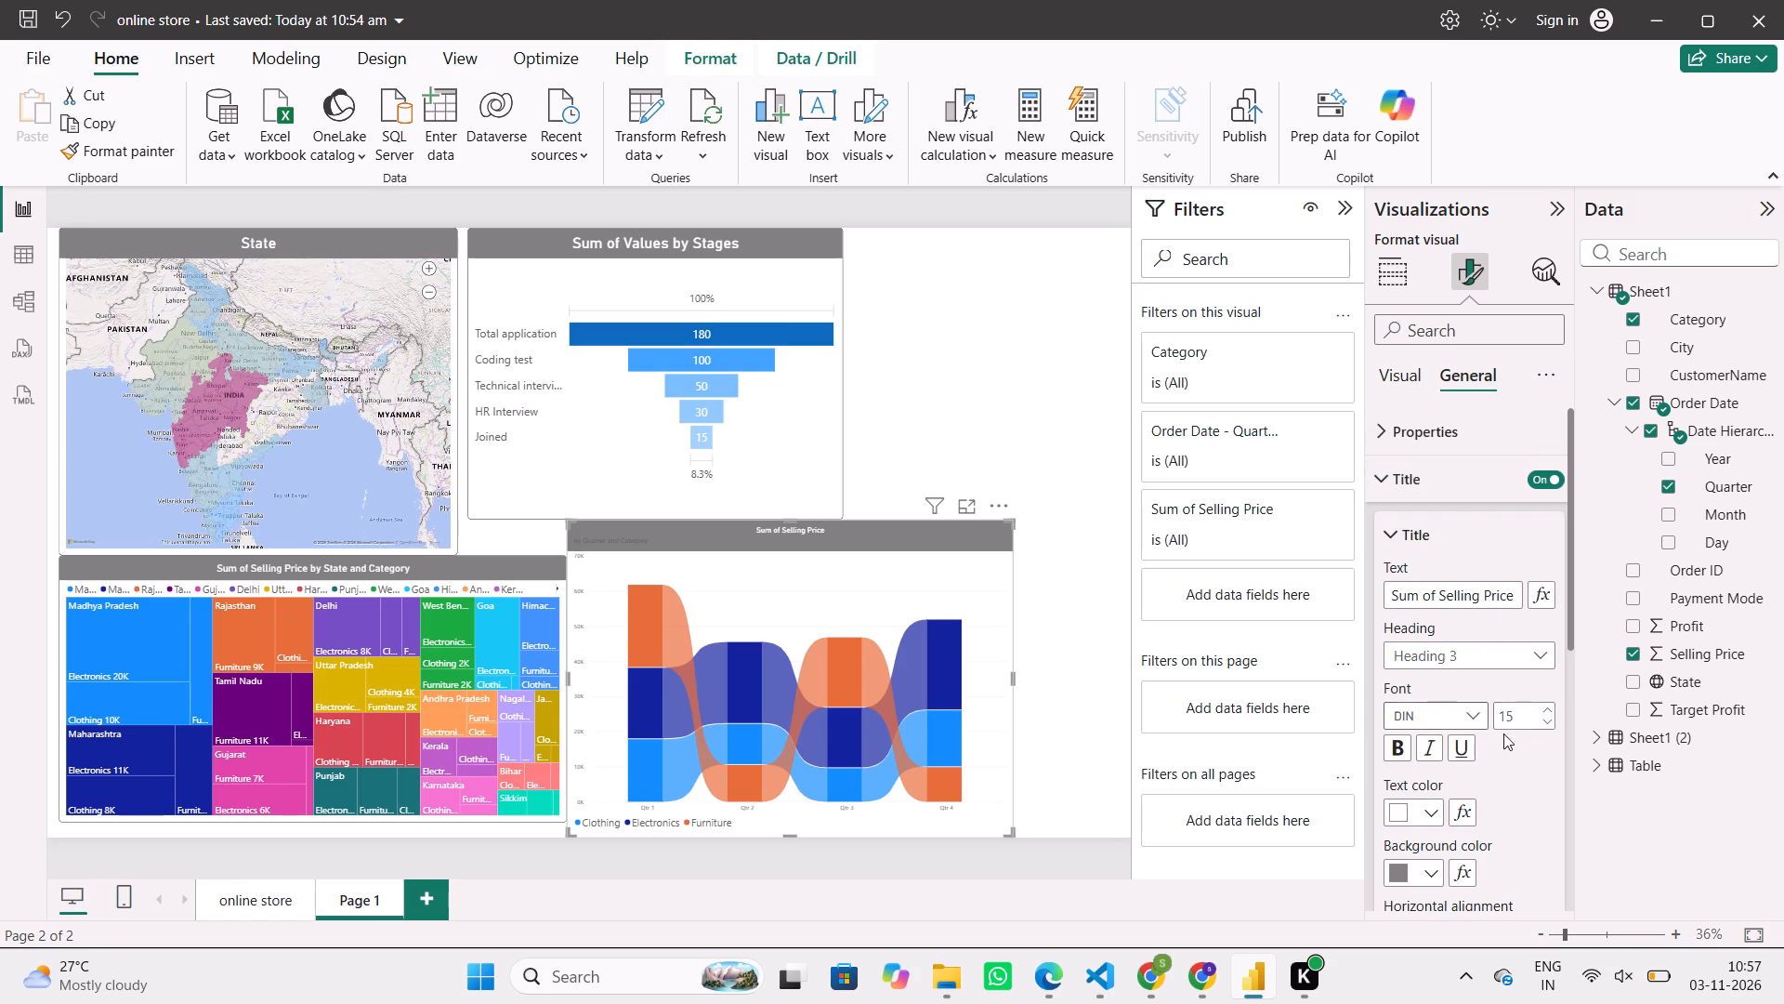
left_click(1514, 717)
key("BackSpace")
key("2")
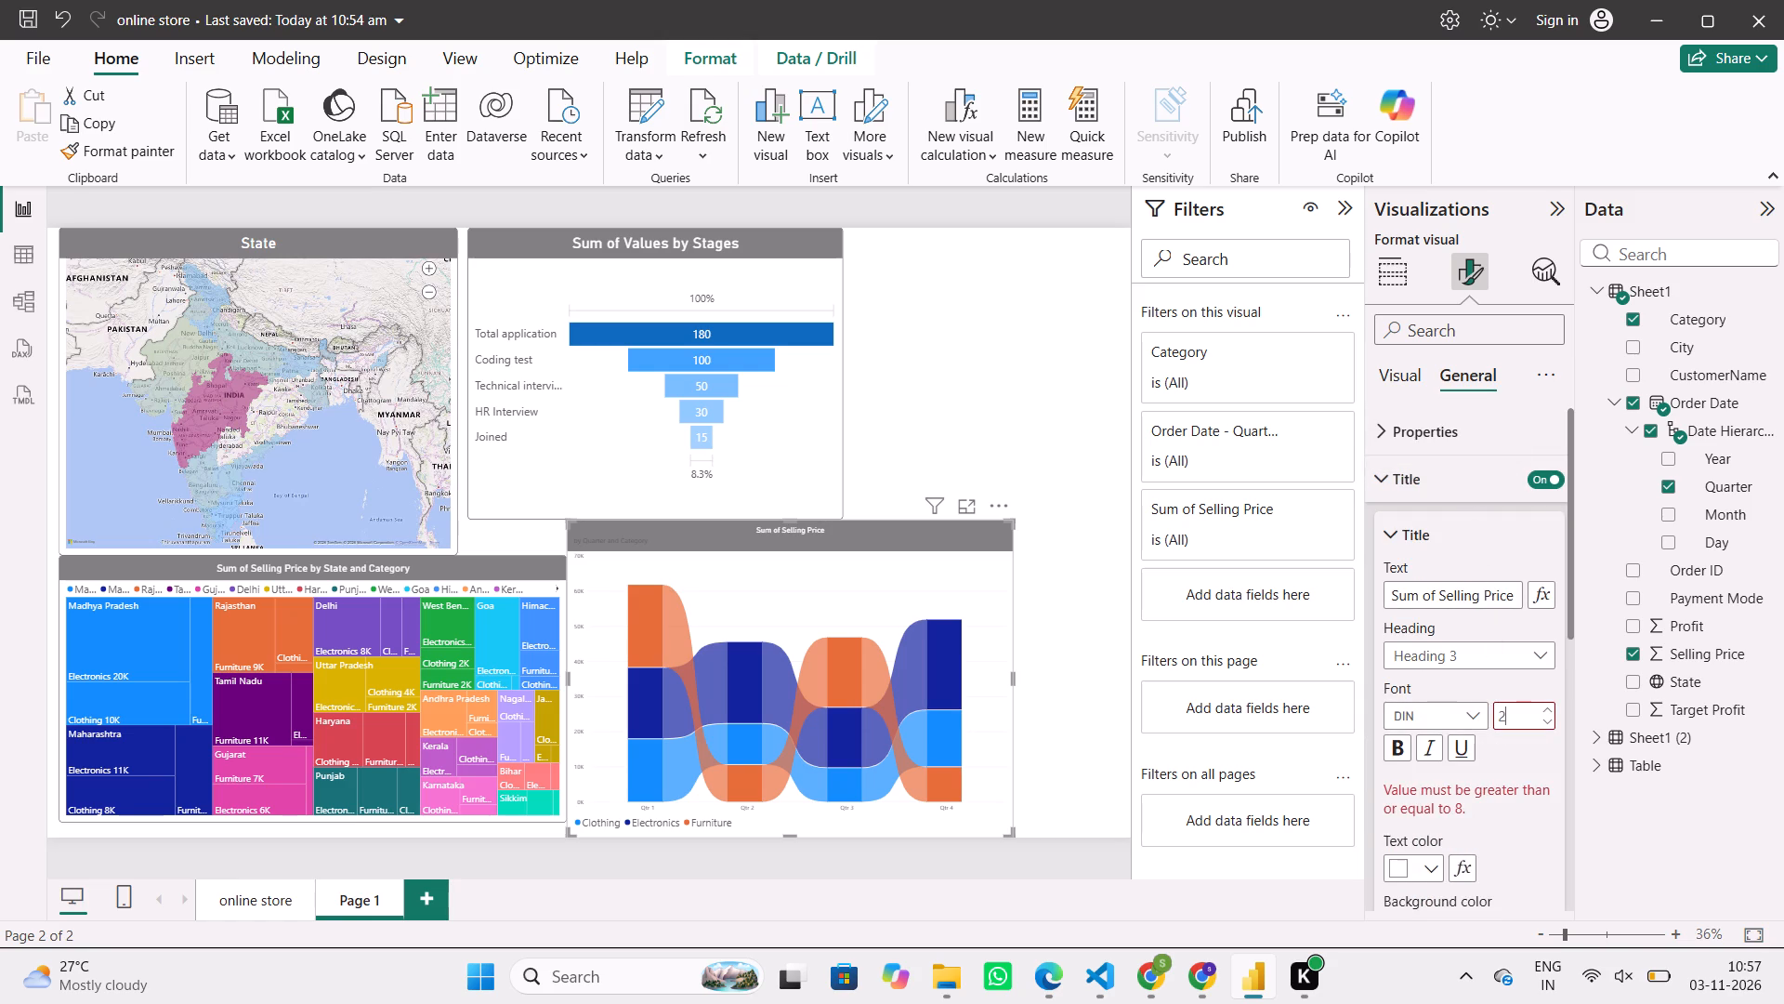
key("5")
scroll(1436, 848, "down", 1)
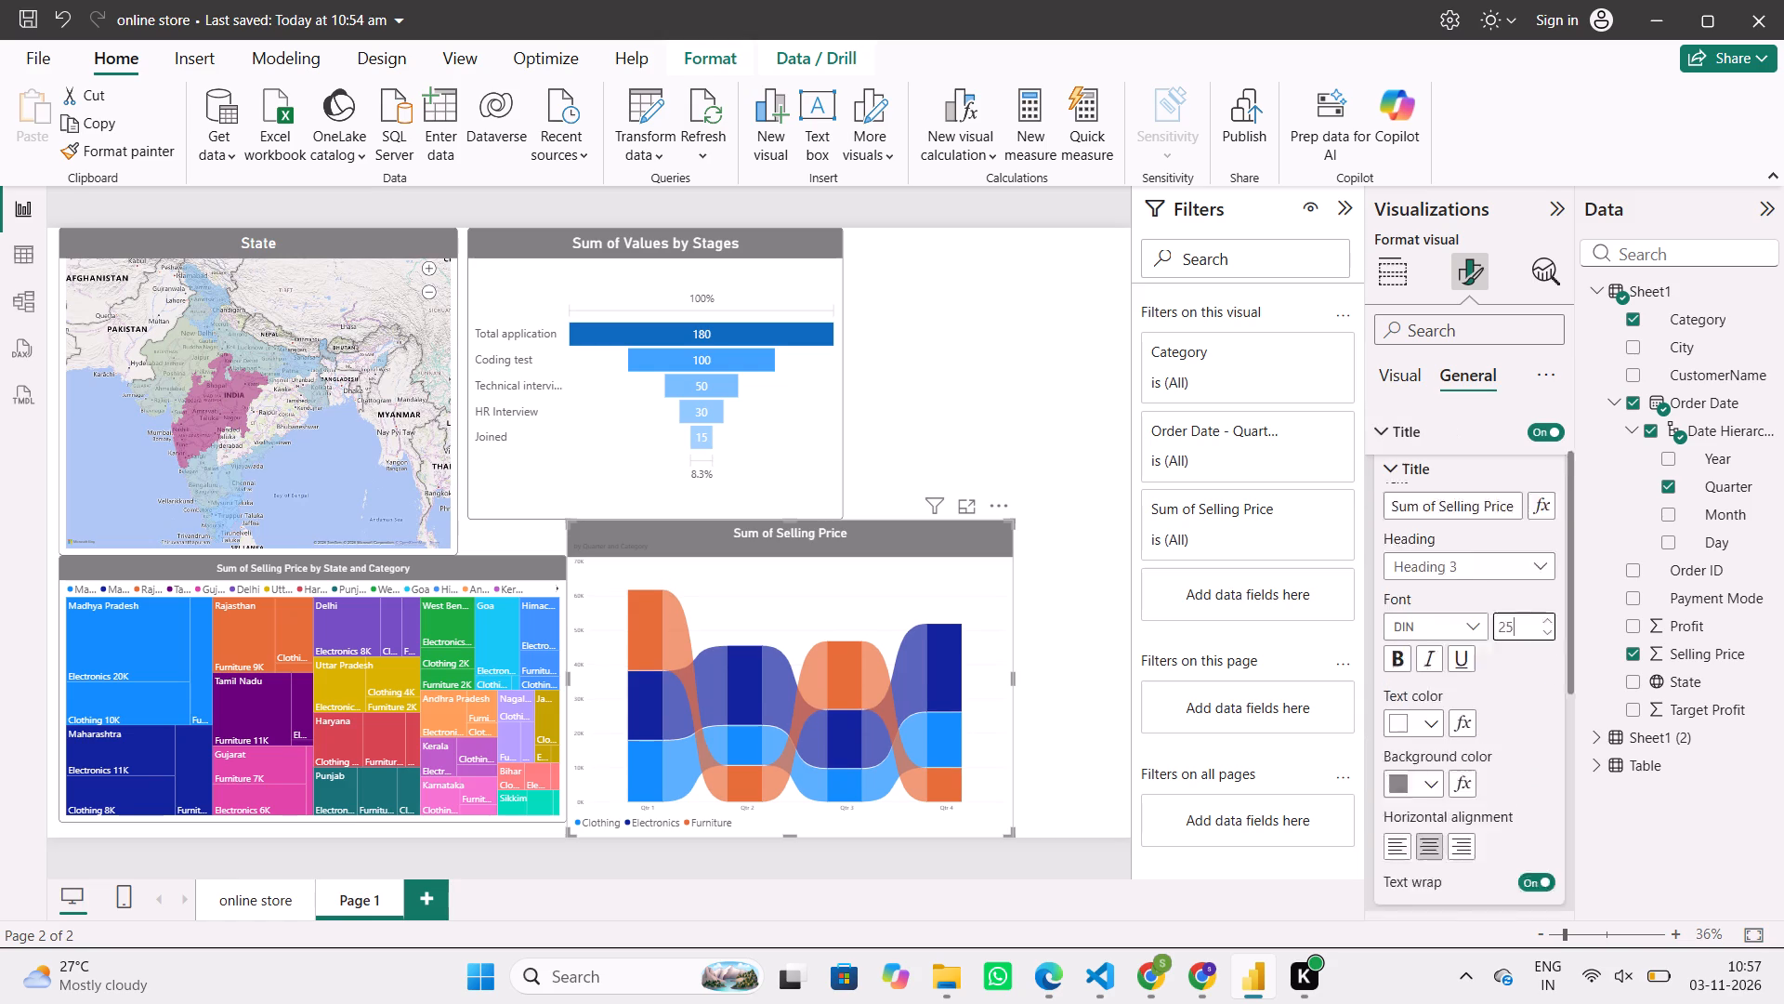
scroll(1436, 848, "down", 1)
left_click(1529, 839)
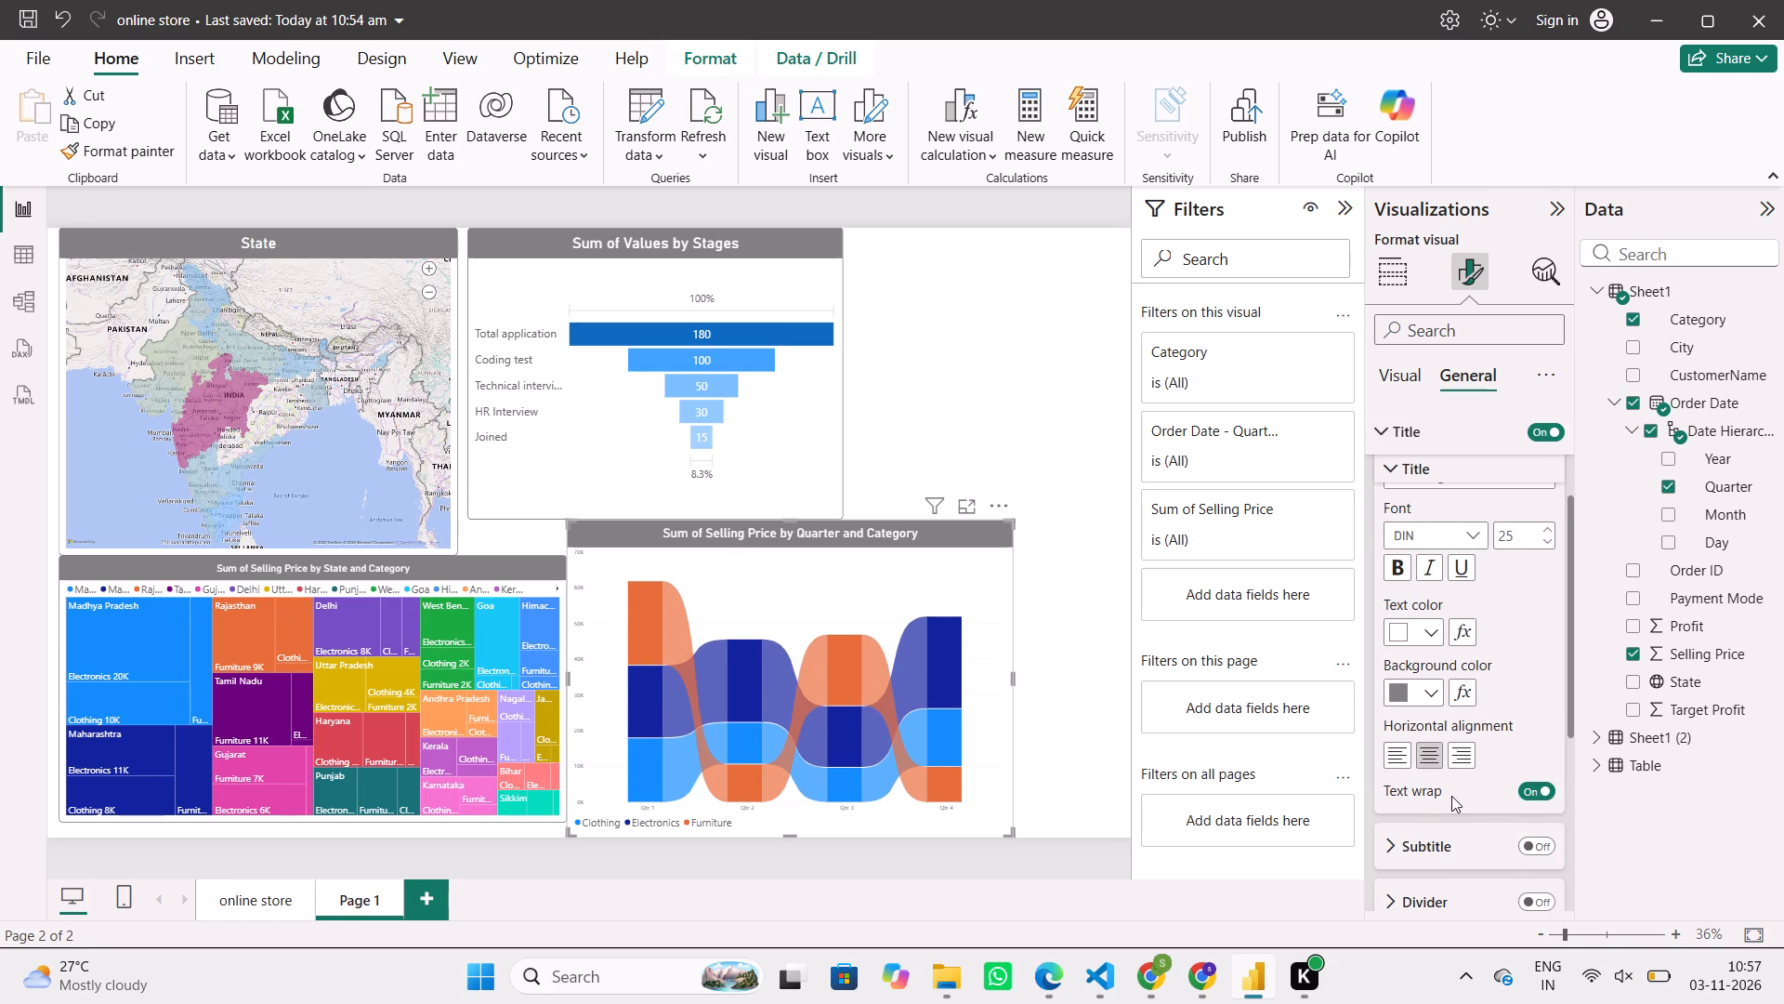
scroll(1451, 796, "down", 2)
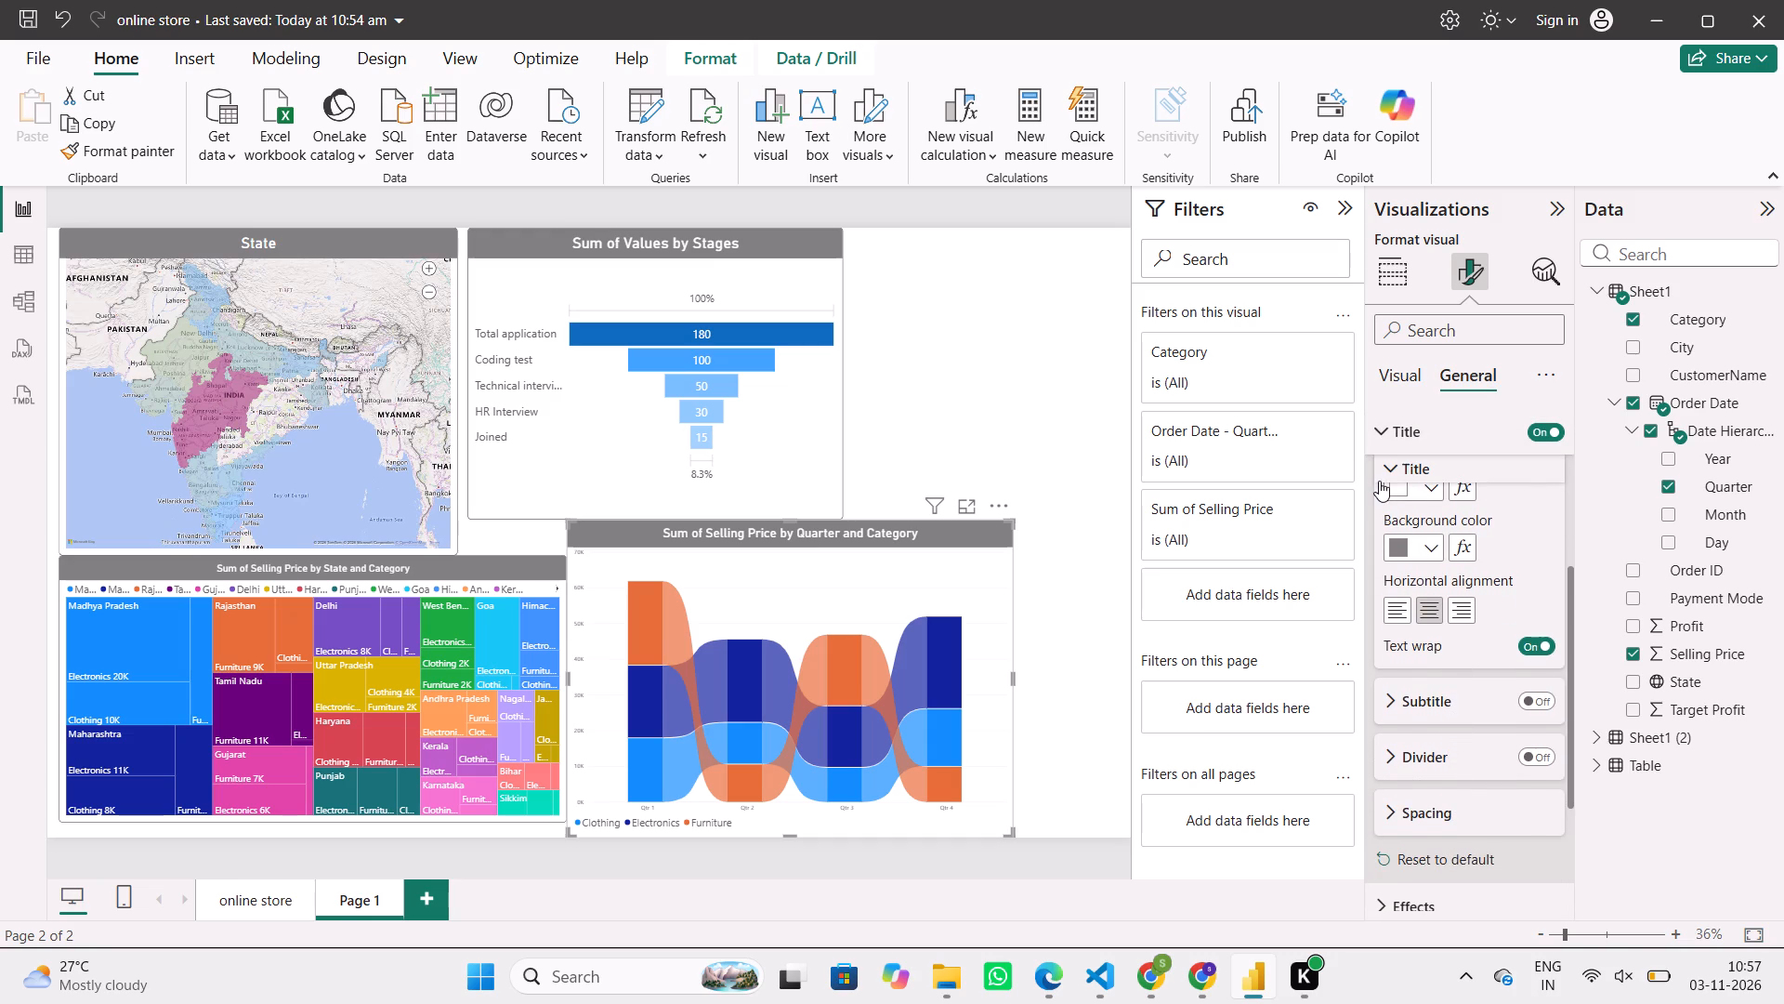
left_click(1379, 481)
left_click(1384, 434)
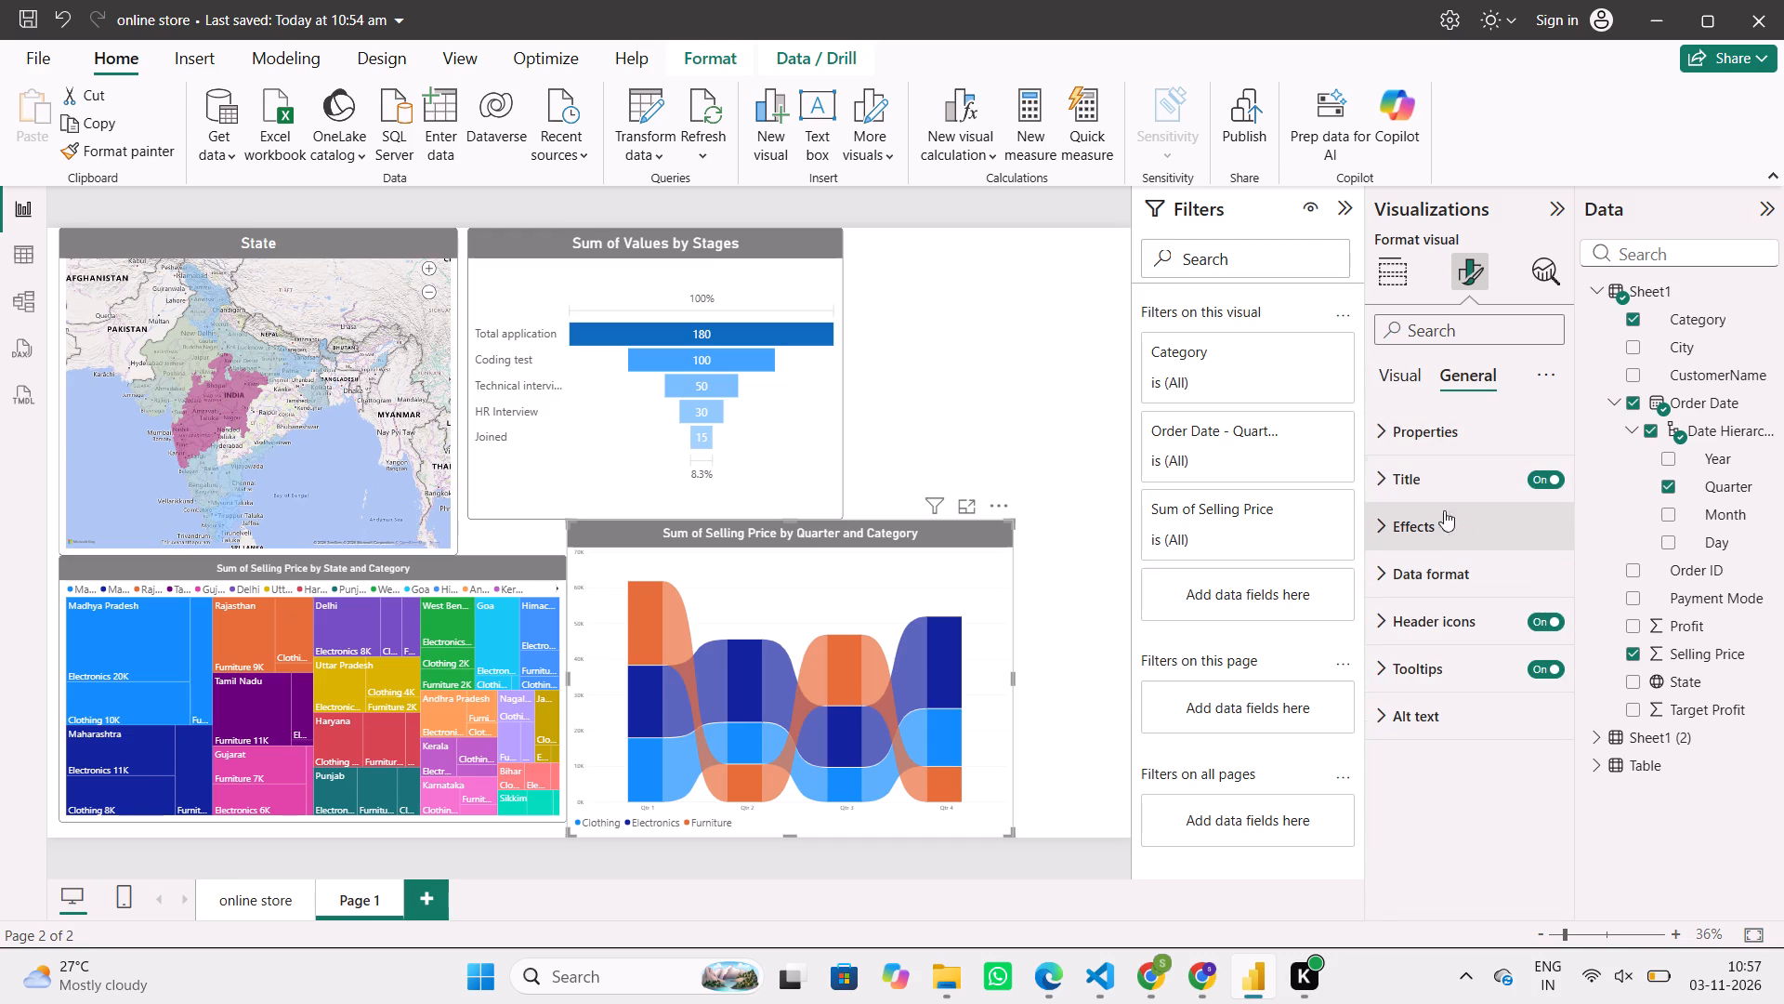
Set the ribbon chart's legend position to Top left and turn on the legend title.
left_click(1397, 364)
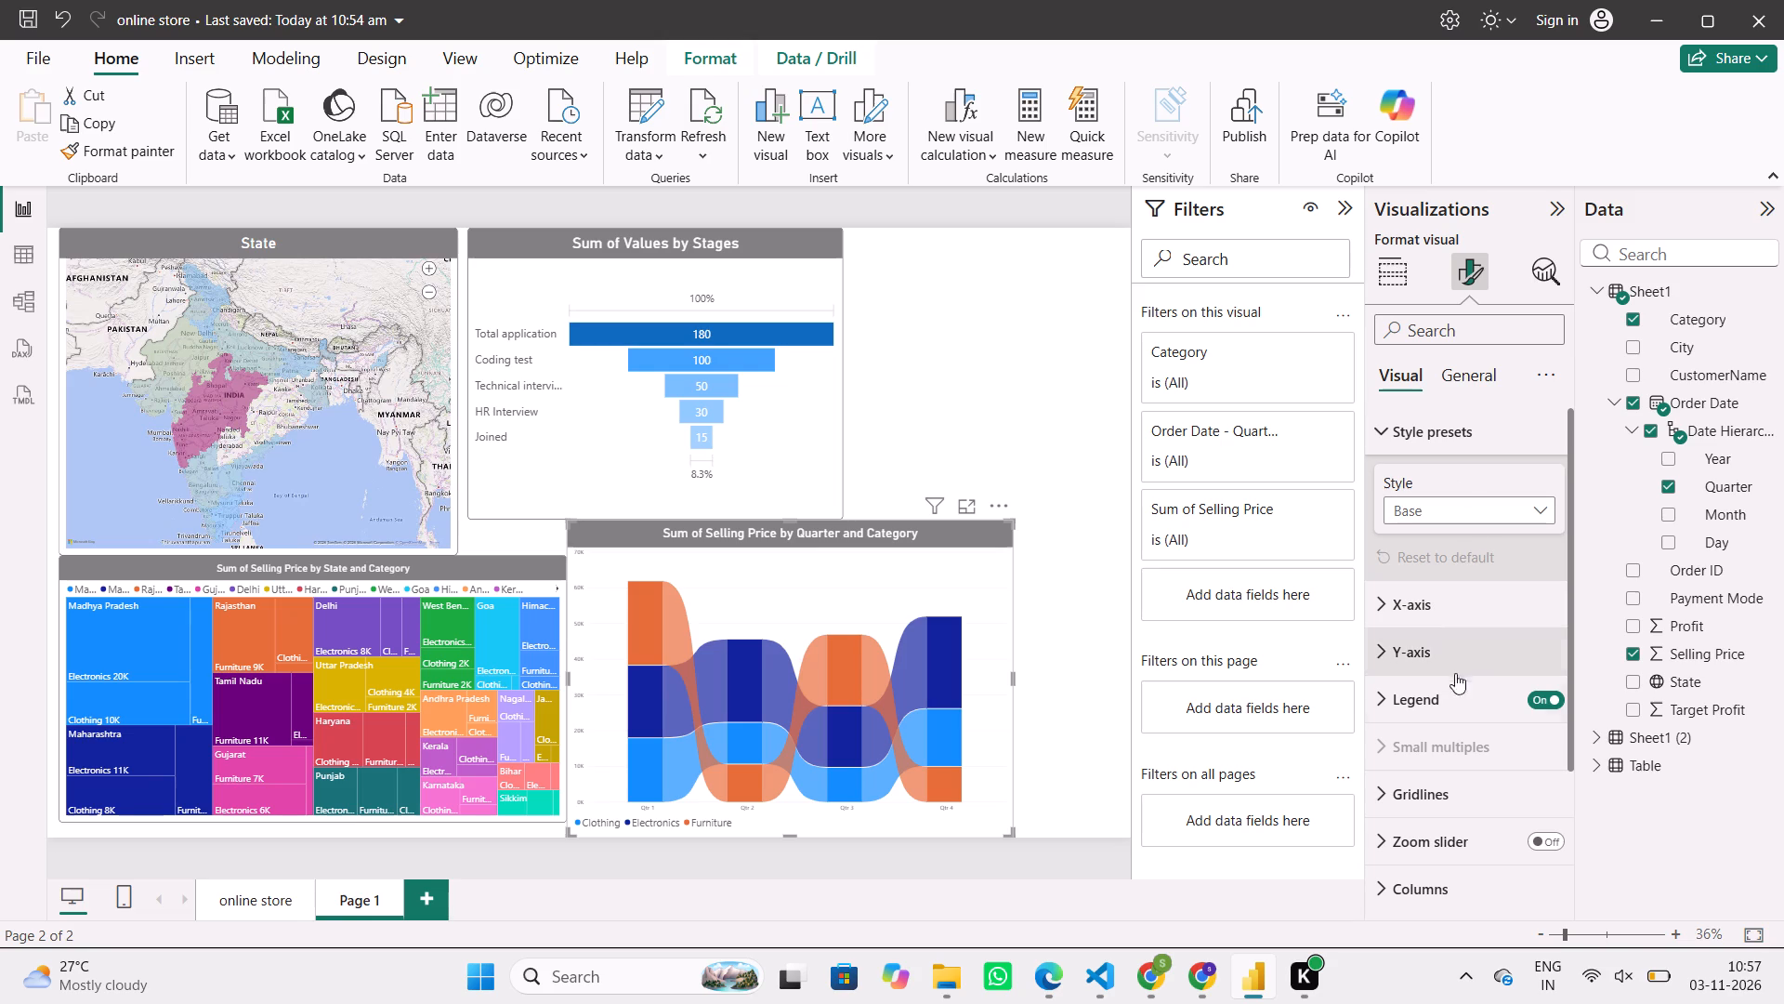
left_click(1455, 701)
left_click(1487, 821)
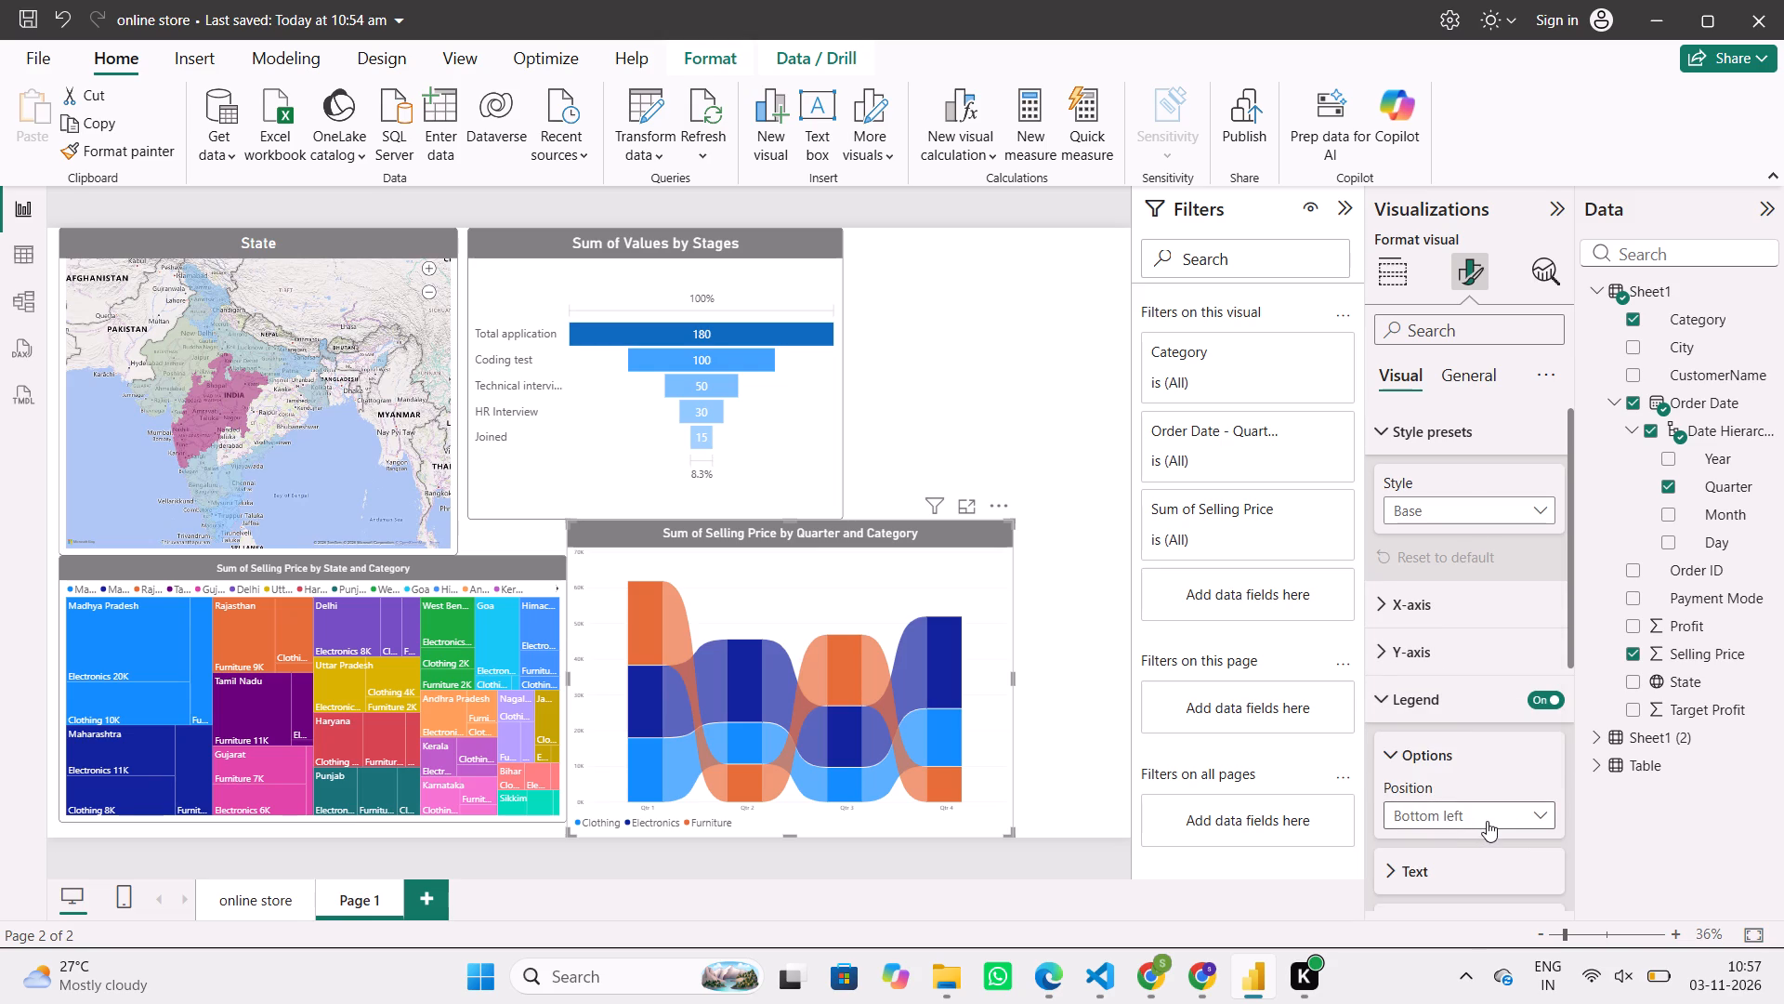
left_click(1445, 525)
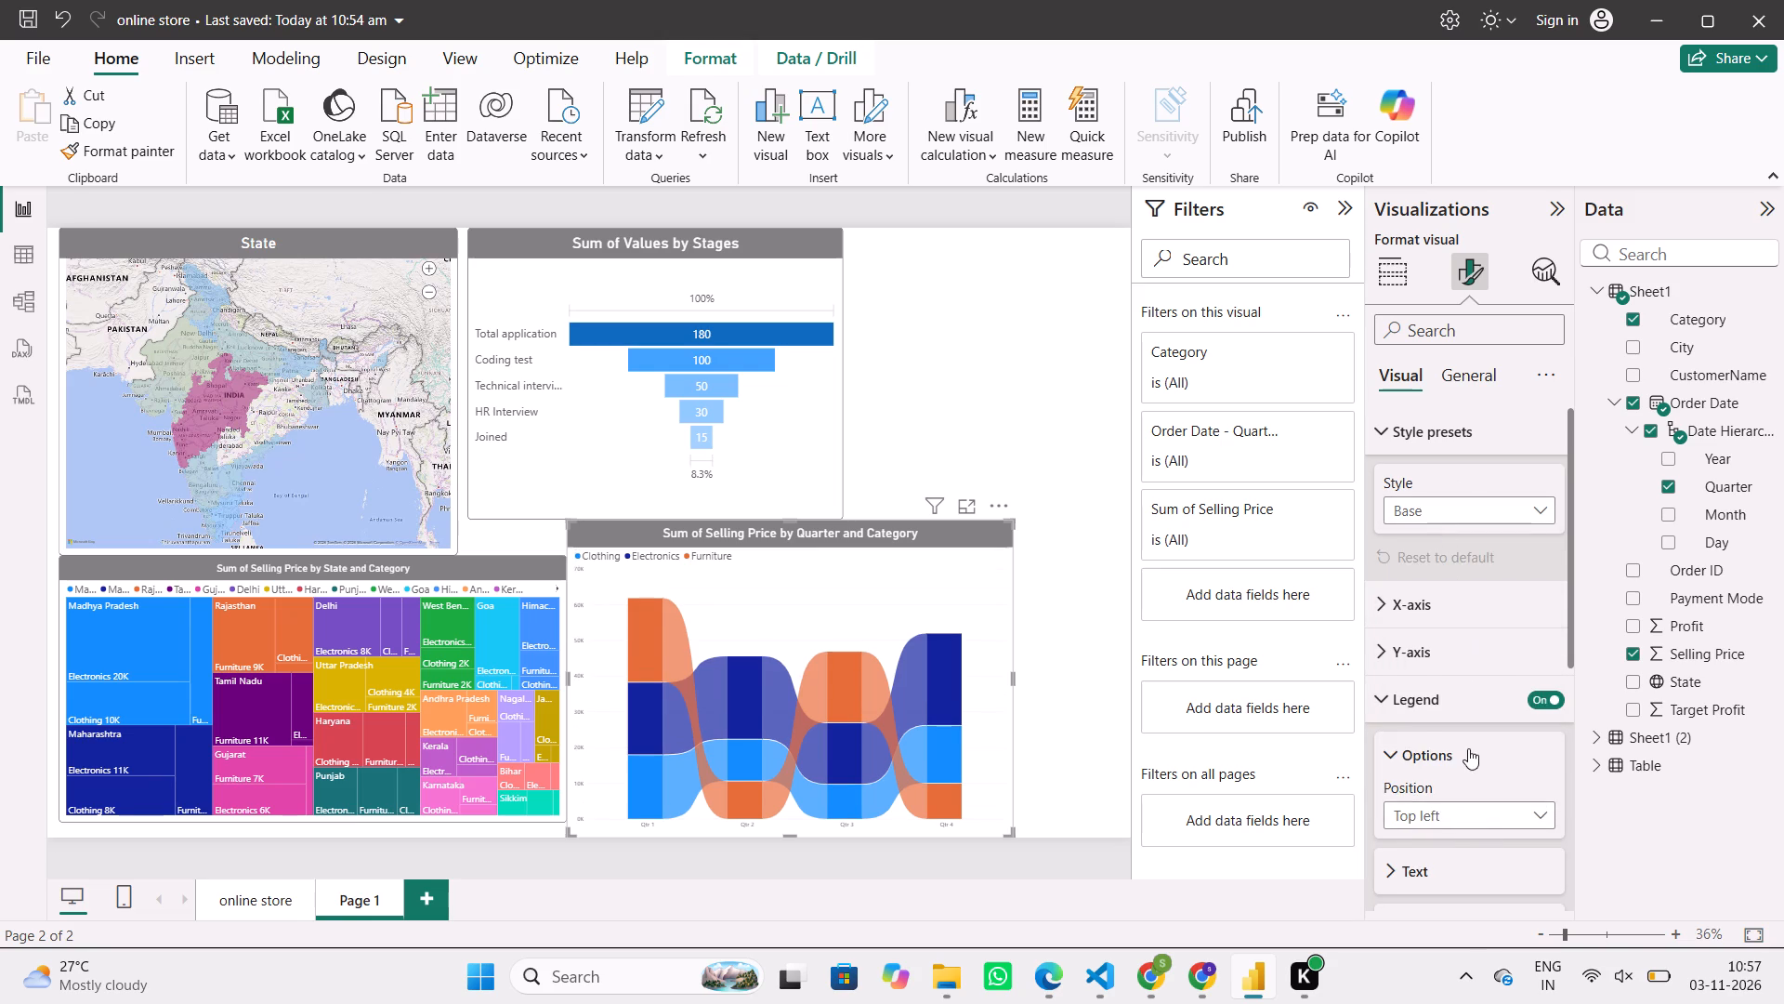
scroll(1468, 748, "down", 3)
left_click(1520, 690)
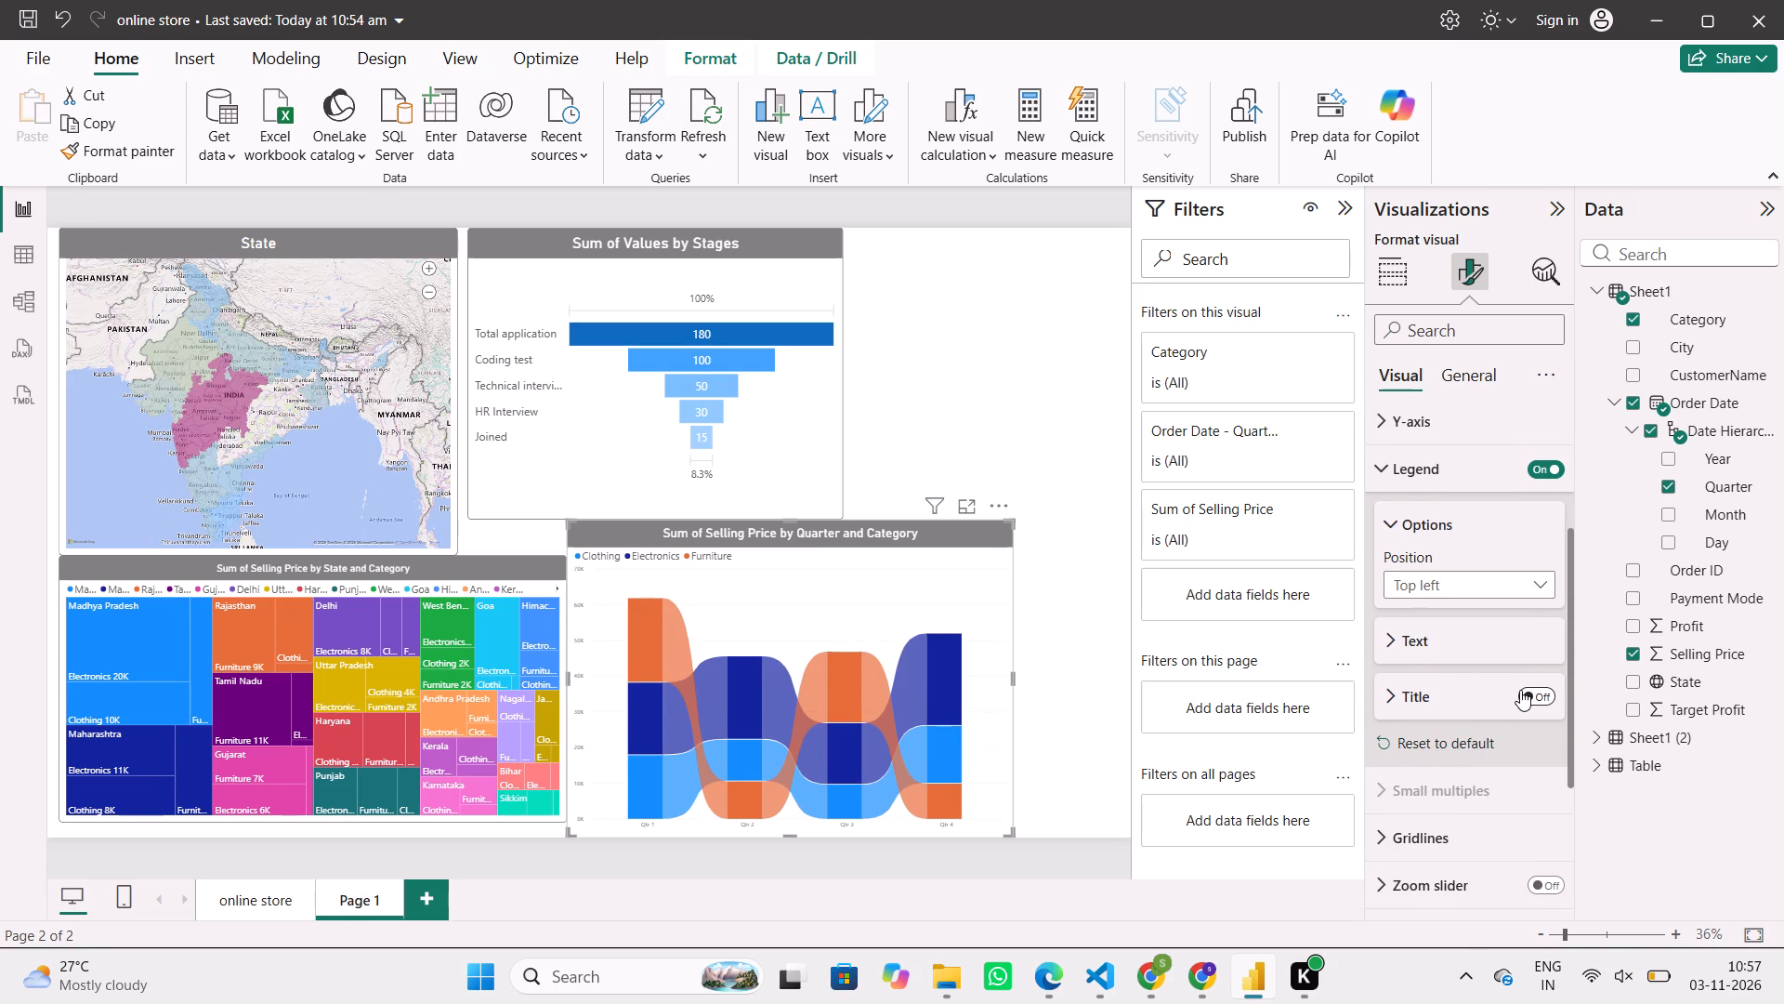
left_click(1481, 690)
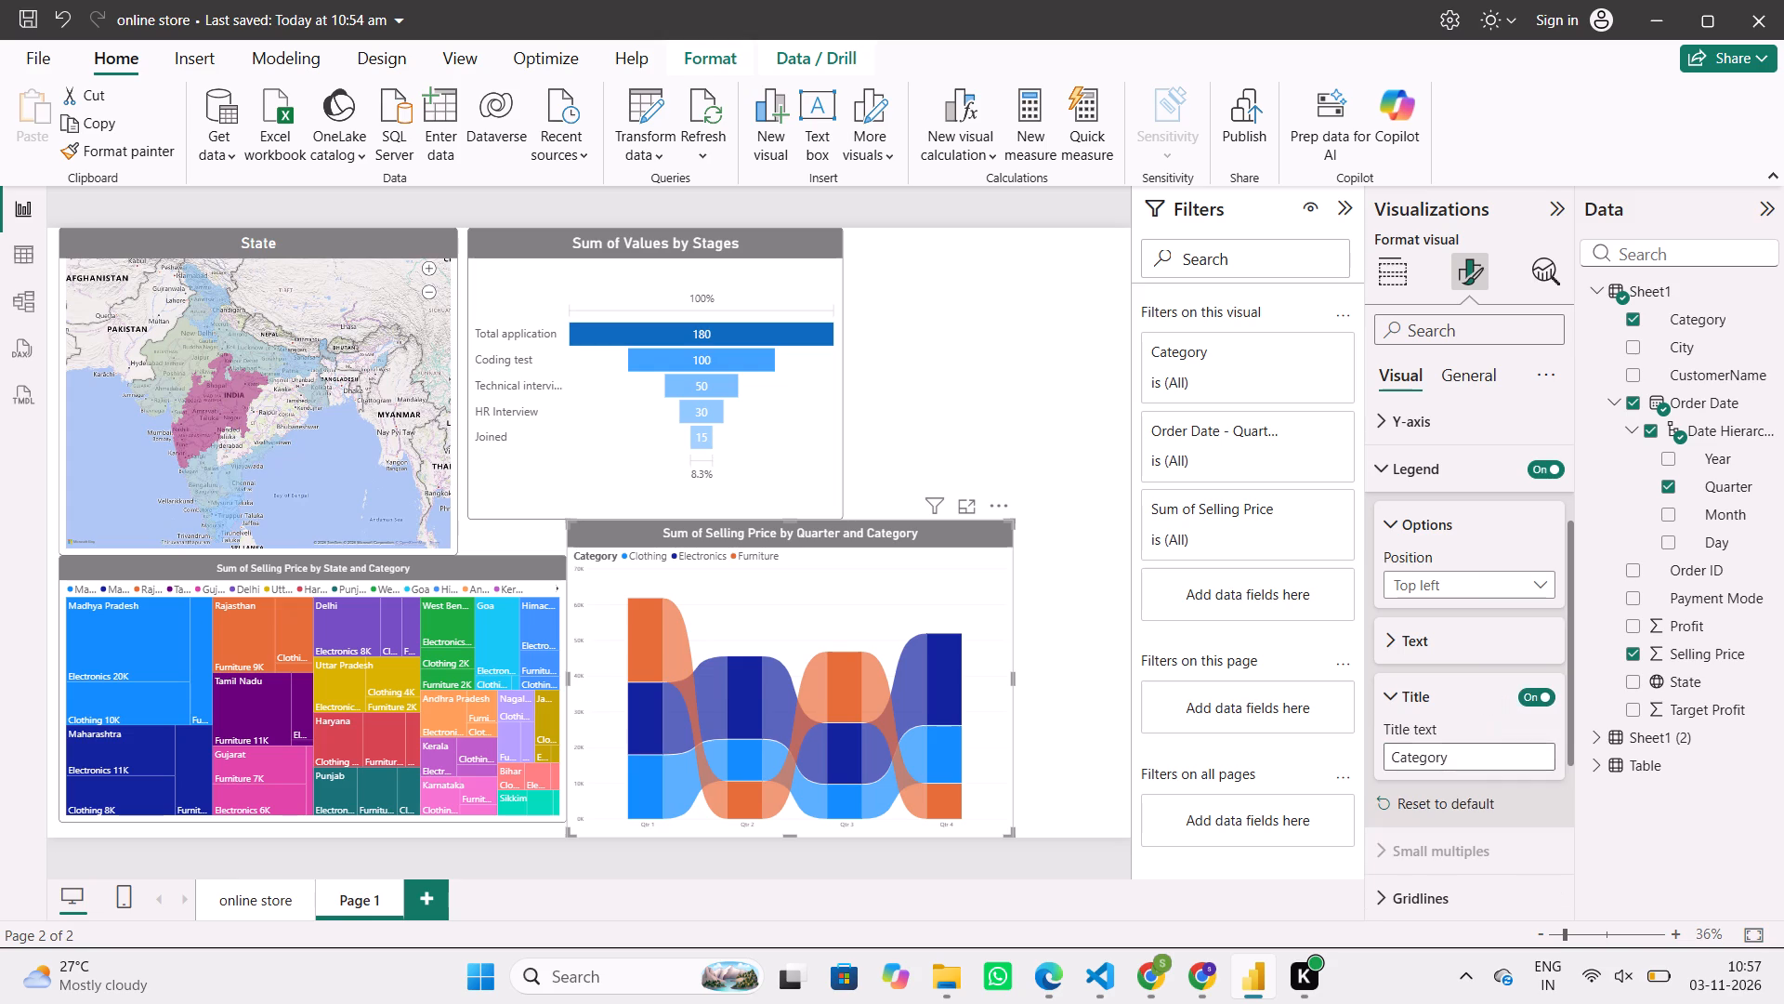
Set the ribbon chart's legend text size to 20.
left_click(1468, 644)
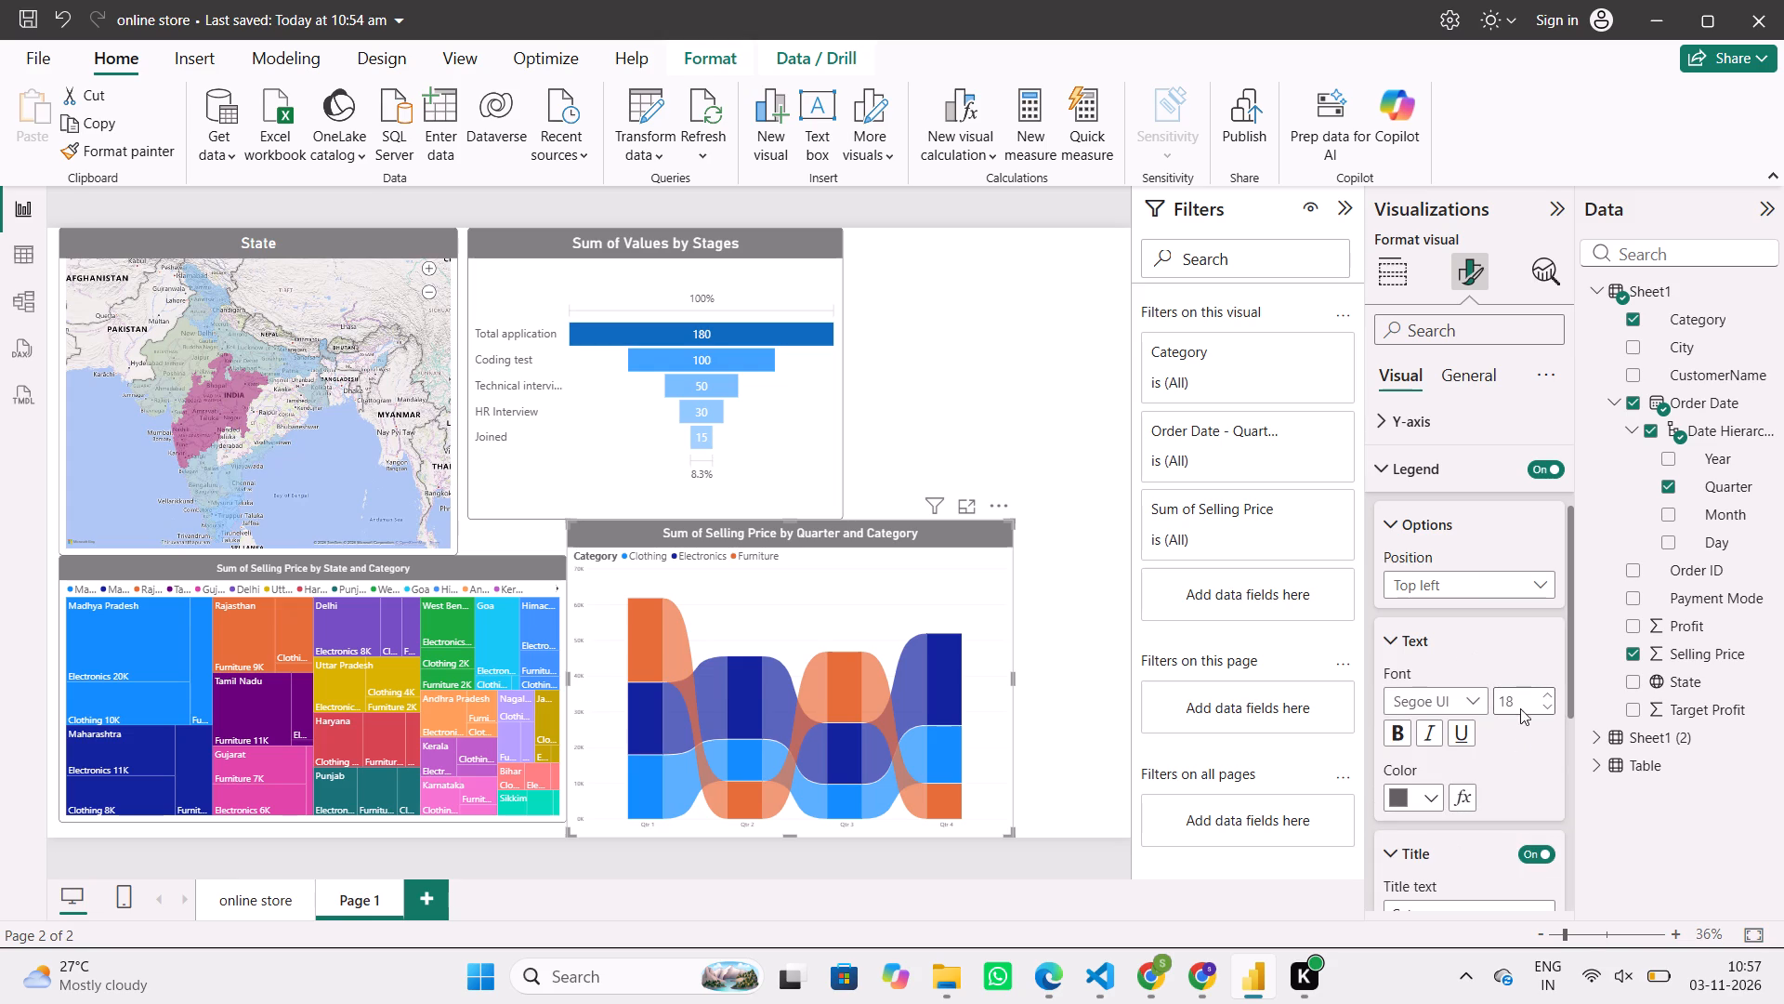
left_click(1518, 706)
key("BackSpace")
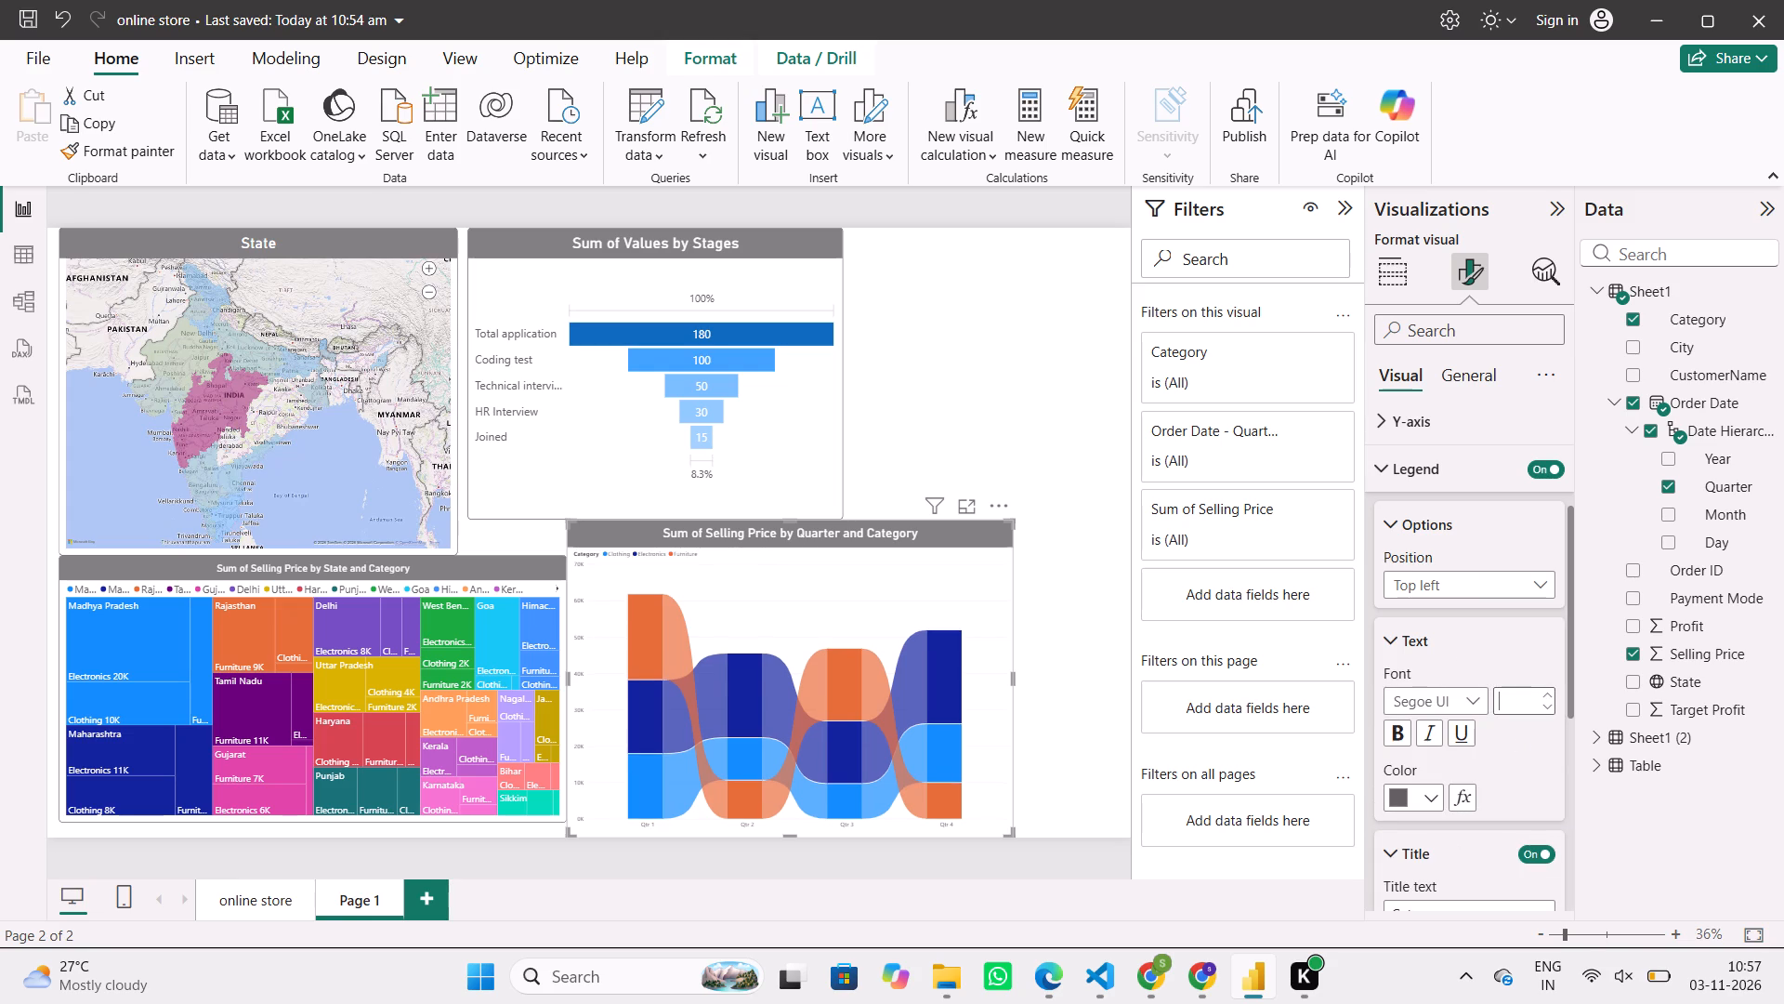
type("20")
left_click(1396, 641)
left_click(1391, 520)
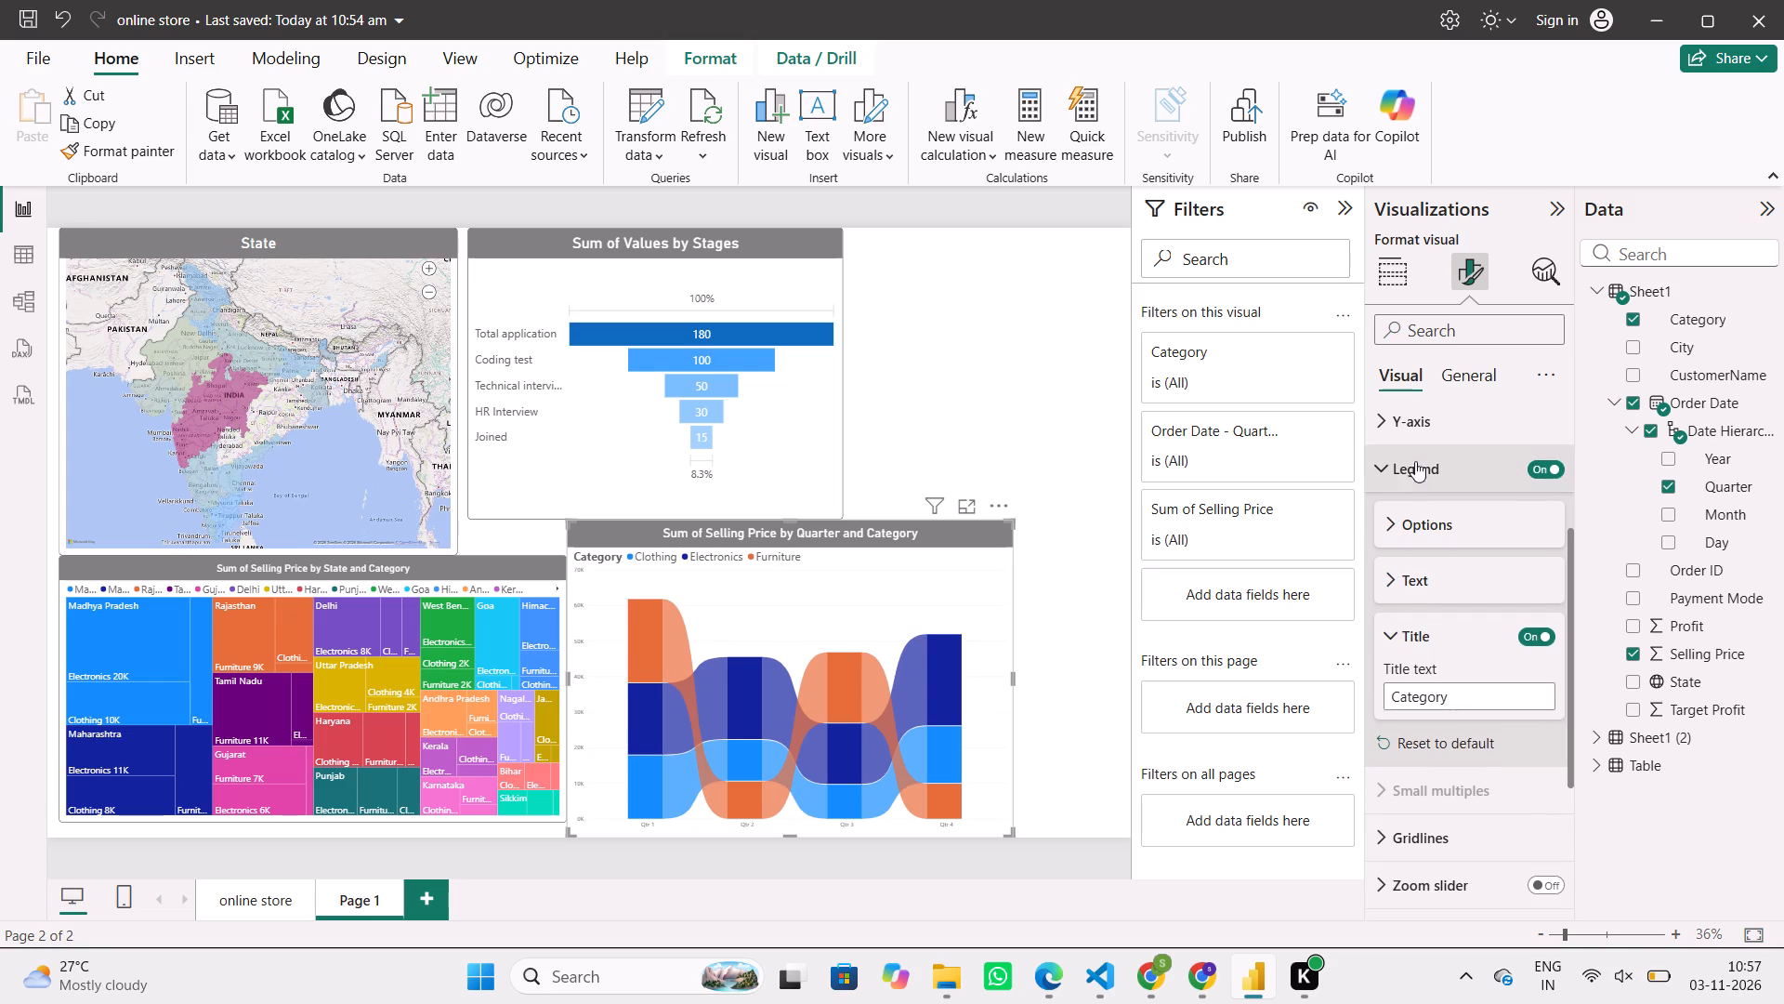
Set the font size of the ribbon chart's Y-axis values to 16.
left_click(1435, 419)
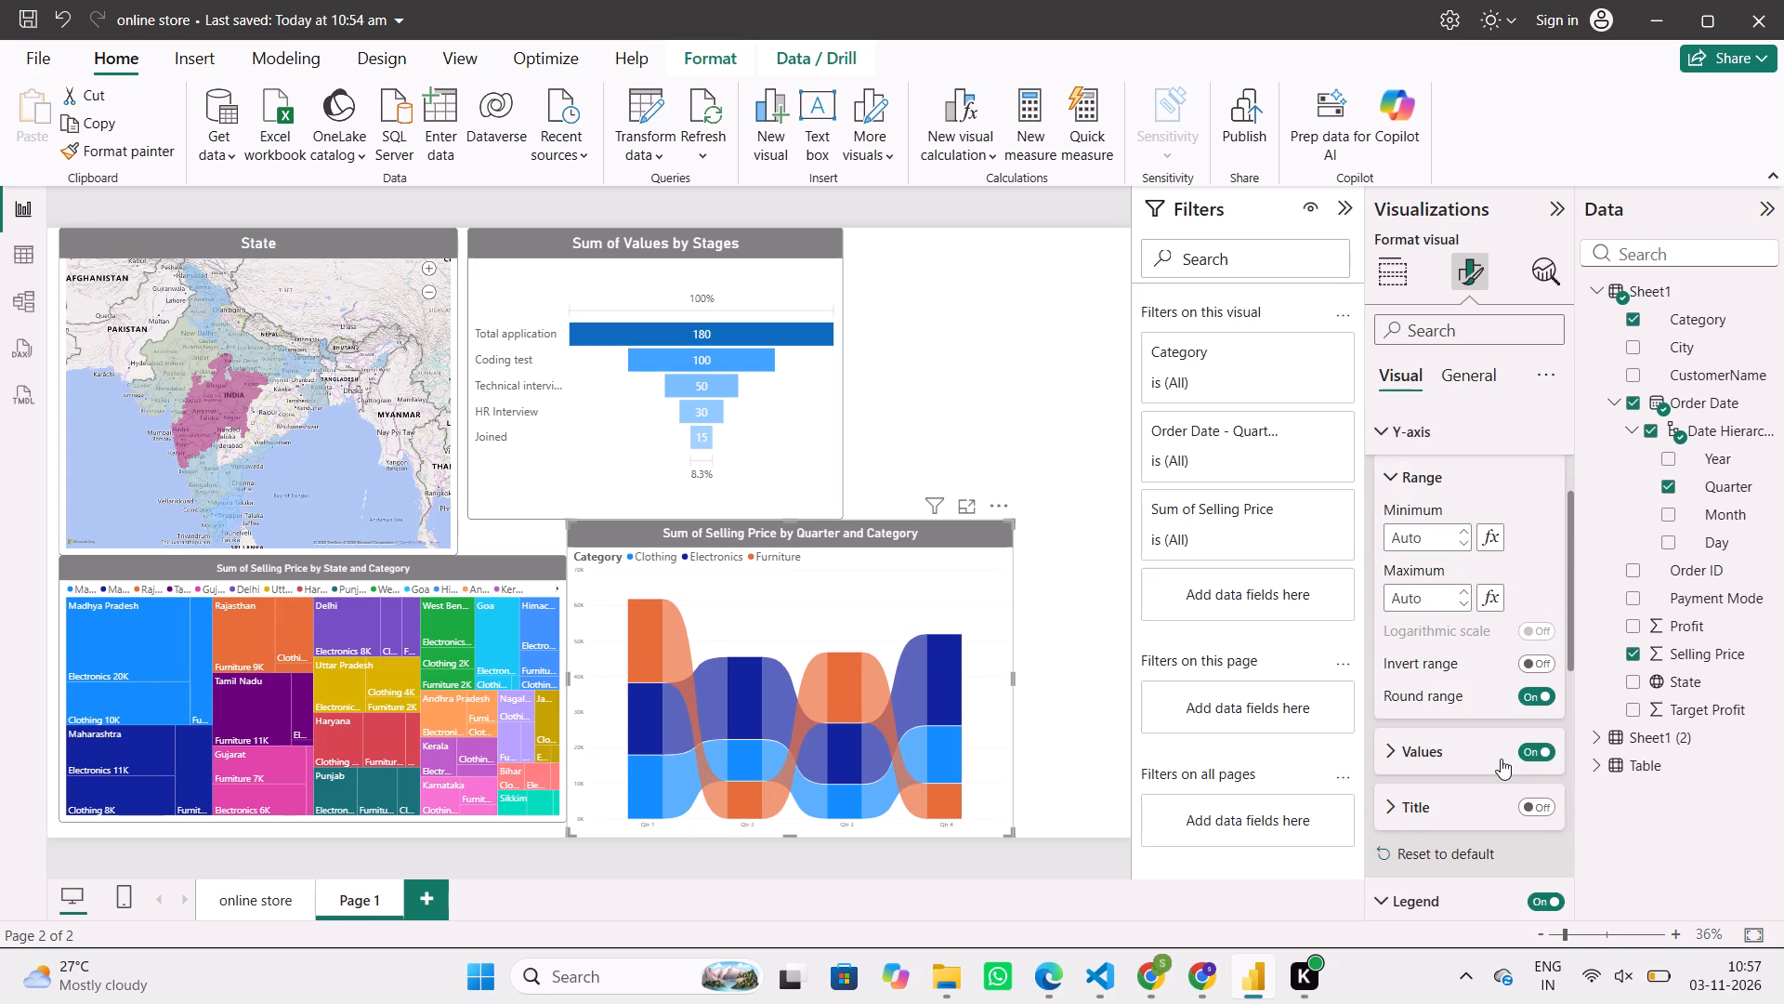
left_click(1501, 759)
left_click(1521, 814)
key("BackSpace")
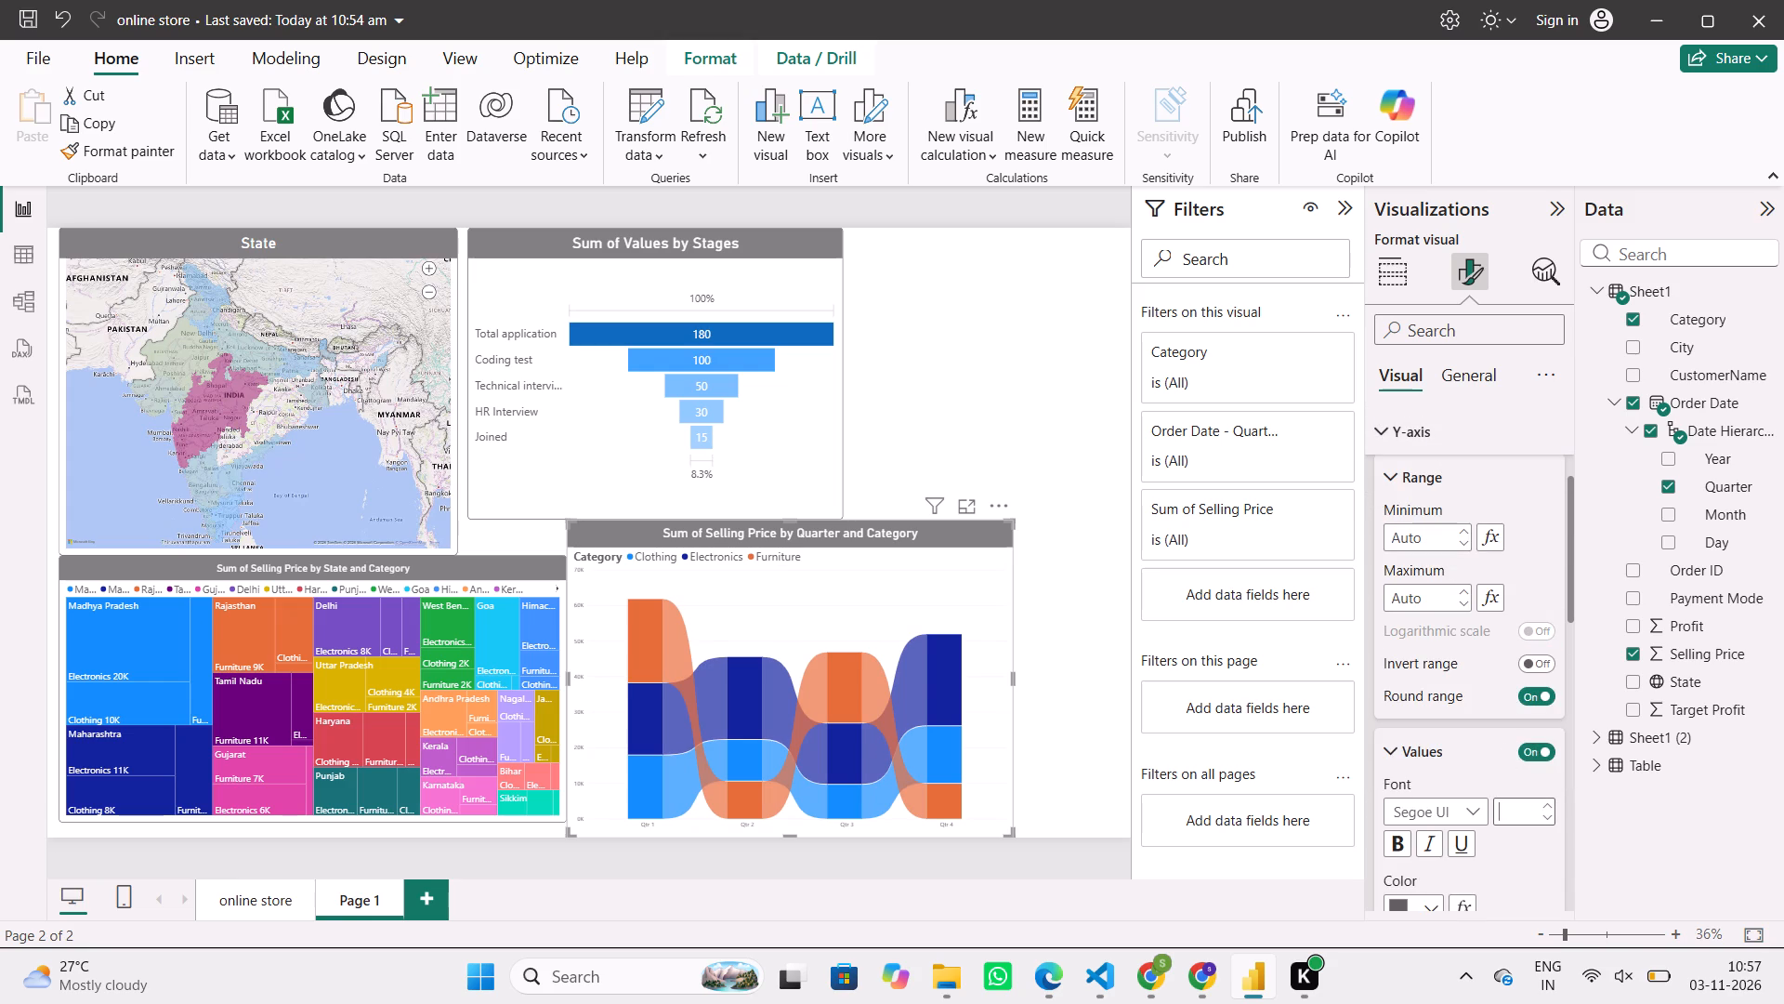
type("16")
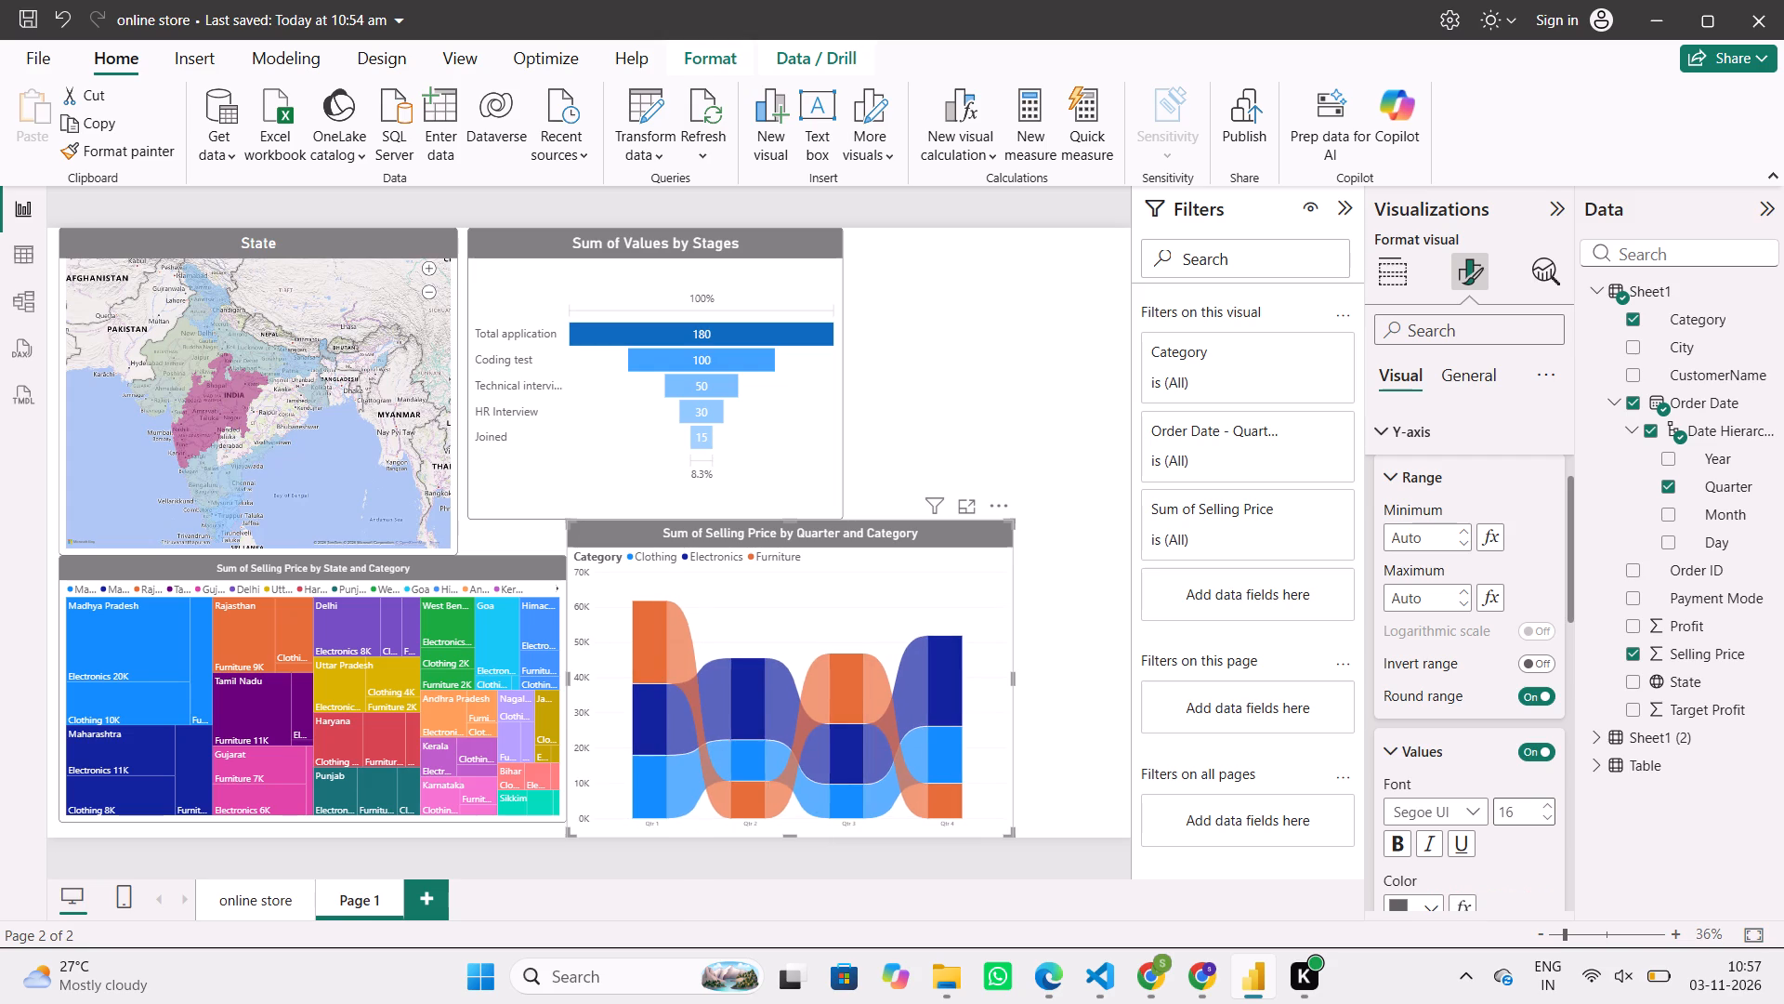
Set the font size of the ribbon chart's X-axis values to 18 and deselect the chart.
scroll(1409, 425, "up", 3)
left_click(1438, 612)
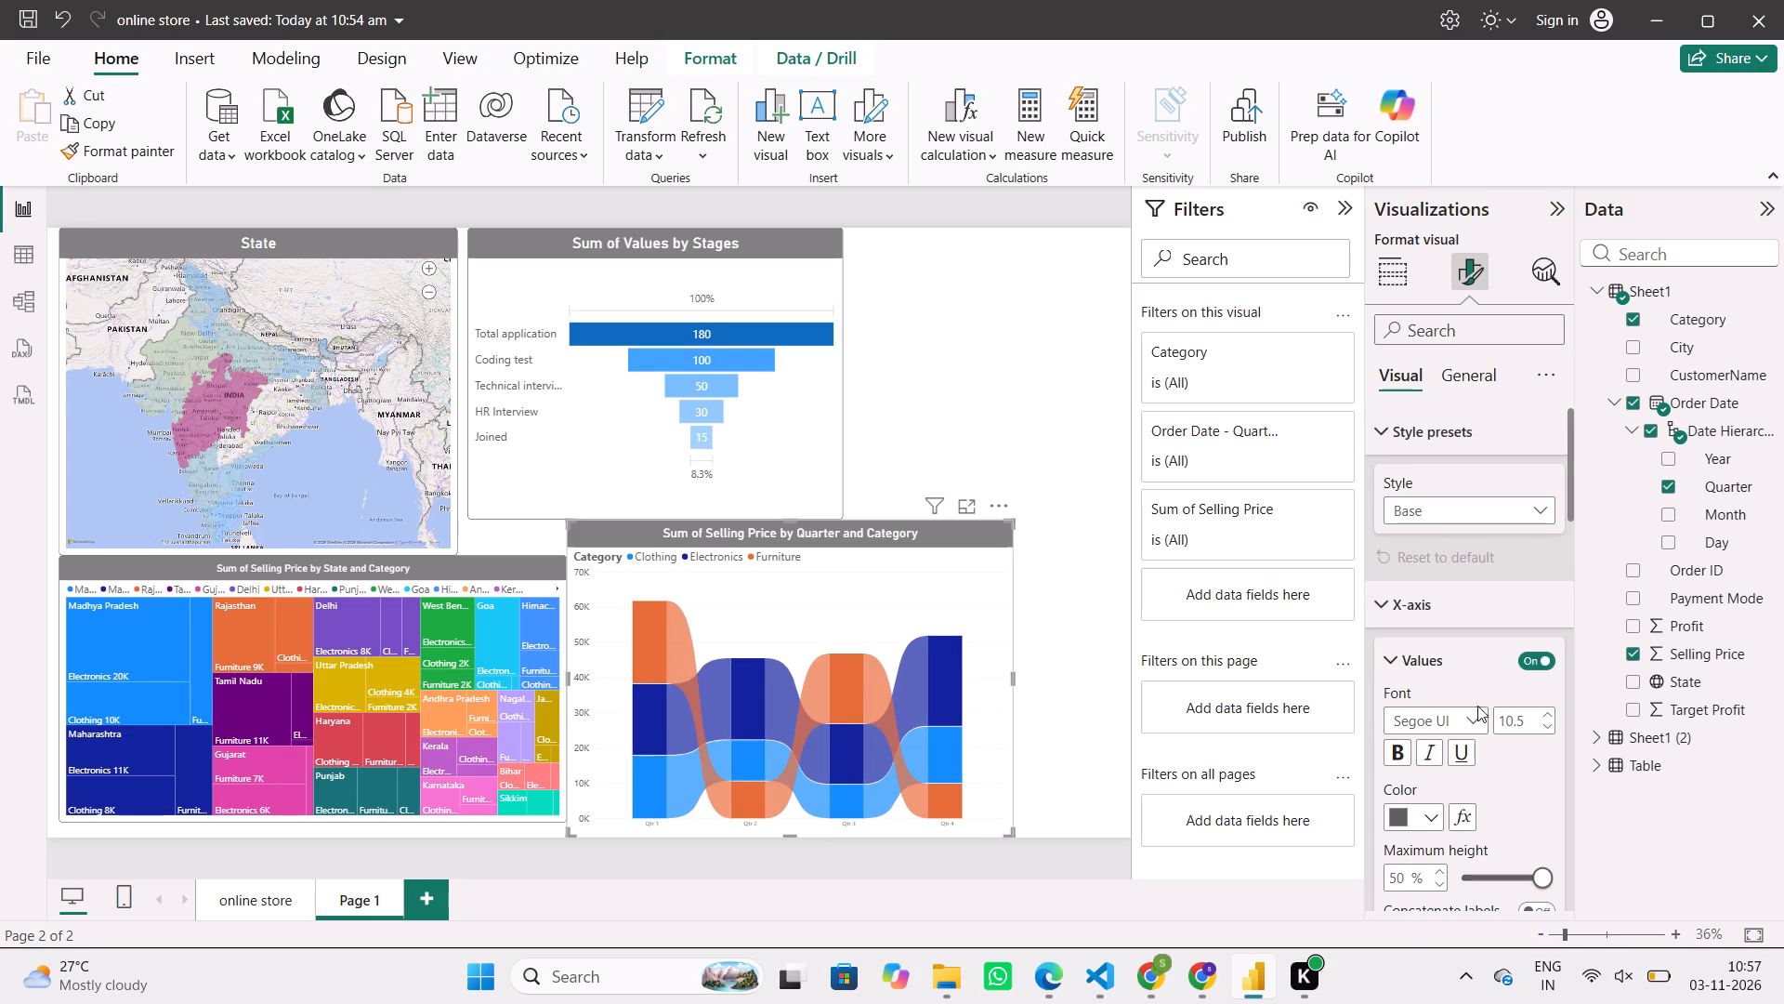
left_click(1524, 722)
key("BackSpace")
type("18")
left_click(1047, 680)
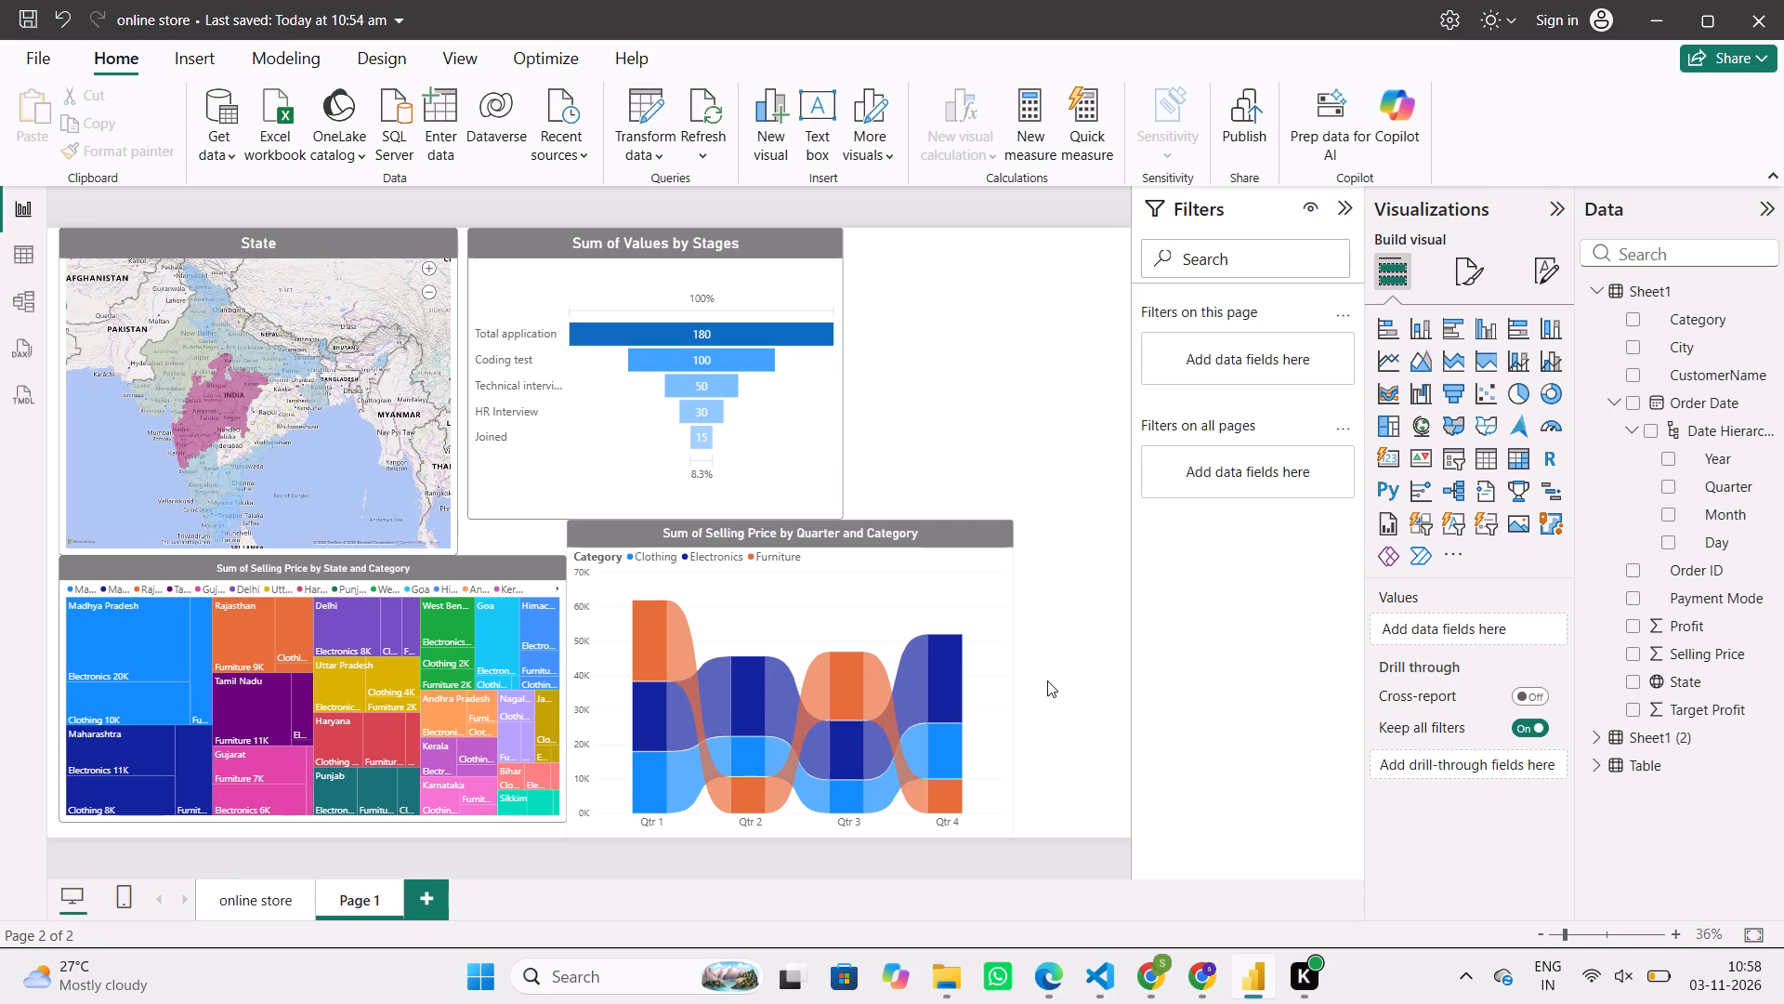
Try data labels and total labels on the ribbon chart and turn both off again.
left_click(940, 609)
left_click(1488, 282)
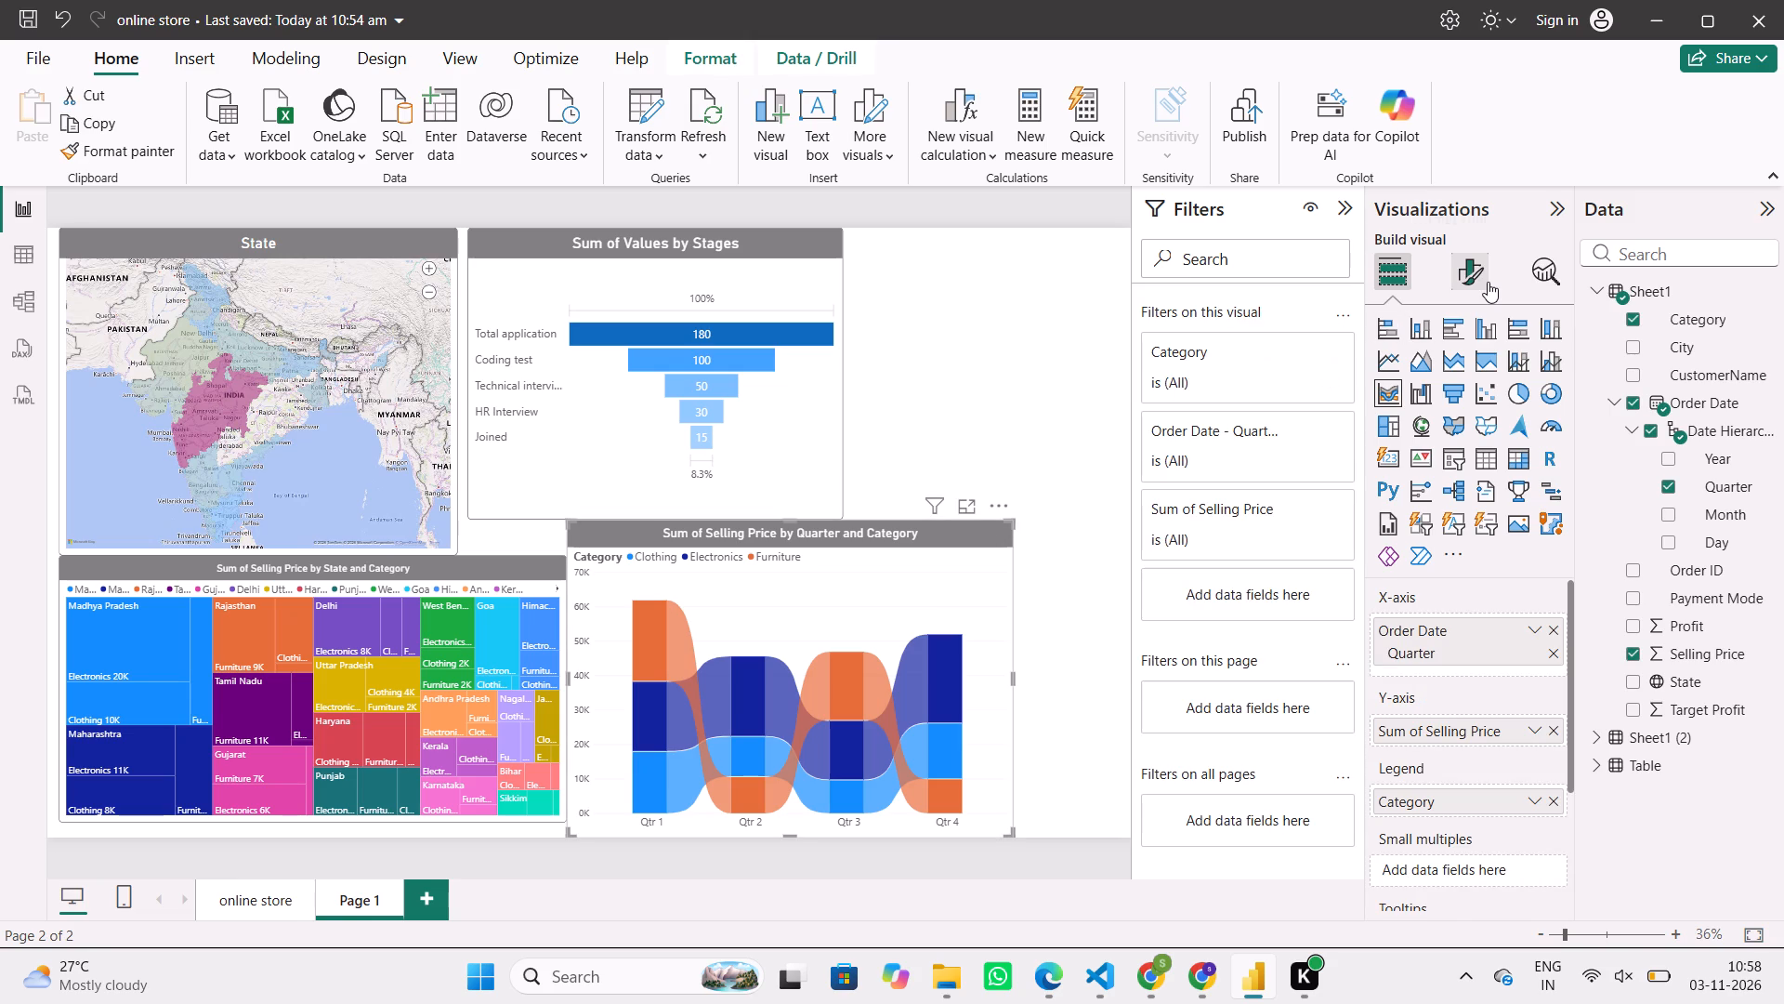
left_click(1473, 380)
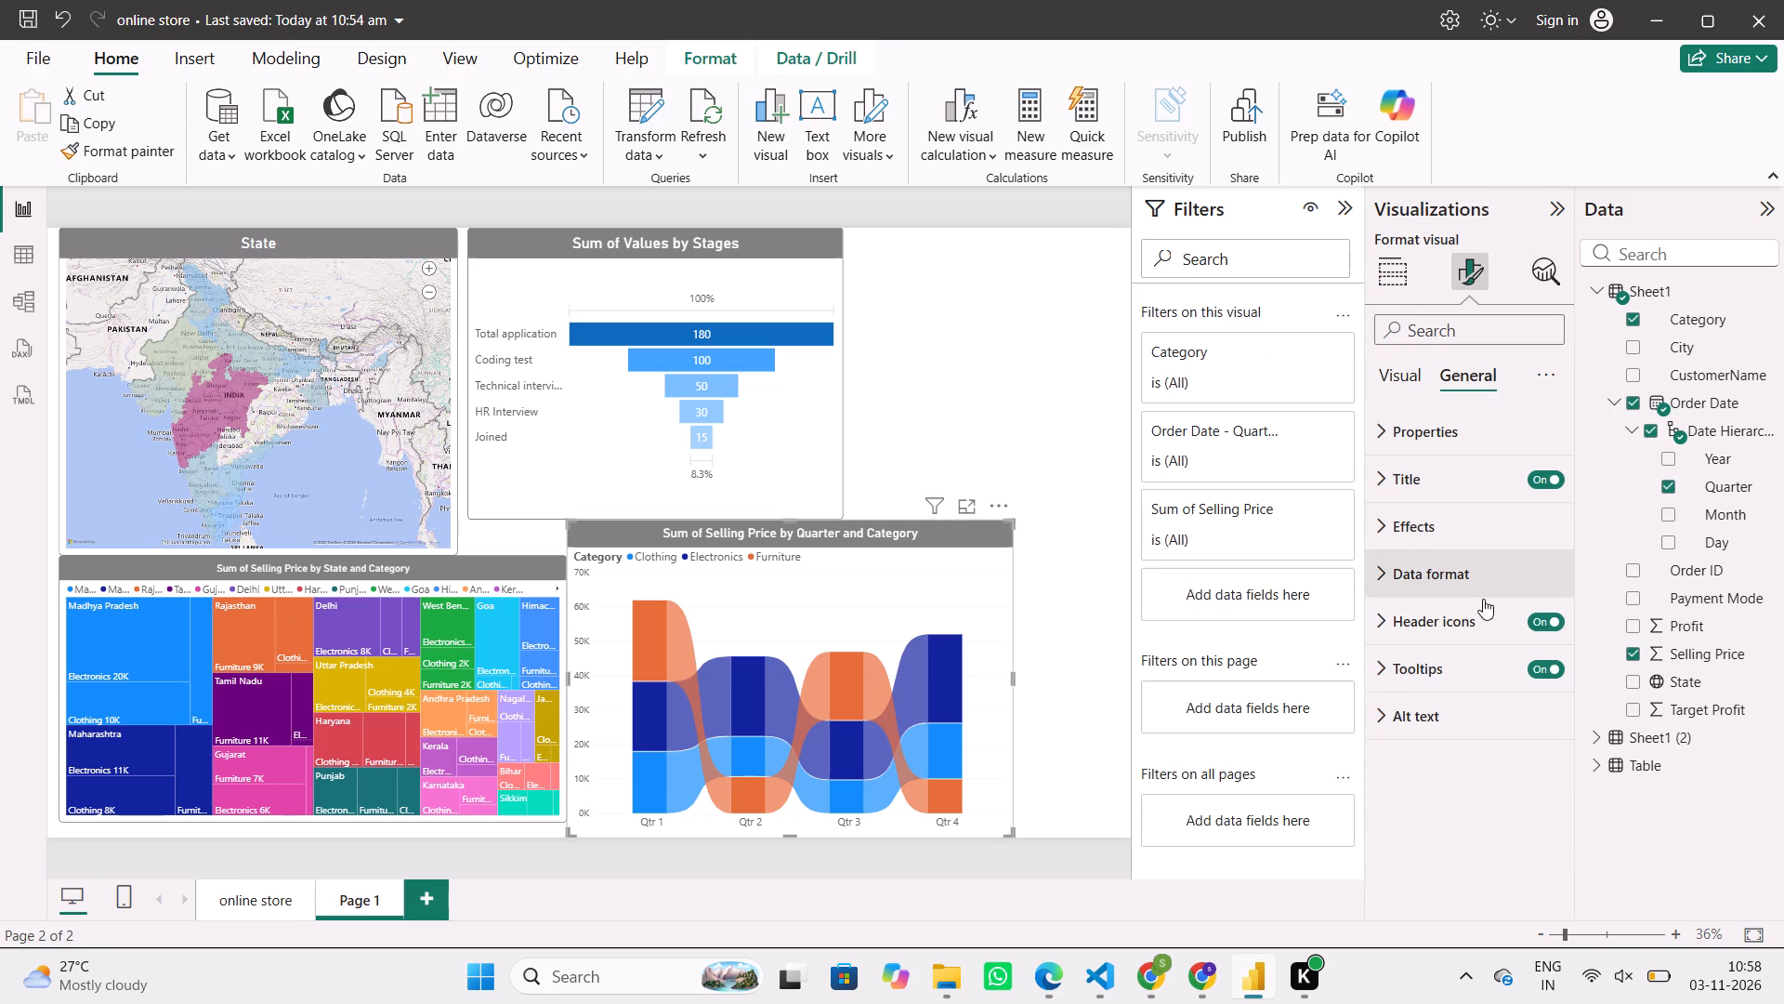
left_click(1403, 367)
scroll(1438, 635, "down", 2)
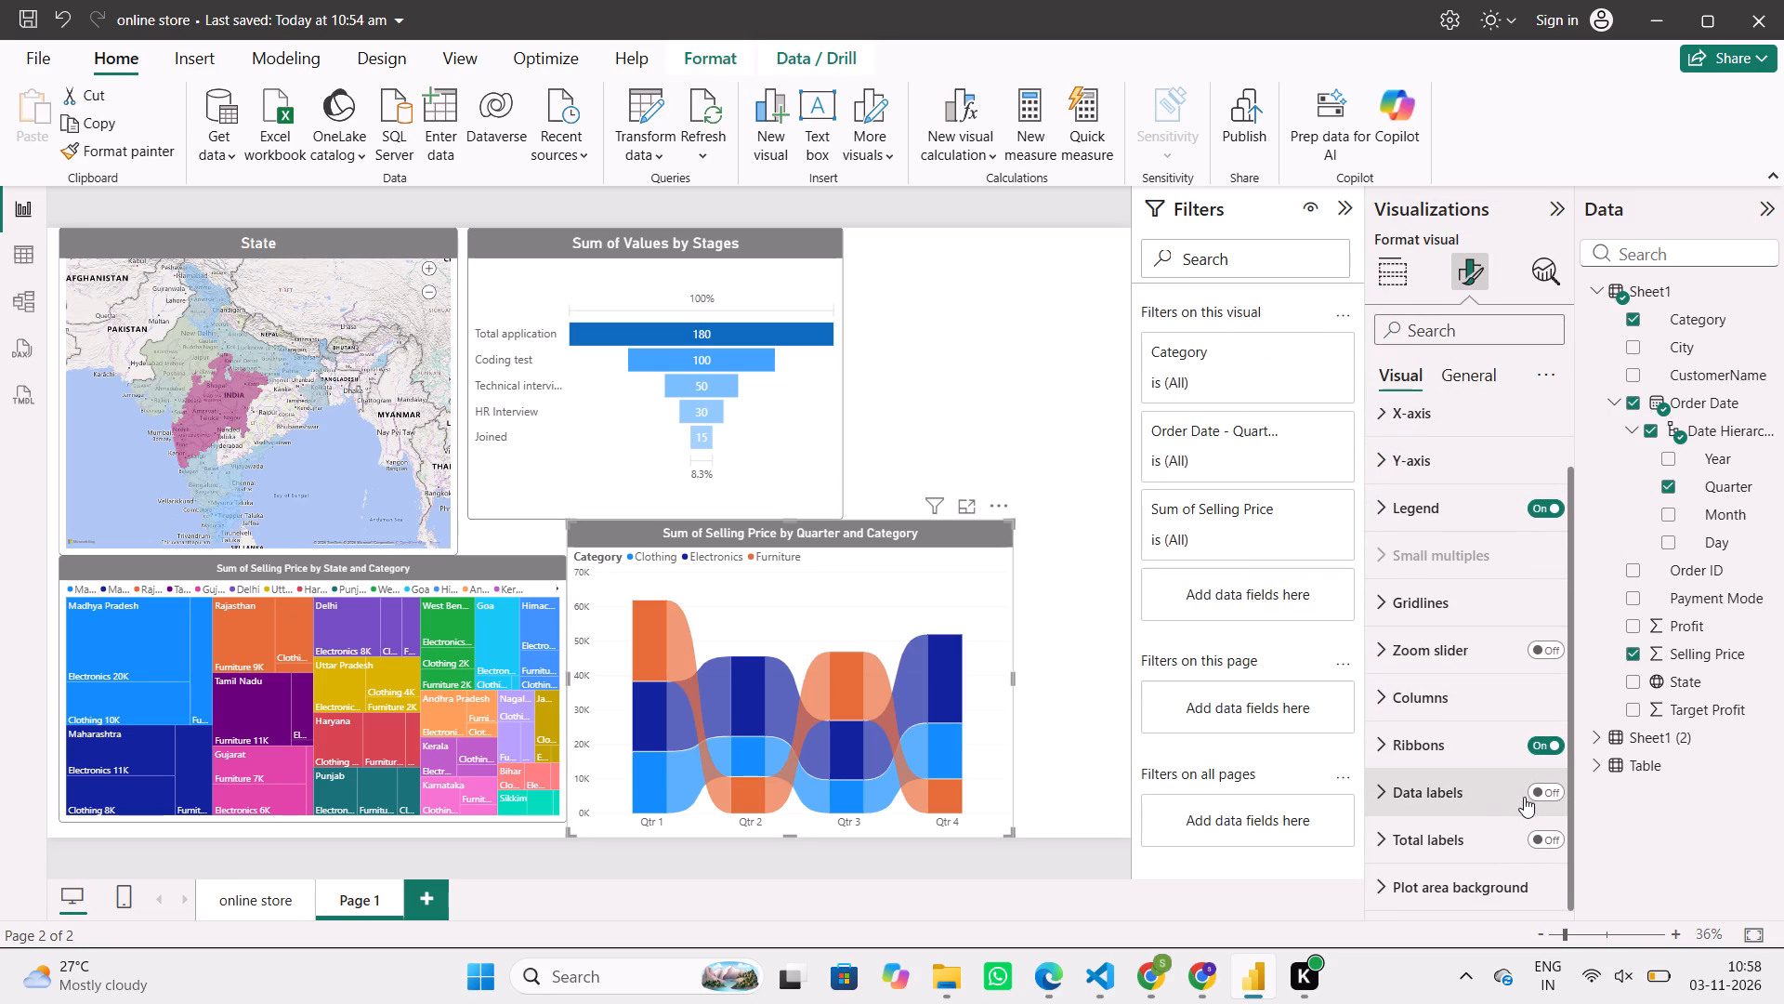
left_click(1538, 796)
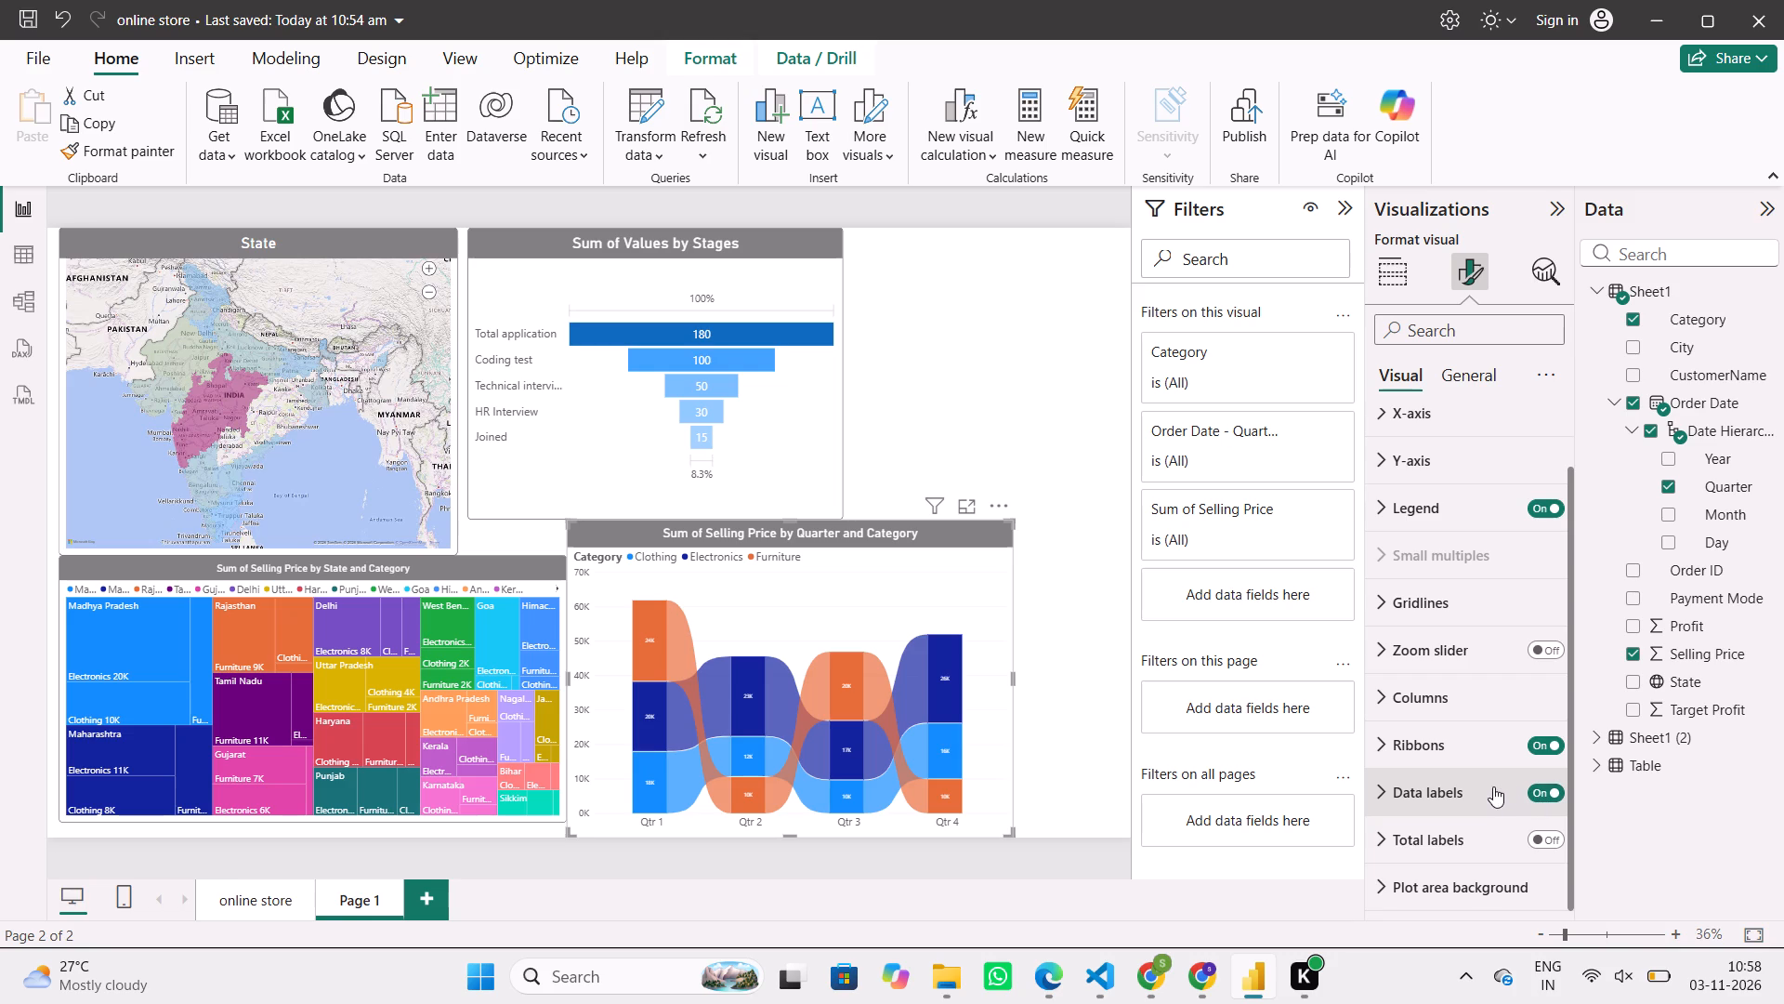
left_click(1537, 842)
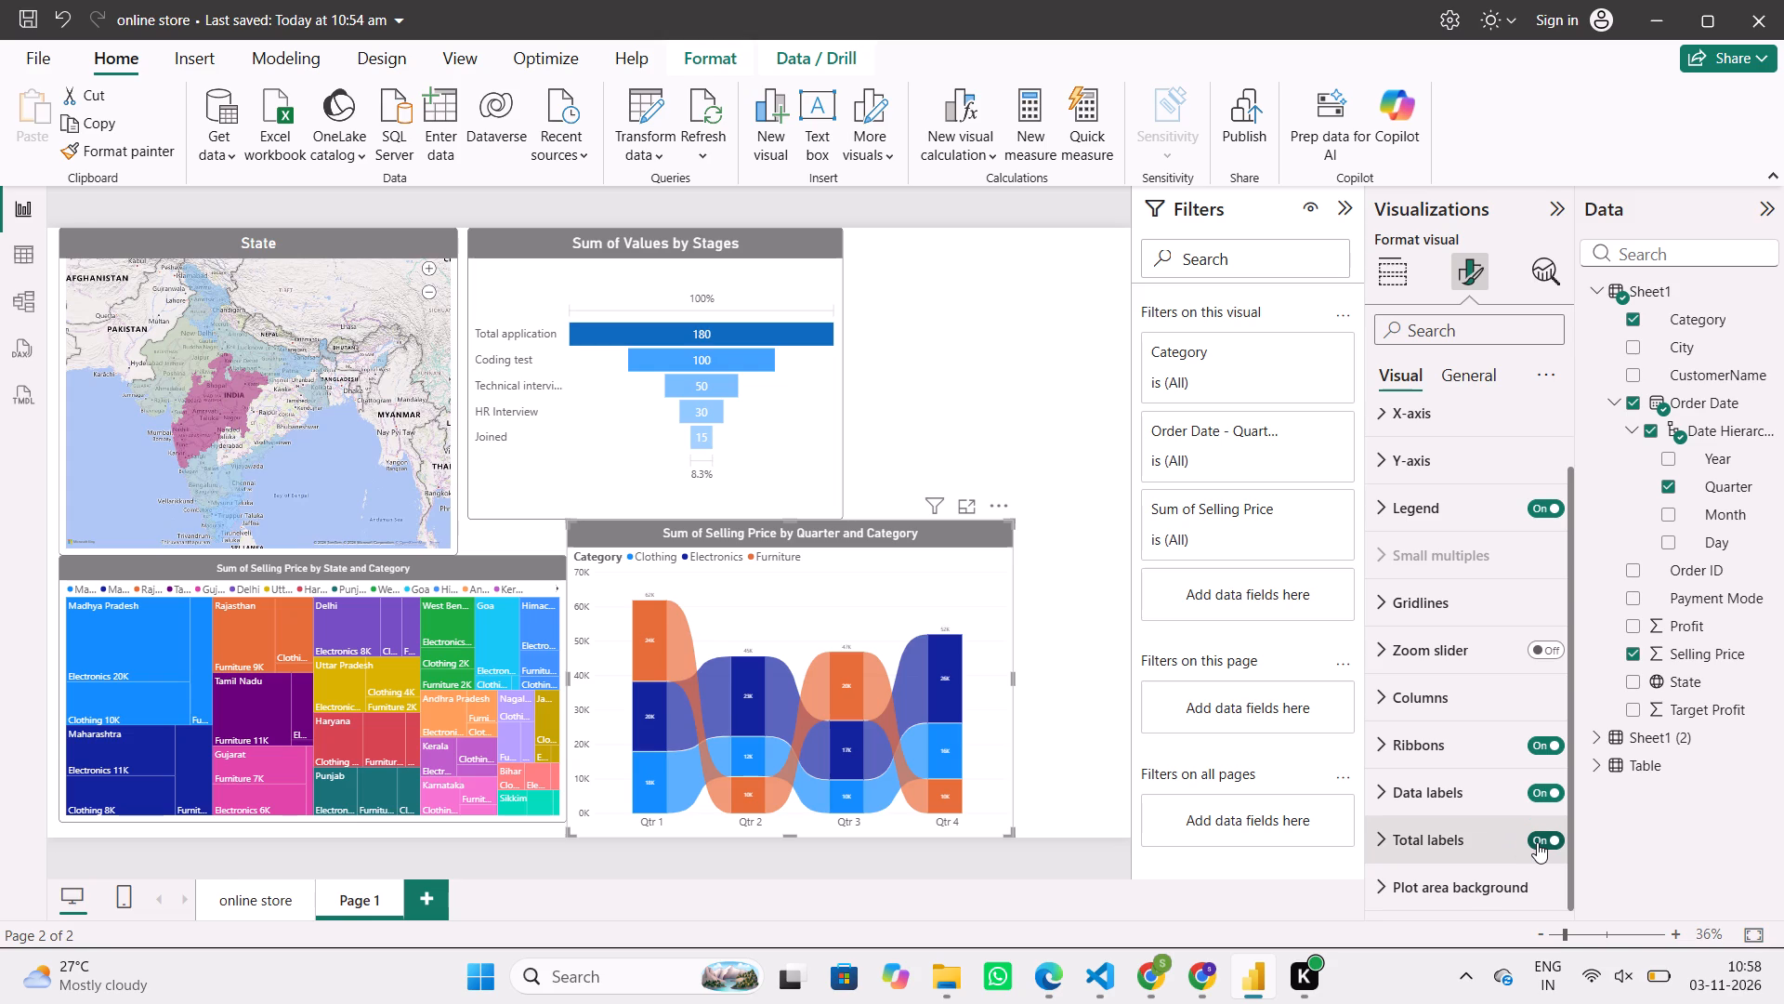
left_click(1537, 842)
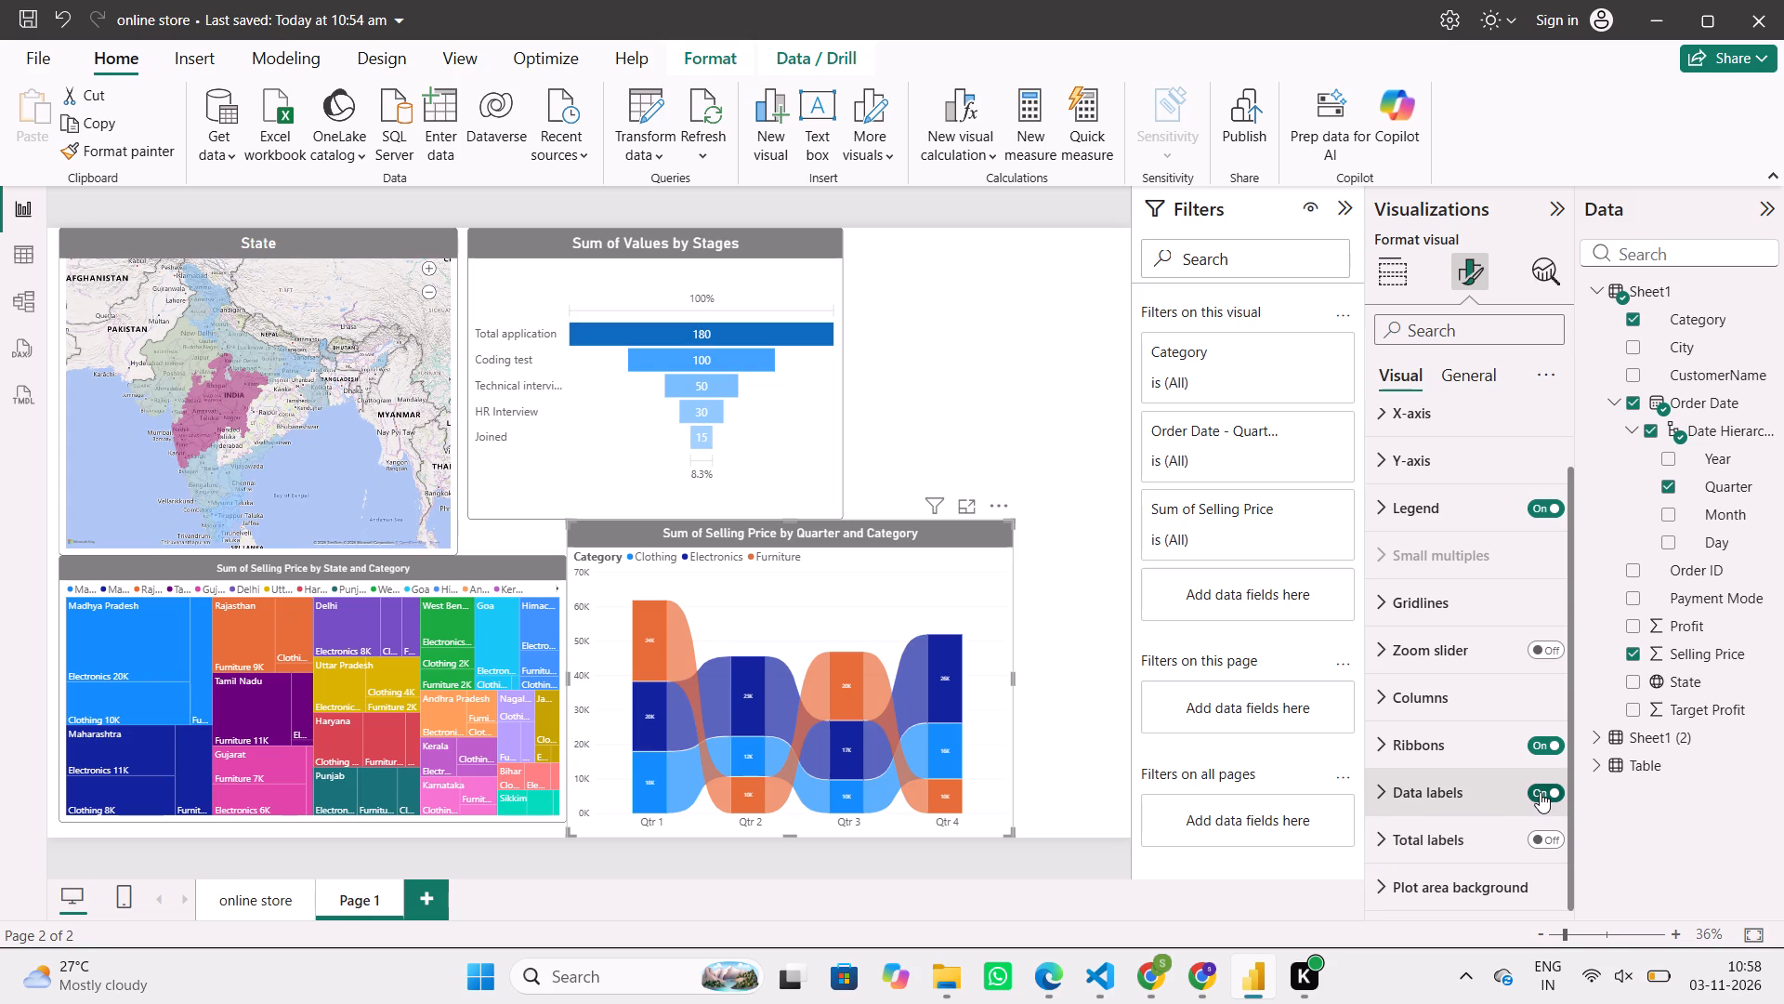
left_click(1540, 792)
left_click(1542, 749)
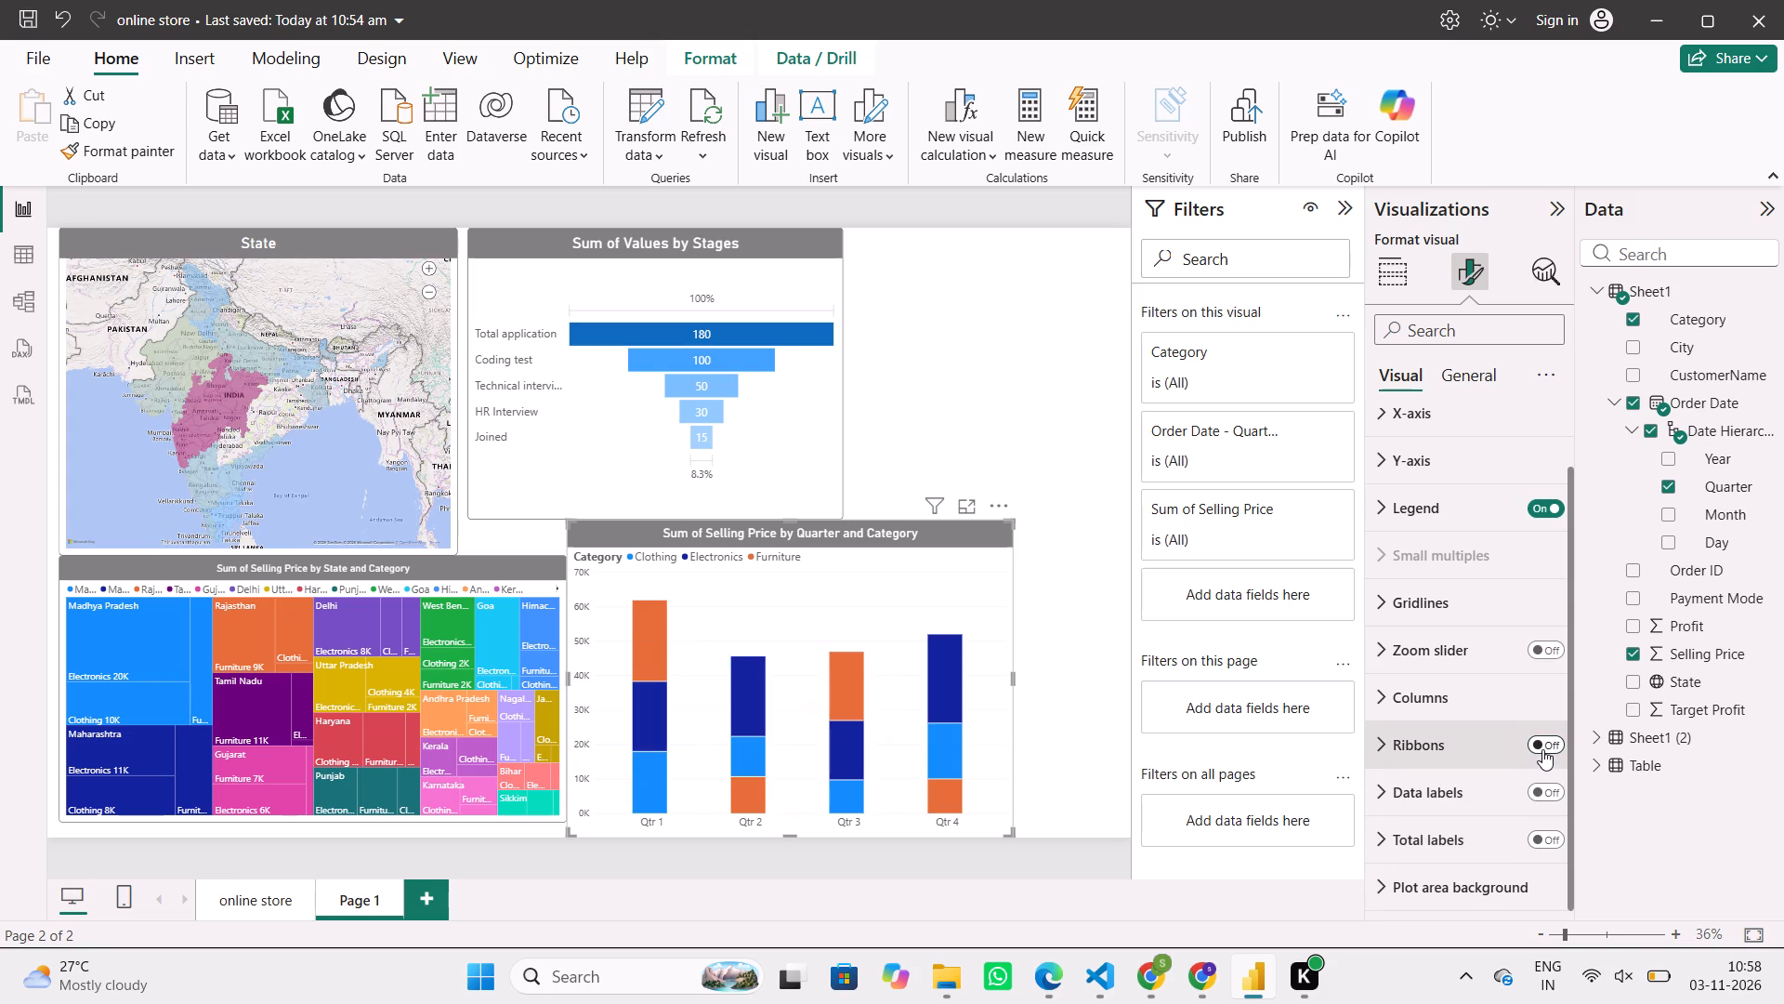
Turn the ribbons connecting the columns in the selling price by quarter chart back on.
left_click(1542, 749)
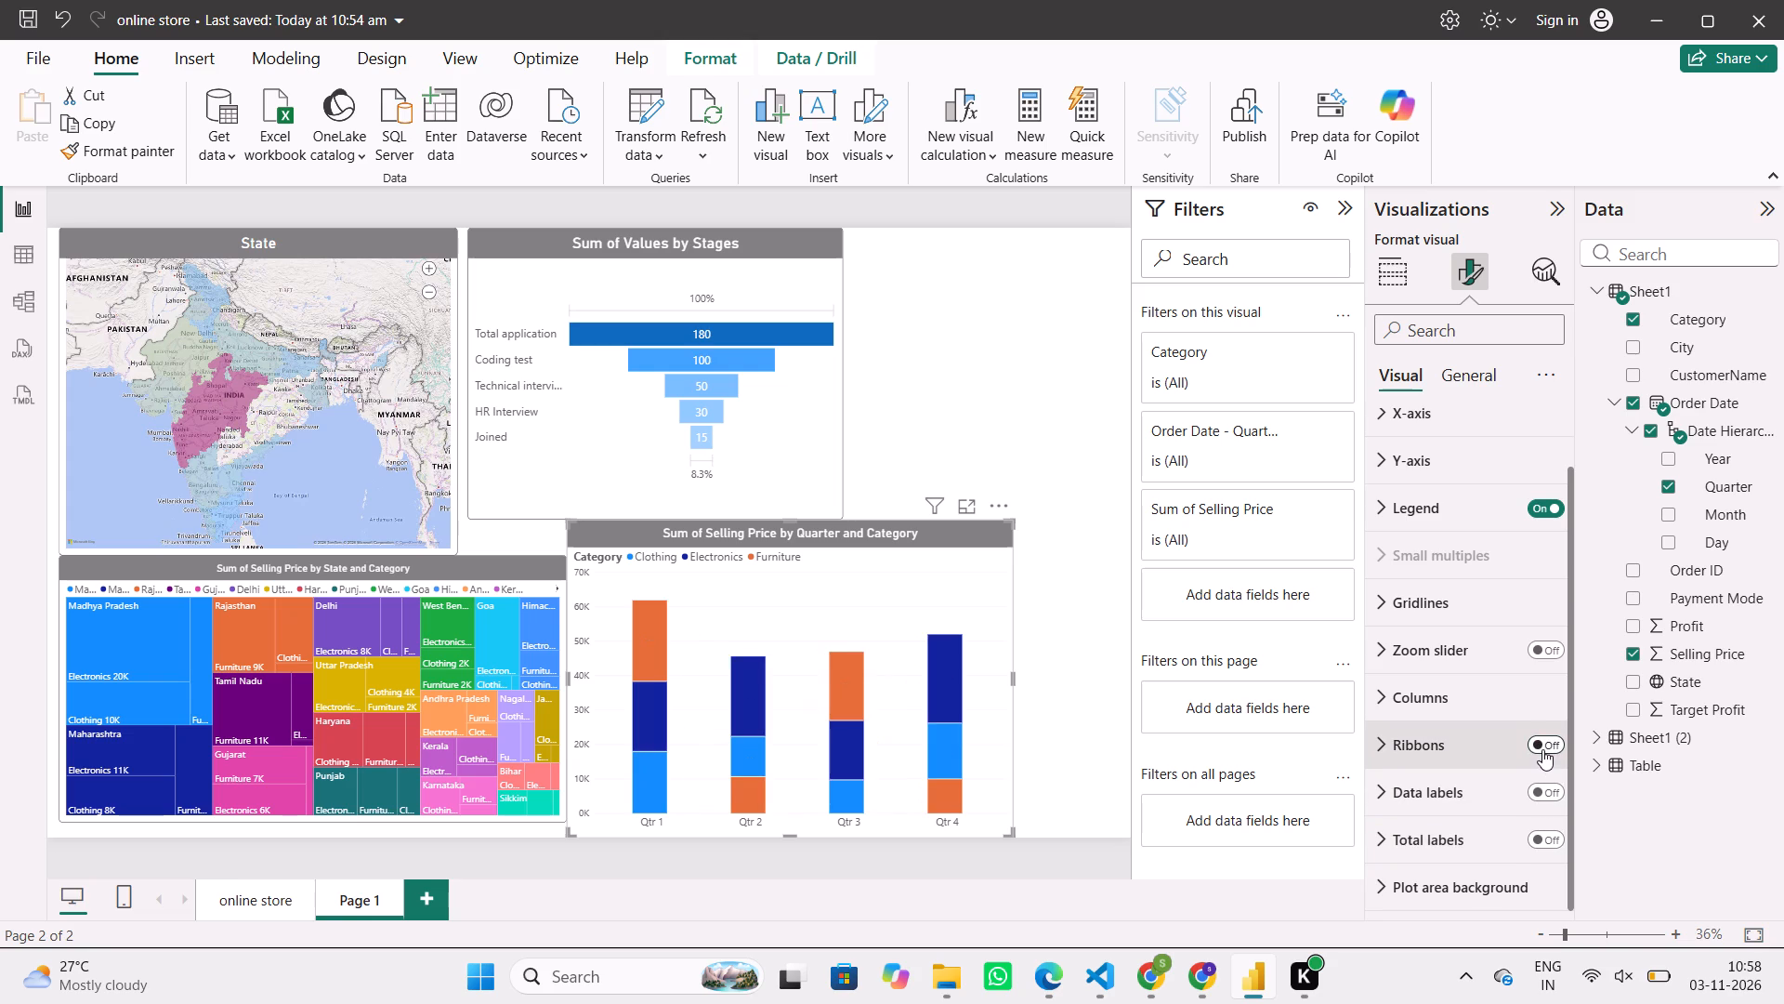
left_click(1542, 749)
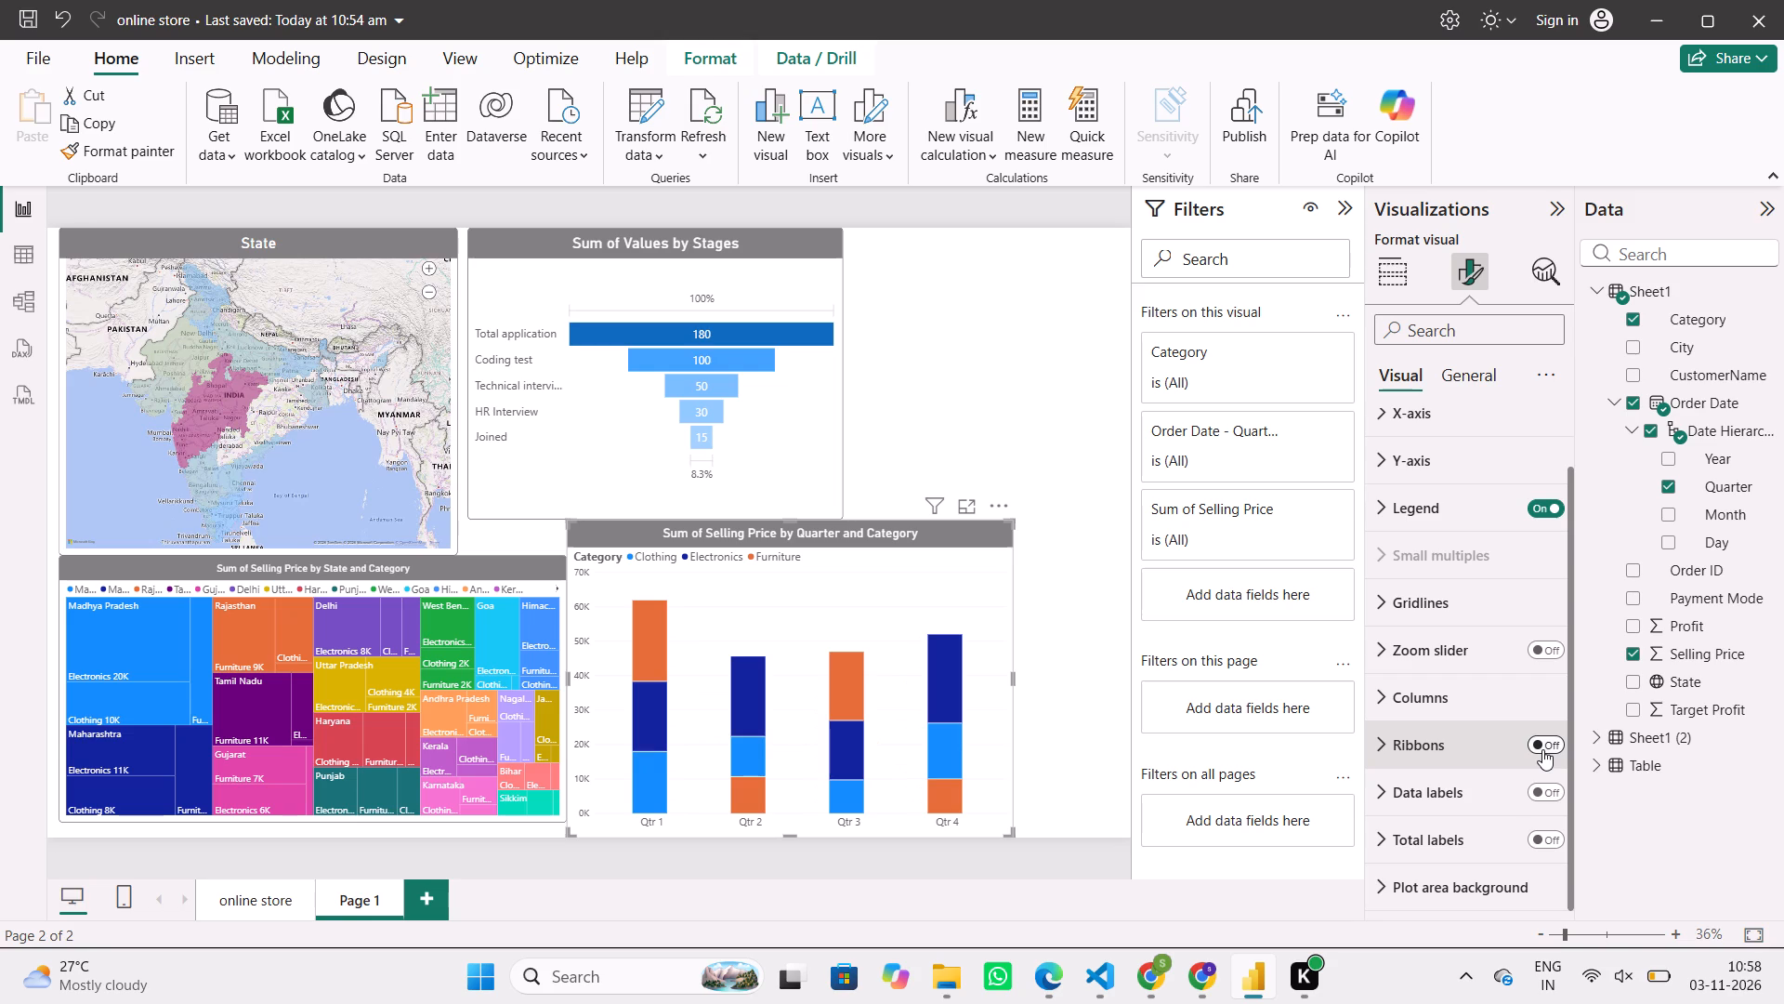
left_click(1542, 749)
left_click(1542, 749)
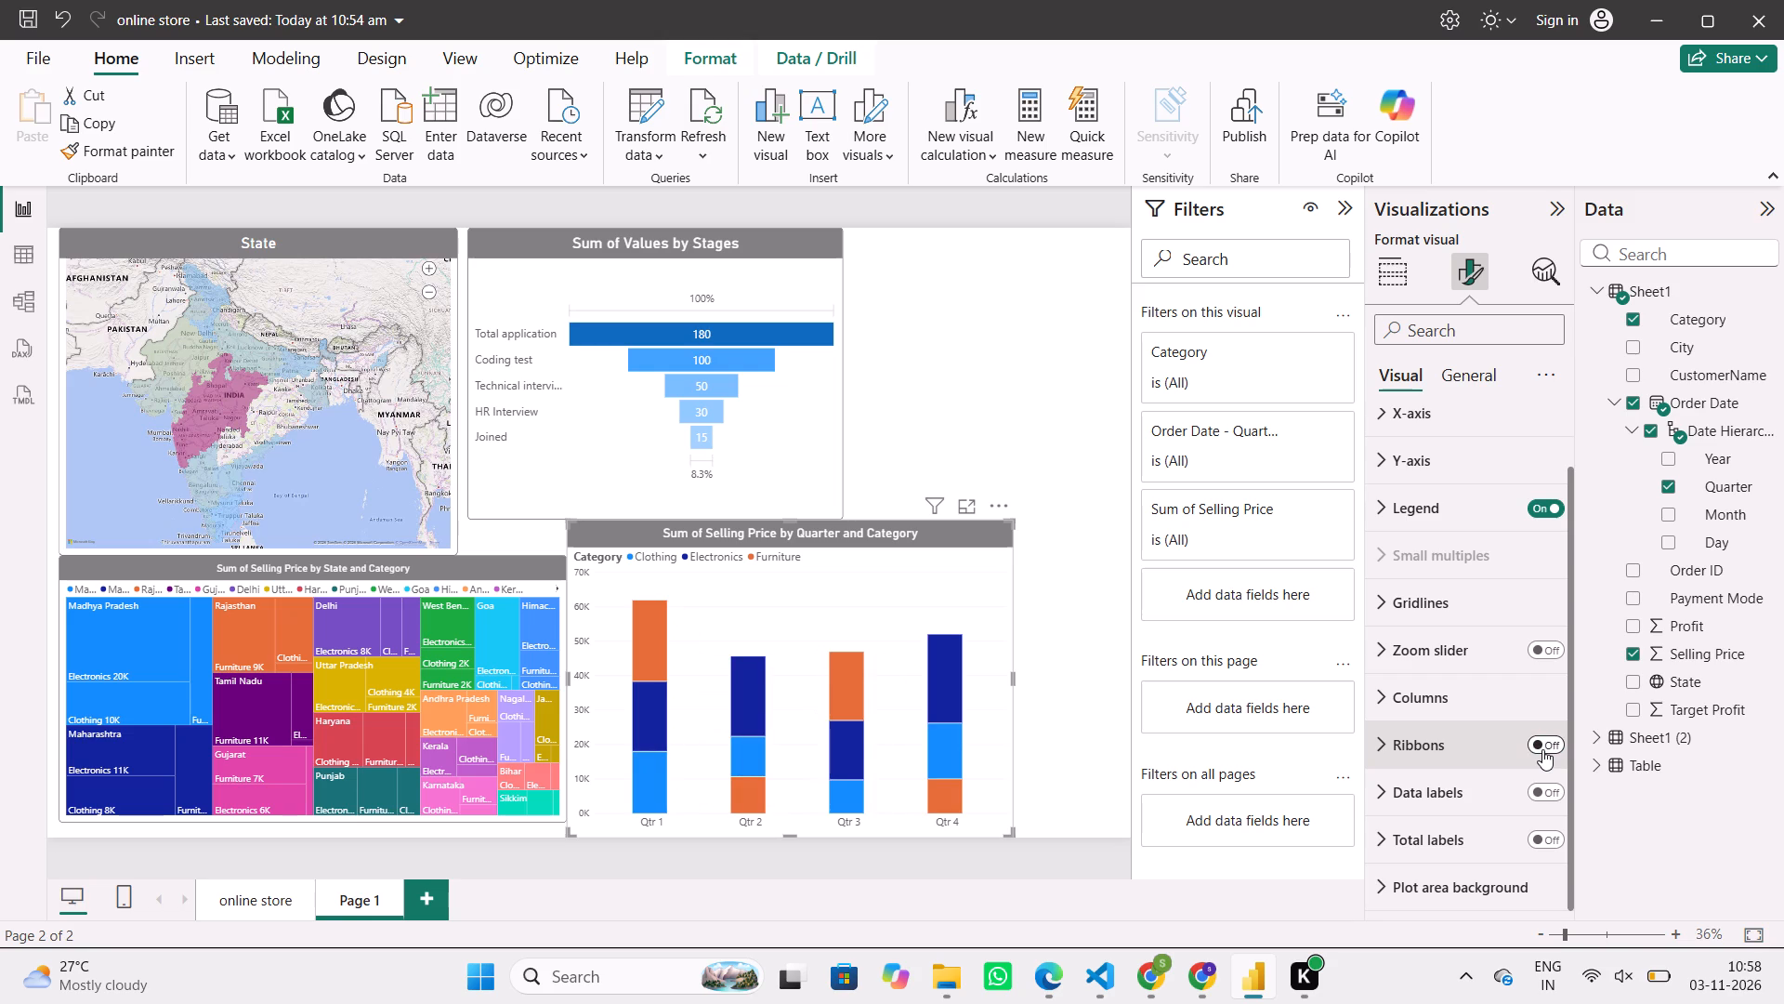
left_click(1542, 749)
left_click(1542, 749)
left_click(1542, 749)
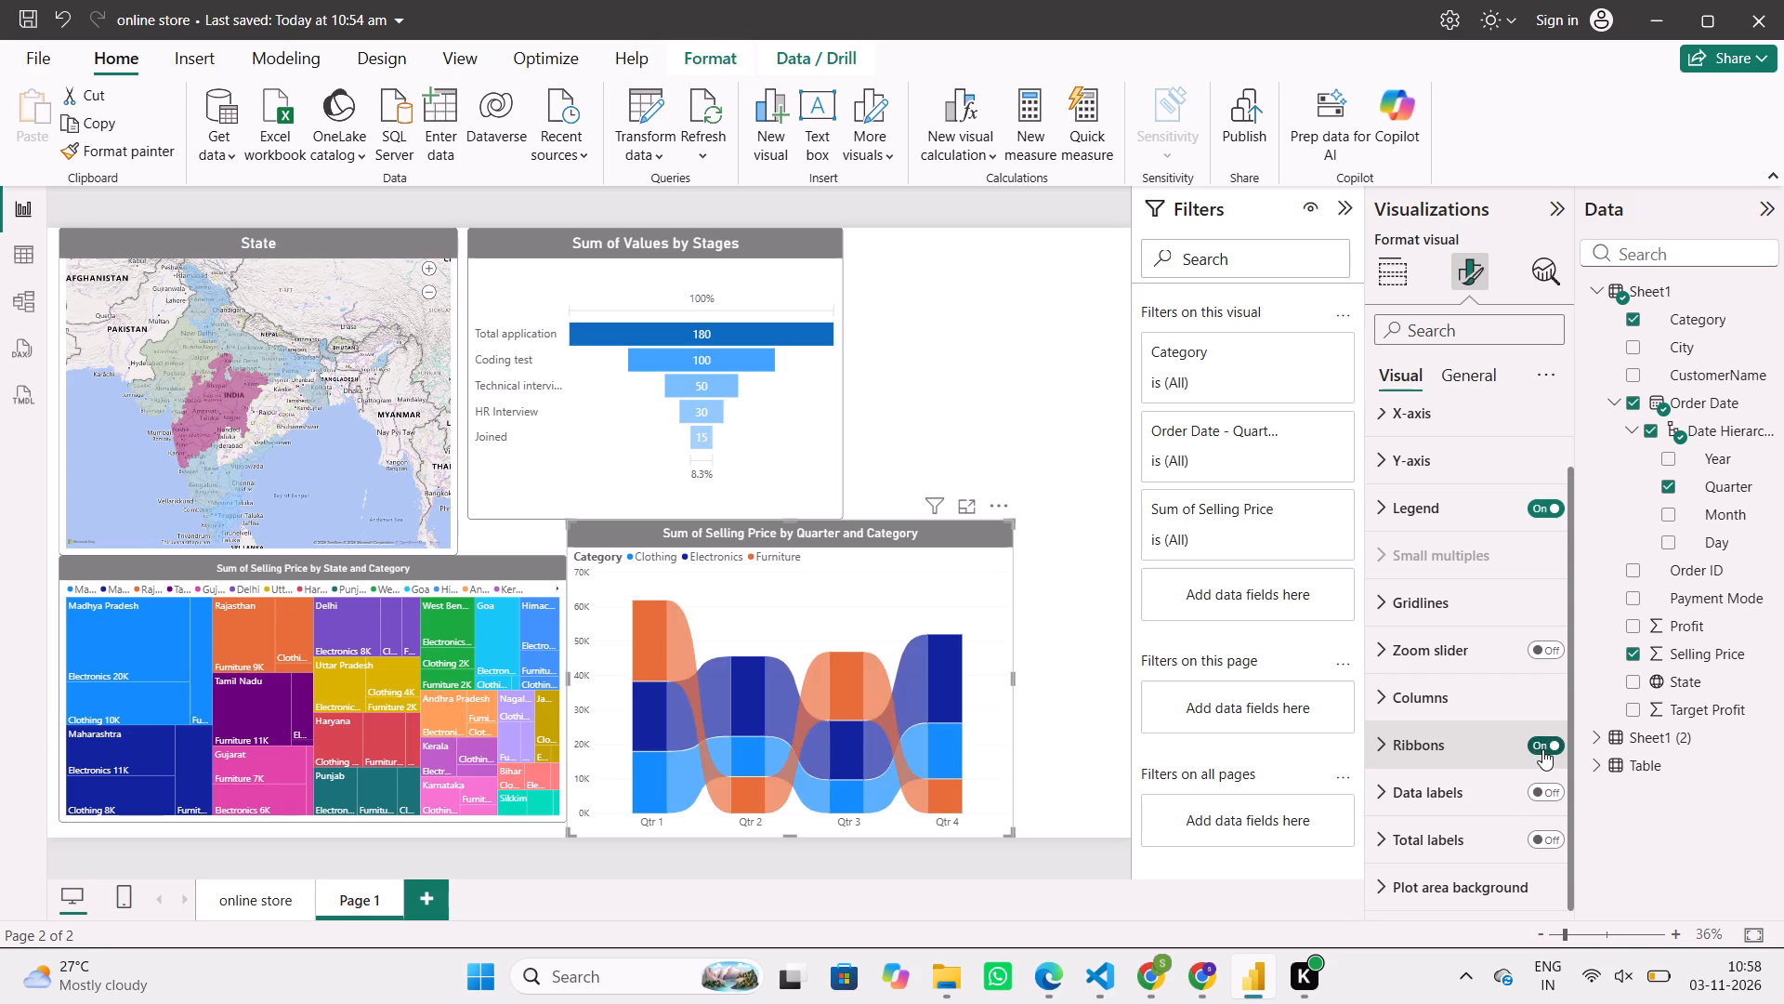
left_click(1542, 749)
left_click(1542, 749)
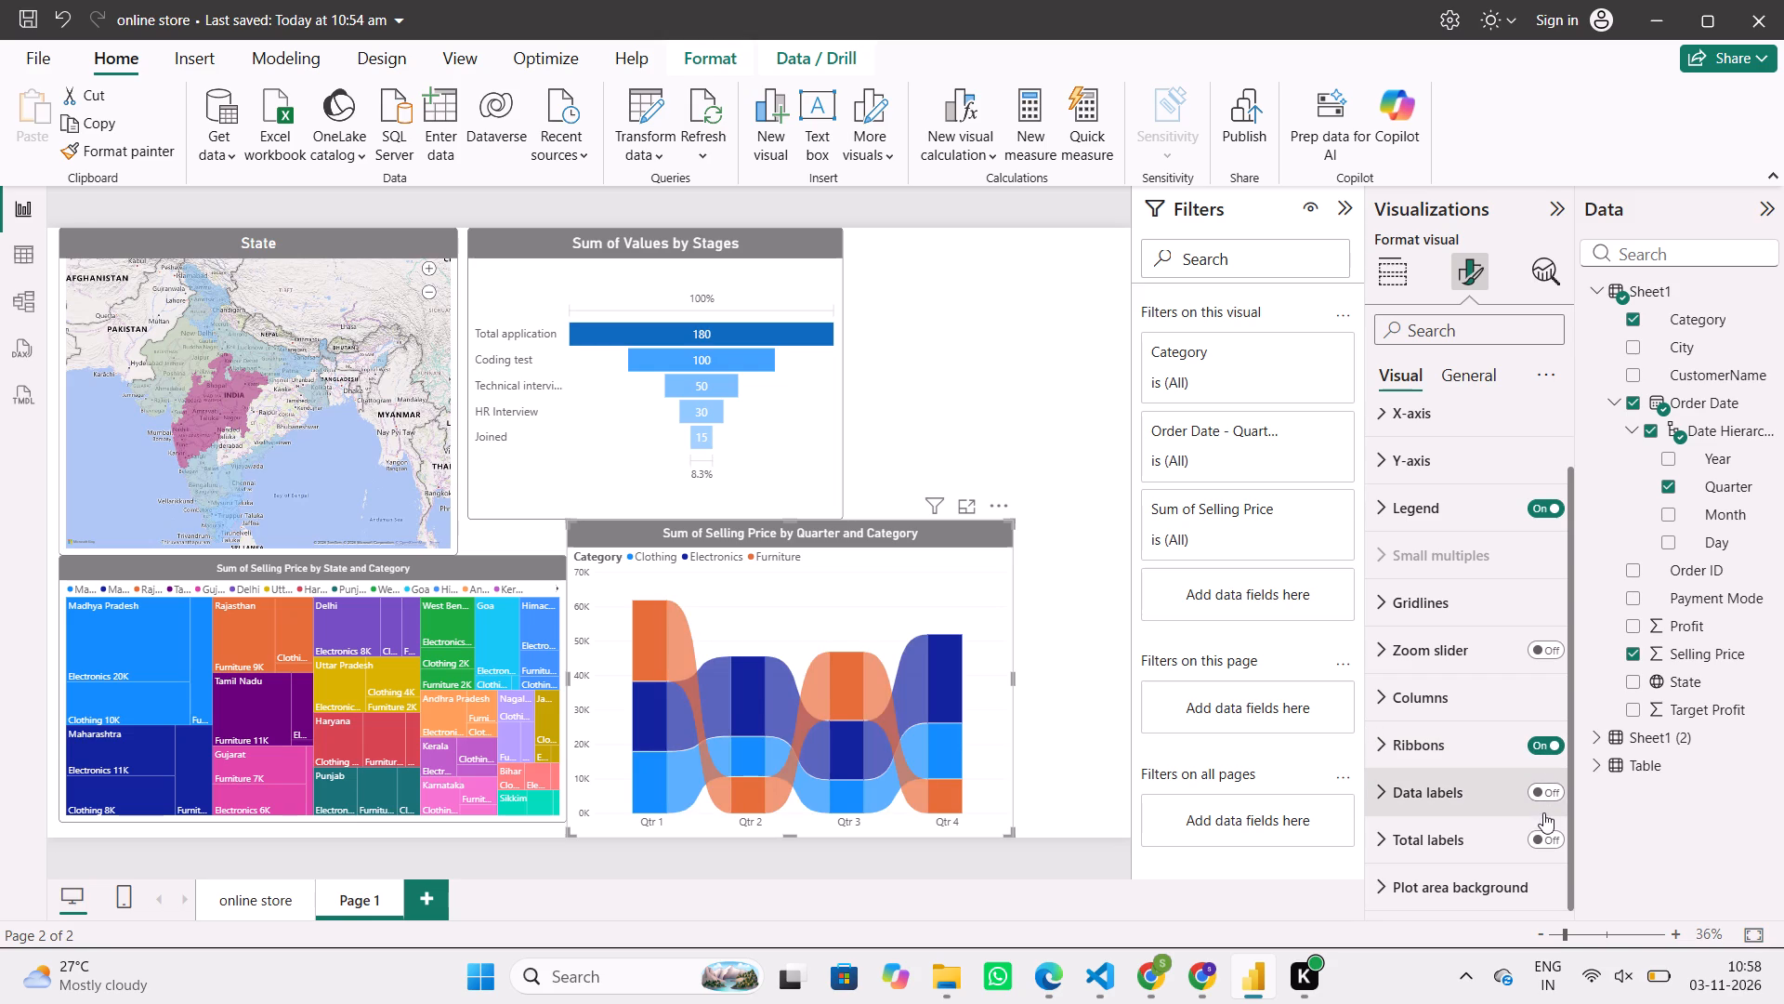
Turn on data labels for the selling price by quarter and category ribbon chart.
left_click(1540, 794)
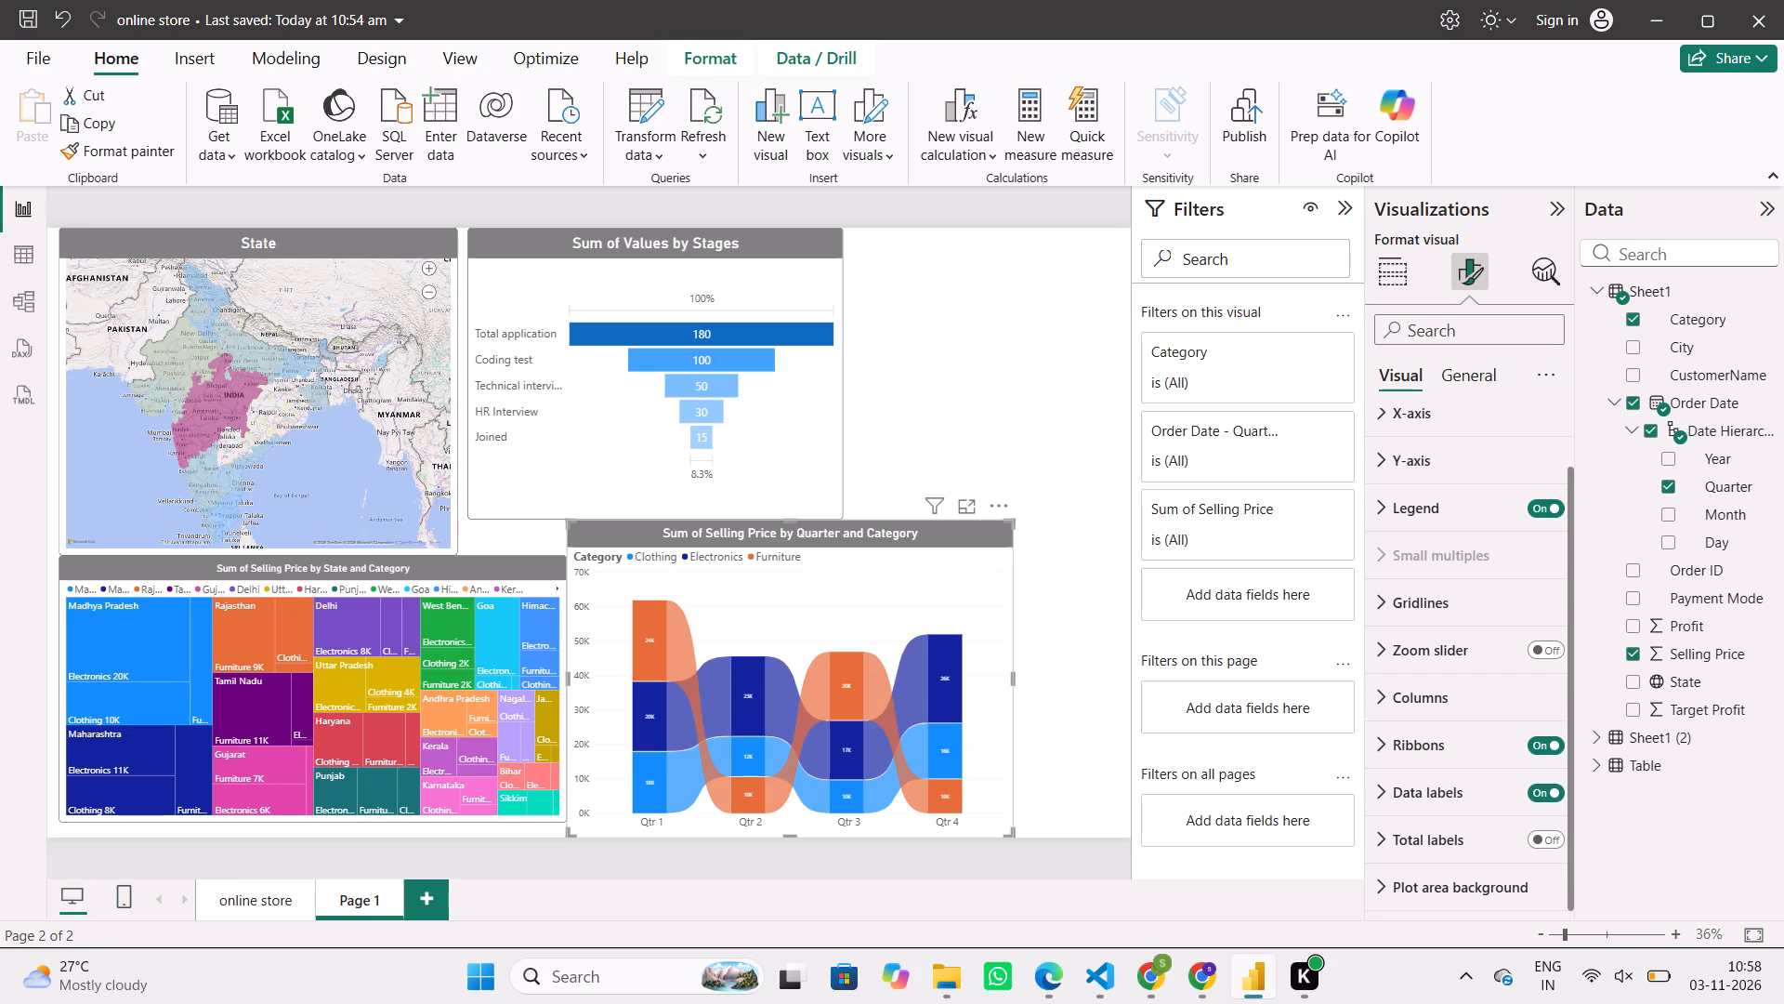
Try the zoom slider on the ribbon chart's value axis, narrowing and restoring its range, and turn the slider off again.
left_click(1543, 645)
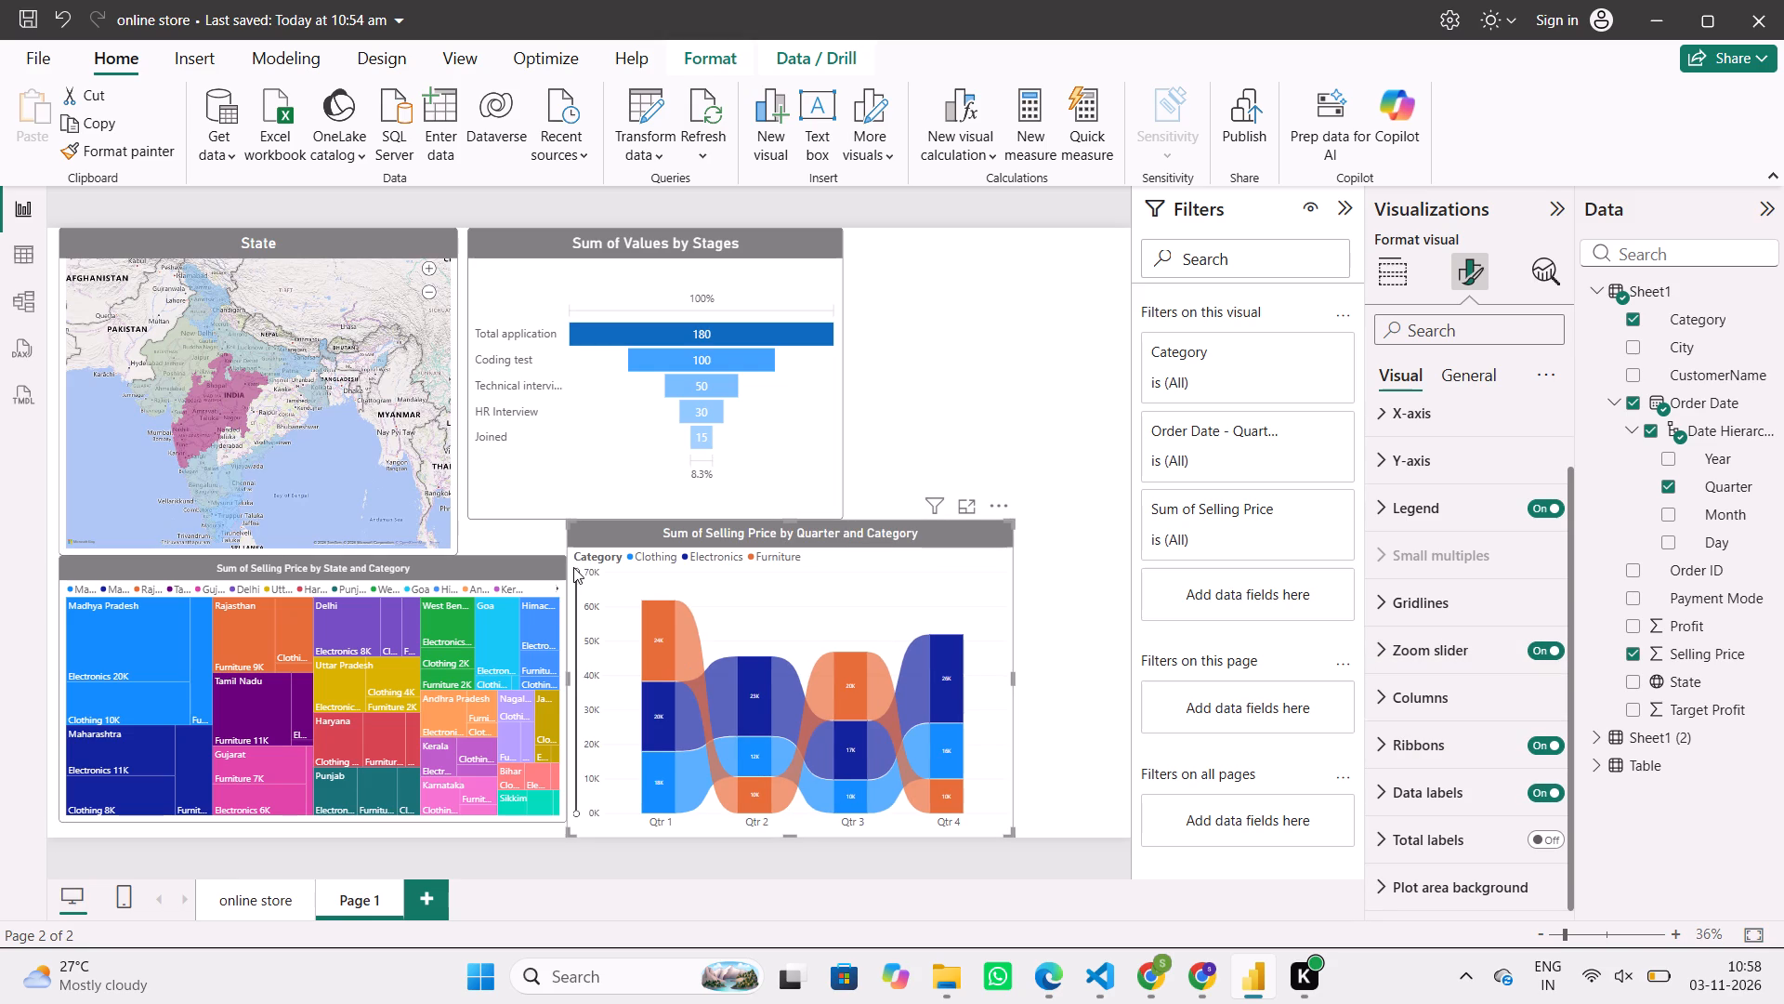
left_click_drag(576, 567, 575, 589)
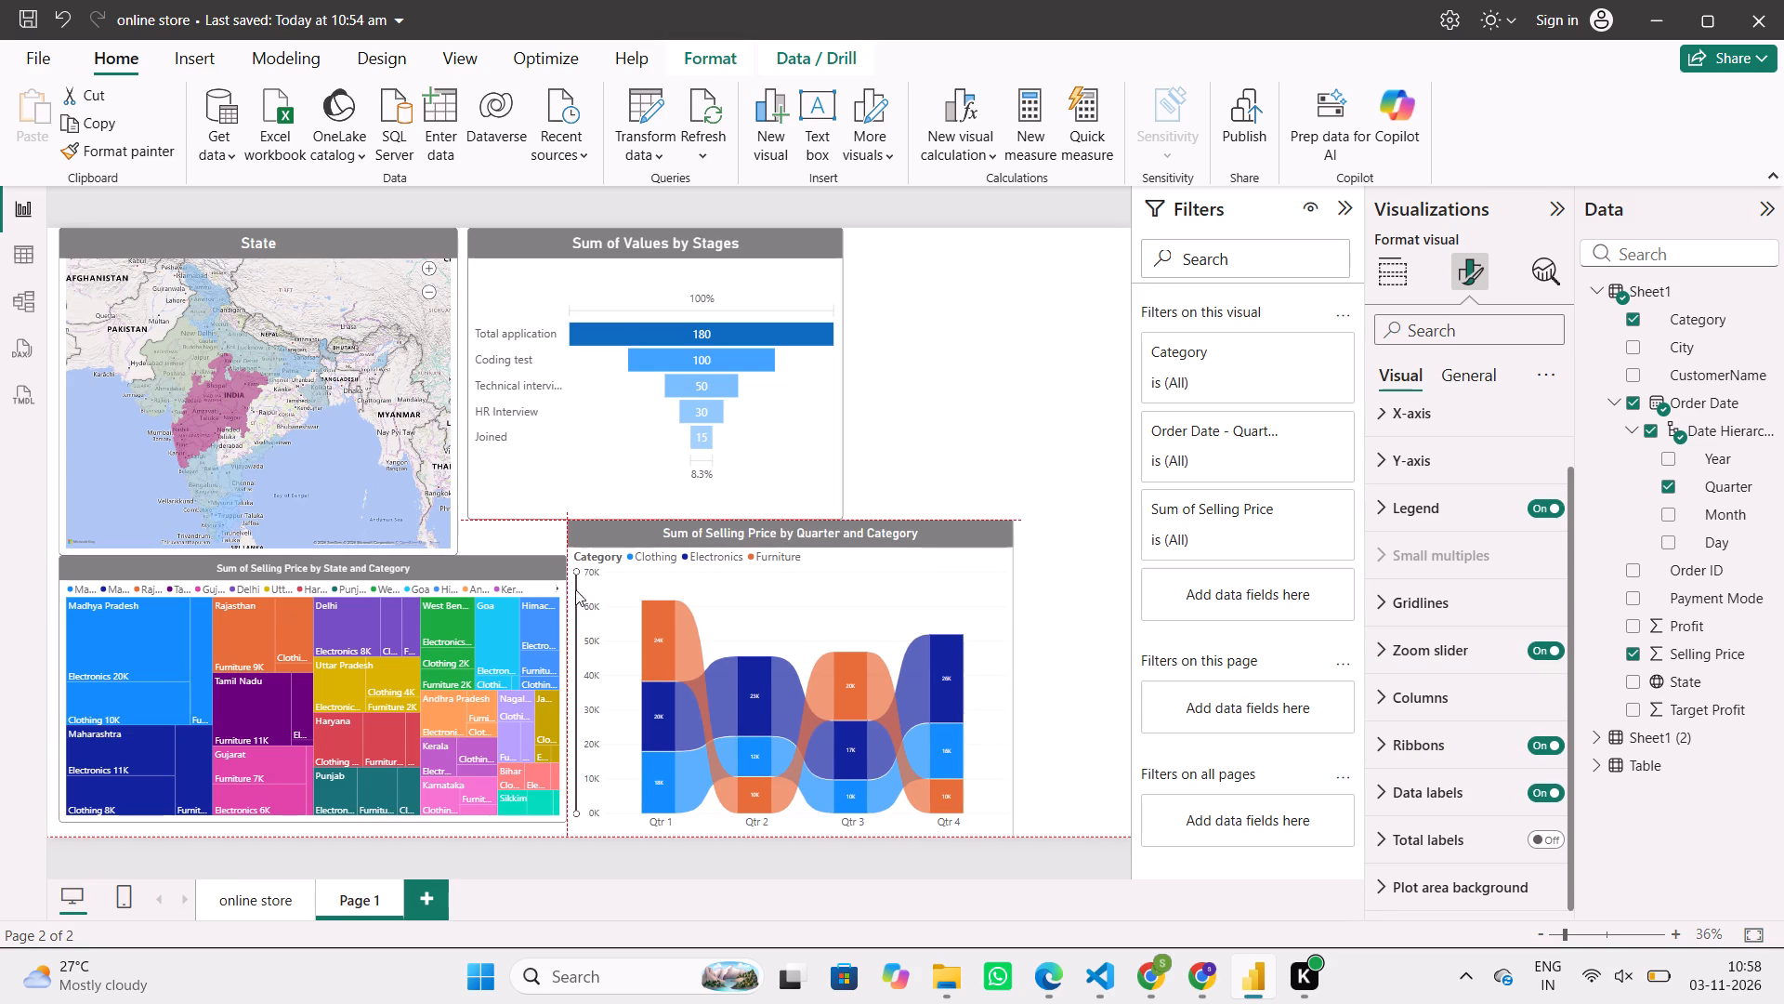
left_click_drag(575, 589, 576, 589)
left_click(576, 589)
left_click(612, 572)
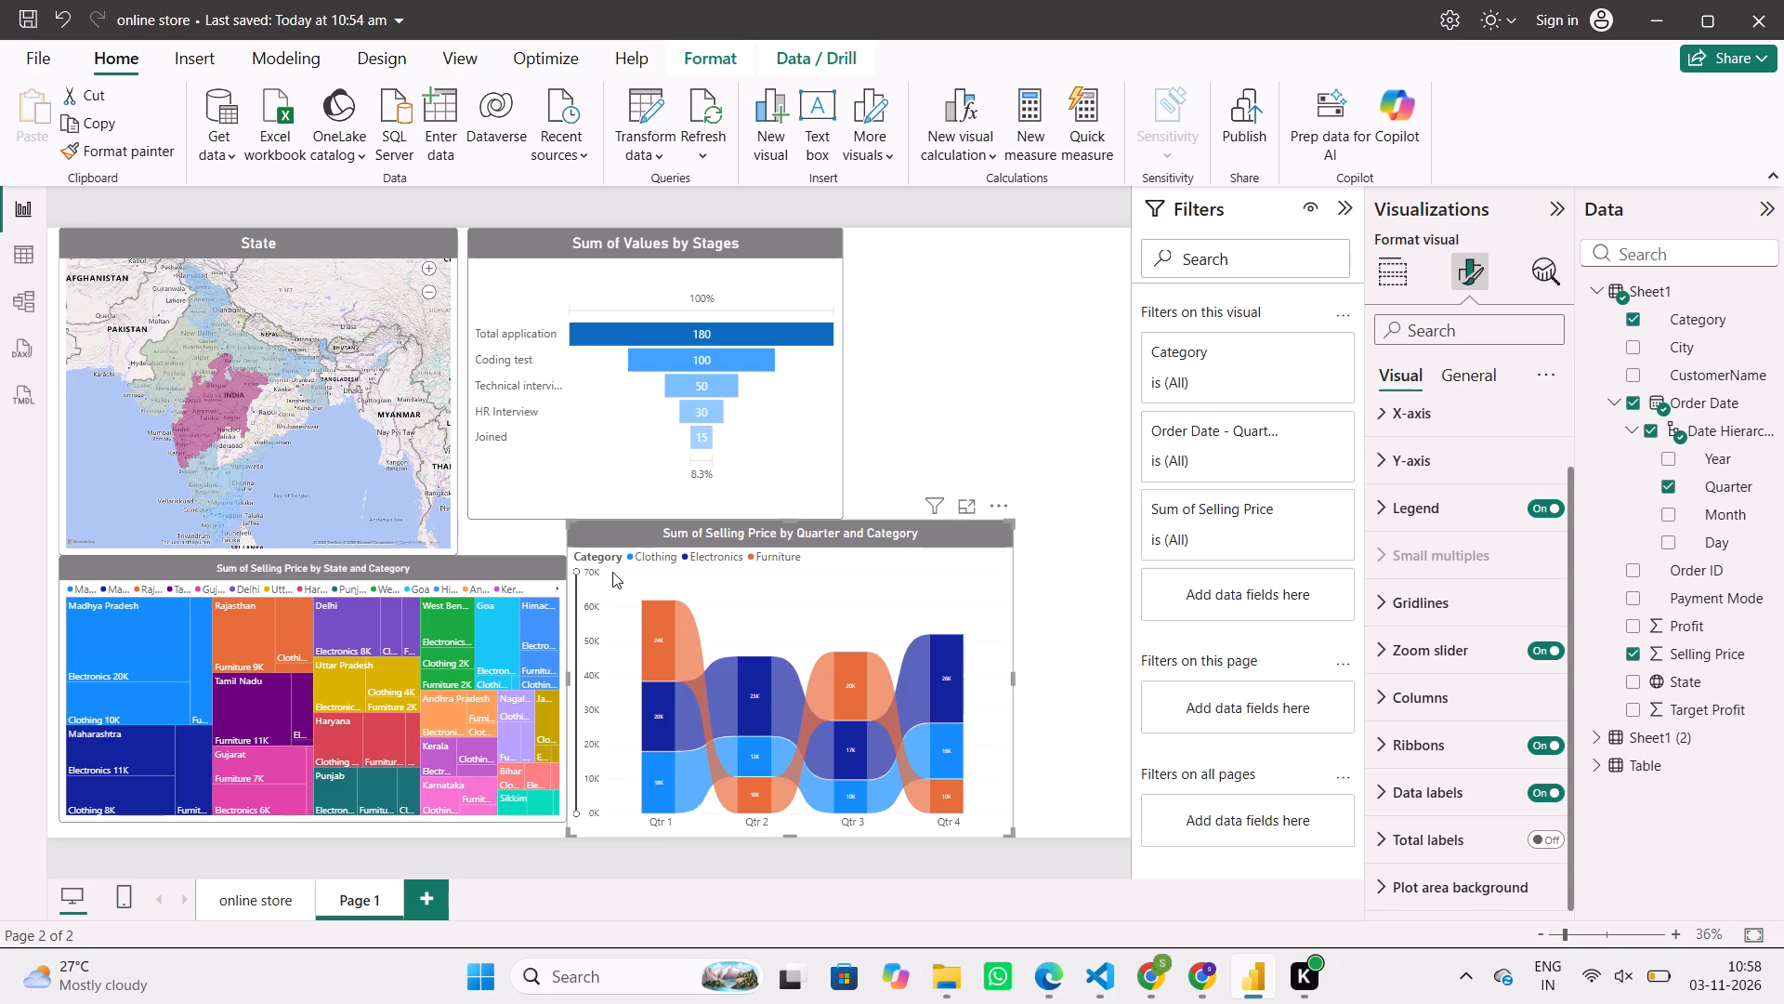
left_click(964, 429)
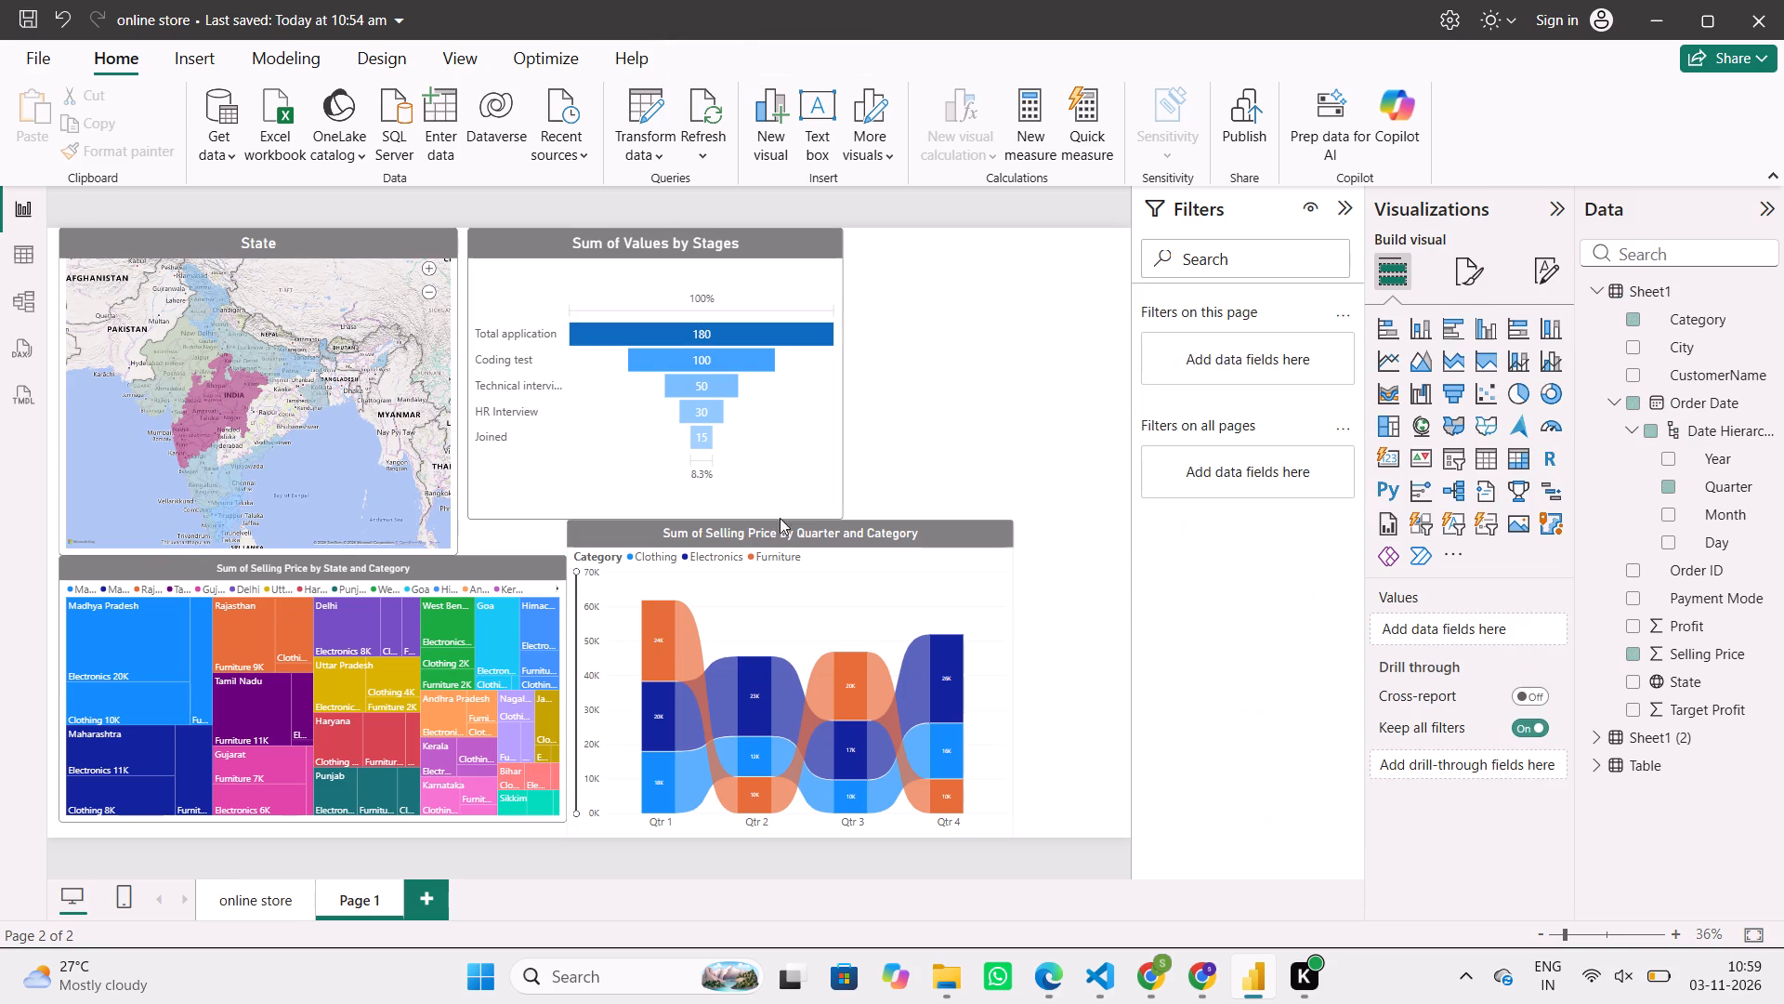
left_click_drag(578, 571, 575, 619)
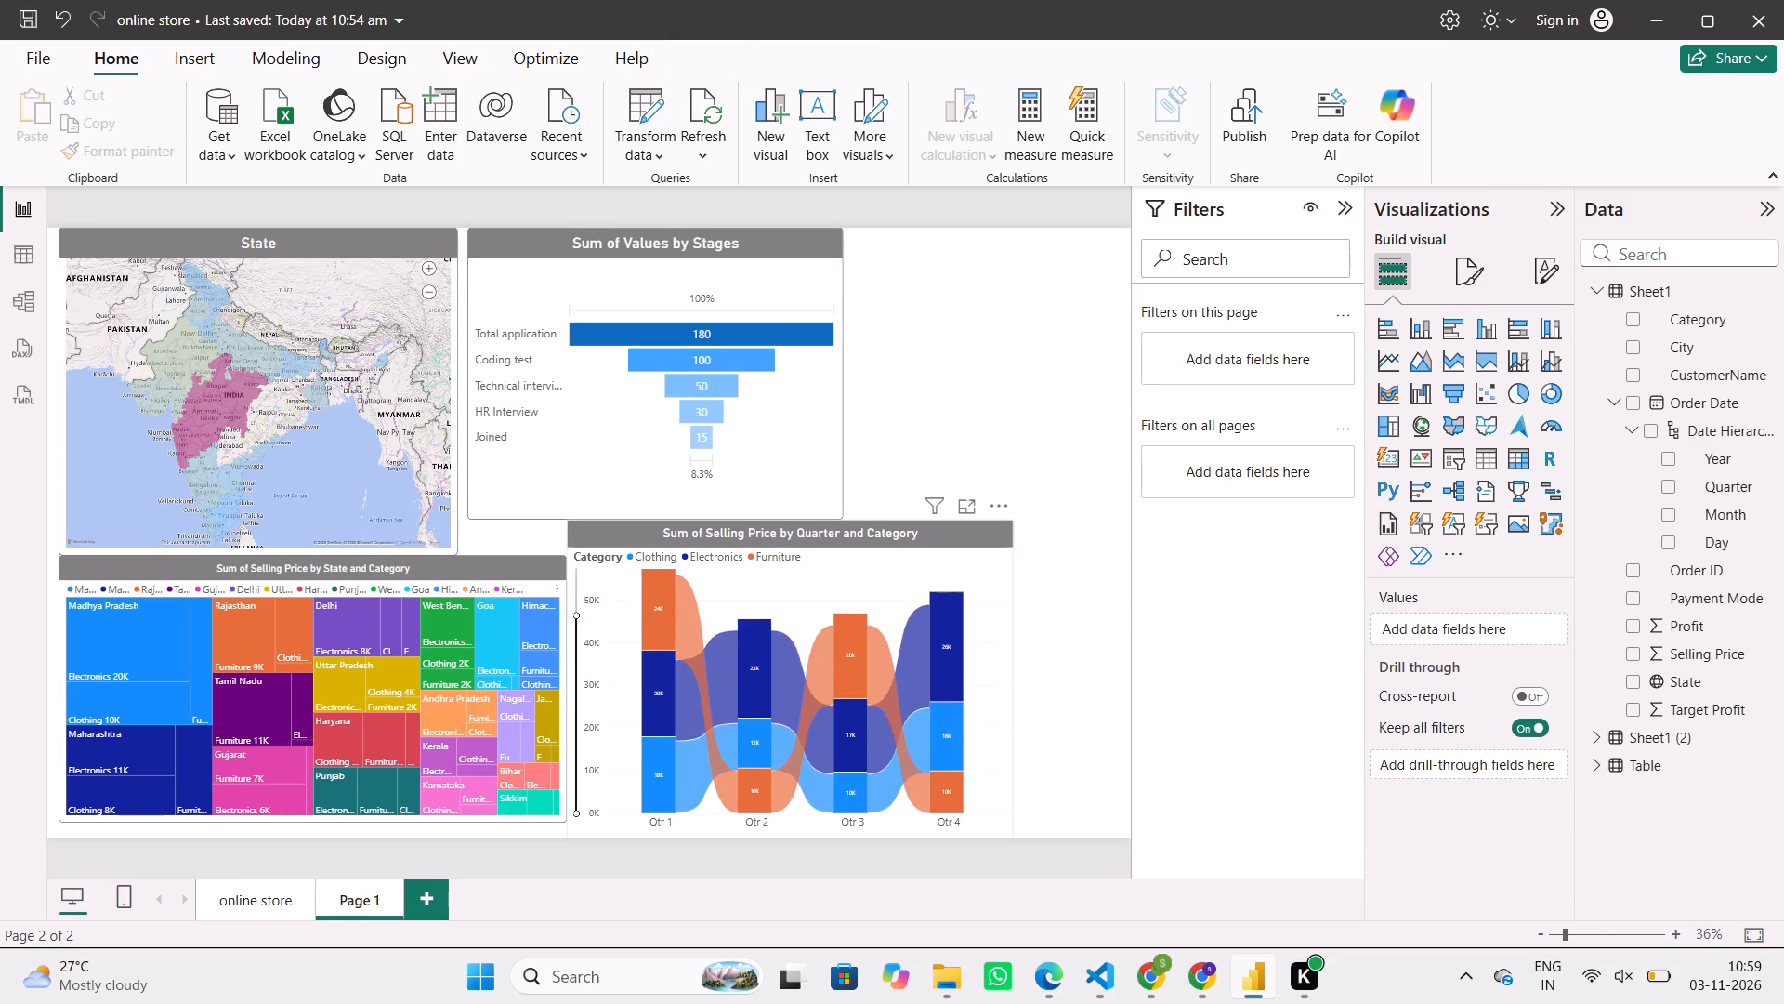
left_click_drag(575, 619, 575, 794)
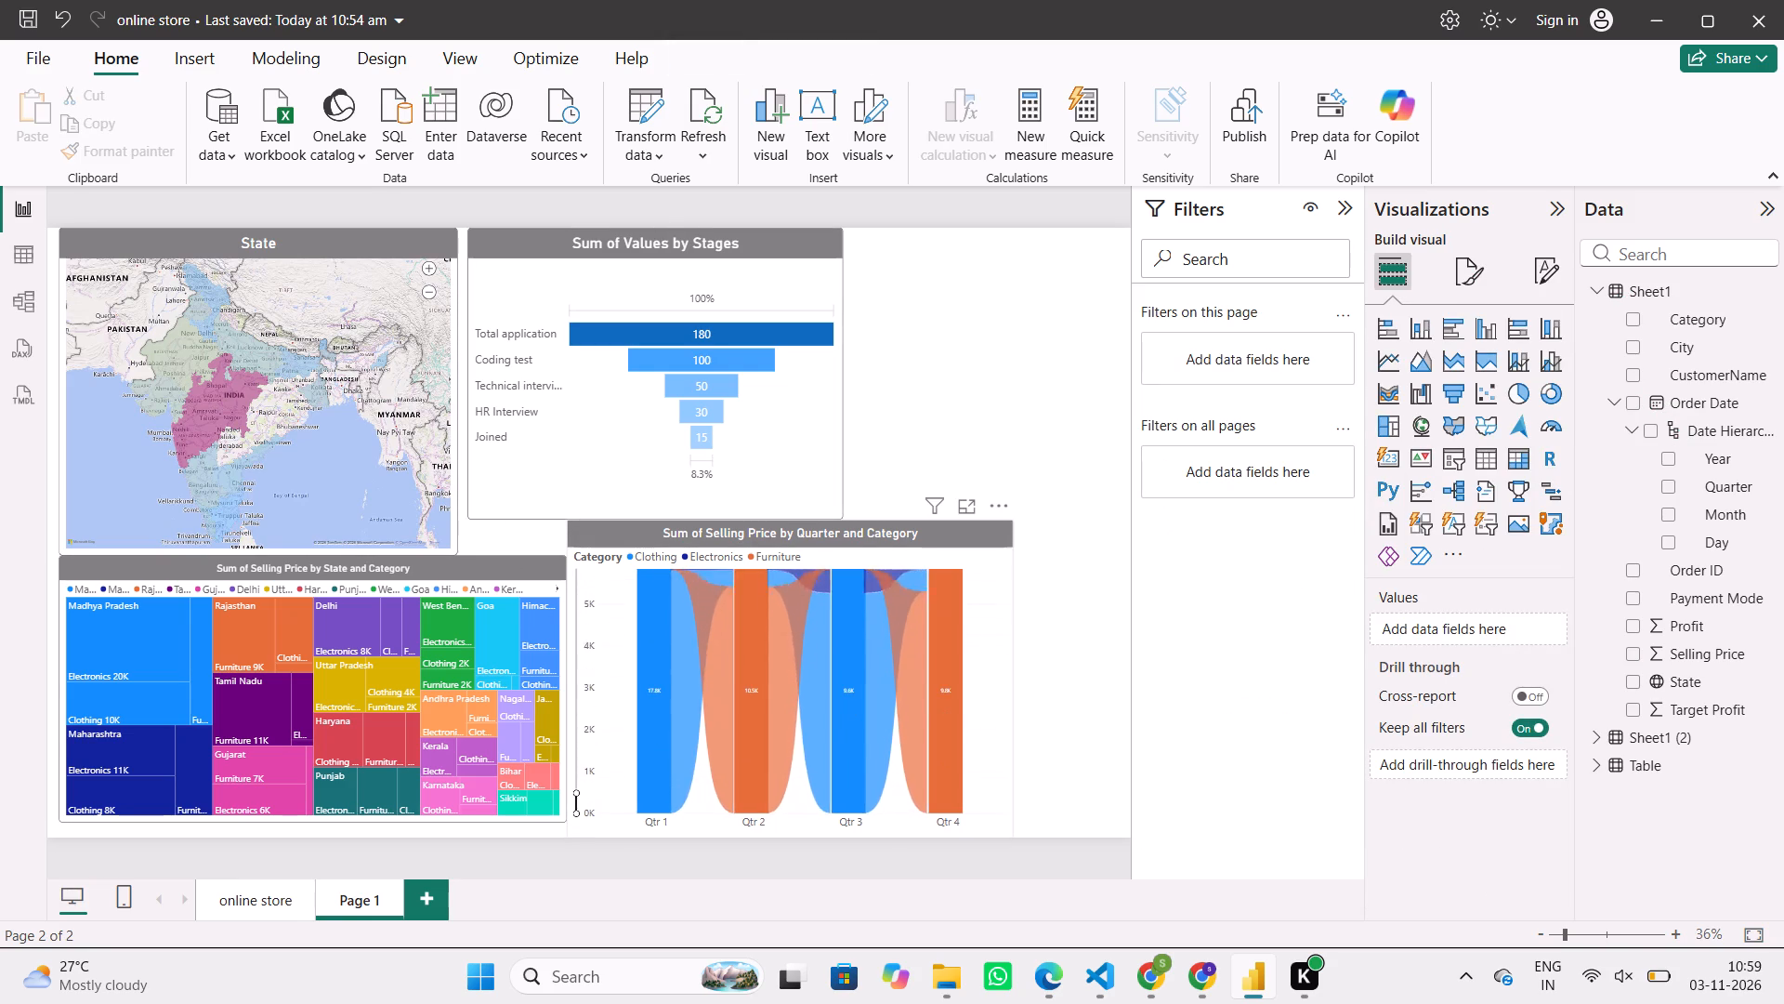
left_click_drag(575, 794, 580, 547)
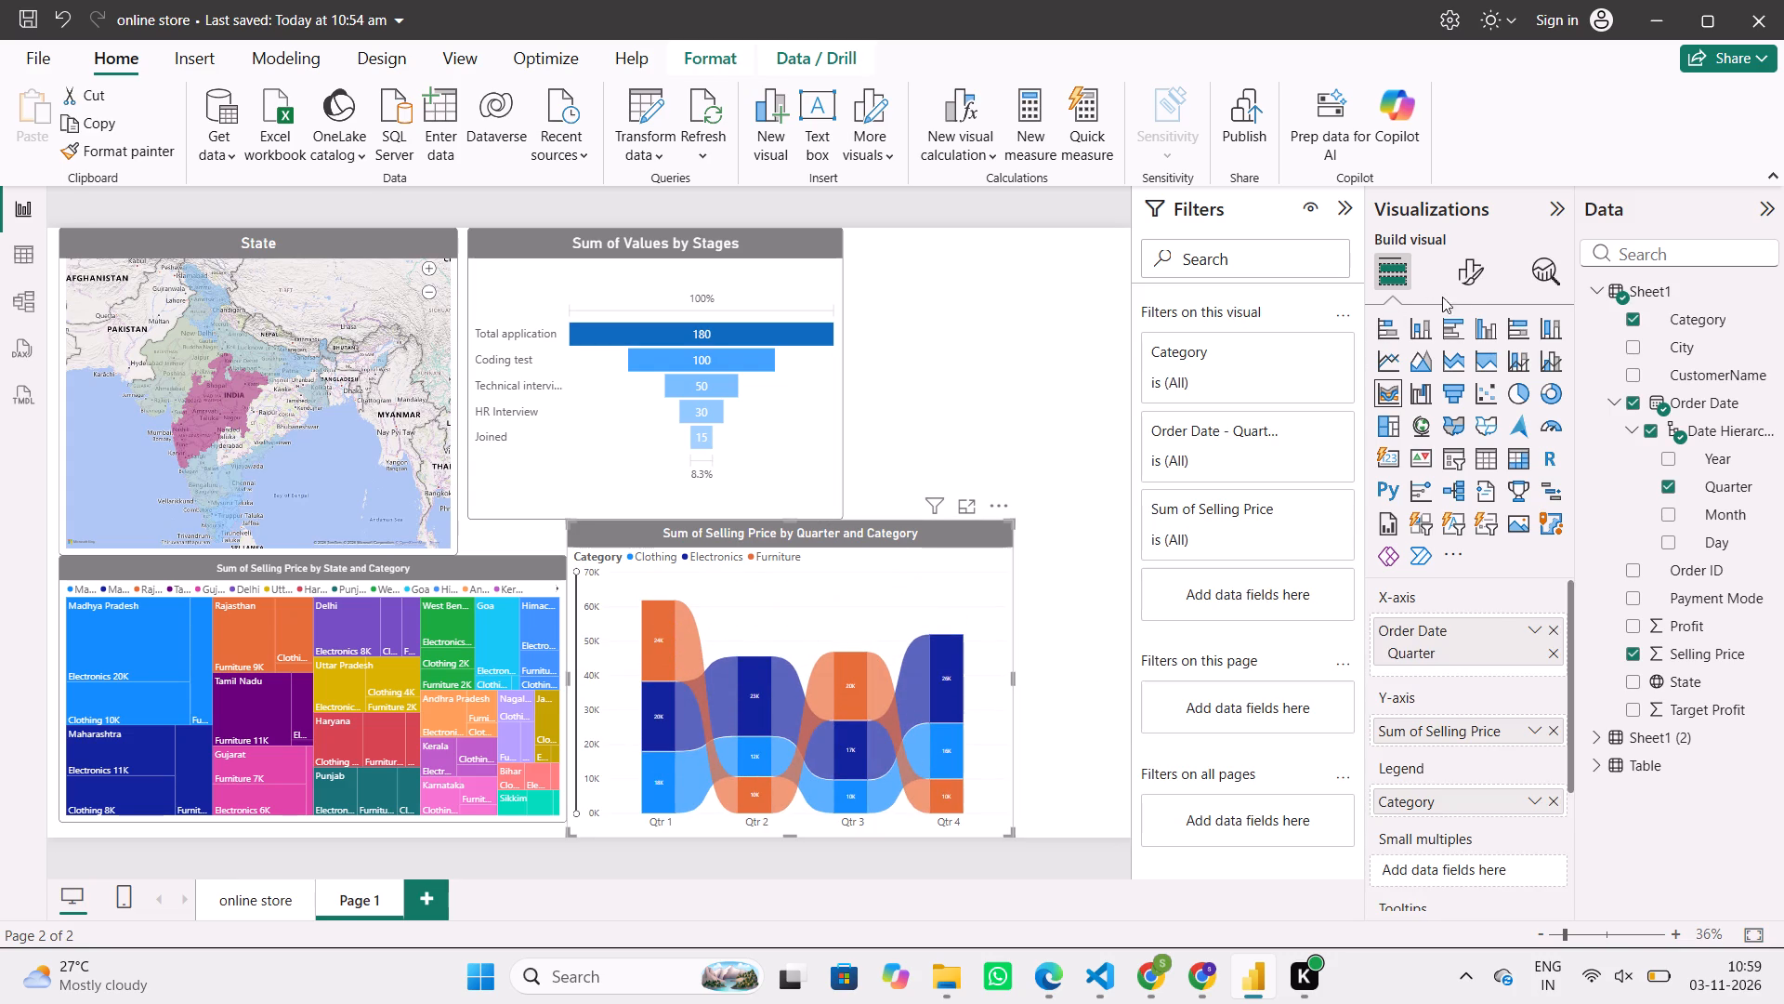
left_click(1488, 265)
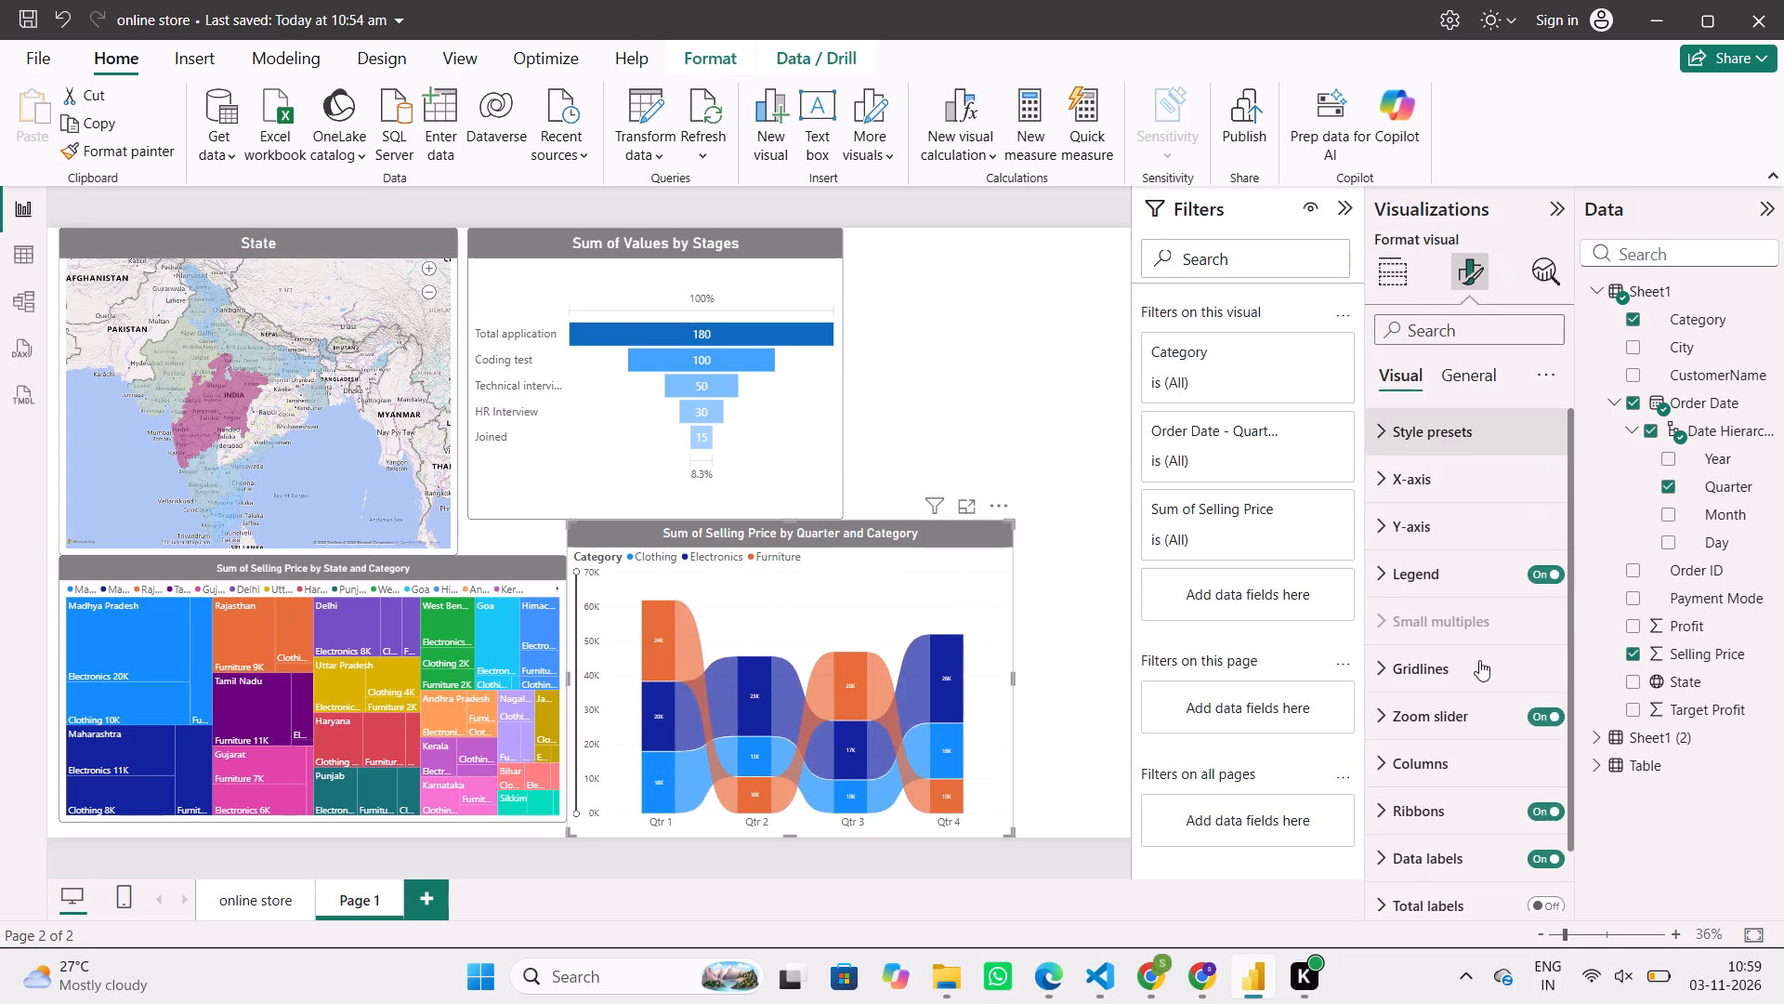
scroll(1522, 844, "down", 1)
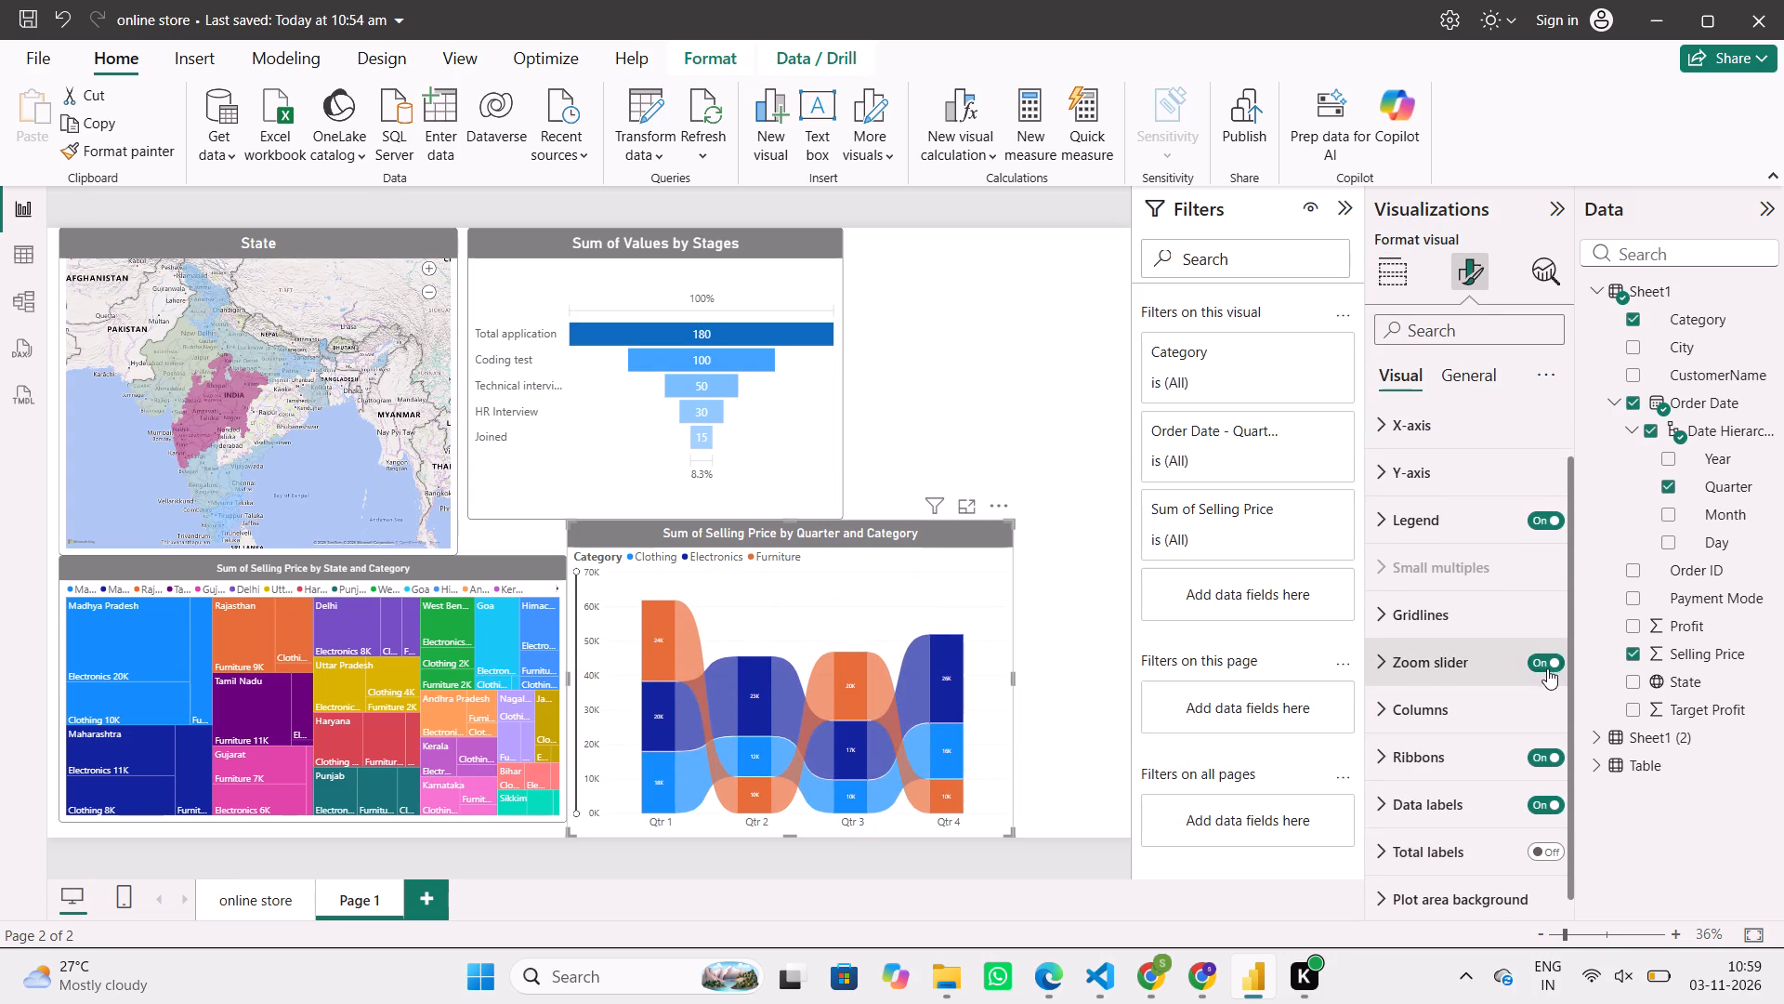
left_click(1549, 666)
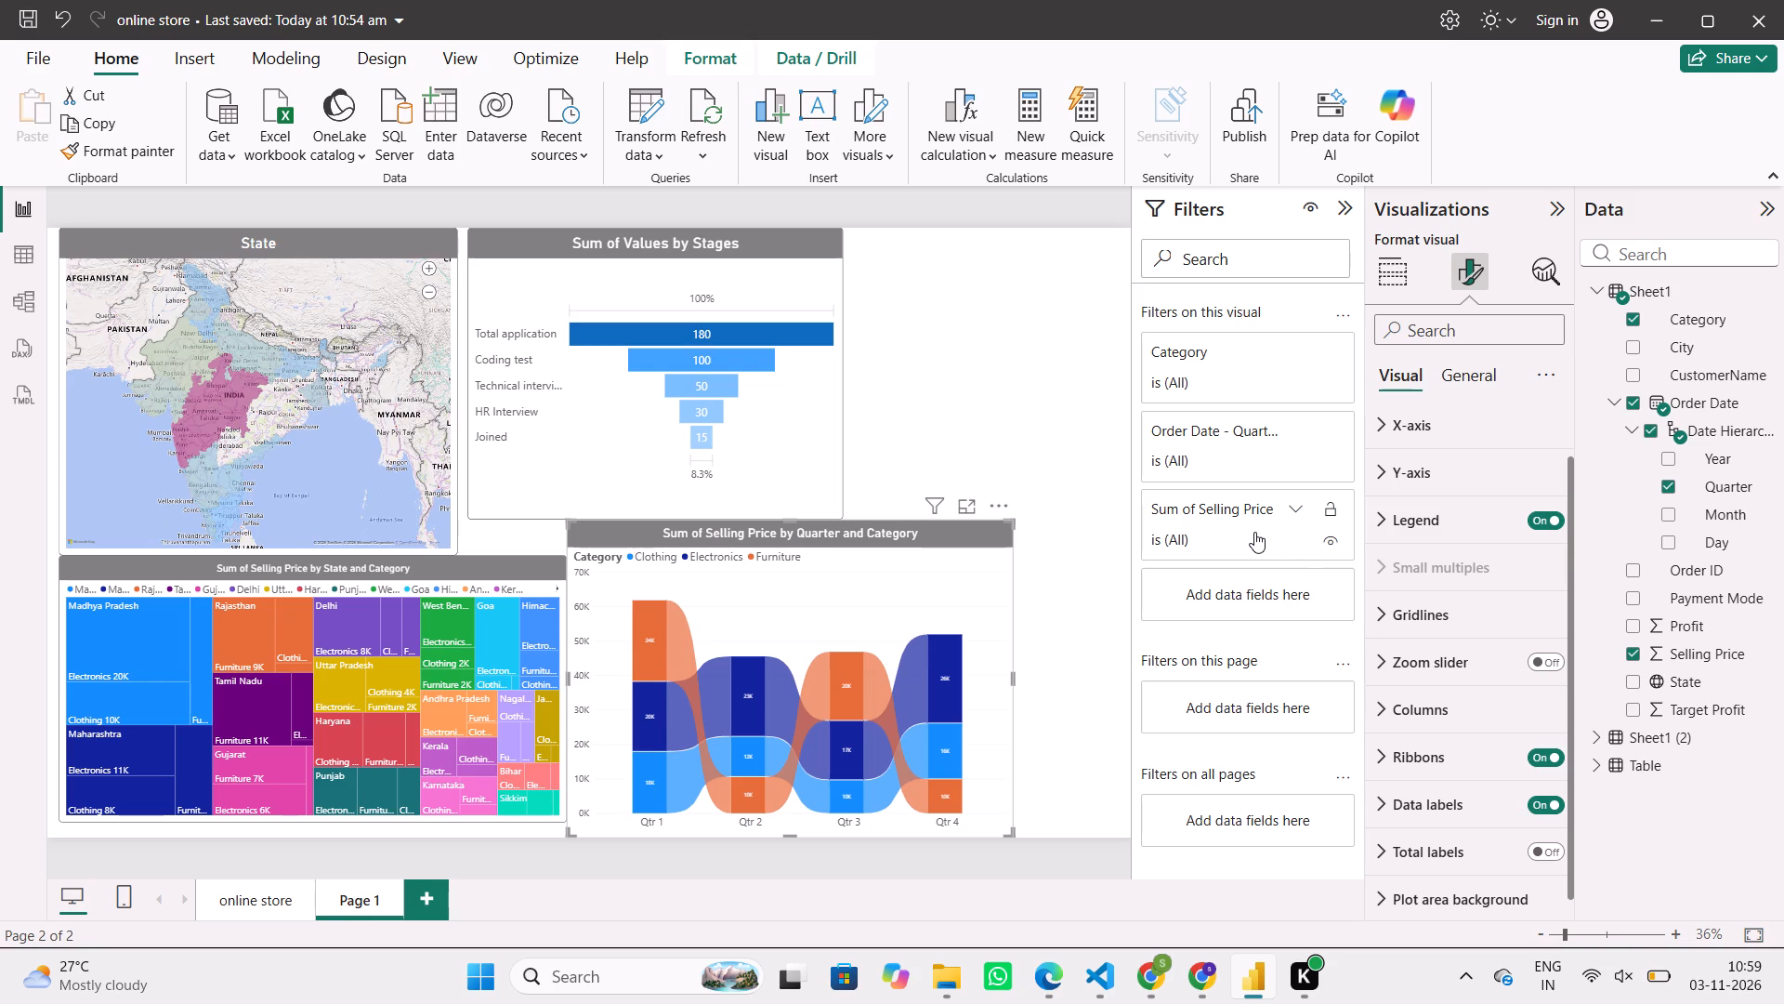
Examine the column and ribbon formatting options of the selling price by quarter chart and deselect the chart.
left_click(1486, 715)
scroll(1486, 715, "down", 3)
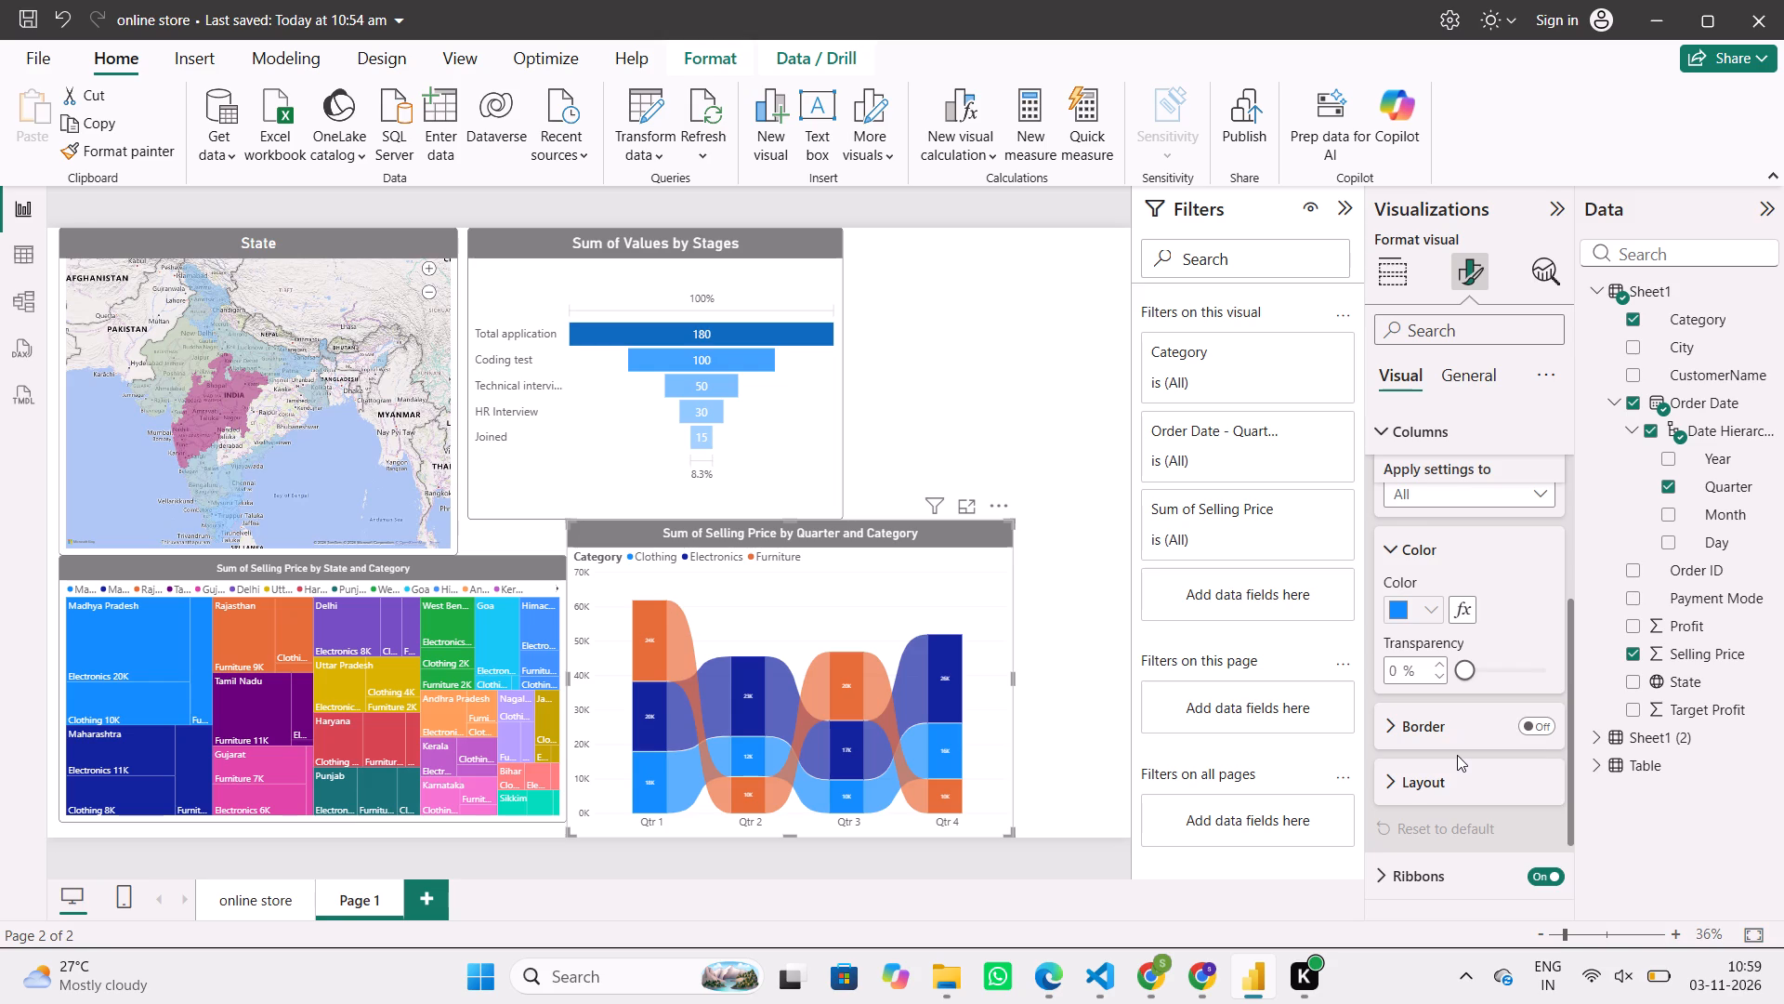
scroll(1457, 755, "down", 2)
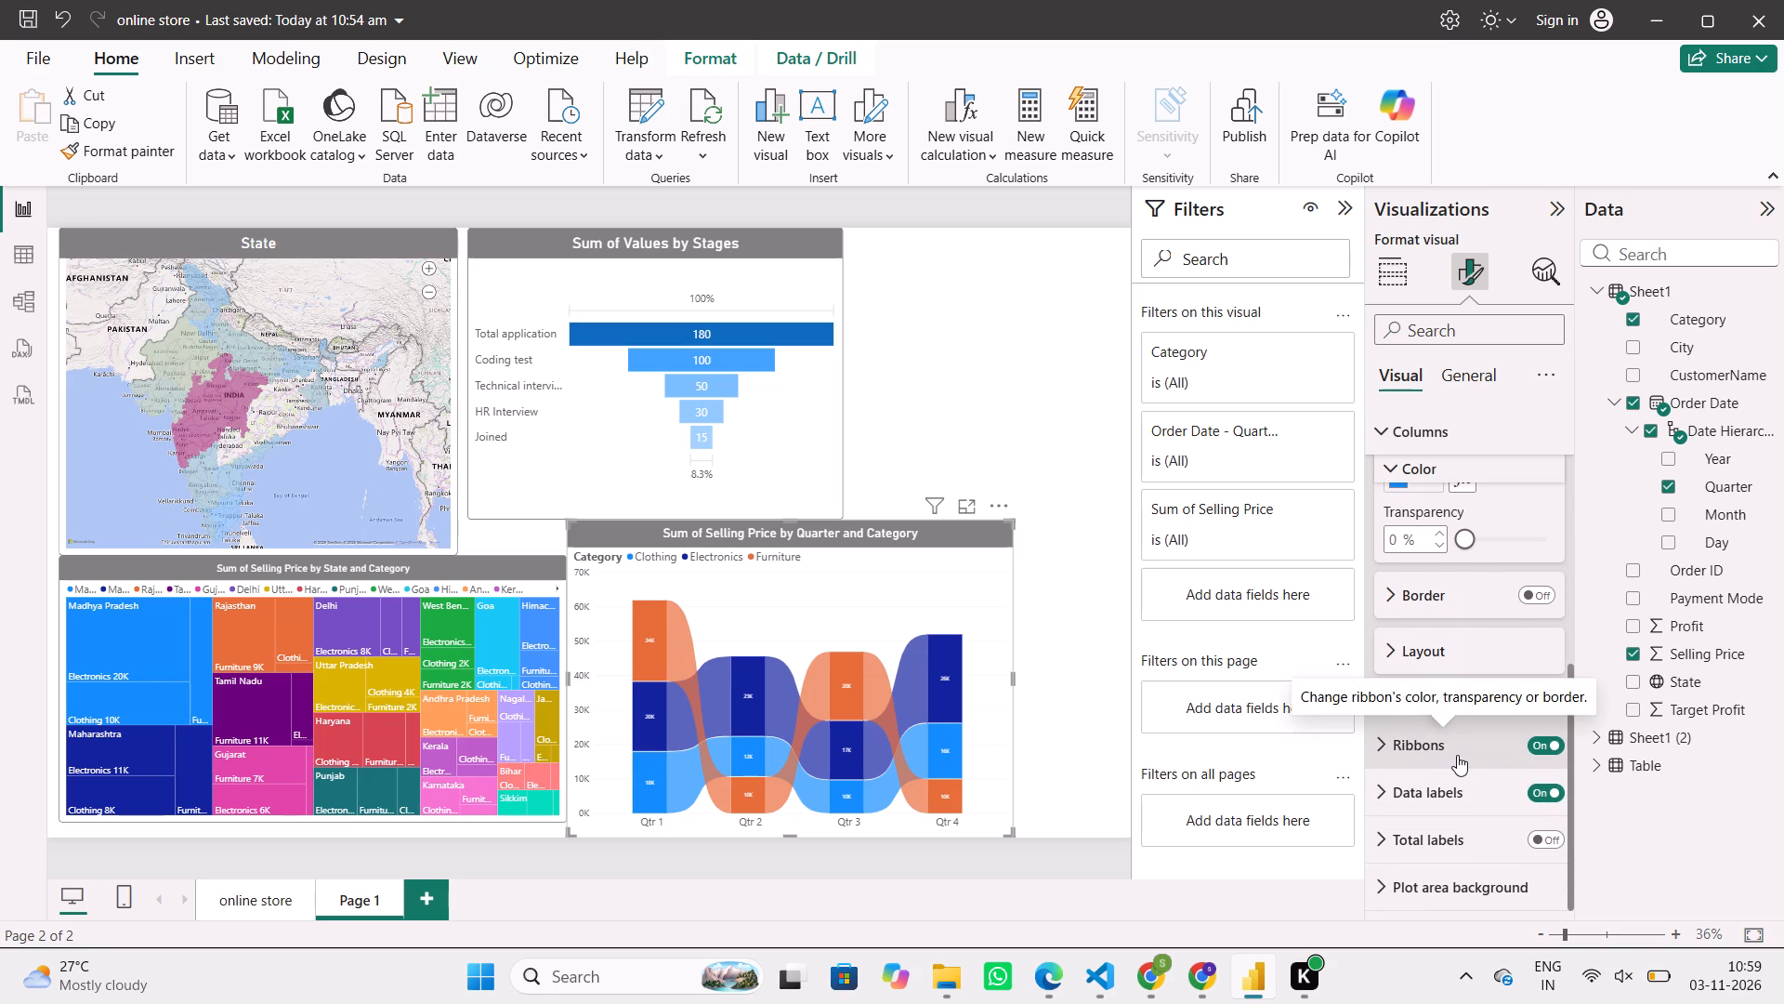
scroll(1457, 755, "down", 1)
left_click(1457, 755)
scroll(1457, 755, "down", 3)
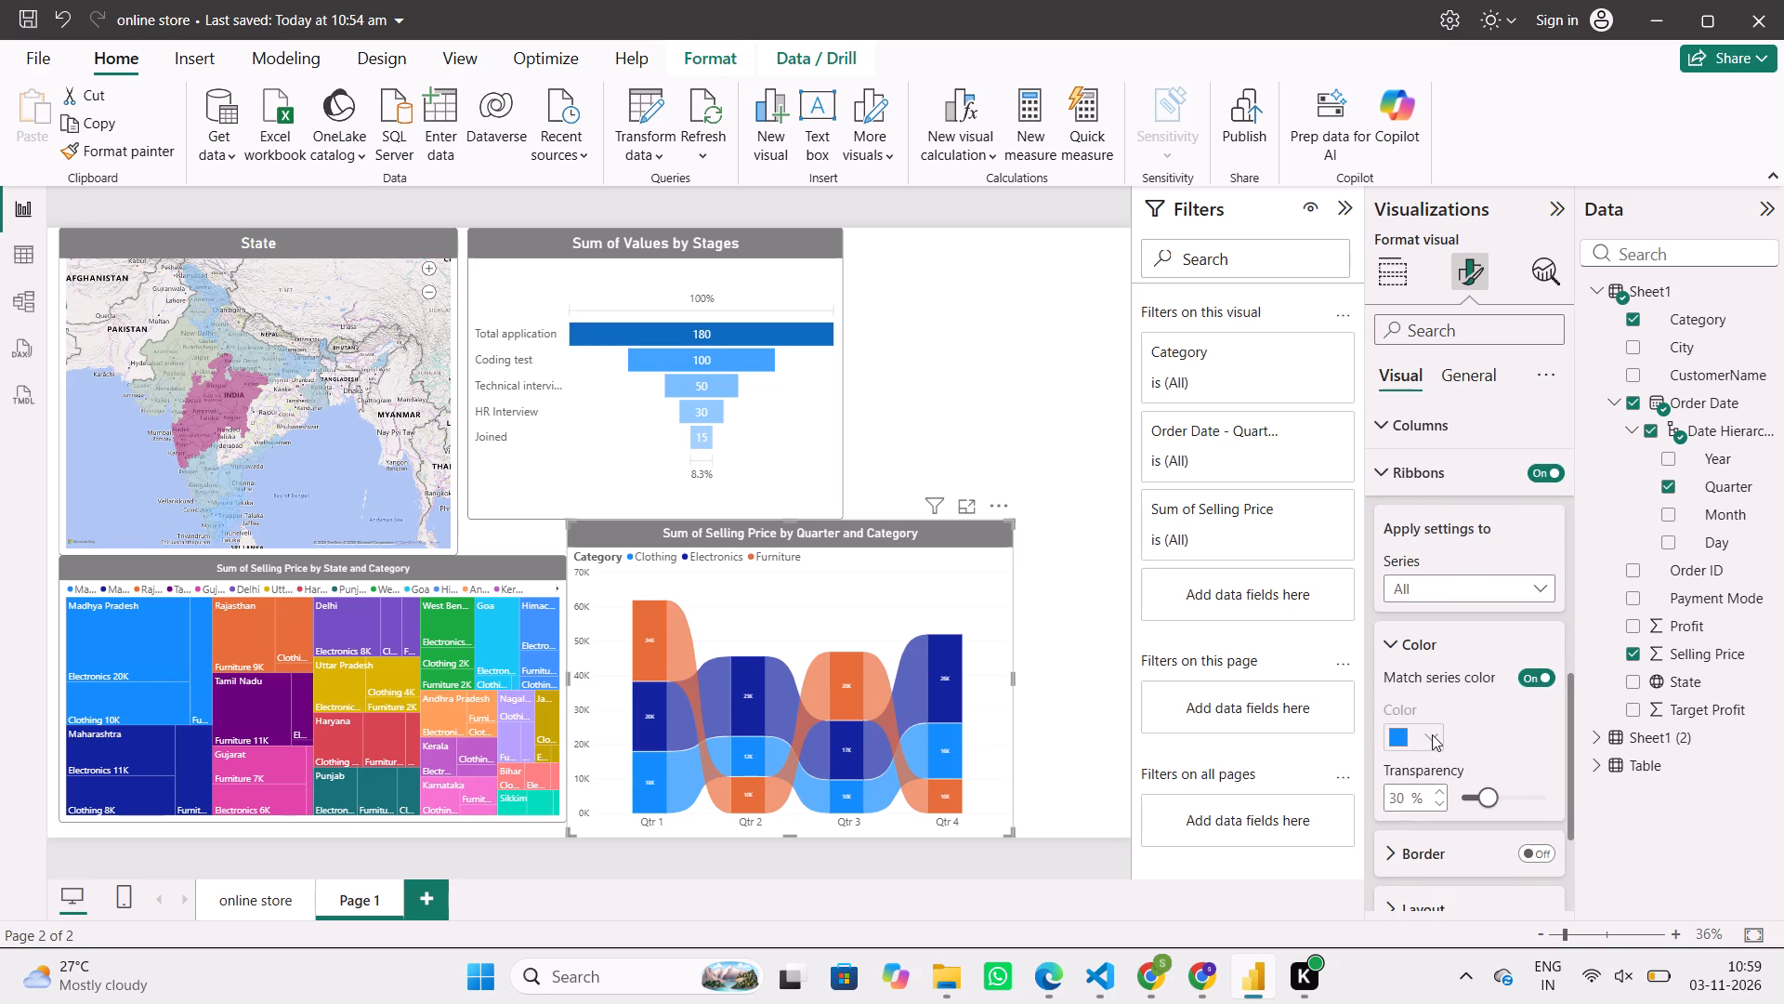
left_click(1085, 632)
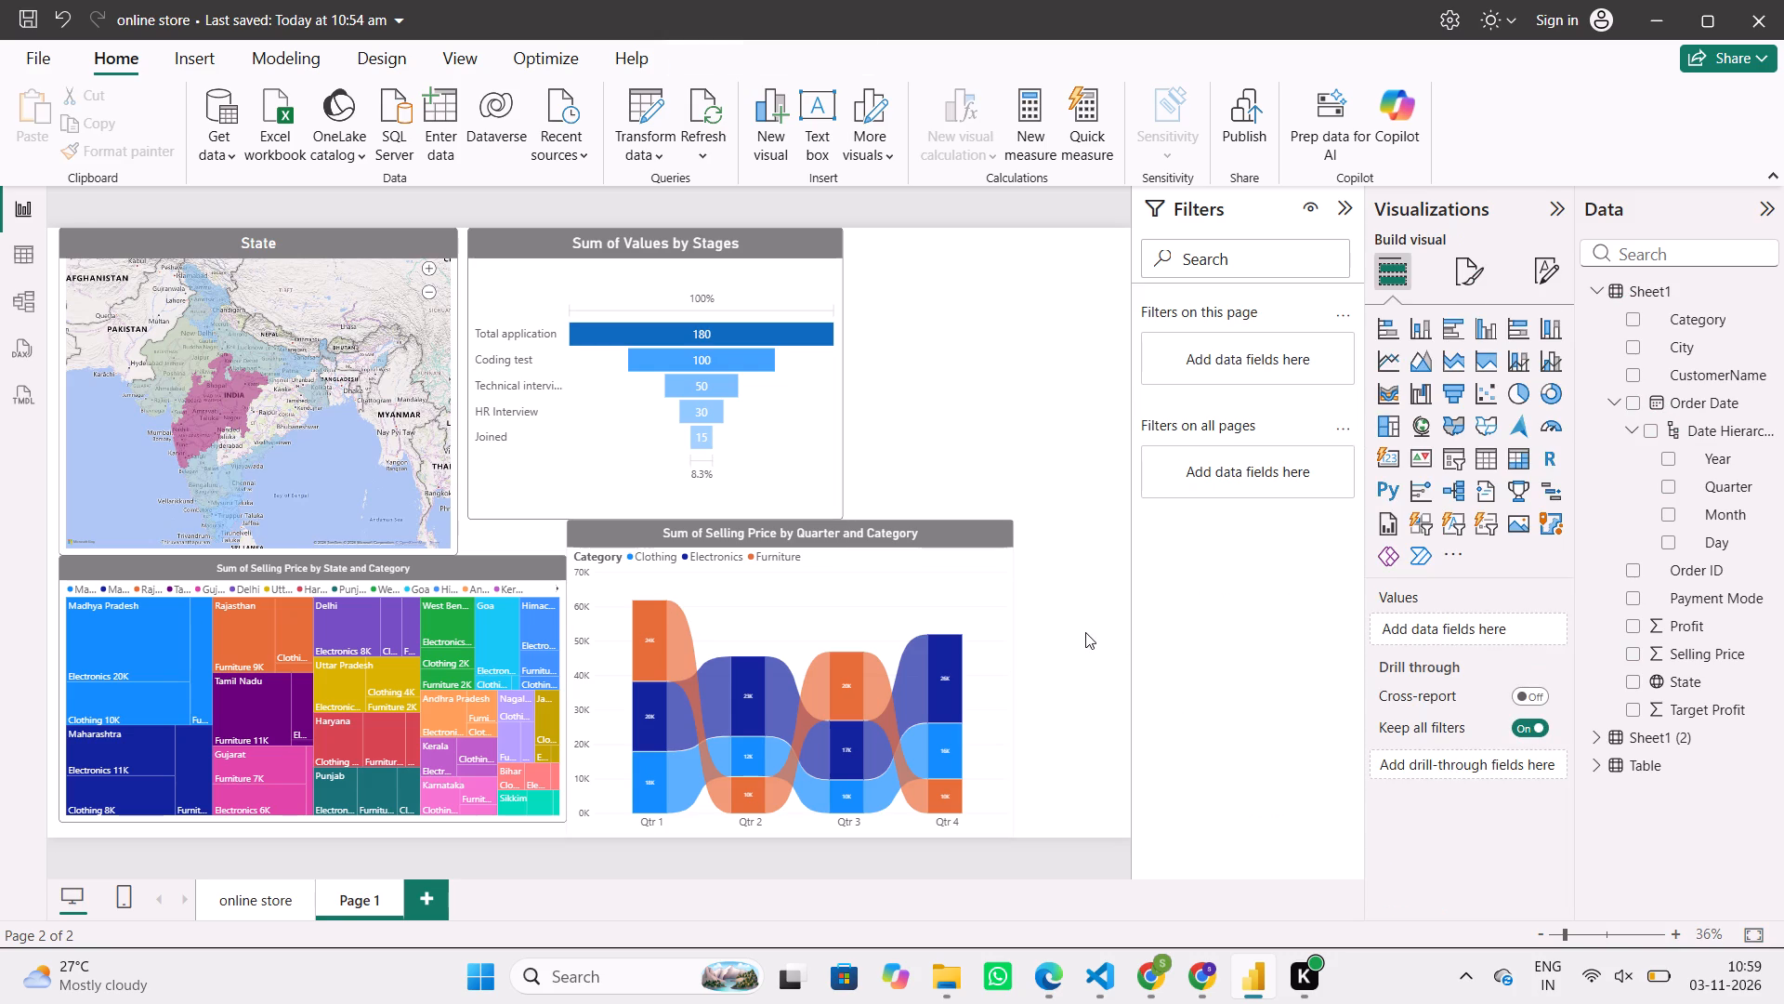
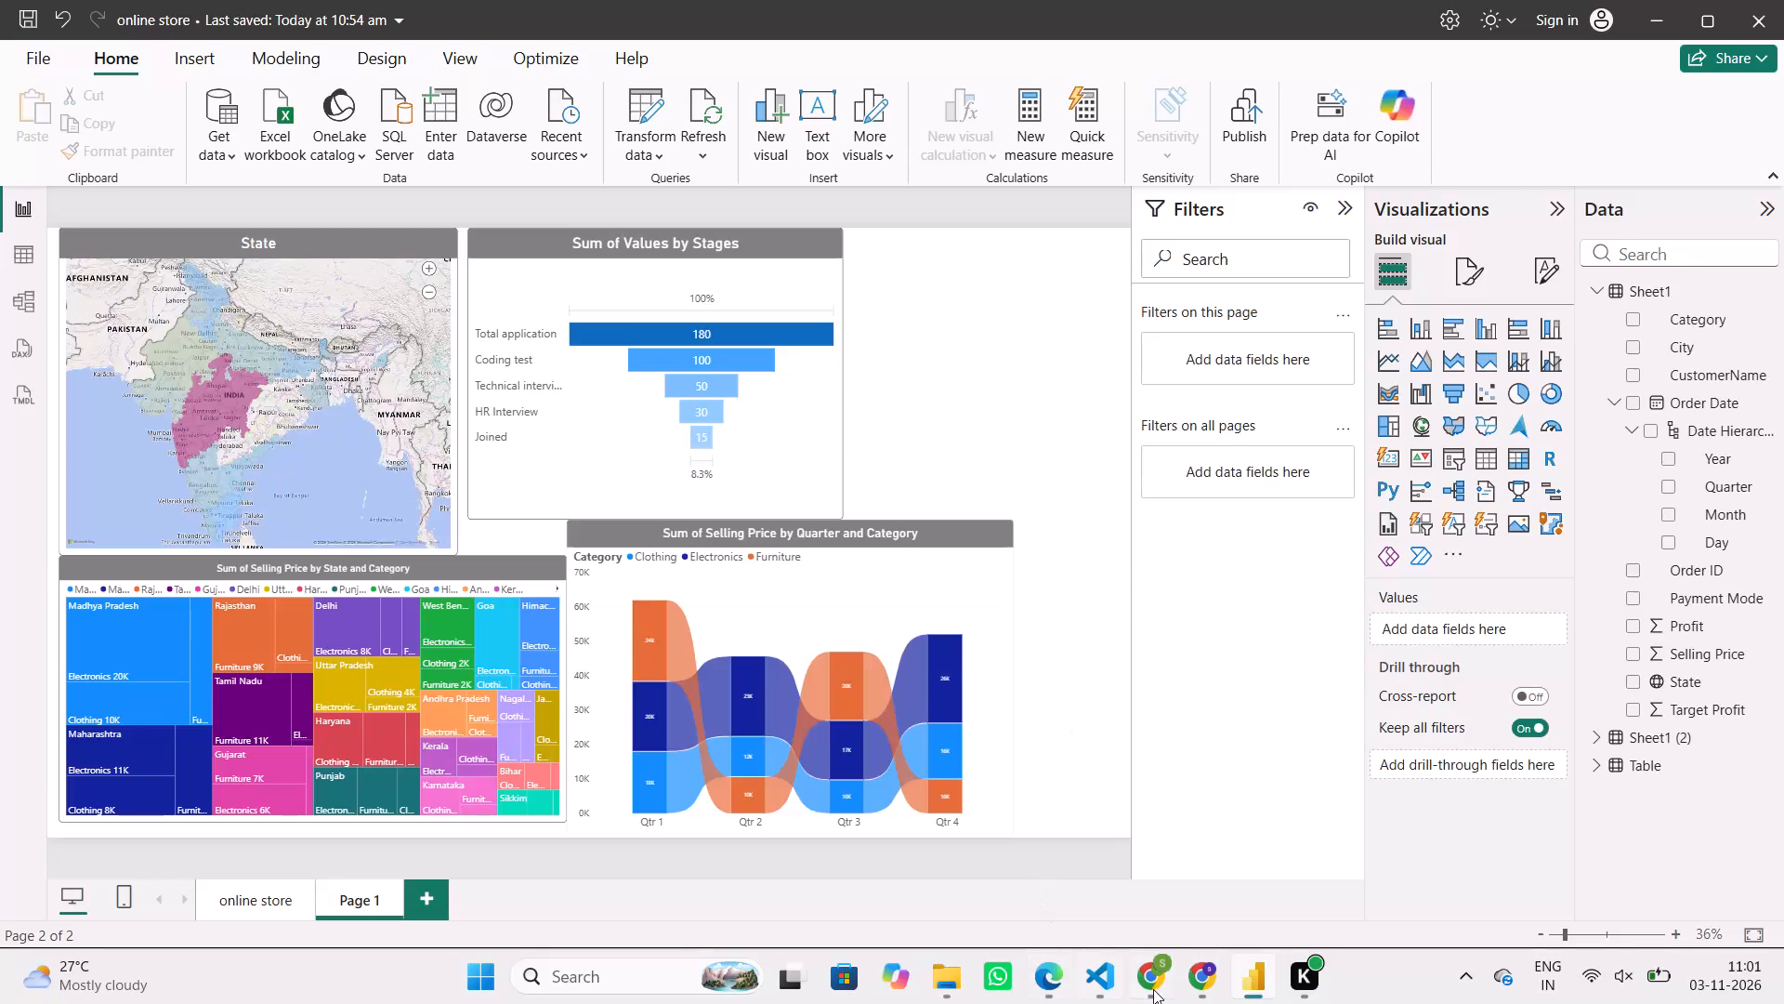
Switch to the course in Chrome and read when to use a multi-row card in the Multi-Row Card cheat sheet.
left_click(1156, 989)
scroll(228, 635, "down", 6)
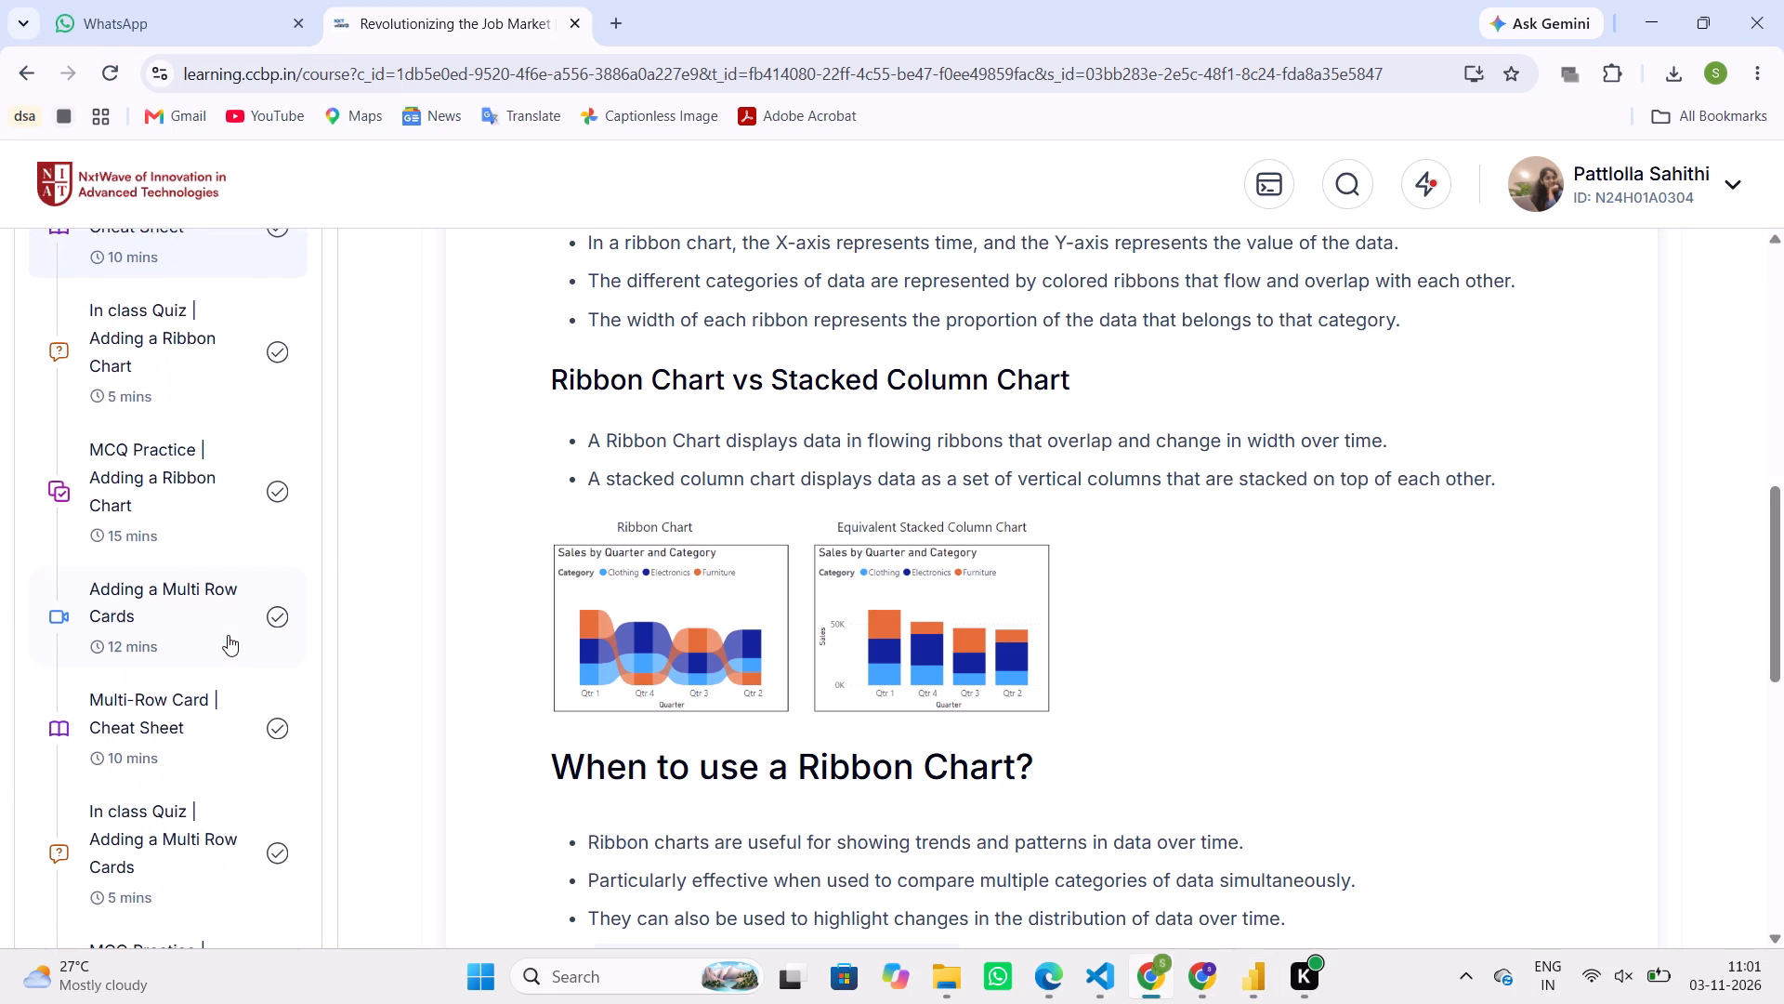
left_click(211, 730)
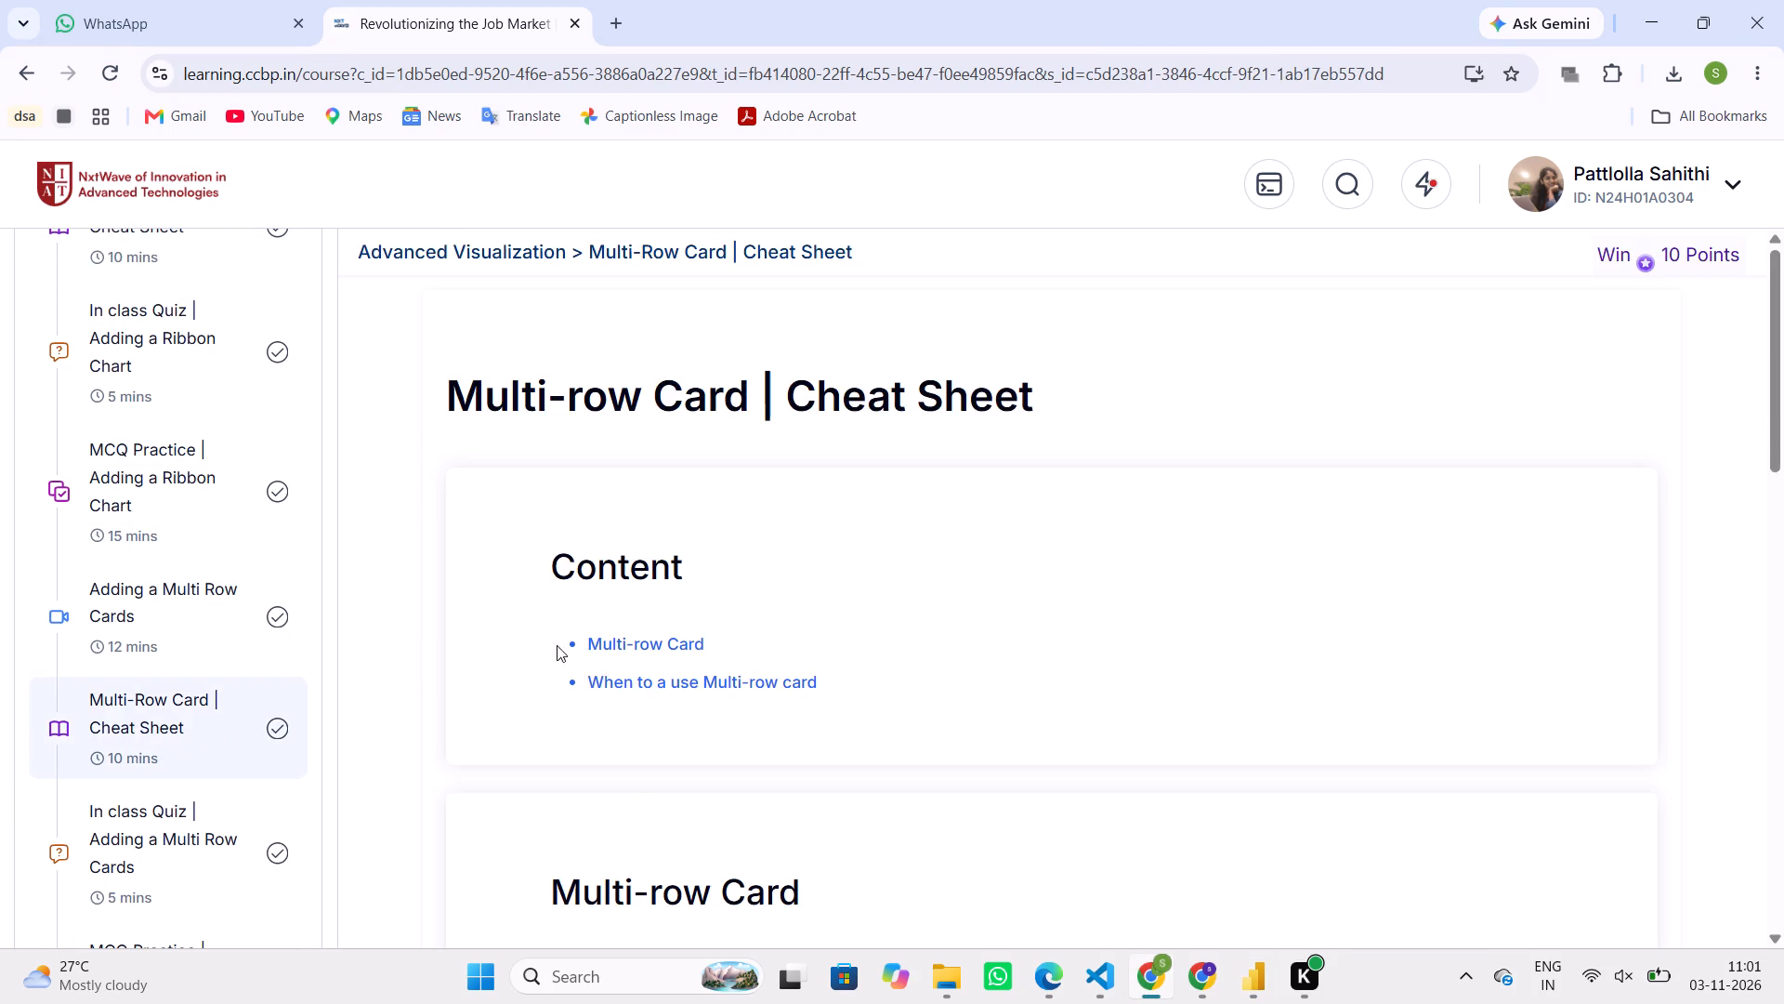
scroll(615, 779, "down", 7)
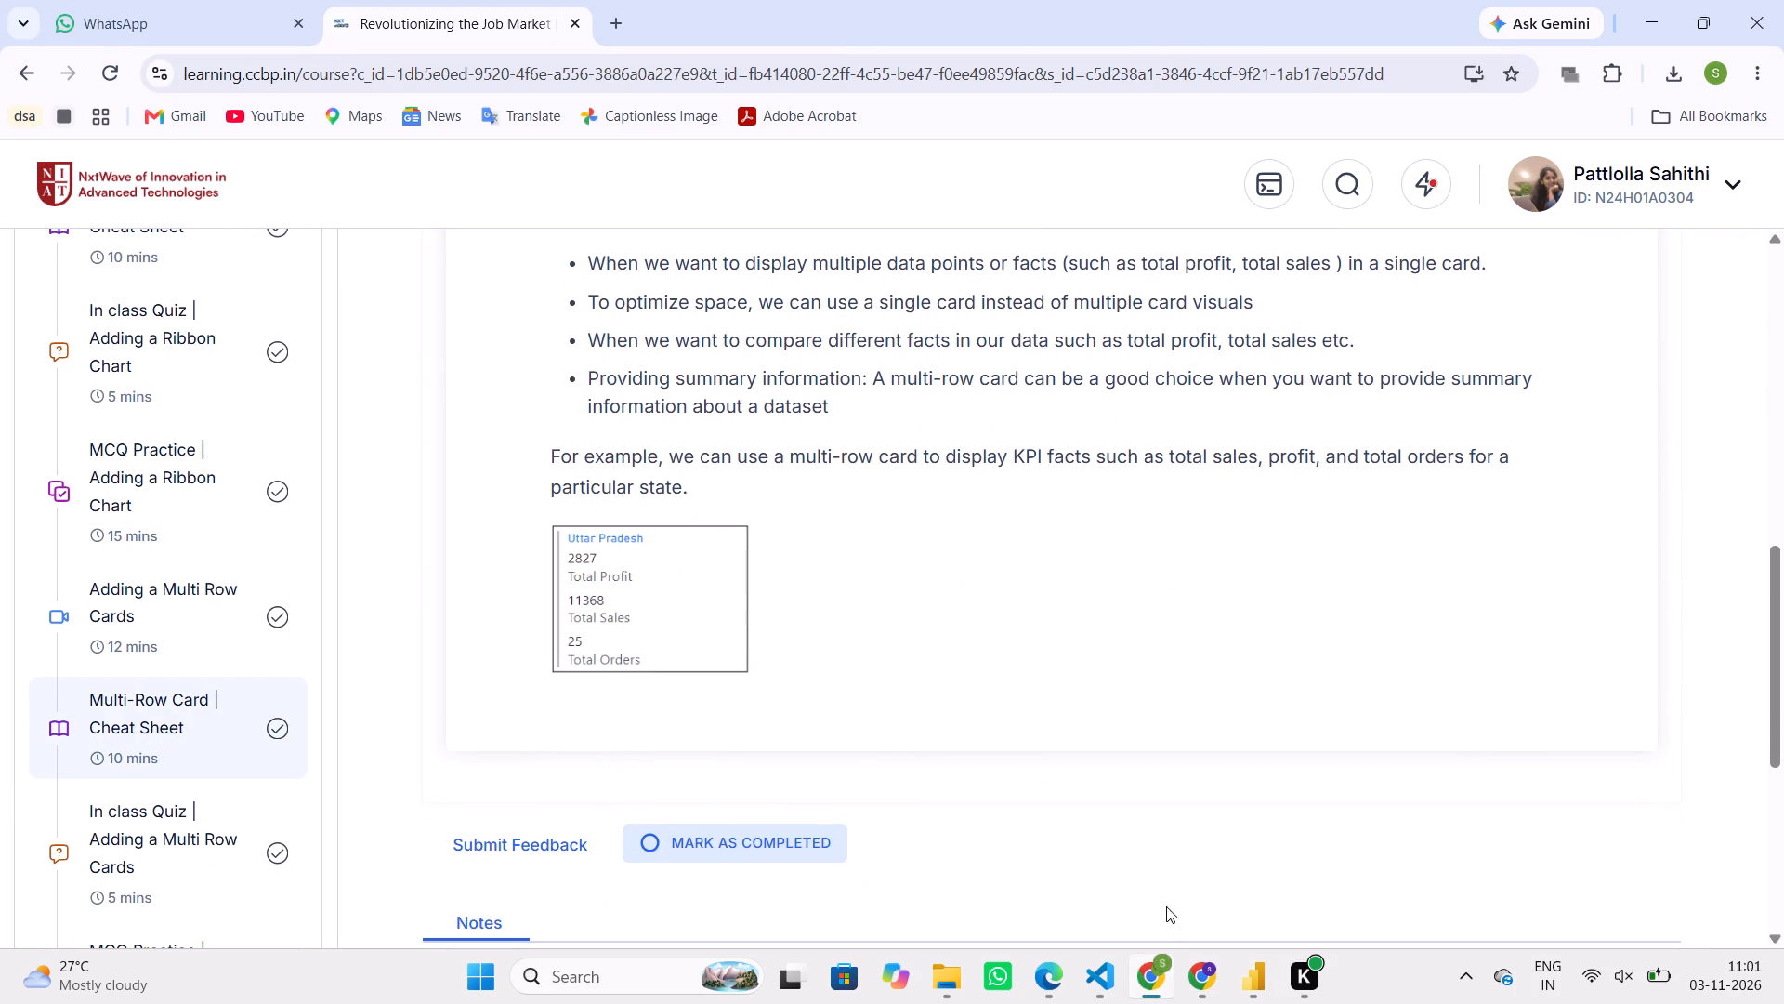
Return to the Power BI report and open the online store page.
left_click(1254, 978)
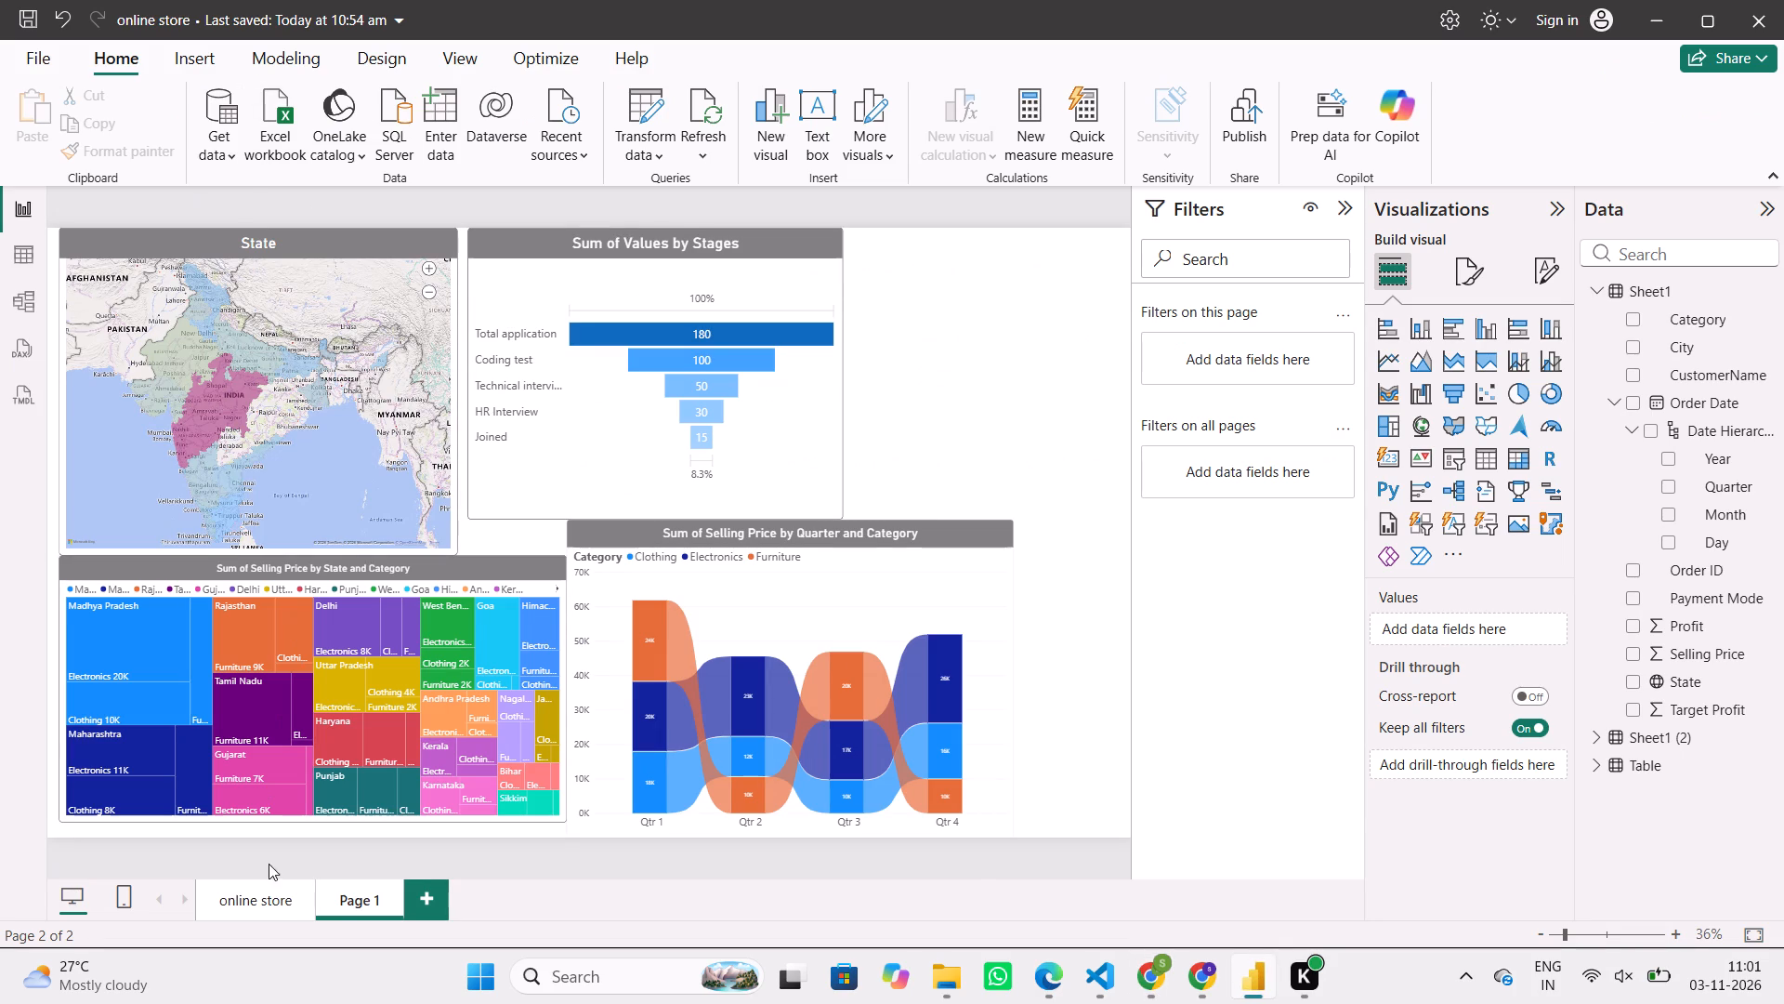
left_click(270, 899)
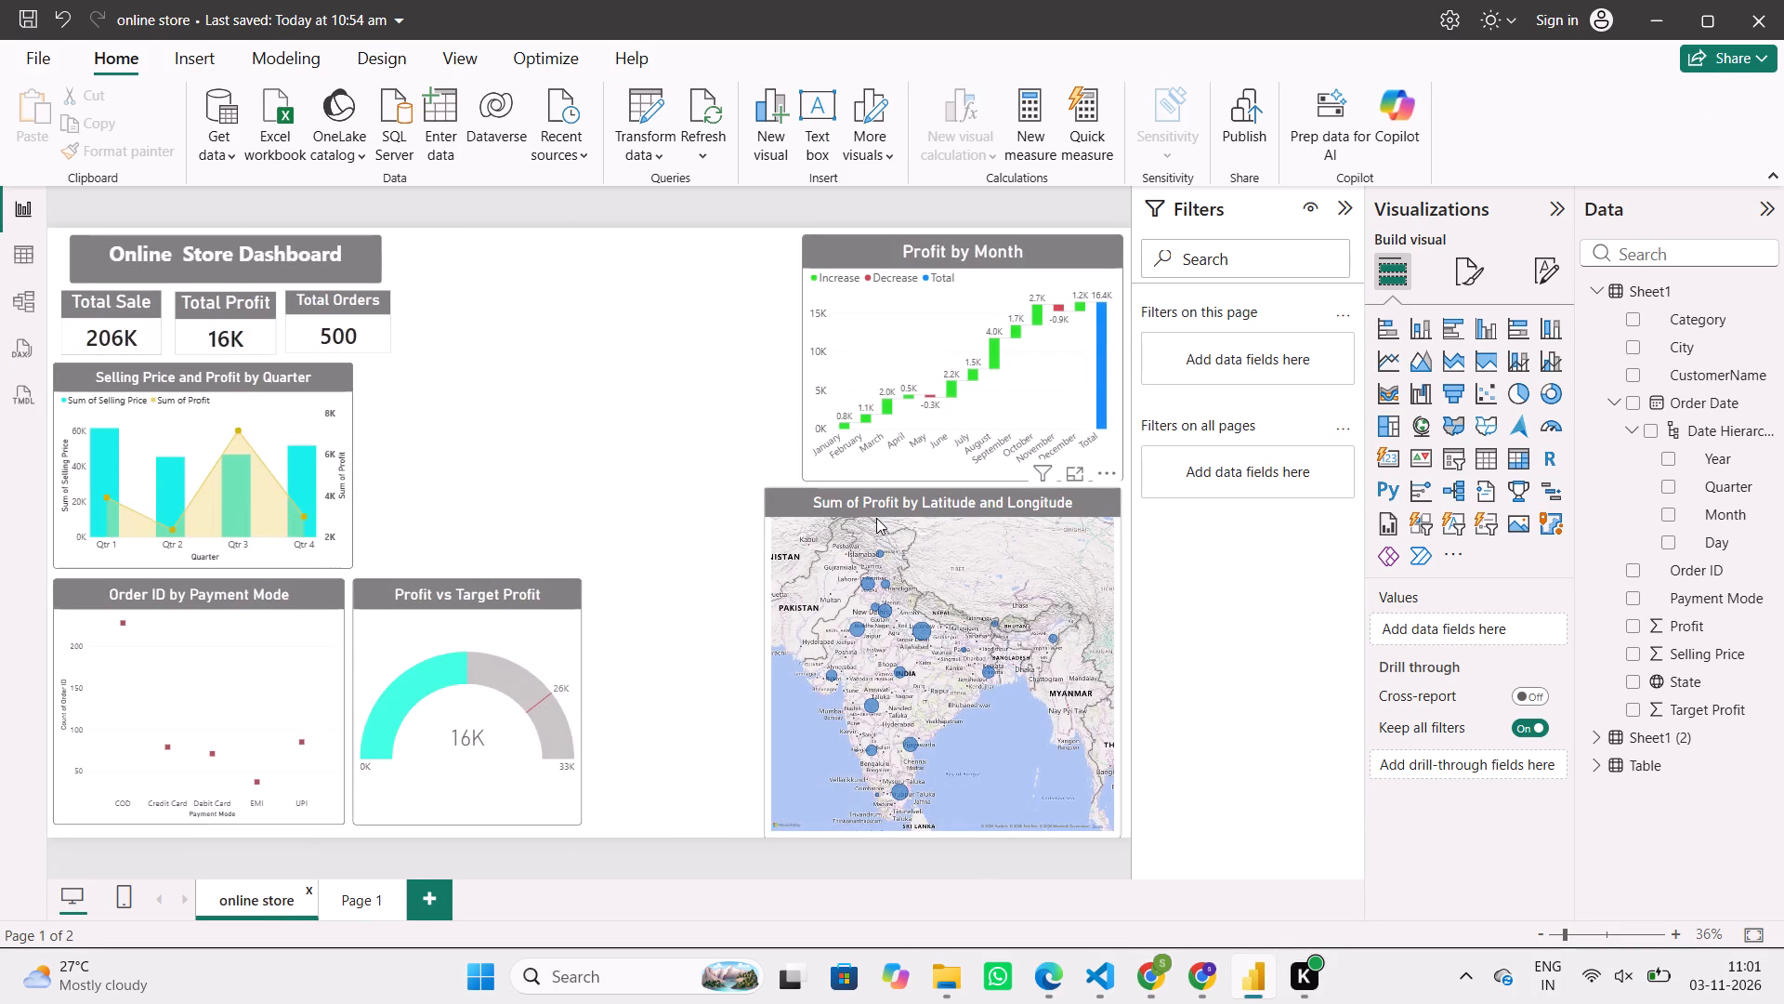
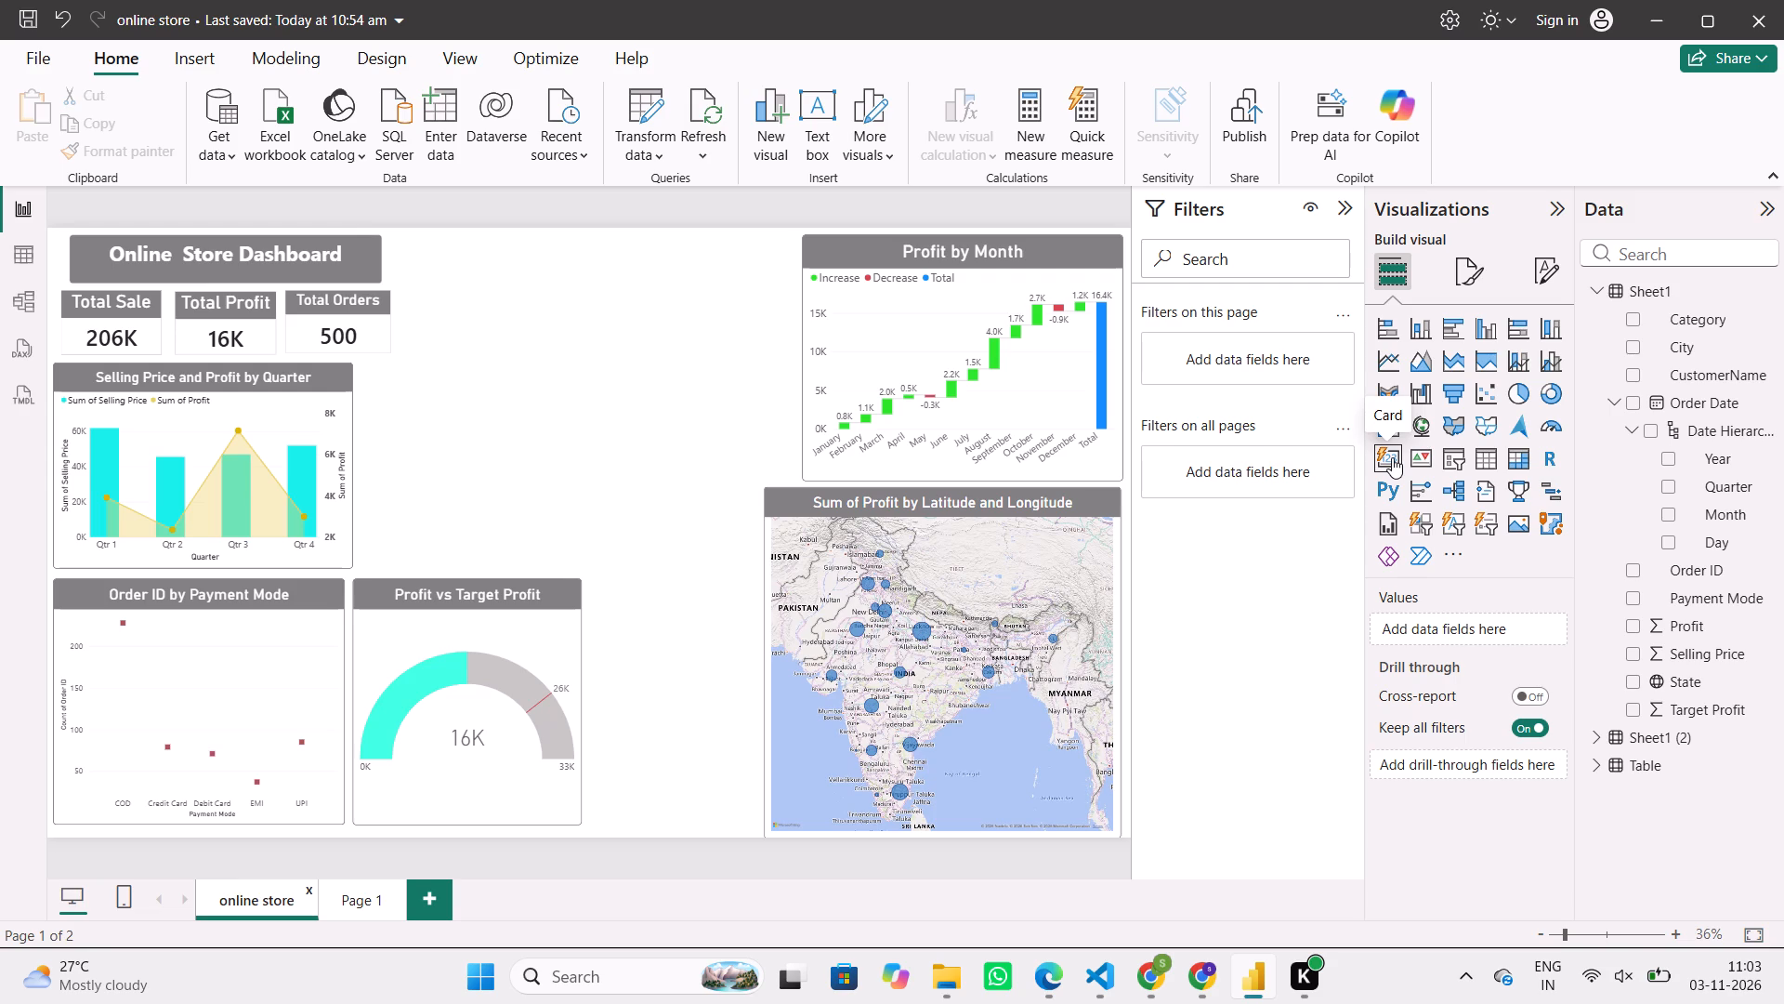
Insert a card visual and size it to fill the empty space between the Total Orders card and the Profit by Month chart.
left_click(1392, 457)
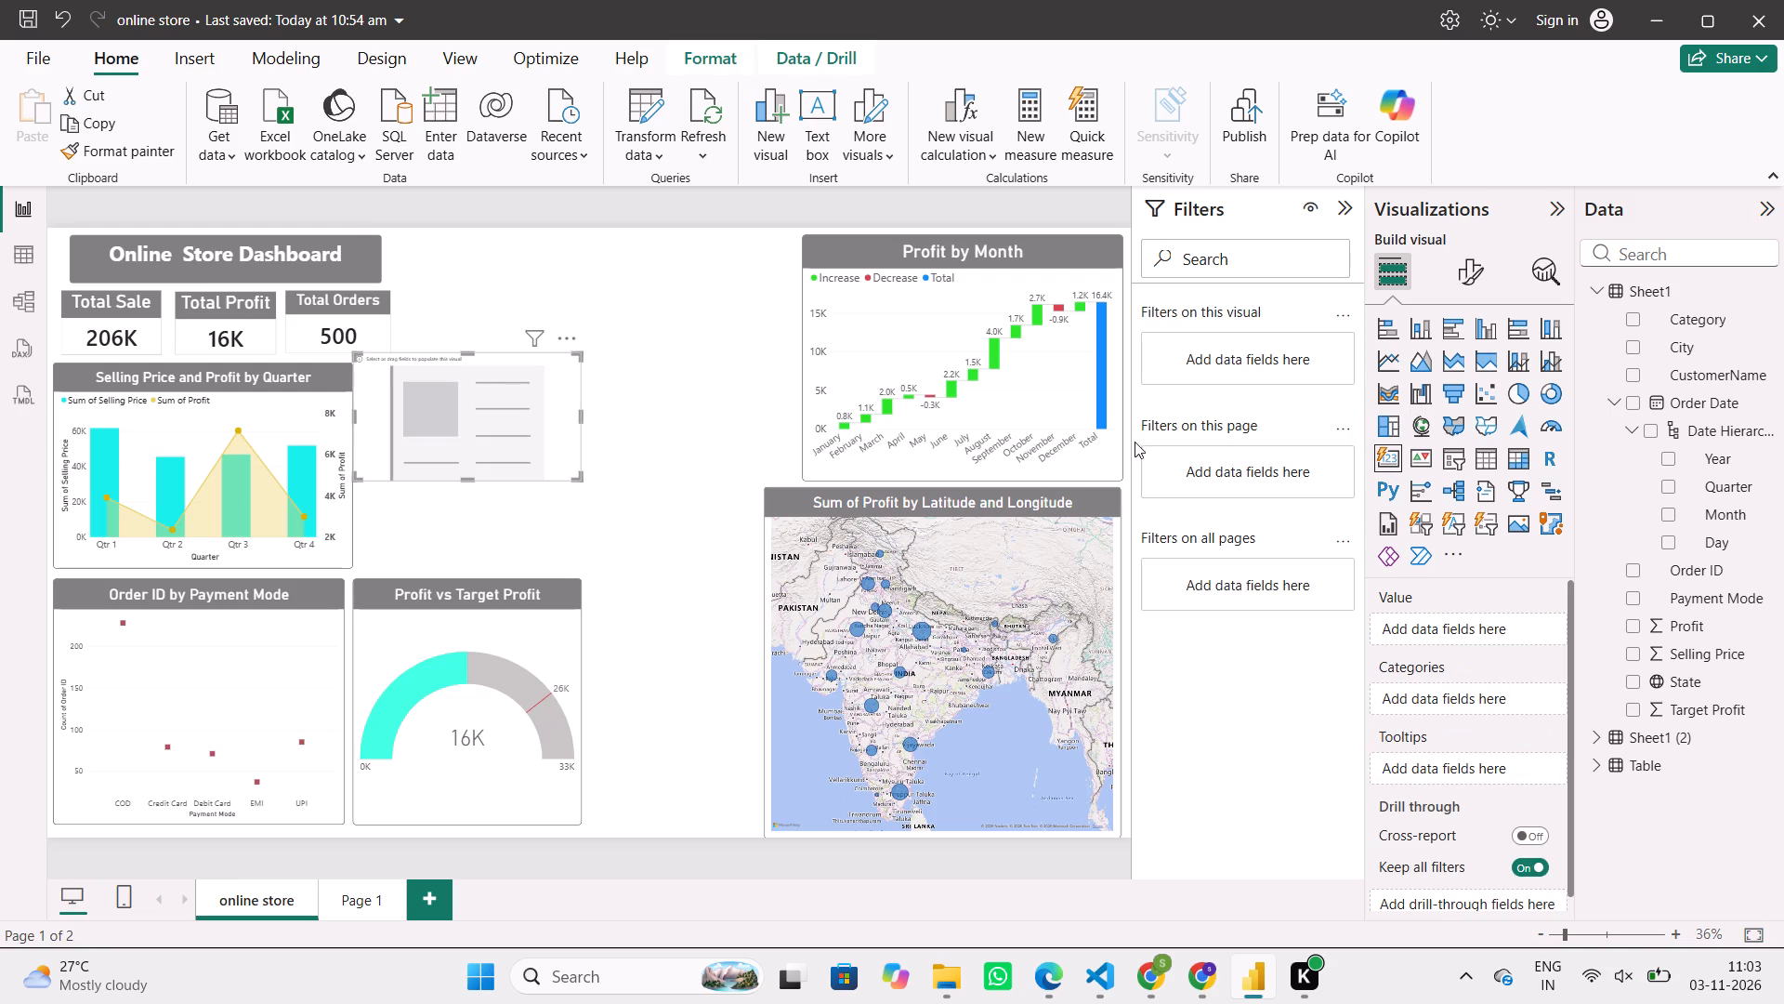
left_click_drag(513, 397, 584, 343)
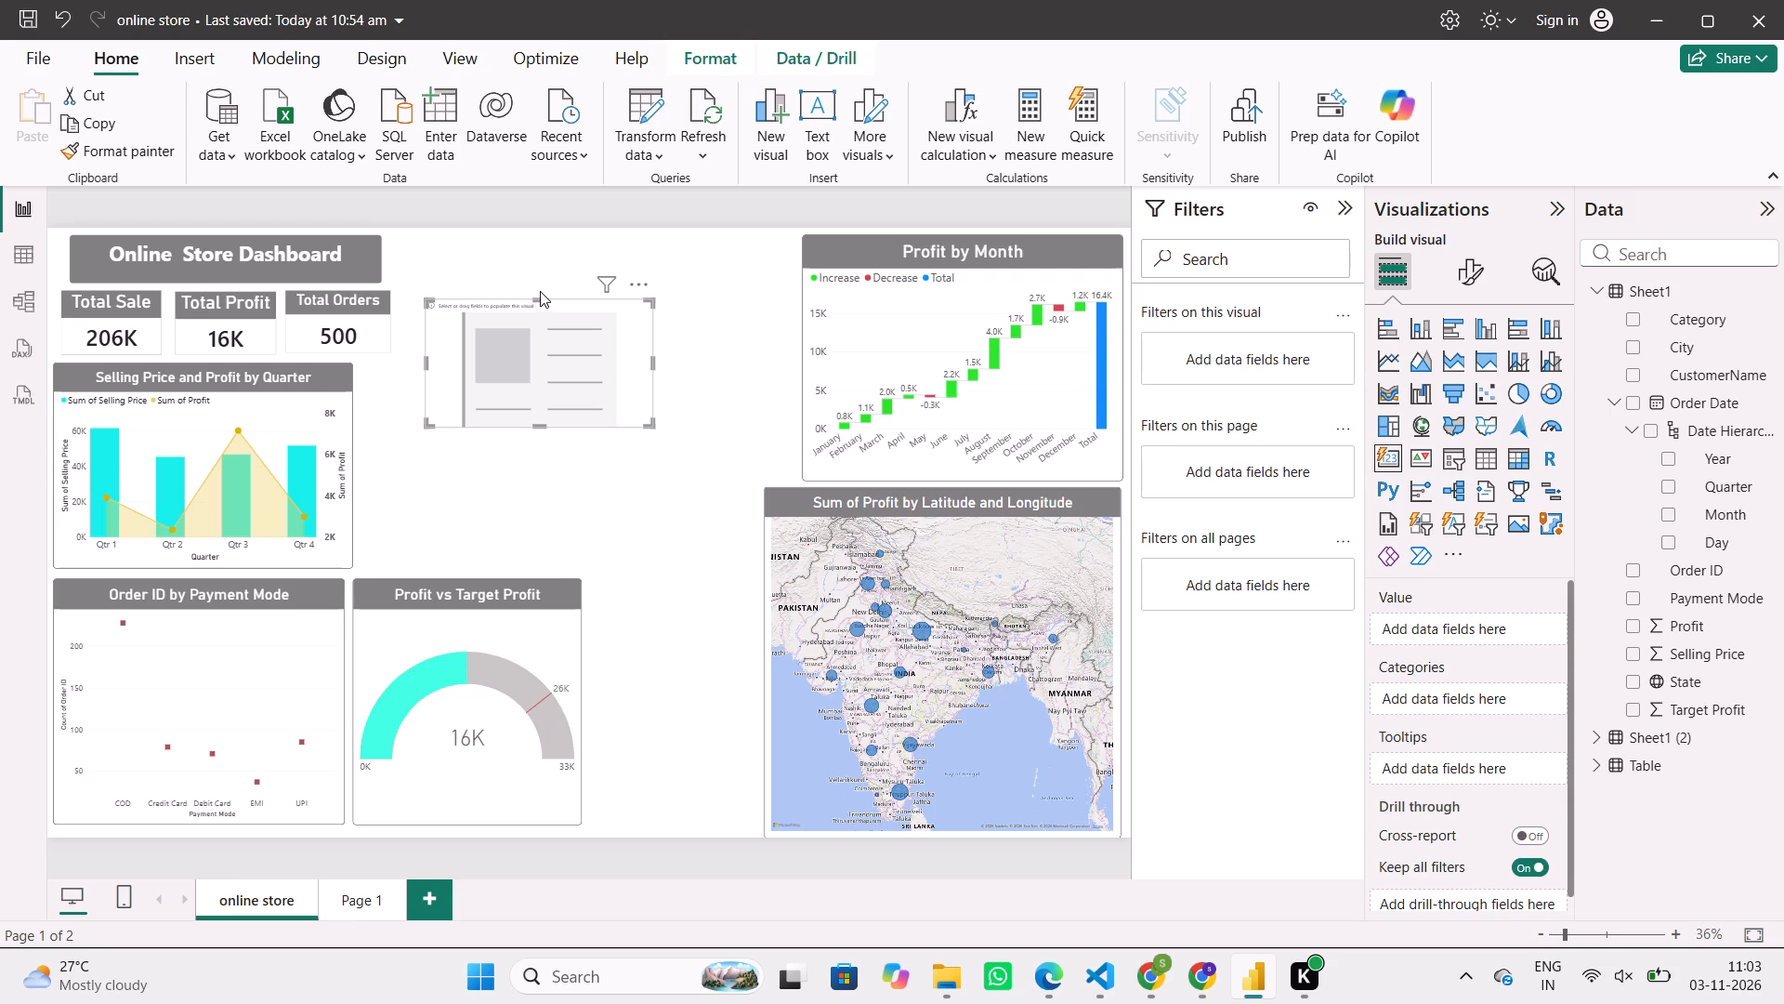
left_click_drag(541, 299, 550, 223)
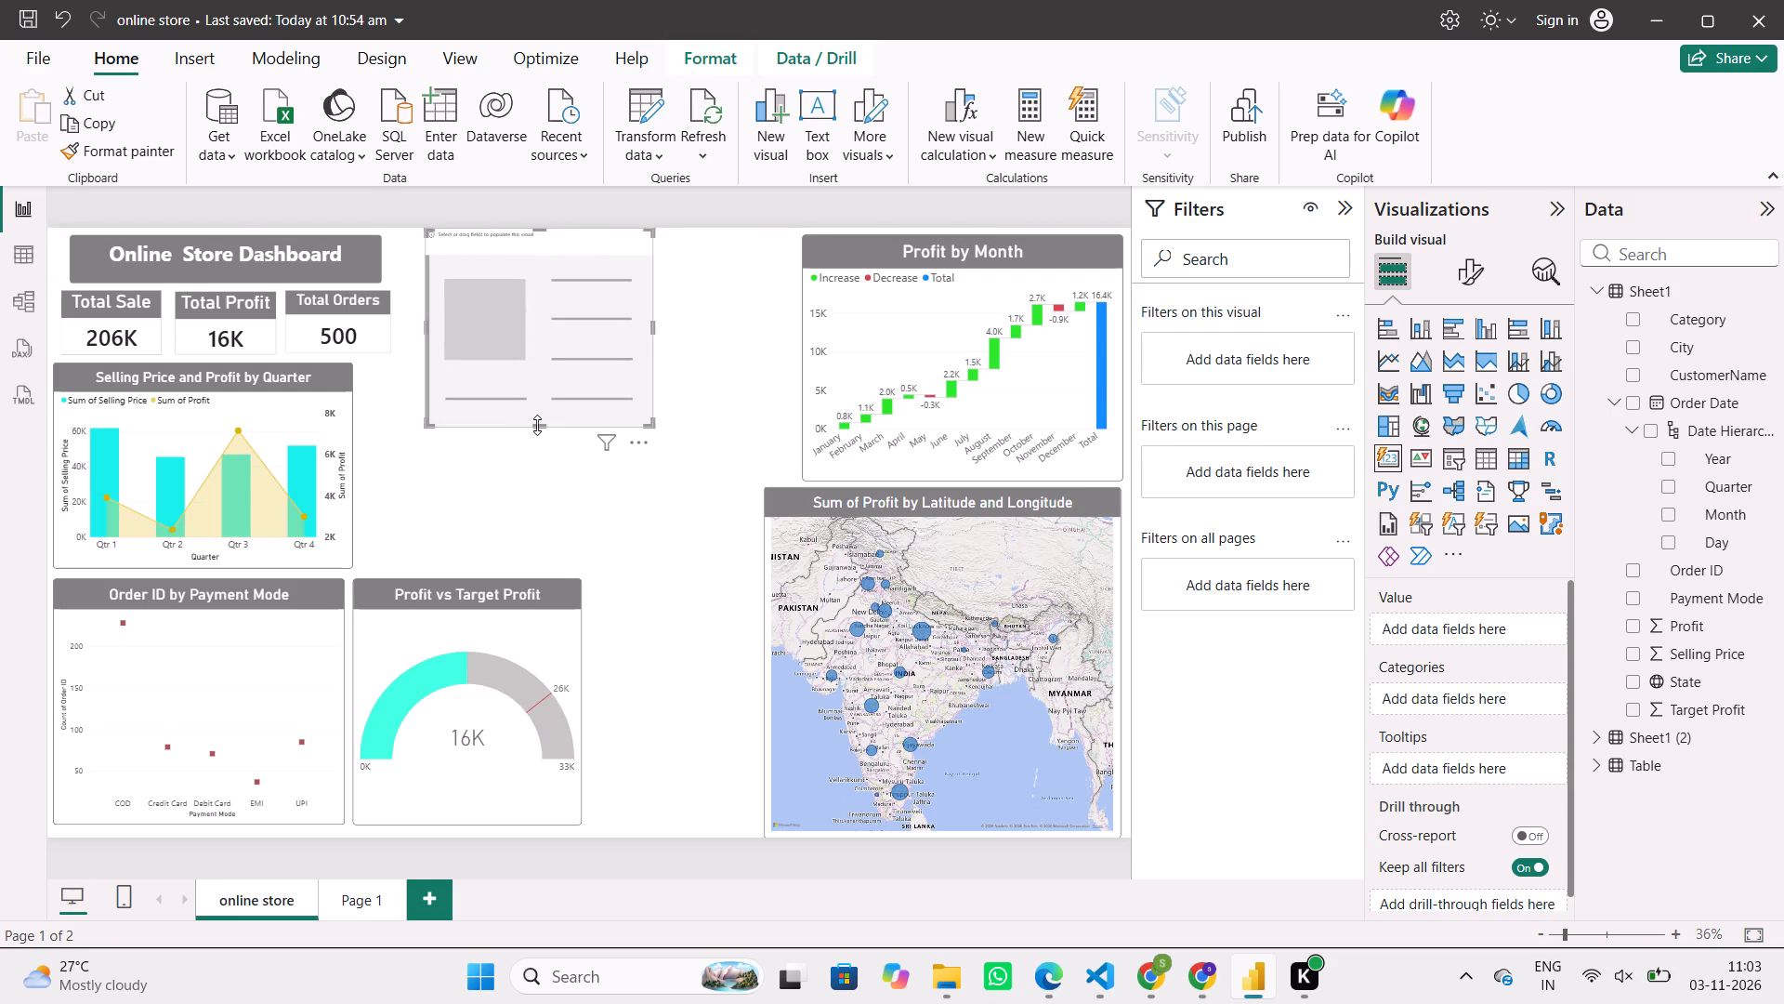
left_click_drag(537, 425, 533, 486)
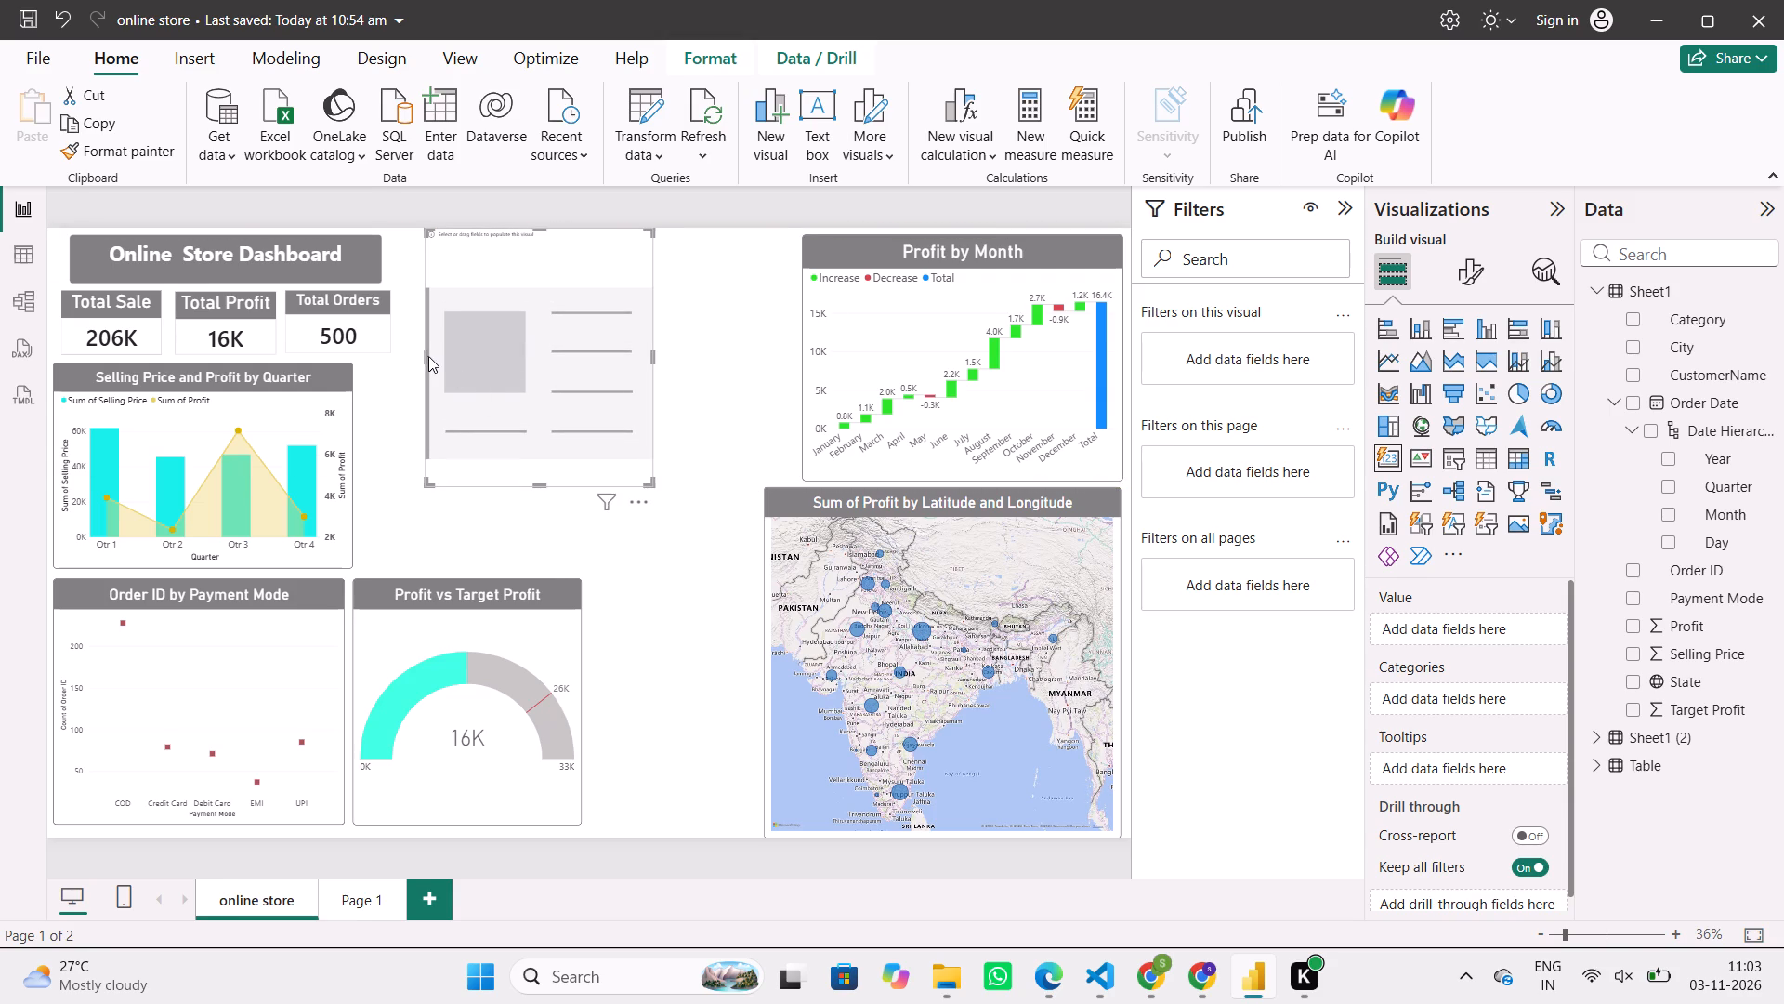
left_click_drag(424, 355, 410, 355)
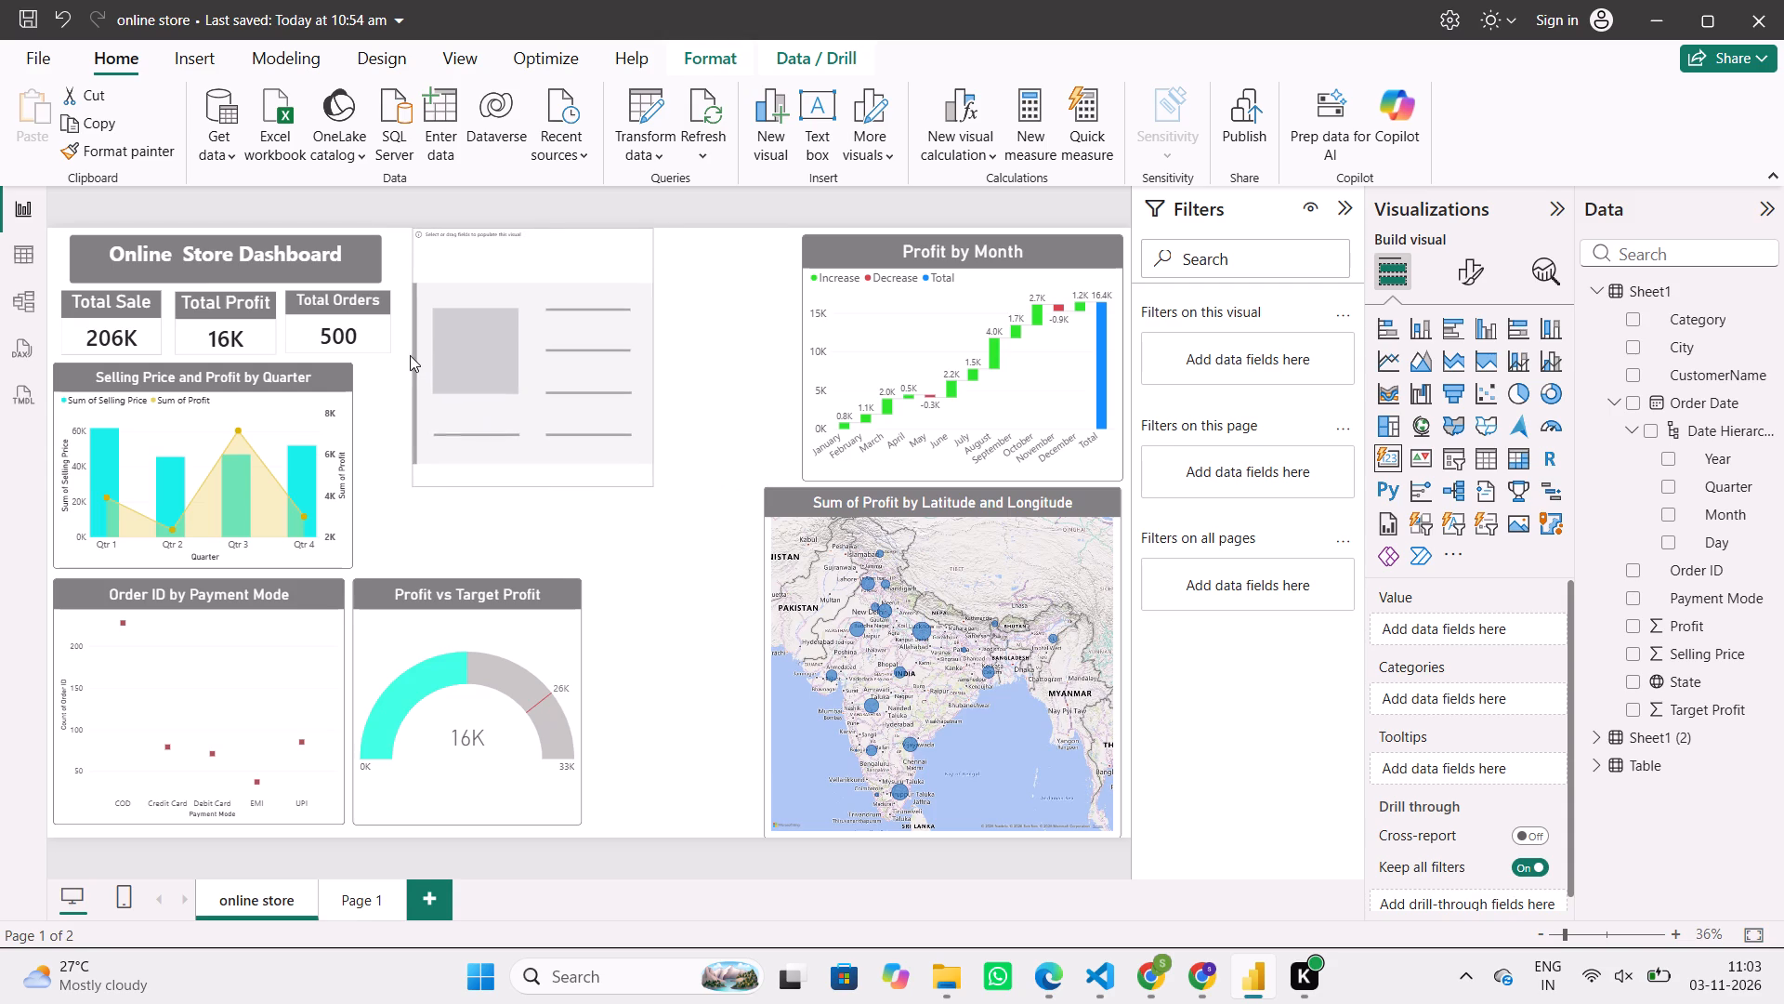
left_click_drag(410, 355, 391, 355)
left_click_drag(534, 347, 559, 377)
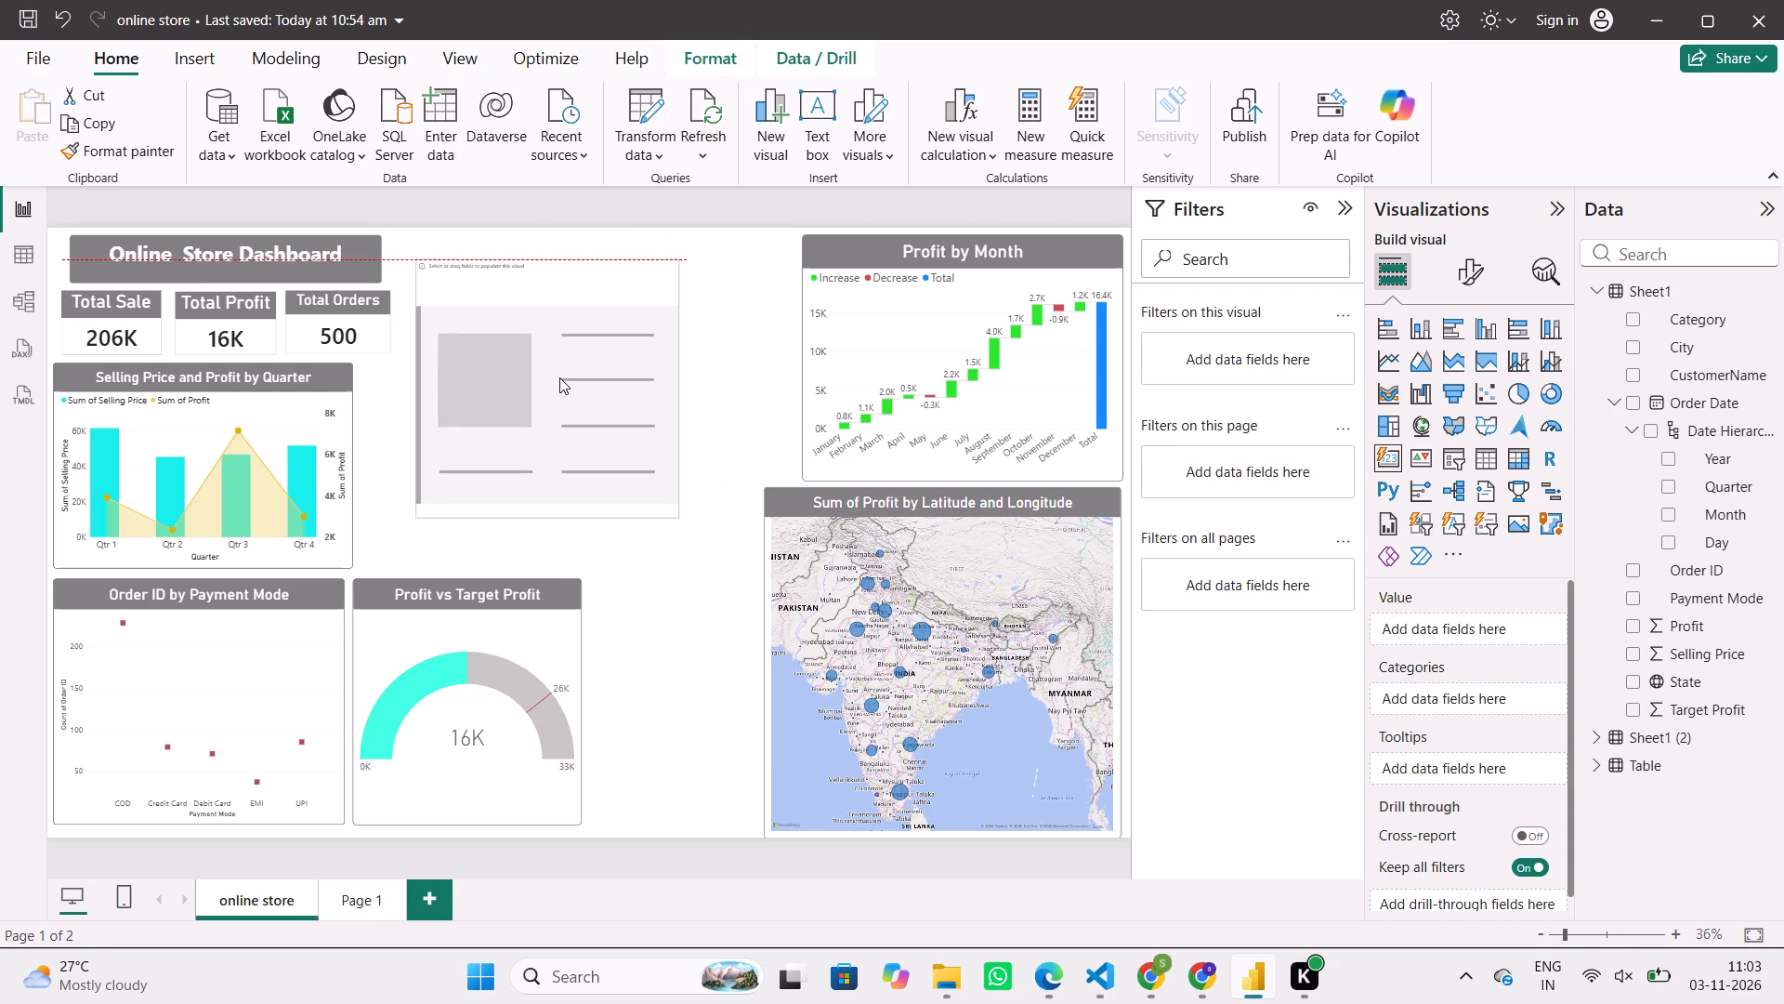
left_click_drag(559, 377, 559, 378)
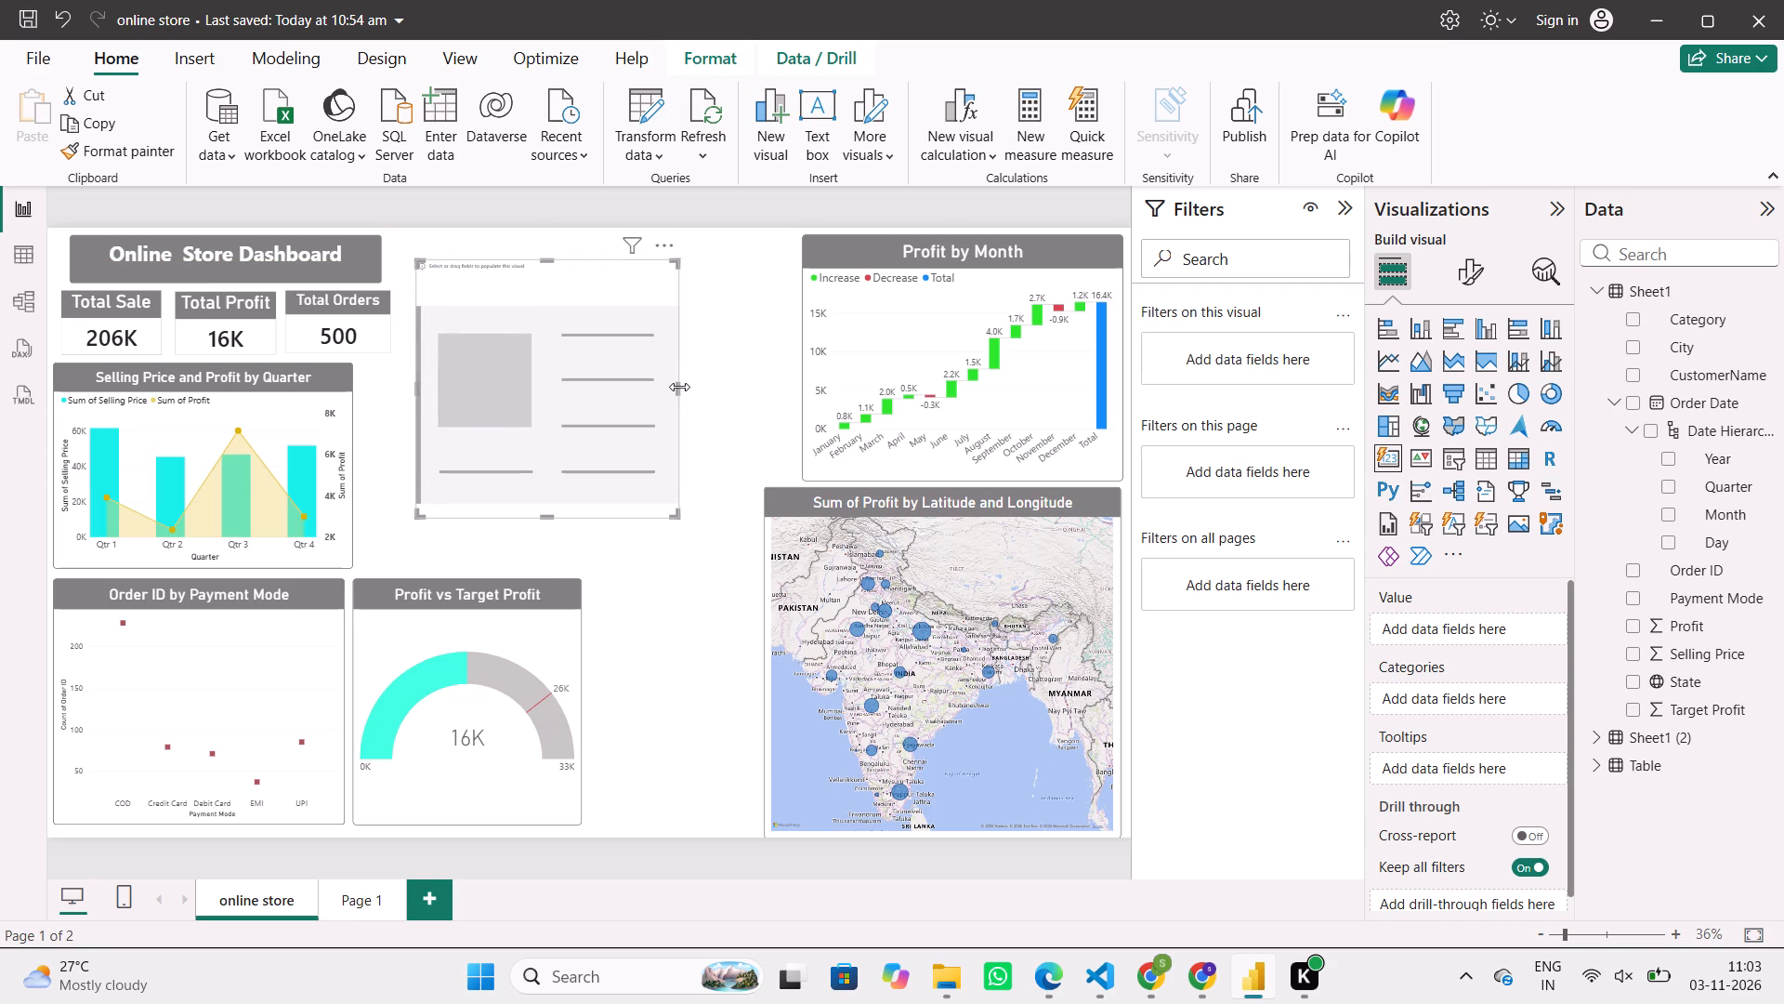
left_click_drag(679, 387, 763, 406)
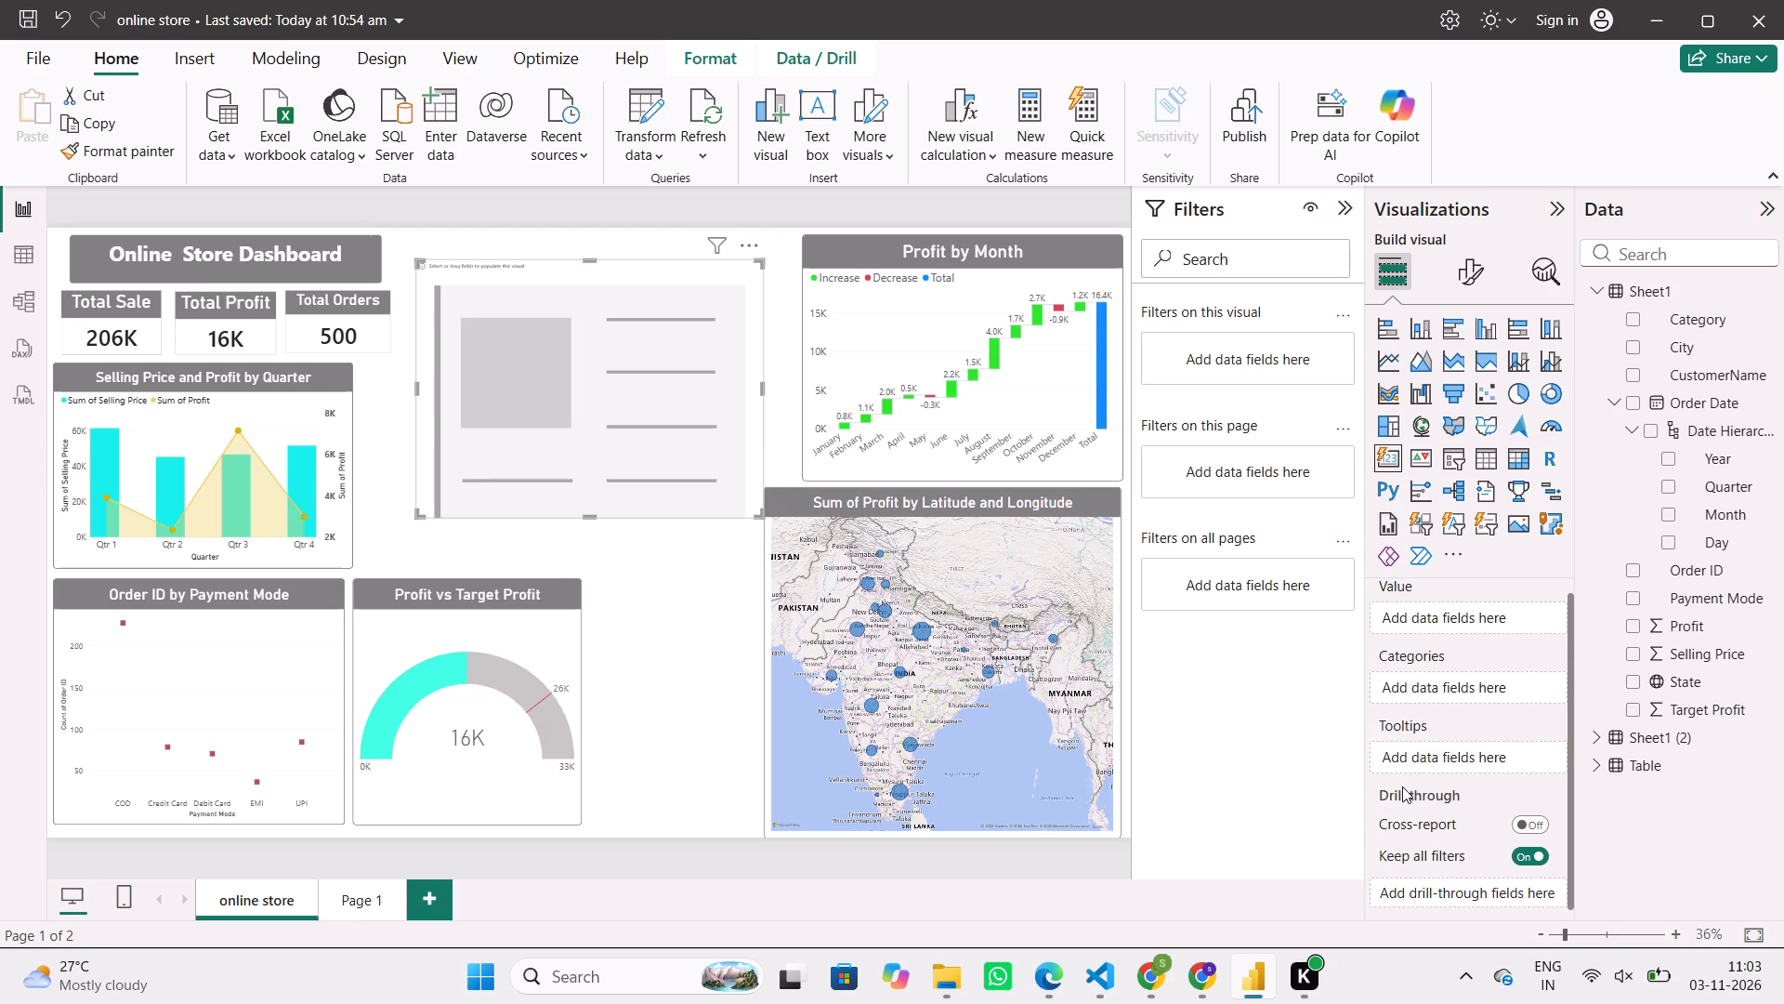
Add Selling Price, Profit and Target Profit from Sheet1 as the new card's values.
scroll(1446, 668, "up", 1)
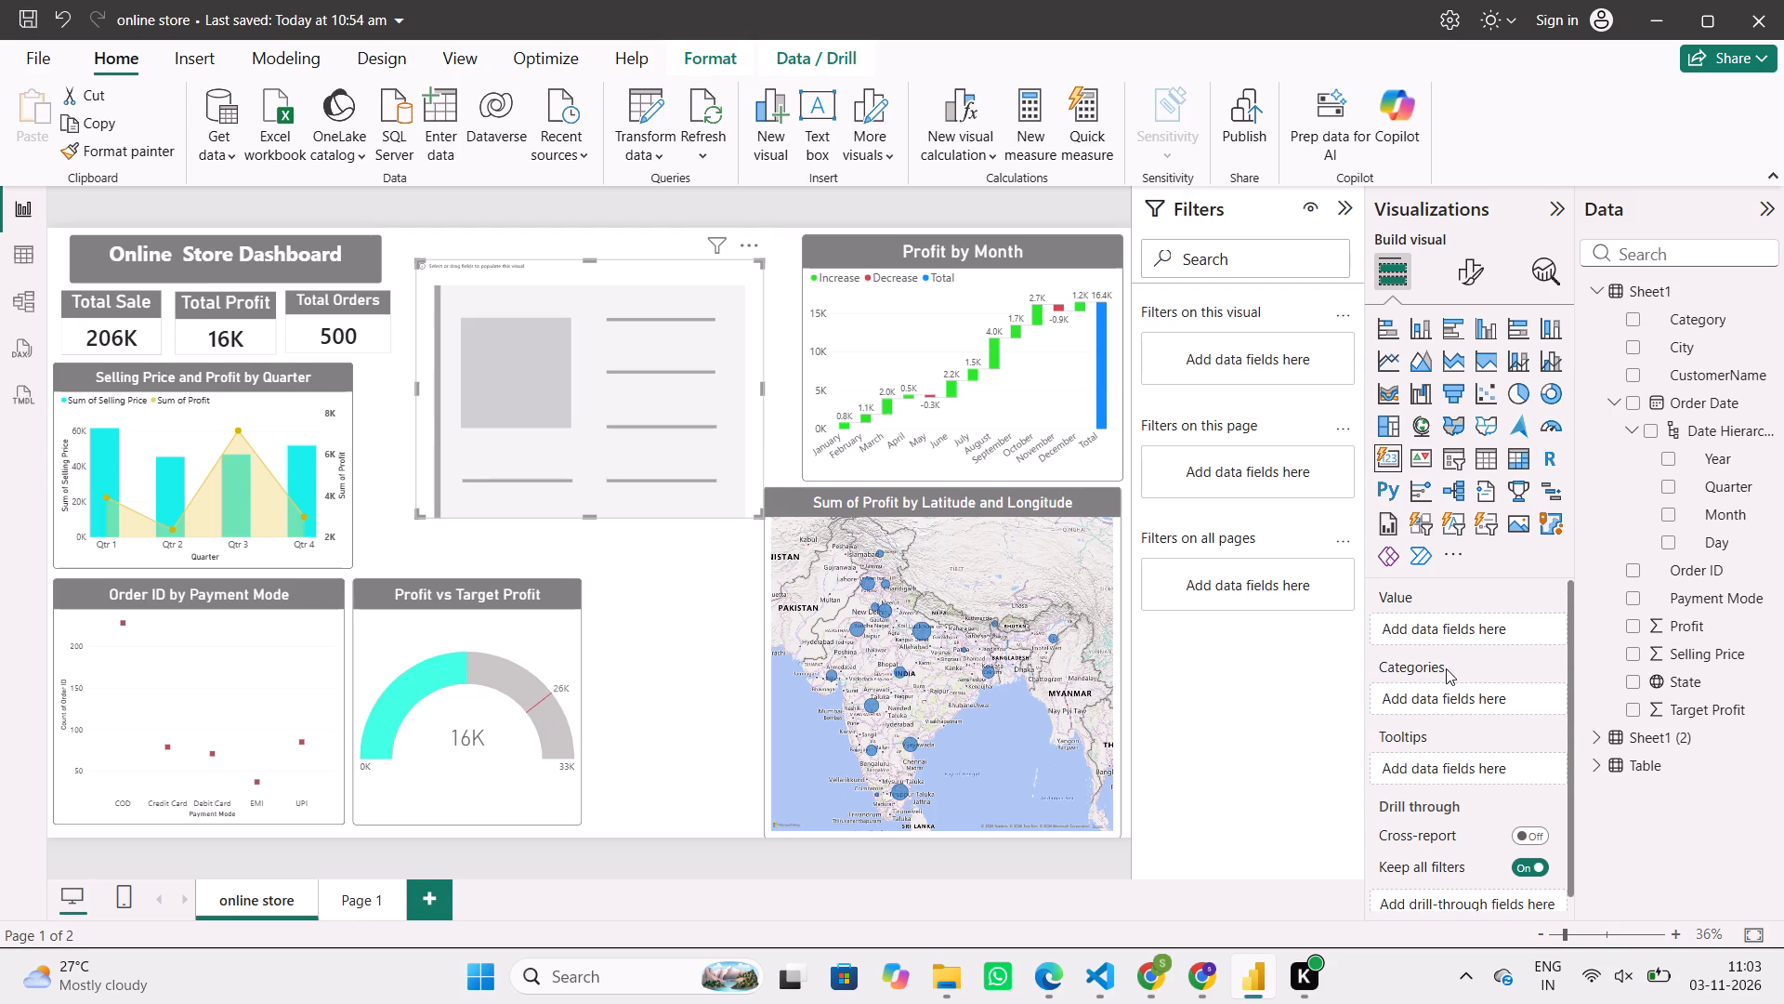
scroll(1446, 668, "up", 1)
left_click_drag(1694, 663, 1500, 654)
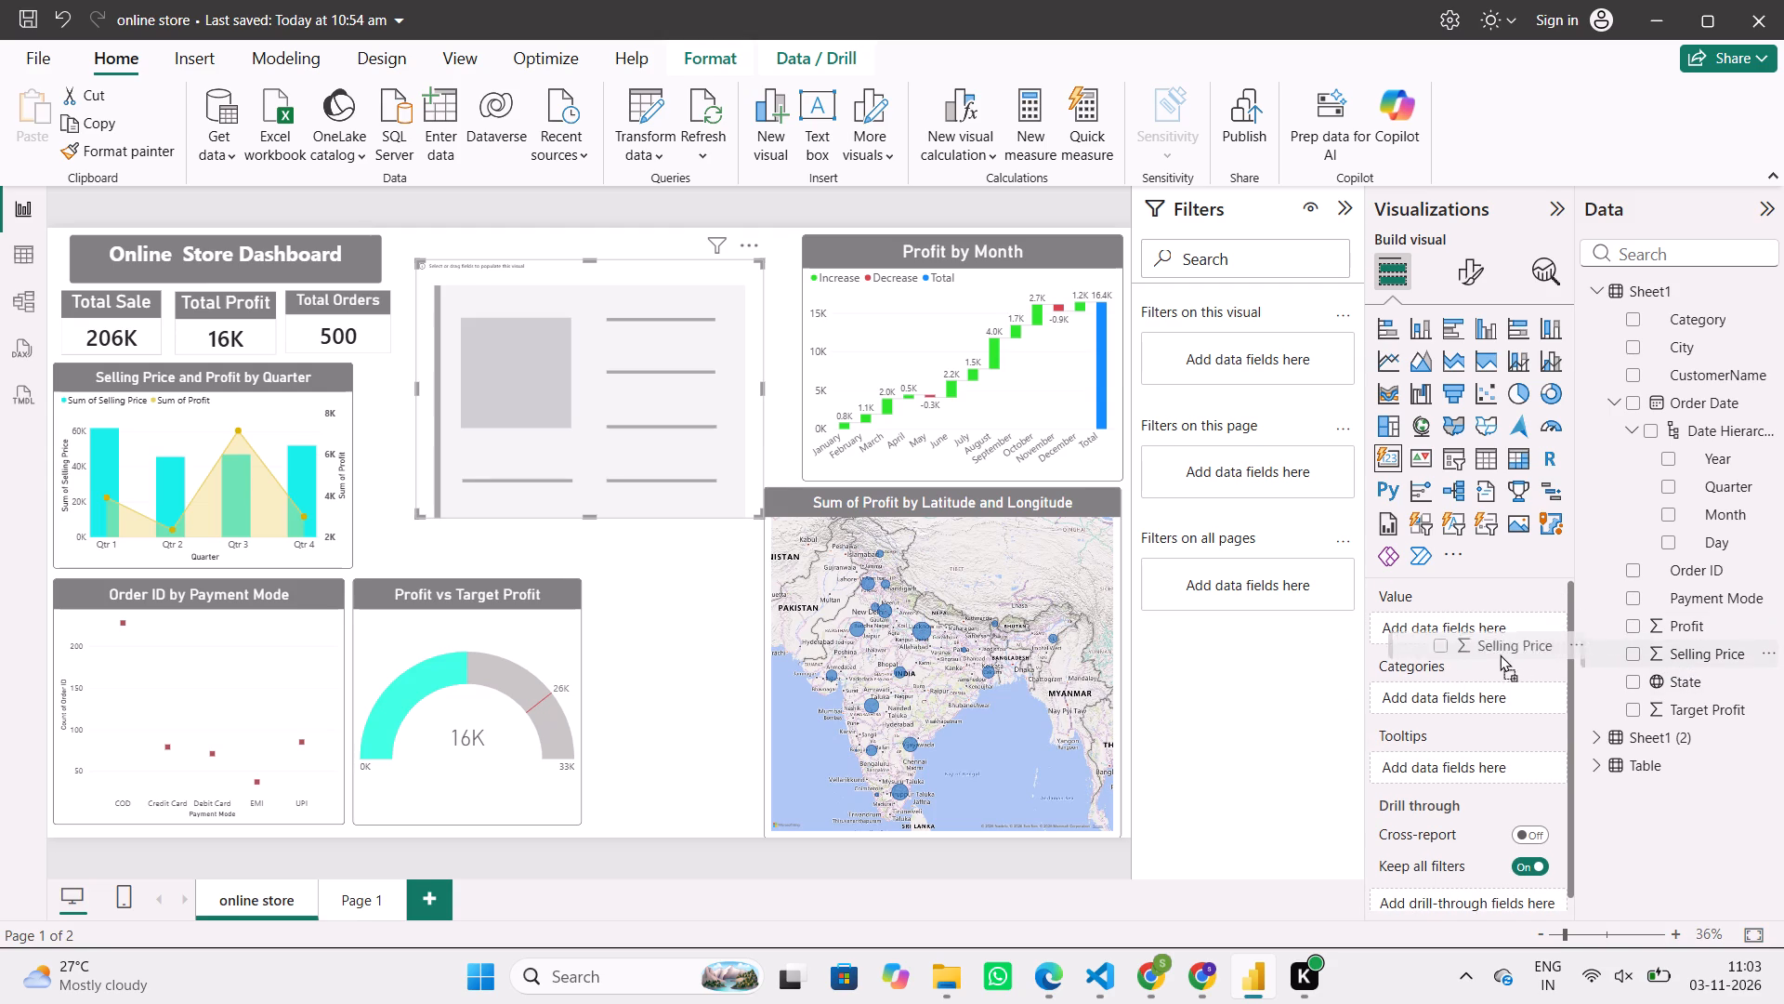
left_click_drag(1500, 654, 1476, 634)
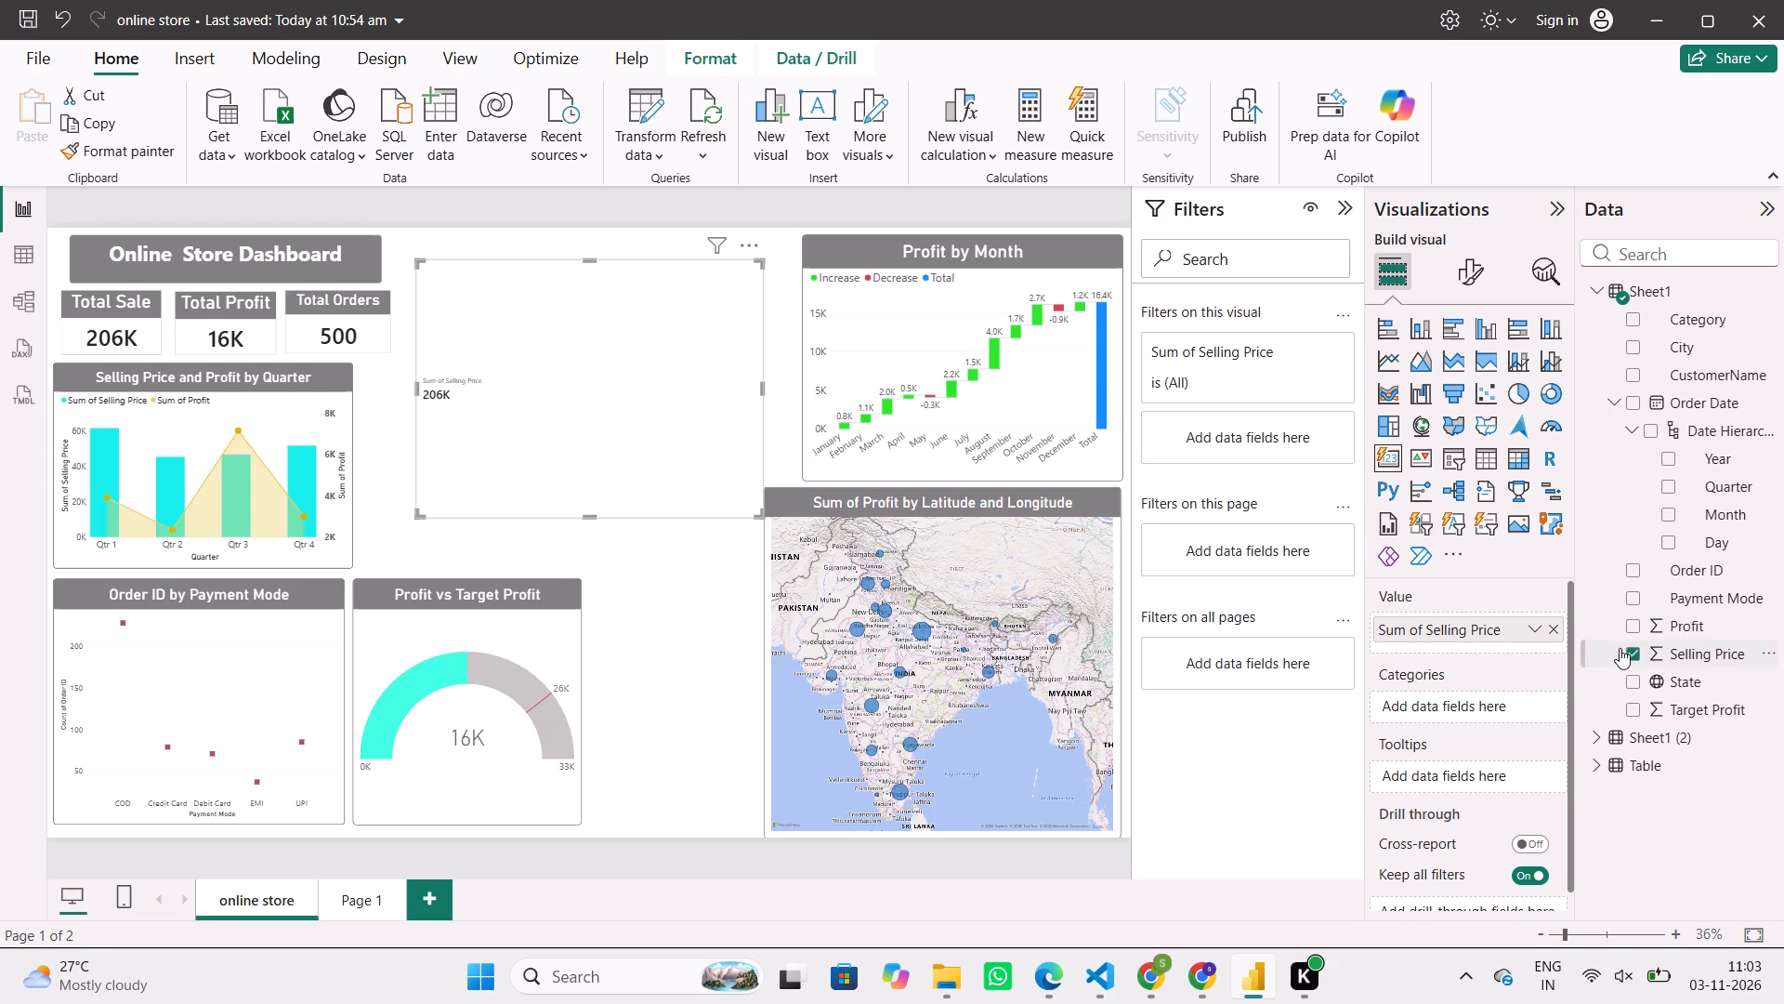
left_click_drag(1671, 627, 1451, 639)
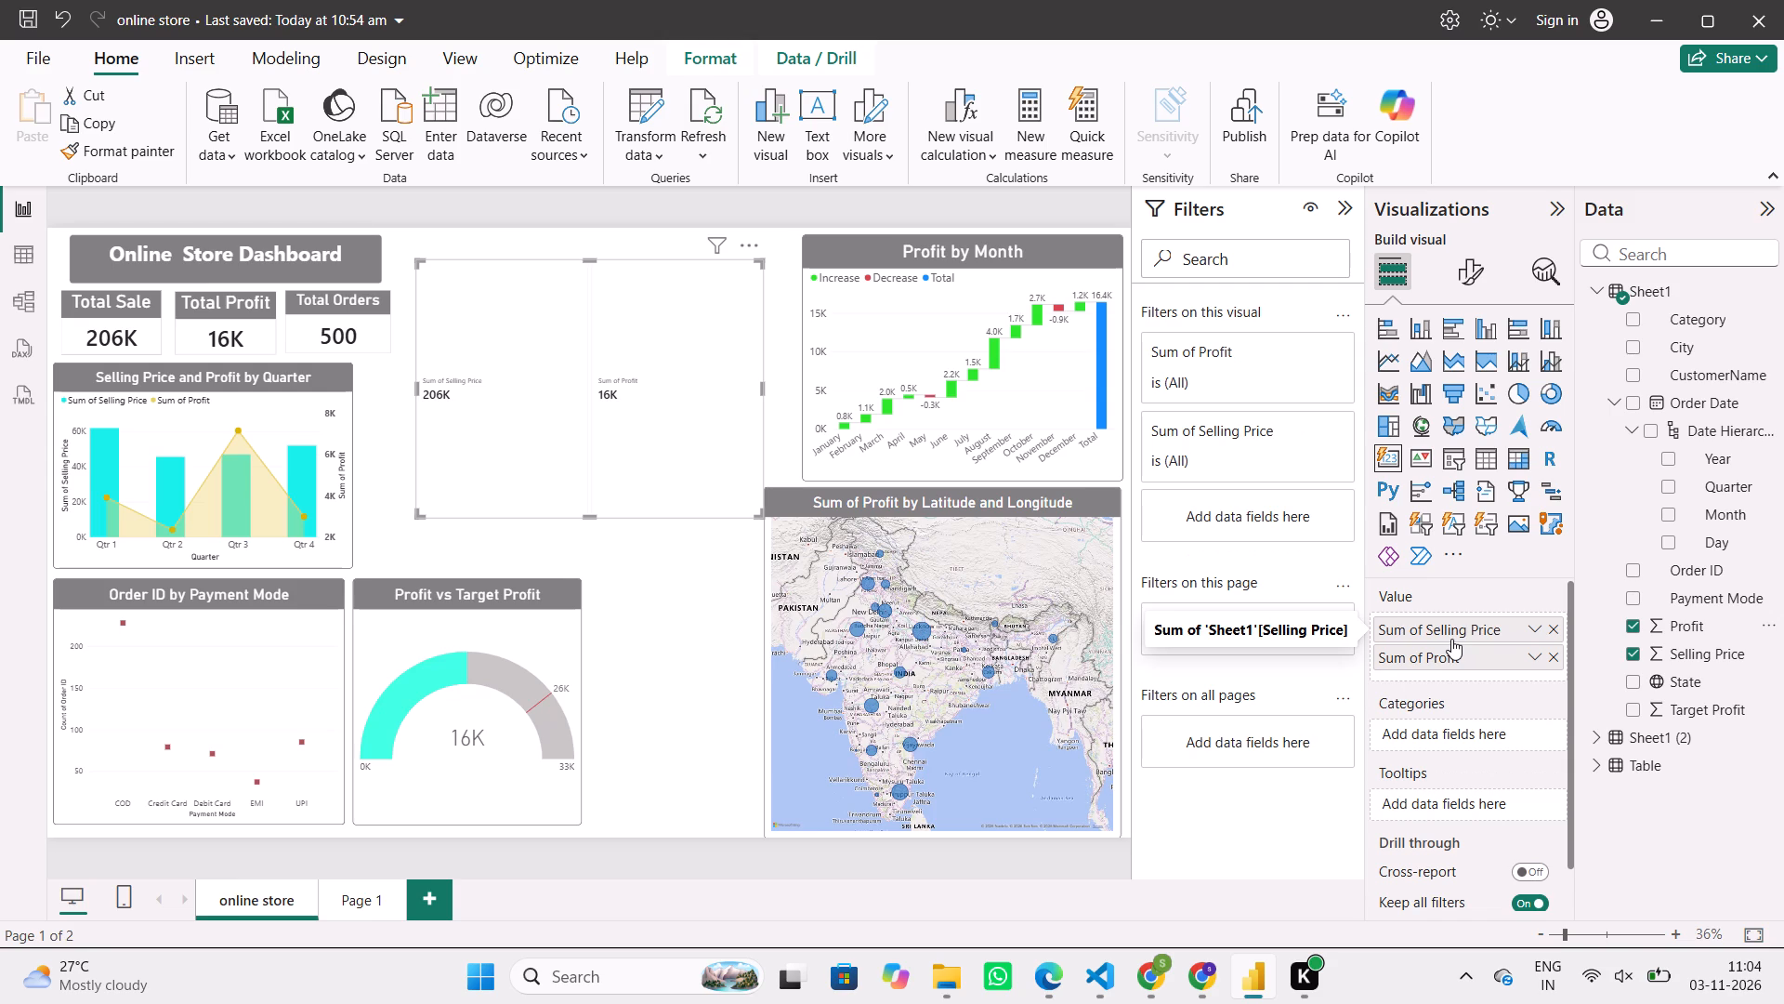
left_click_drag(1692, 707, 1476, 667)
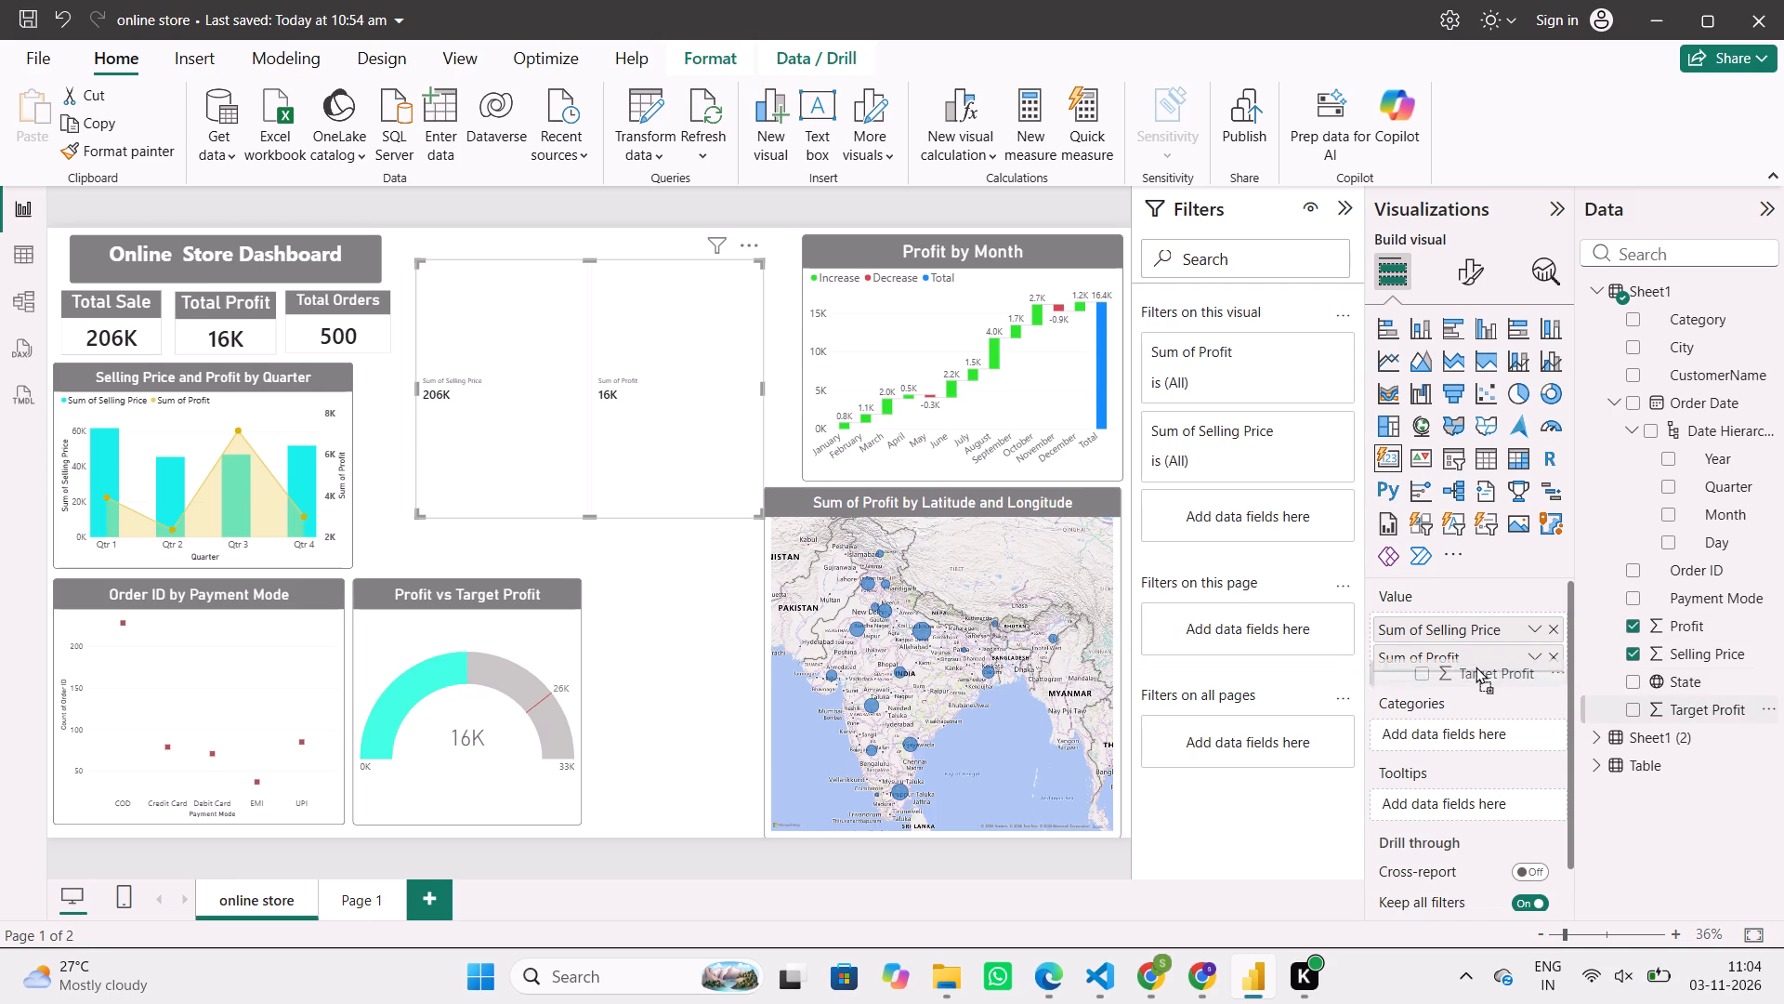
left_click_drag(1476, 667, 1463, 662)
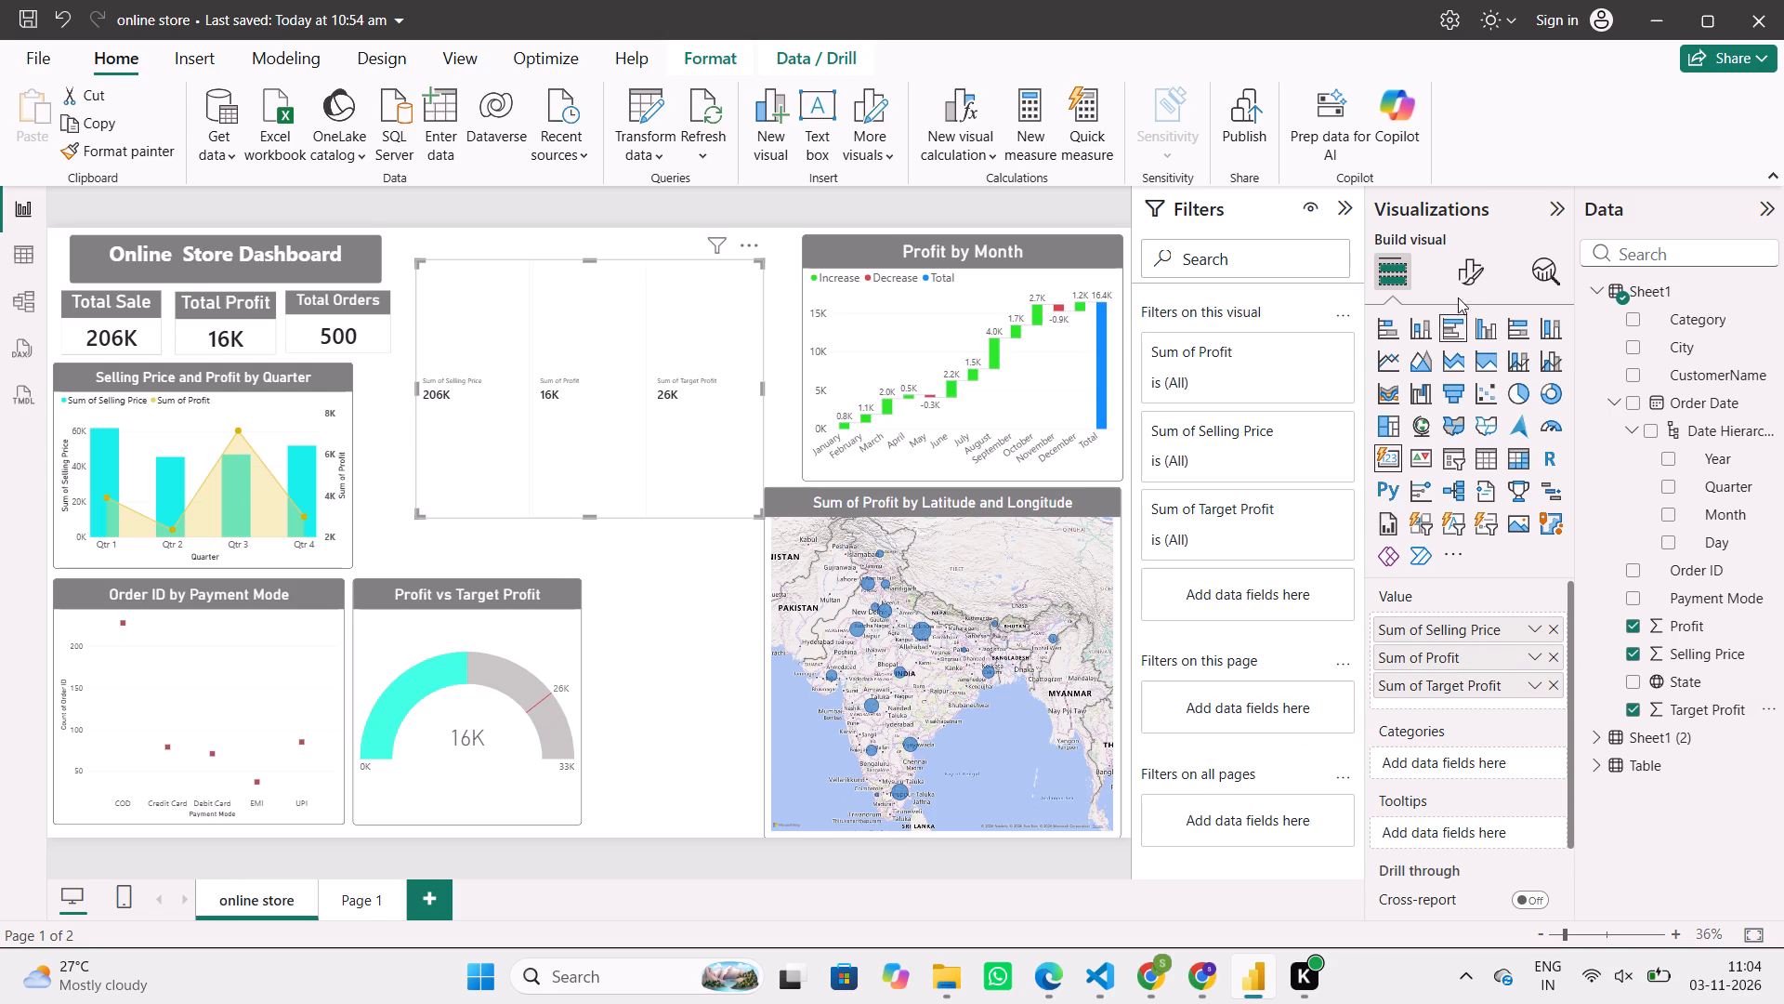
Set the card's multi-card layout to Vertical arrangement, fixed size on and Table style, and shorten the card to fit its three rows.
left_click(1469, 274)
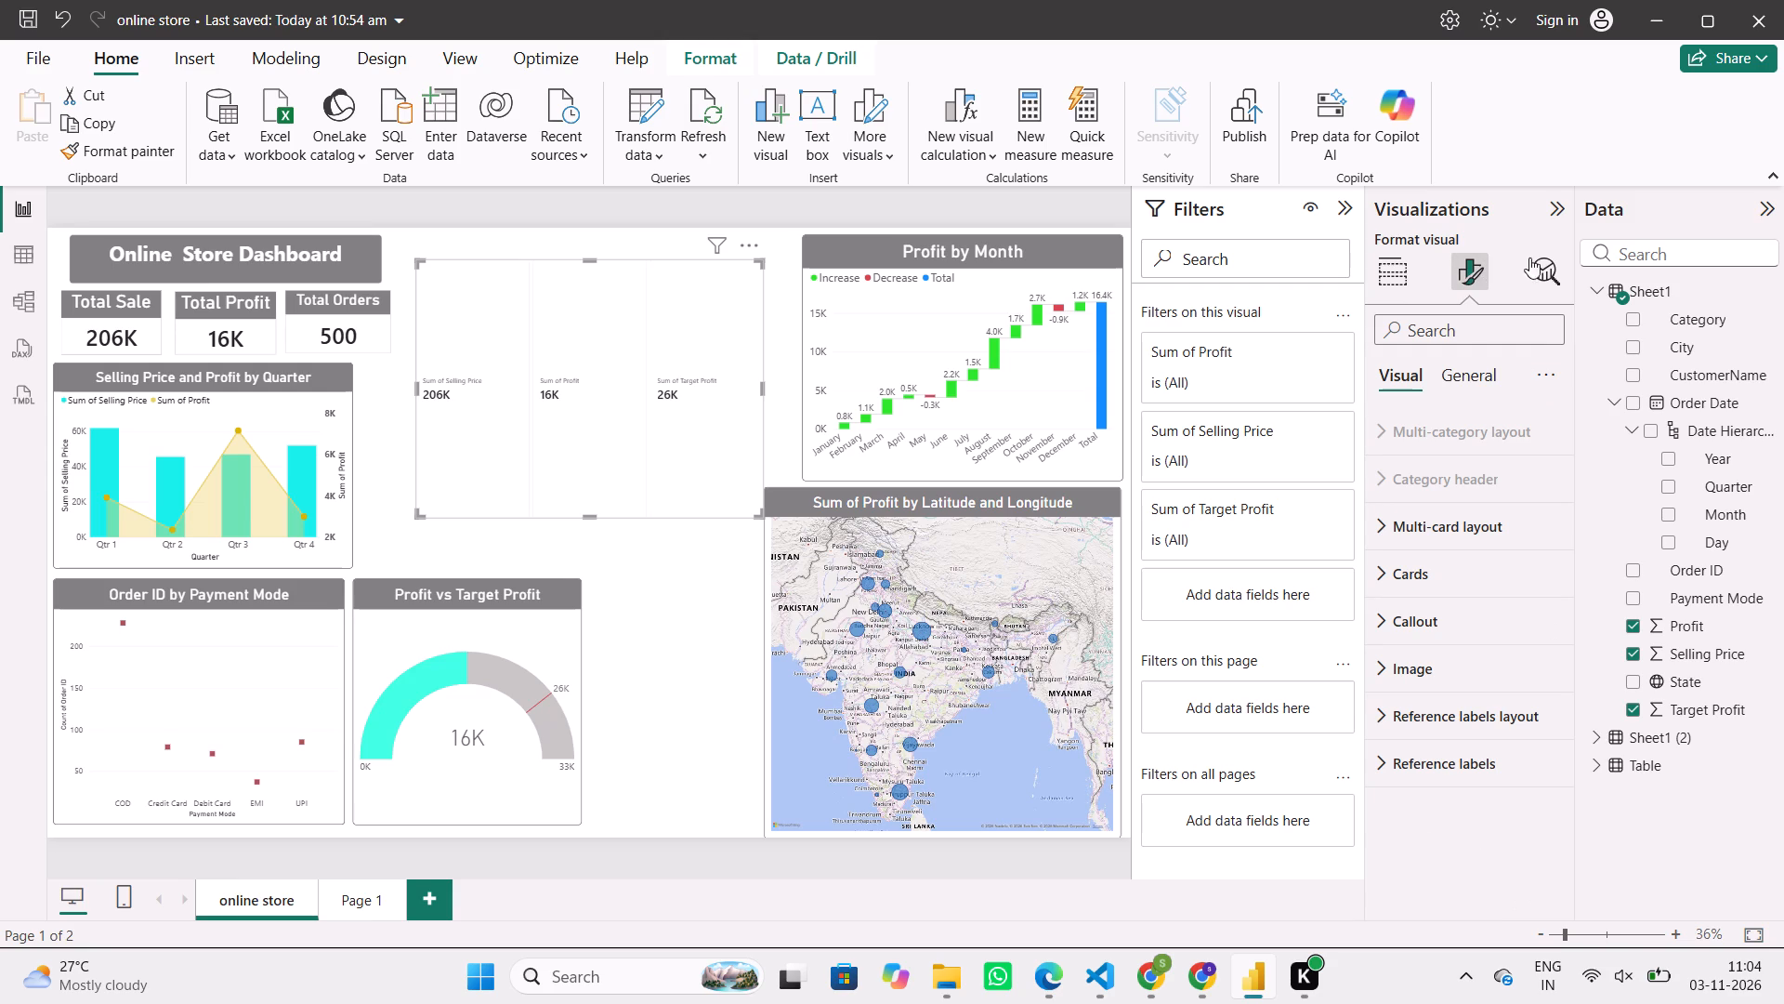
left_click(1489, 520)
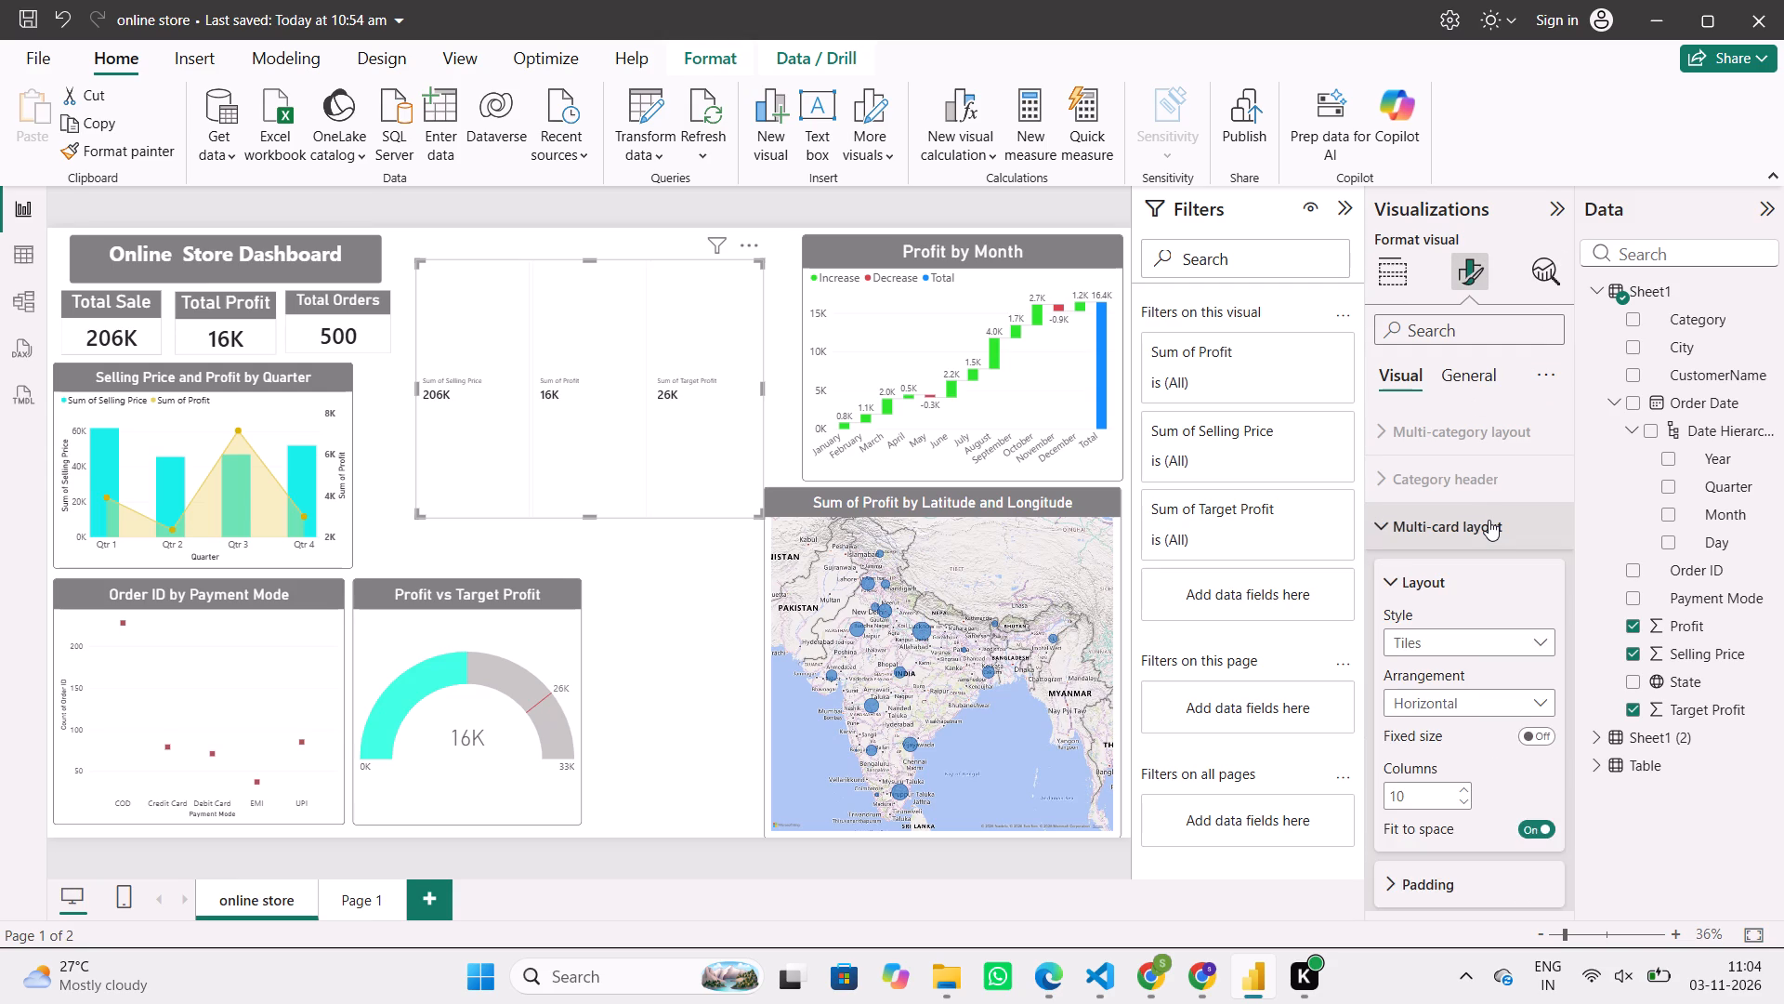
scroll(1489, 520, "down", 2)
left_click(1498, 575)
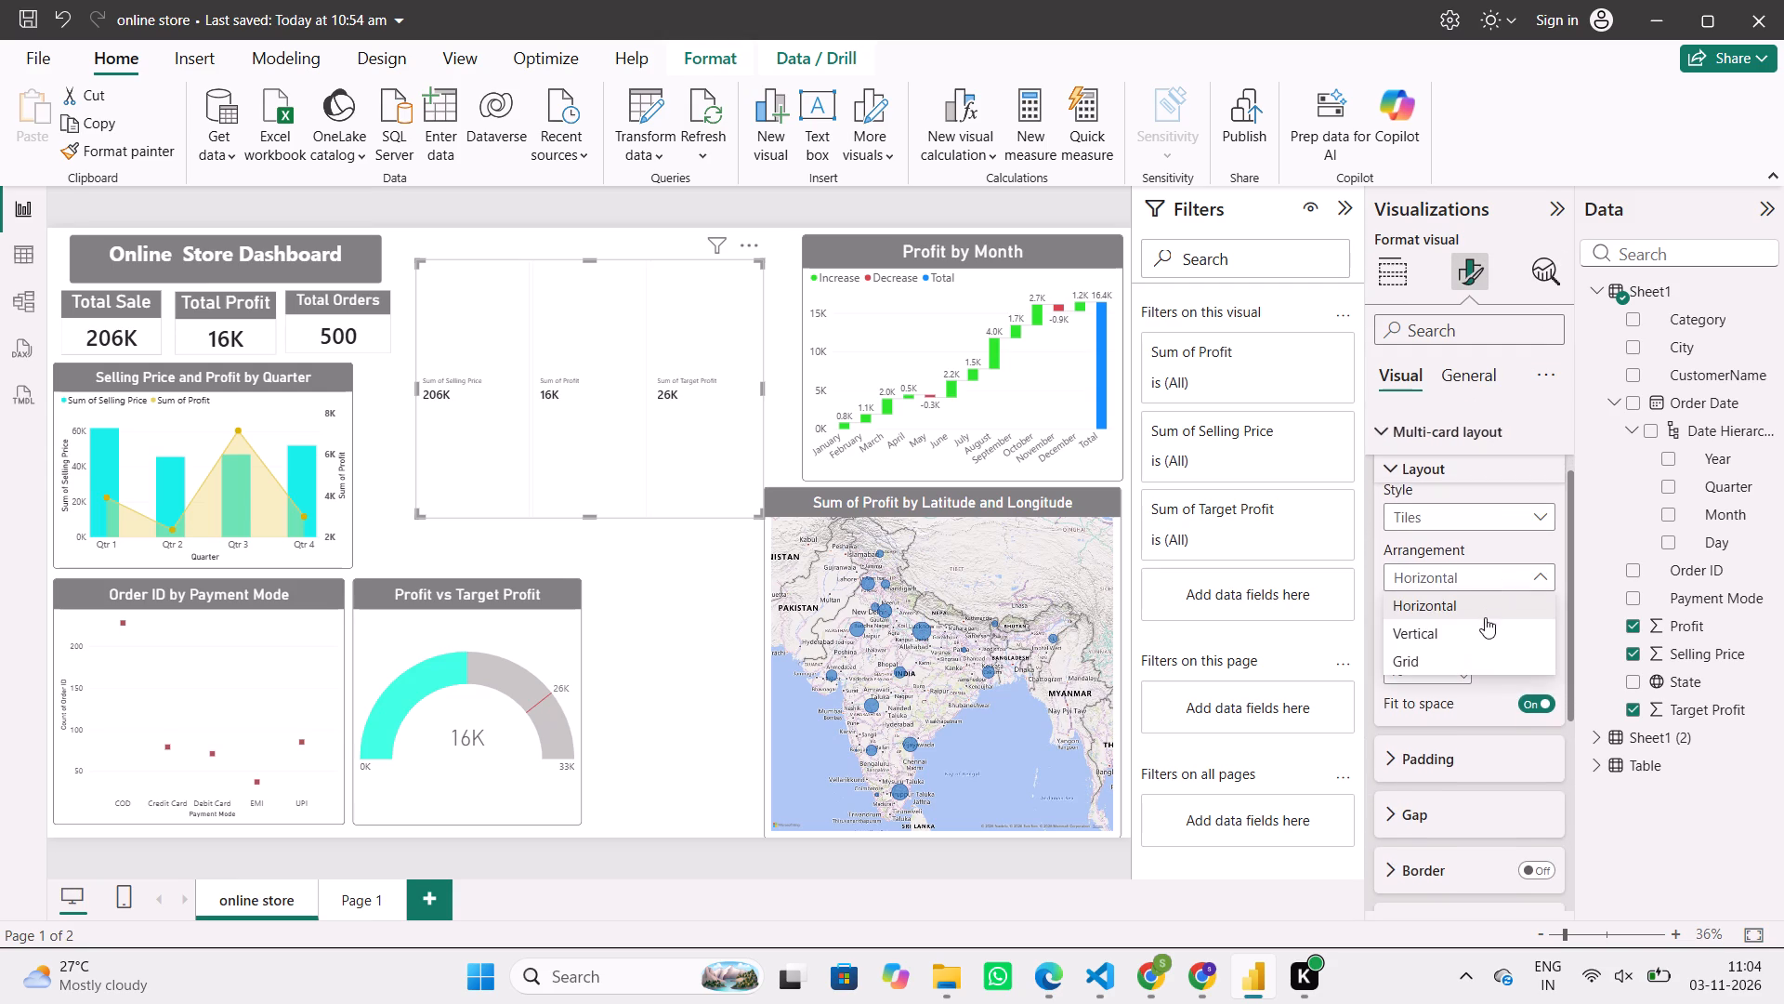
left_click(1484, 630)
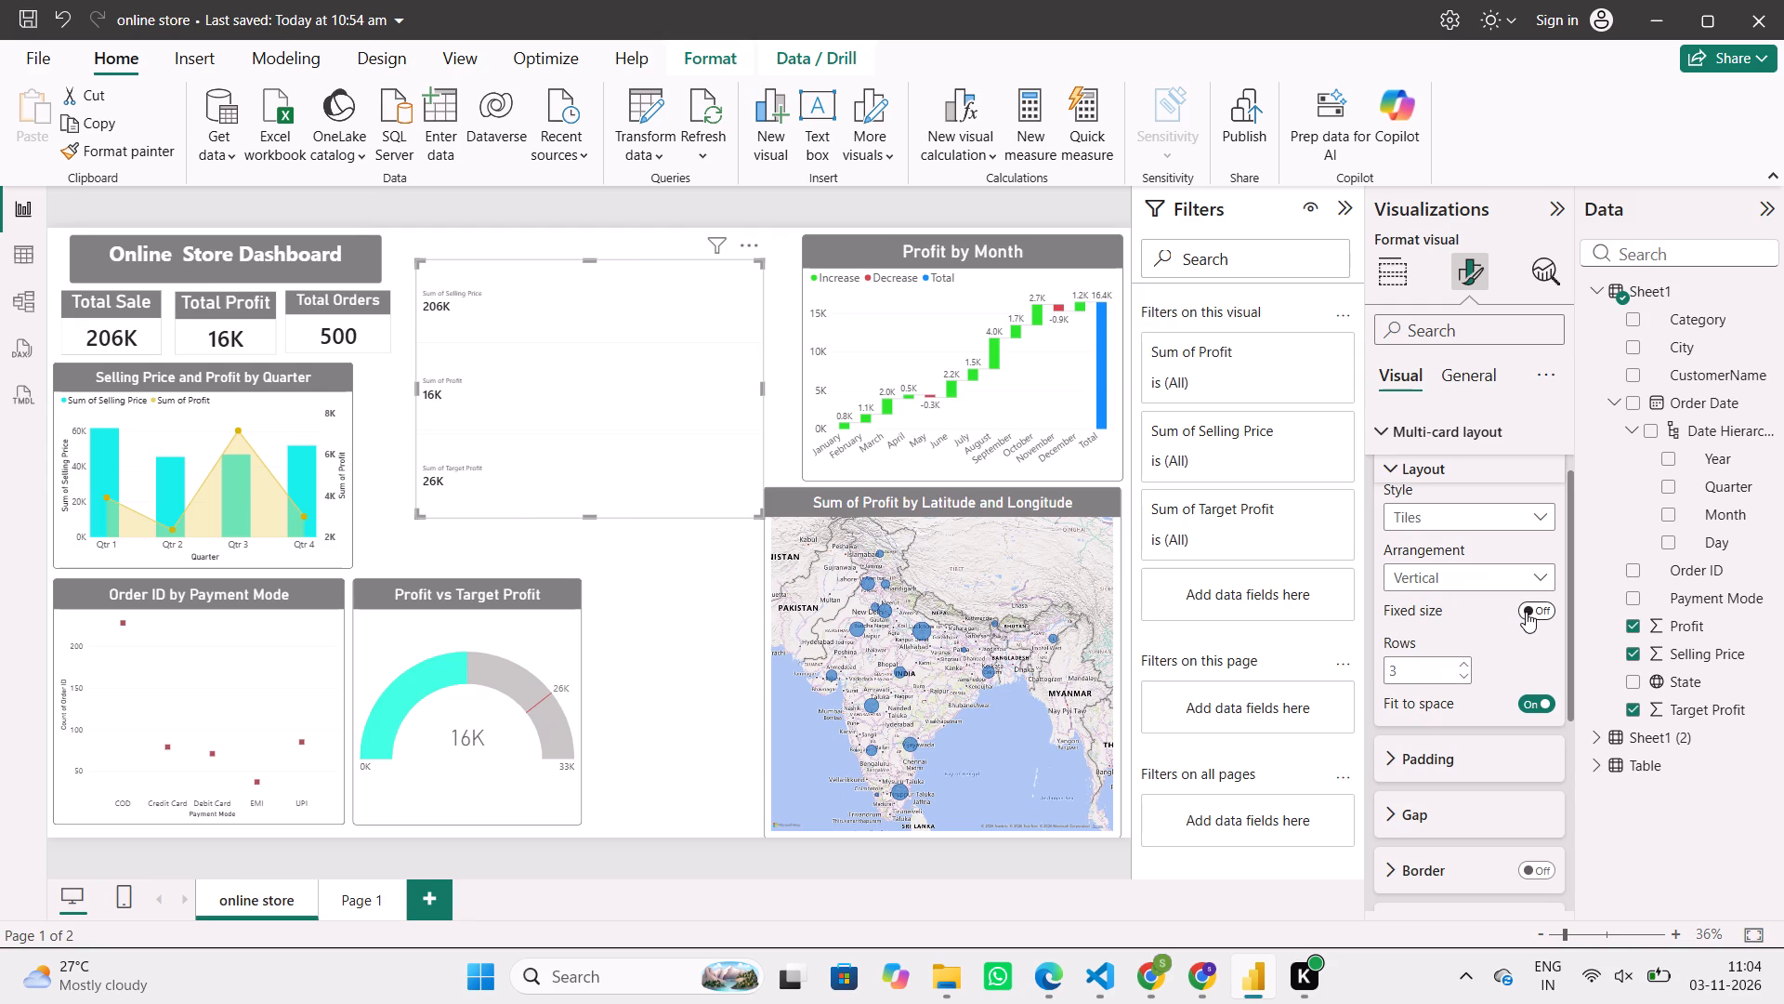
left_click(1526, 612)
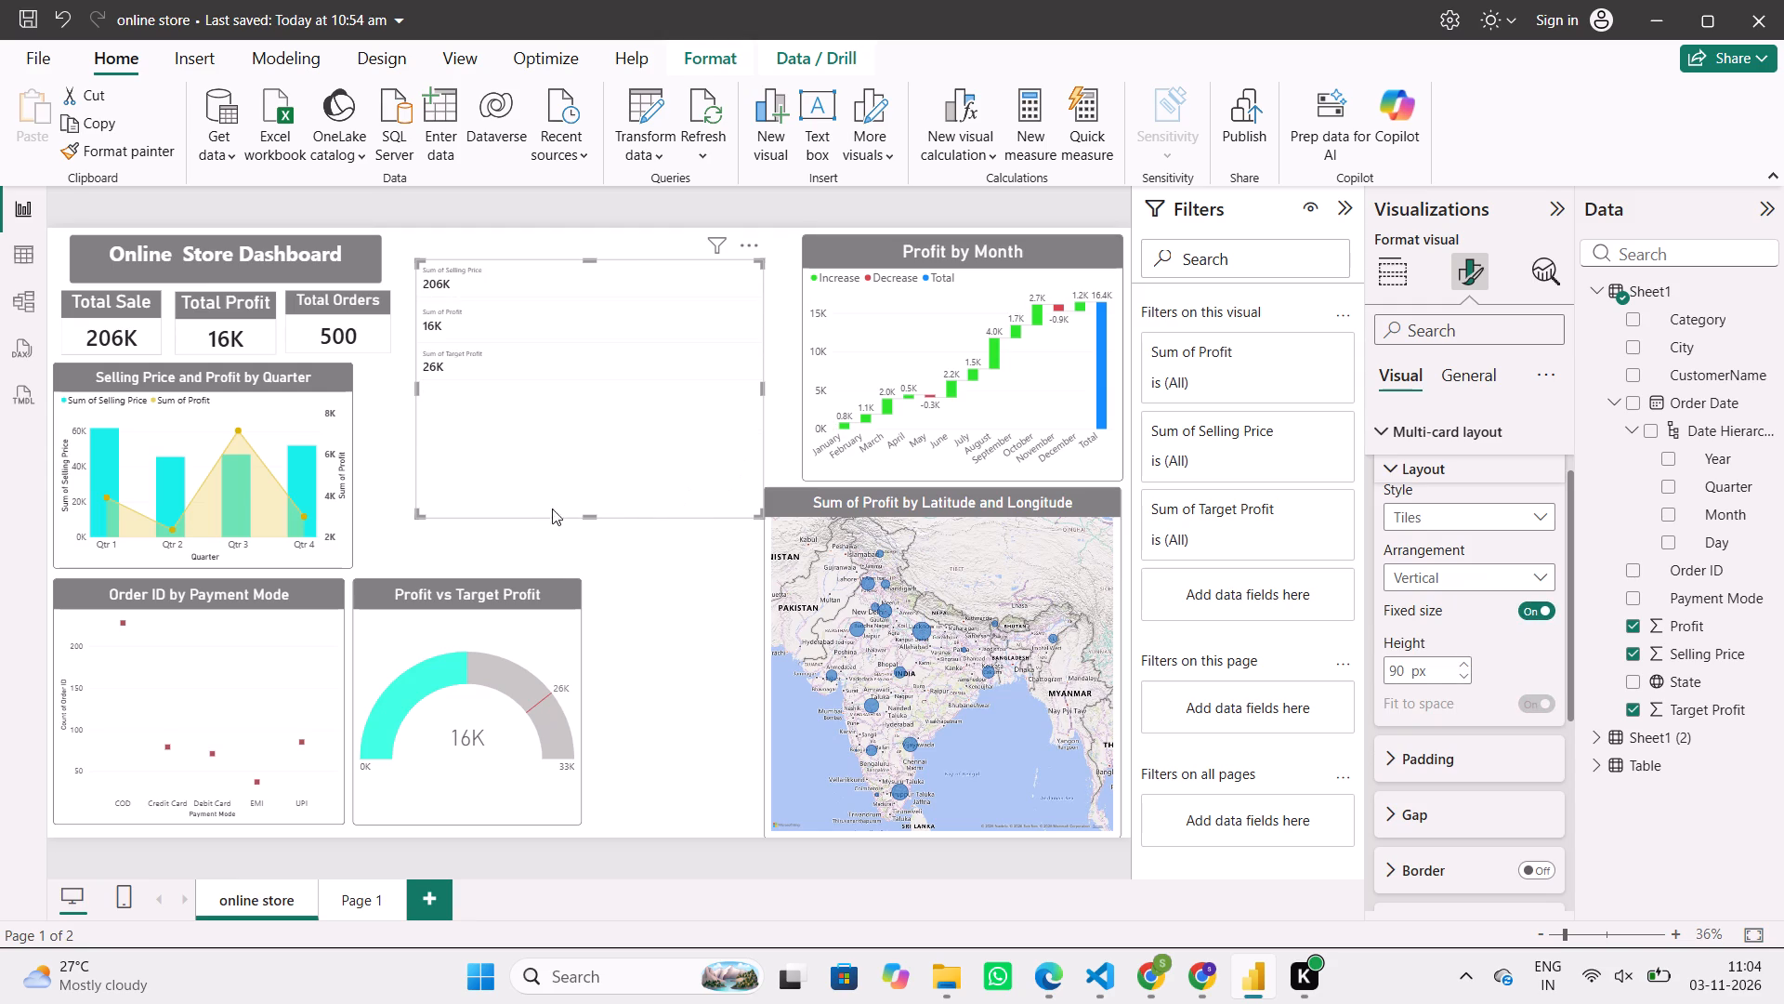
left_click_drag(587, 516, 593, 390)
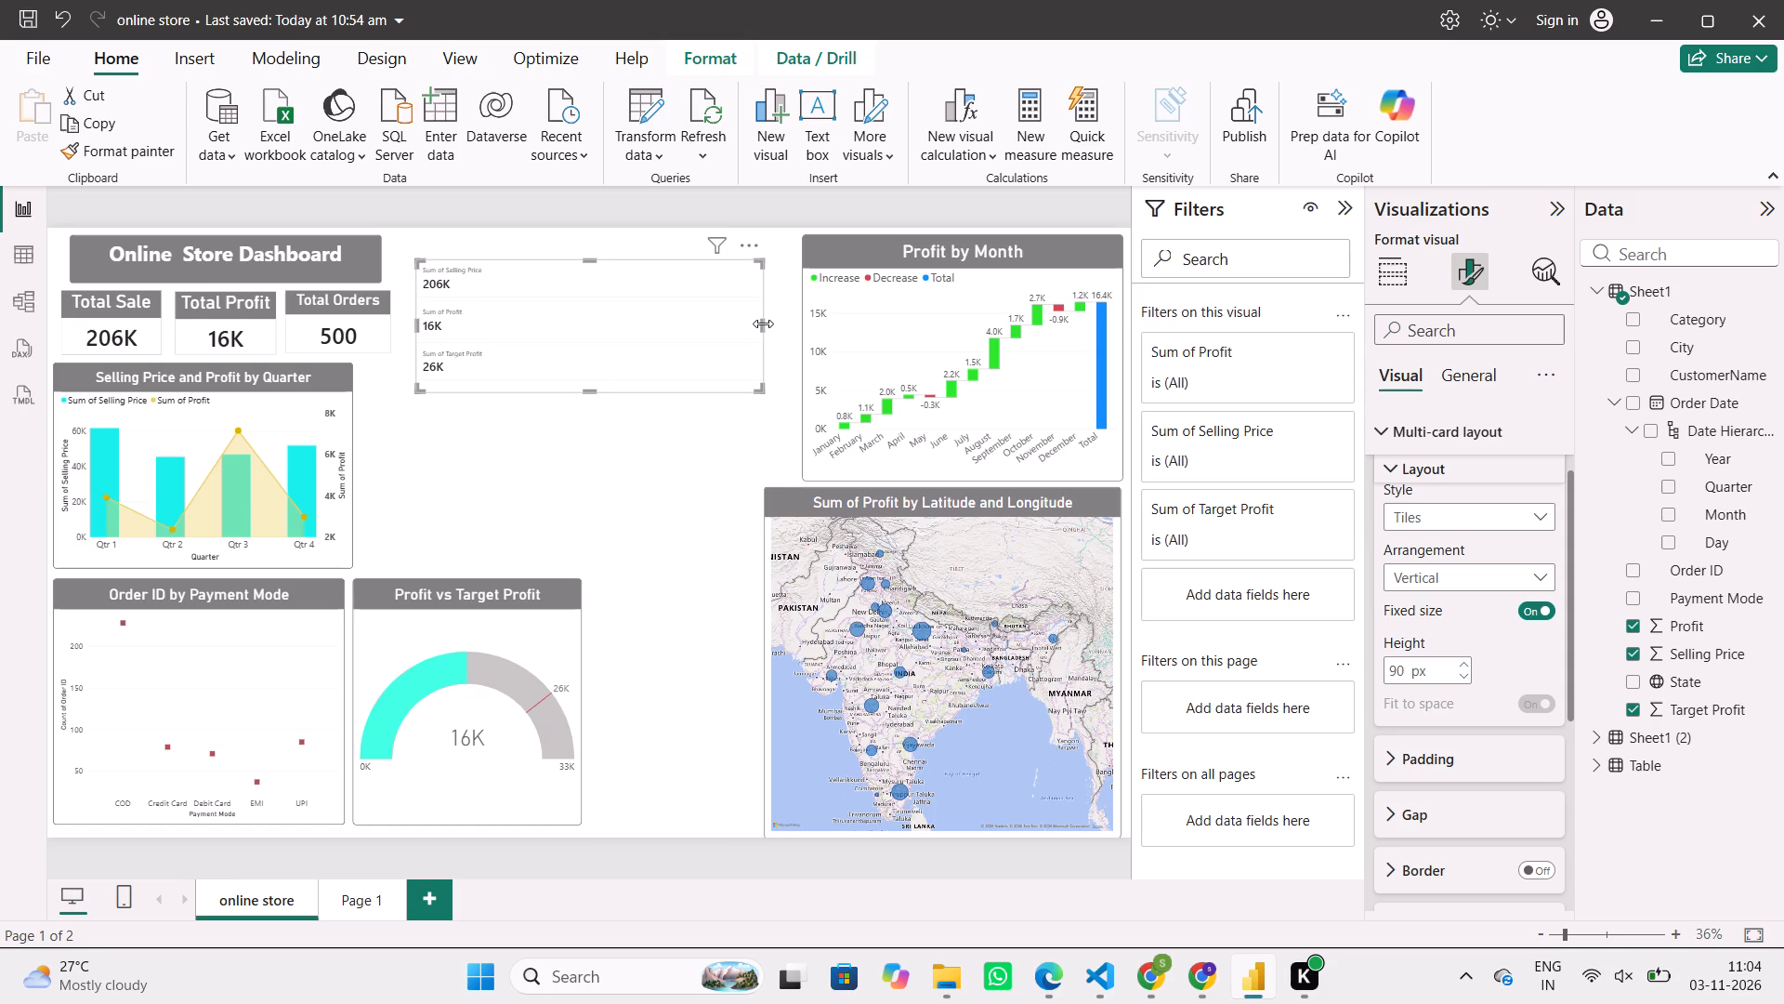
left_click(1462, 520)
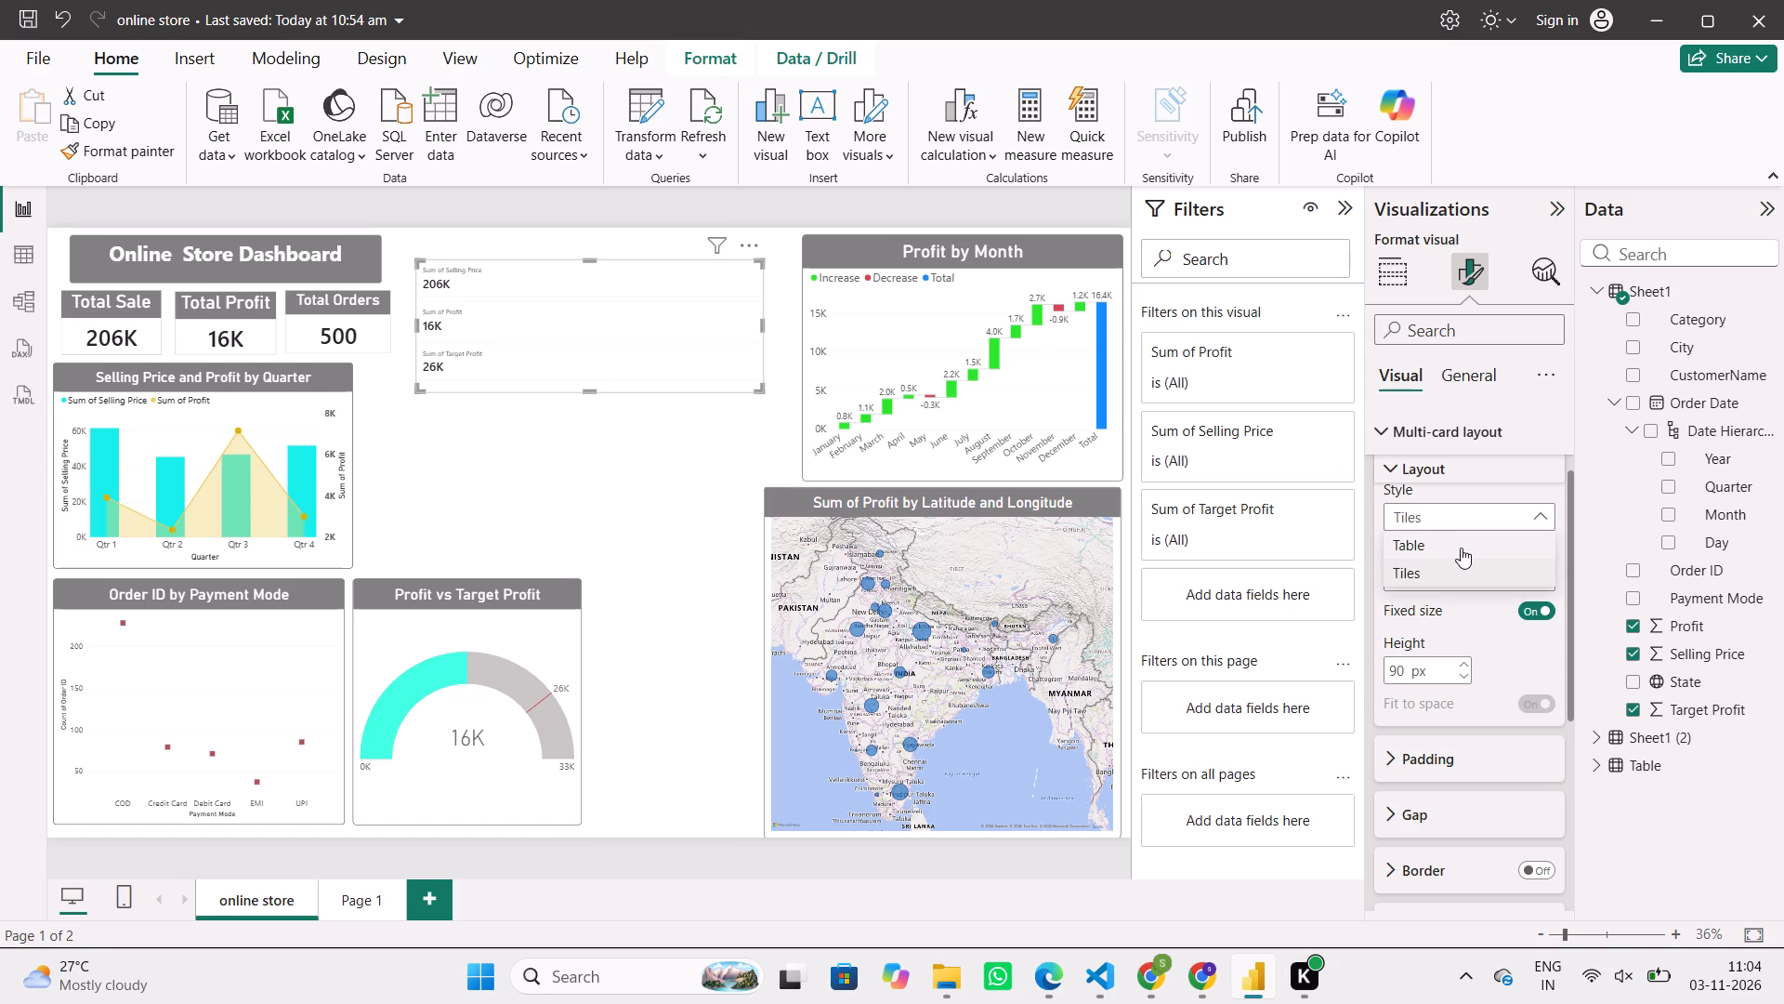
left_click(1461, 549)
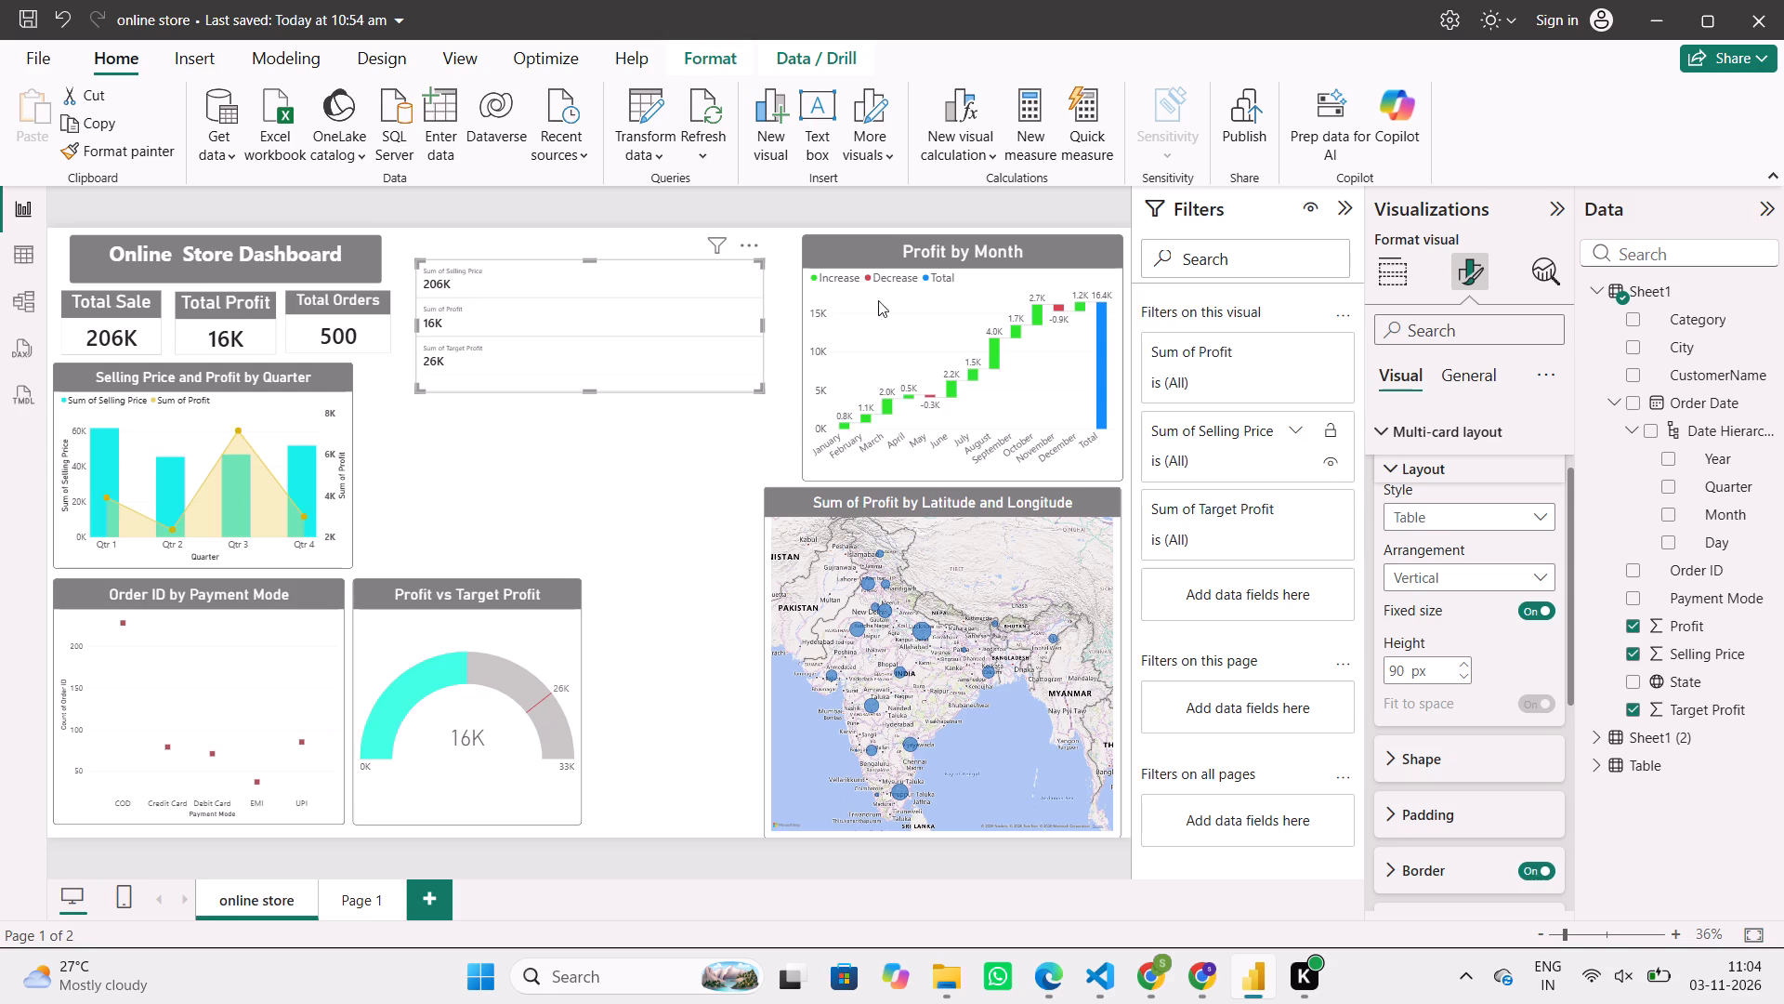
Narrow the three-row card to fit its text and move it beside the Online Store Dashboard title.
left_click_drag(763, 324, 515, 331)
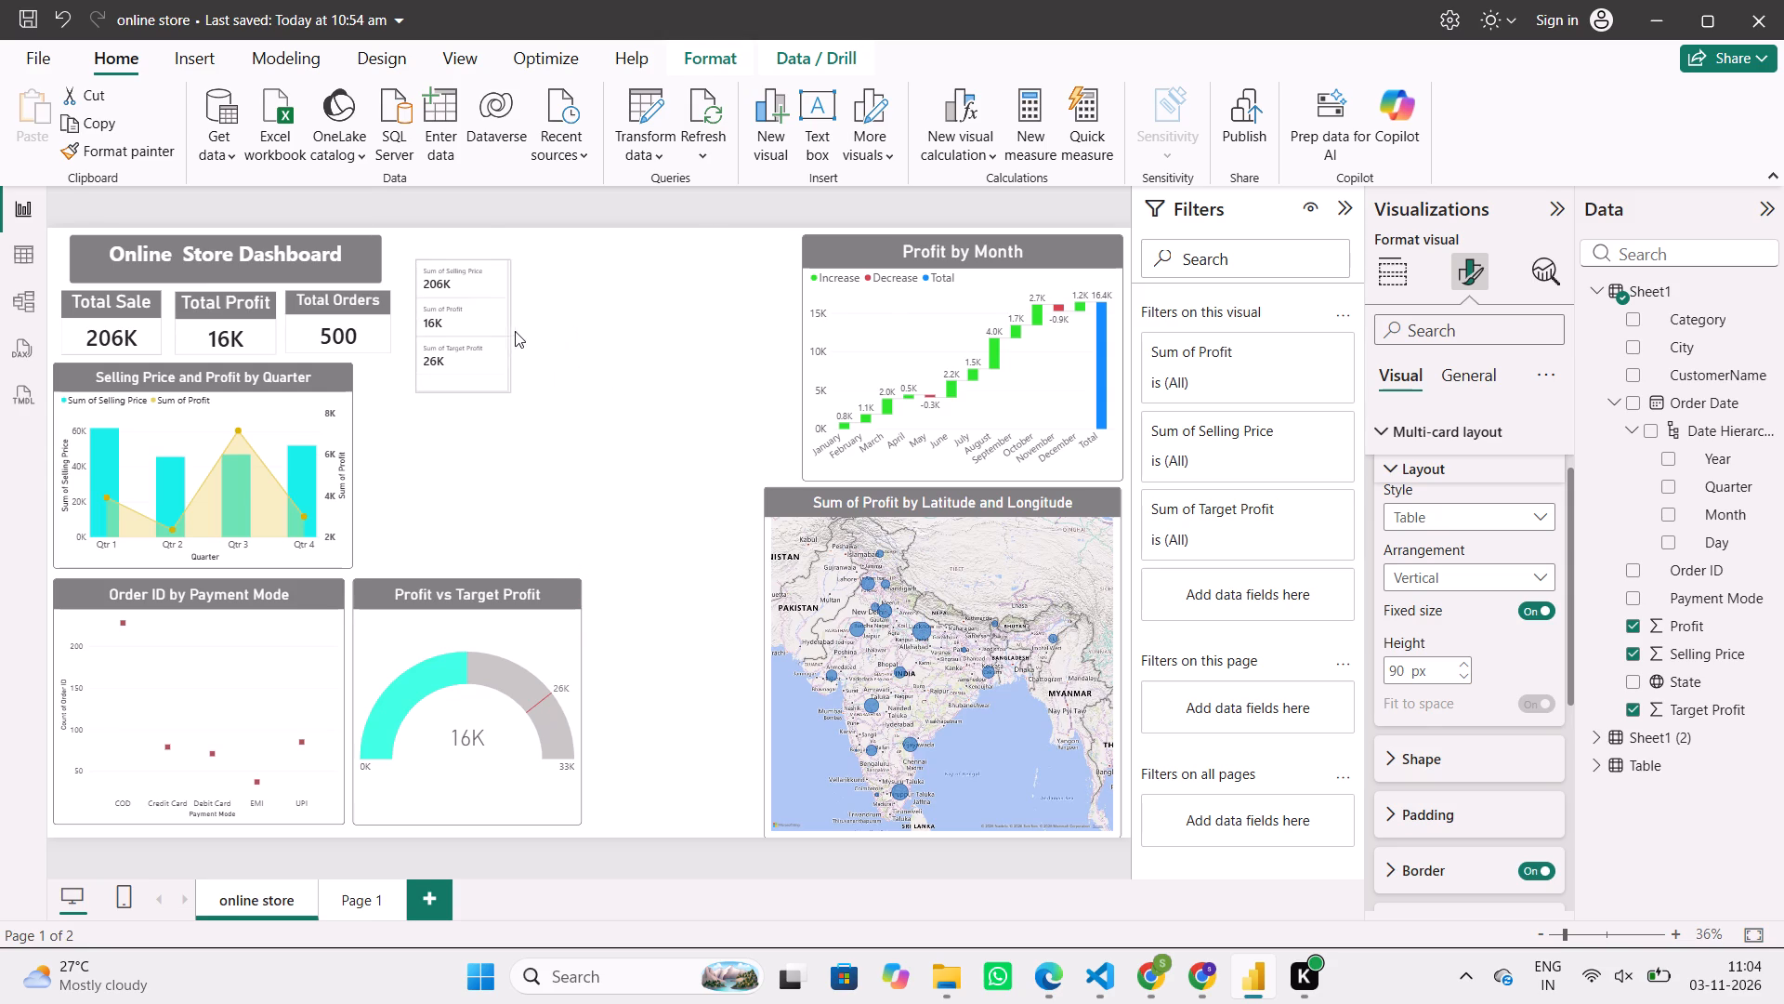
left_click_drag(515, 331, 529, 331)
left_click_drag(492, 315, 472, 415)
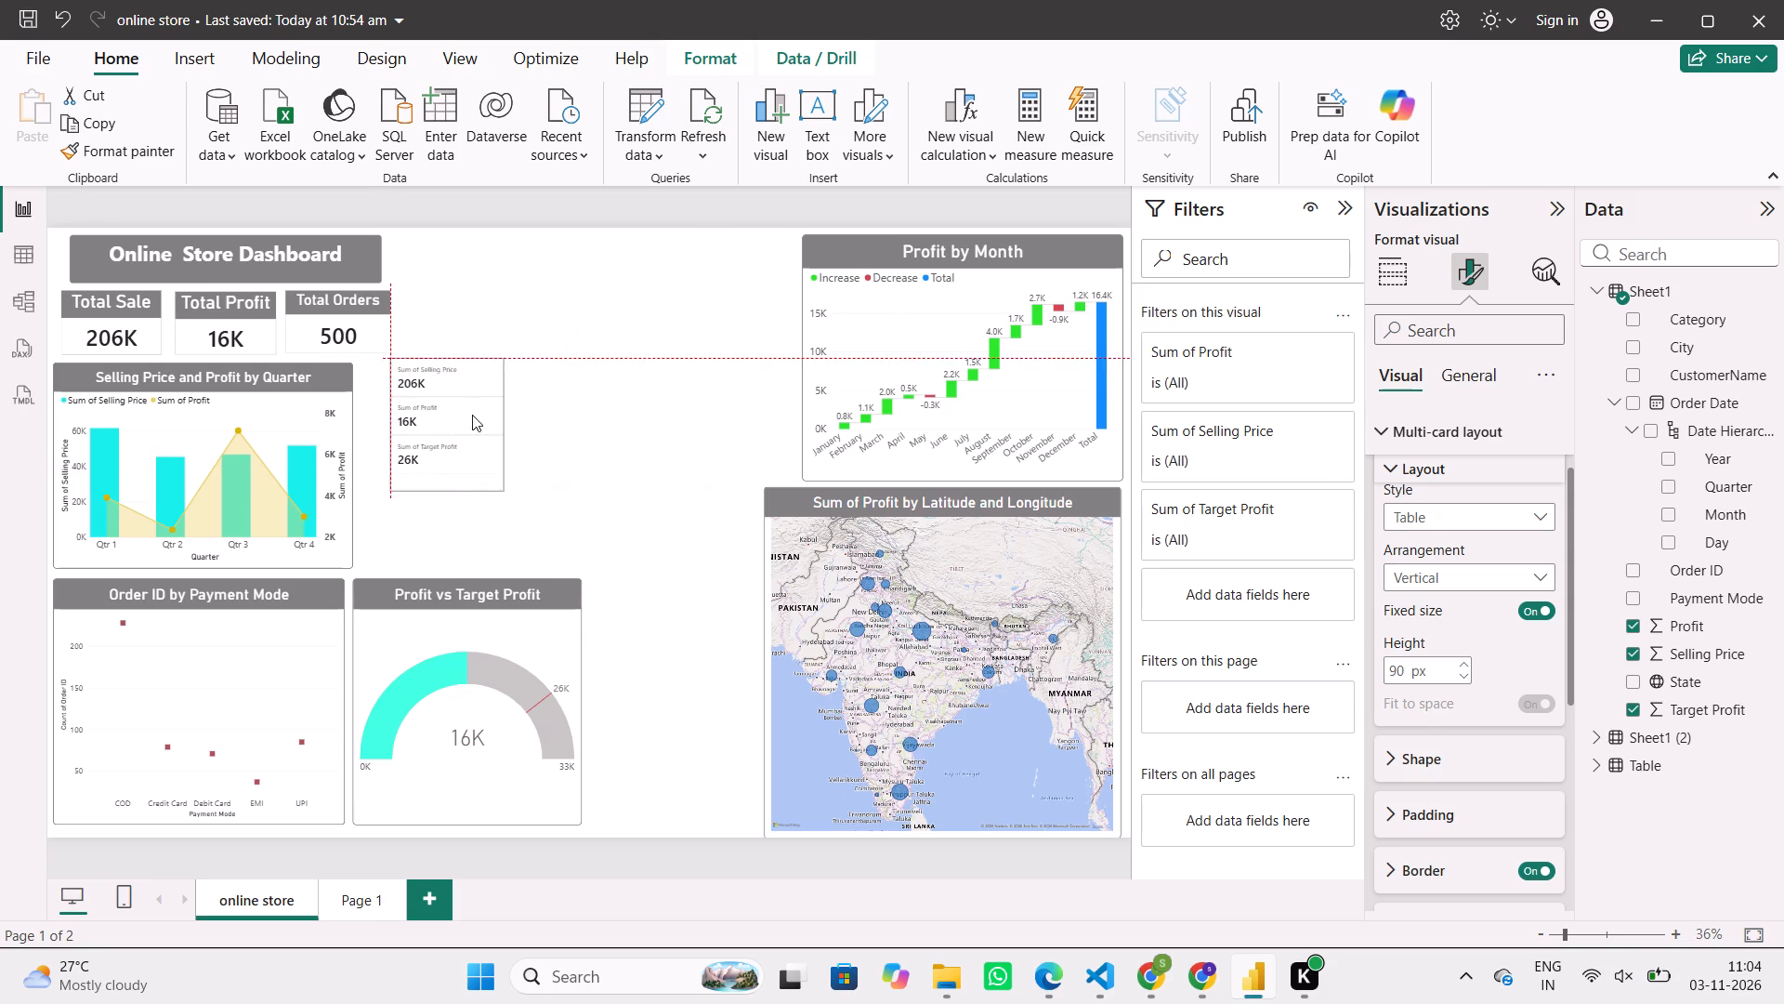
left_click_drag(472, 415, 488, 297)
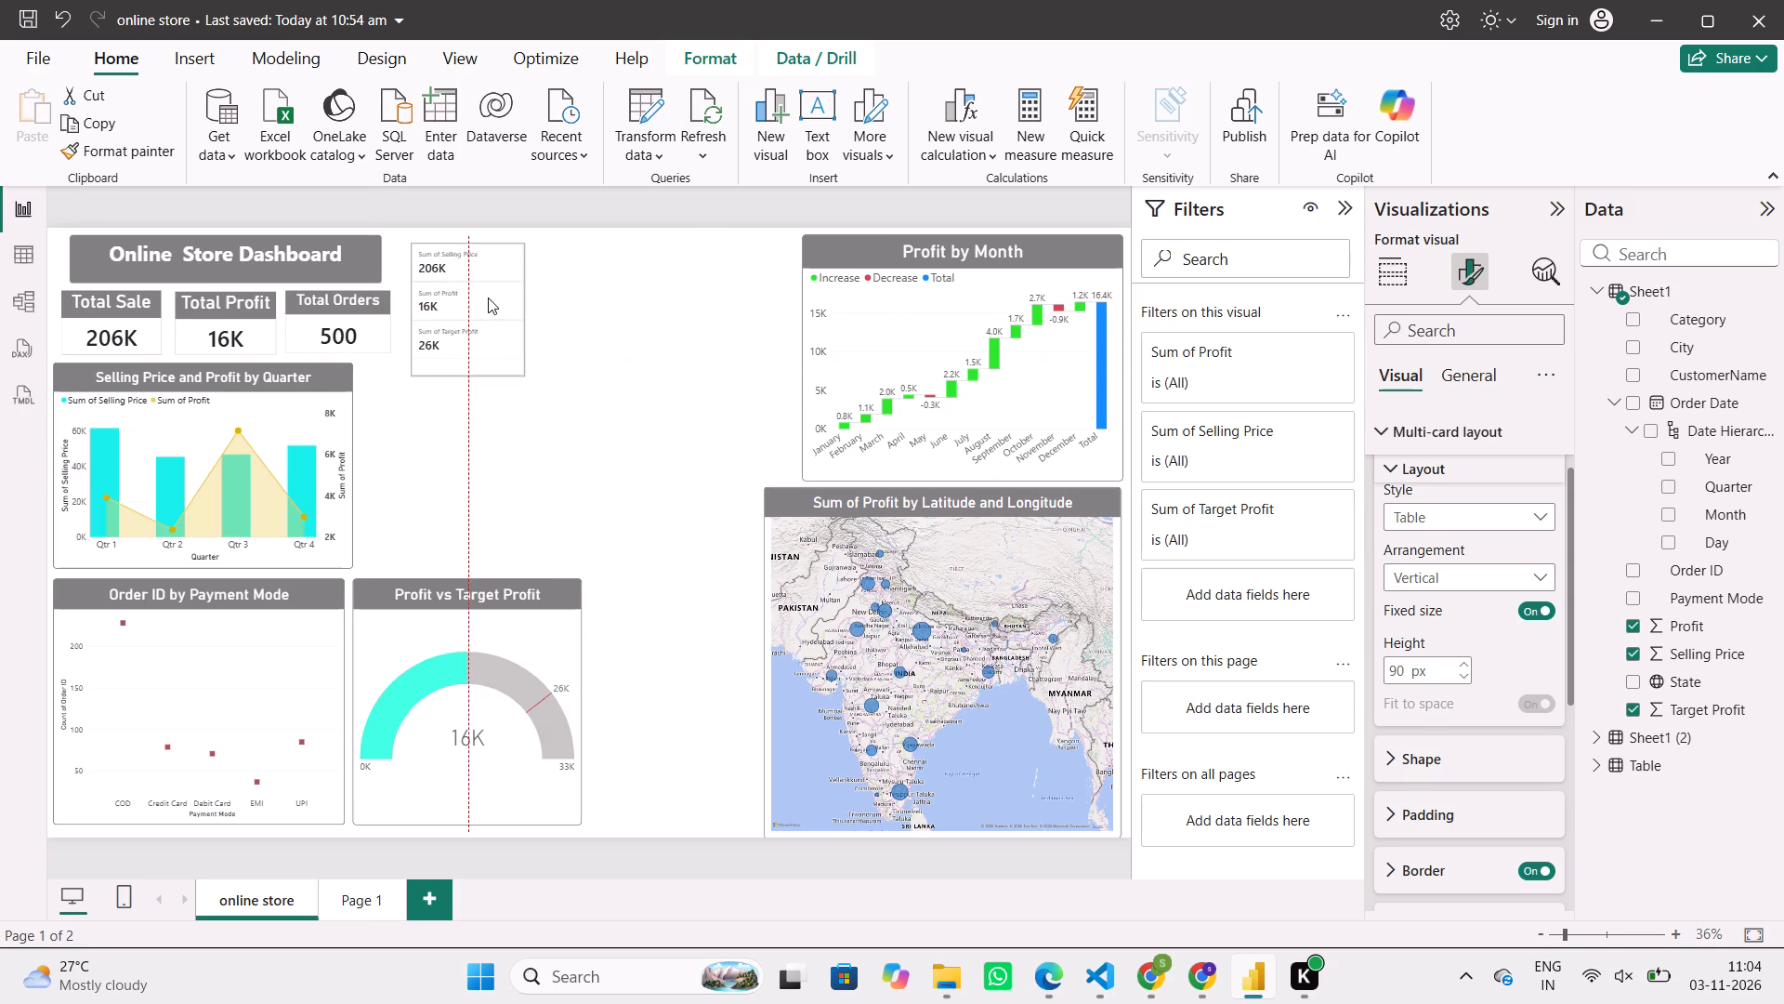
left_click_drag(488, 297, 493, 297)
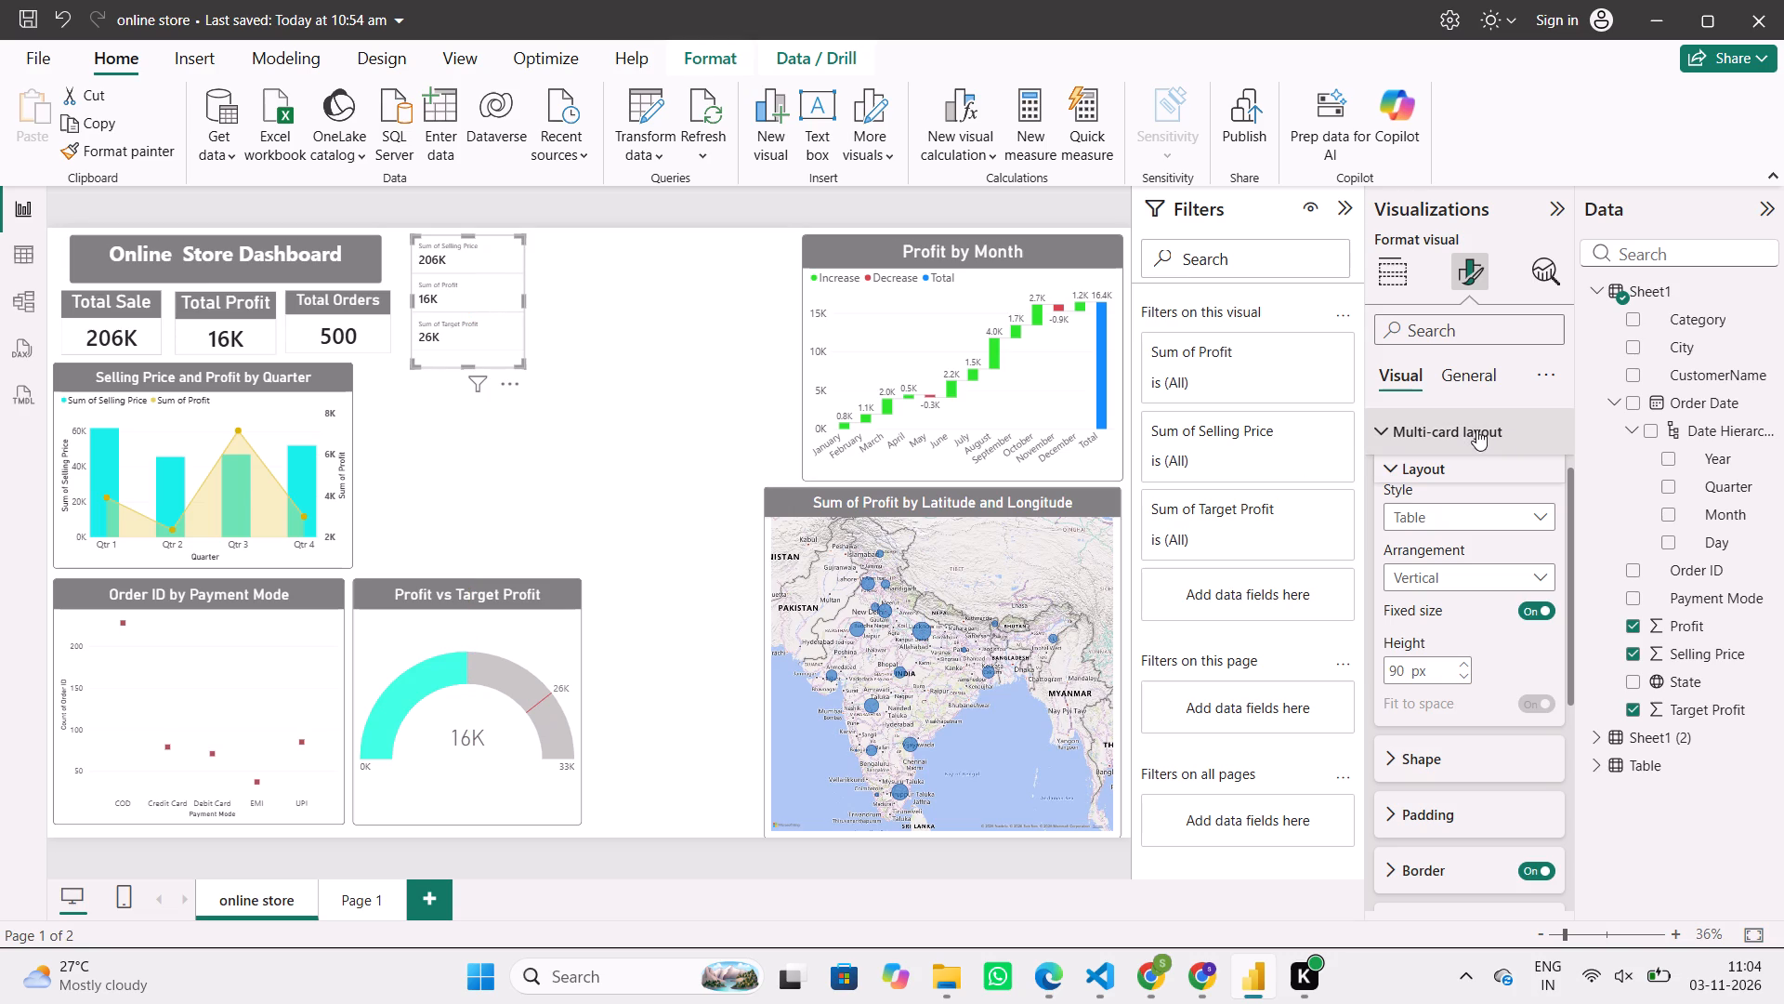
Turn on the title for the three-row card.
left_click(1384, 476)
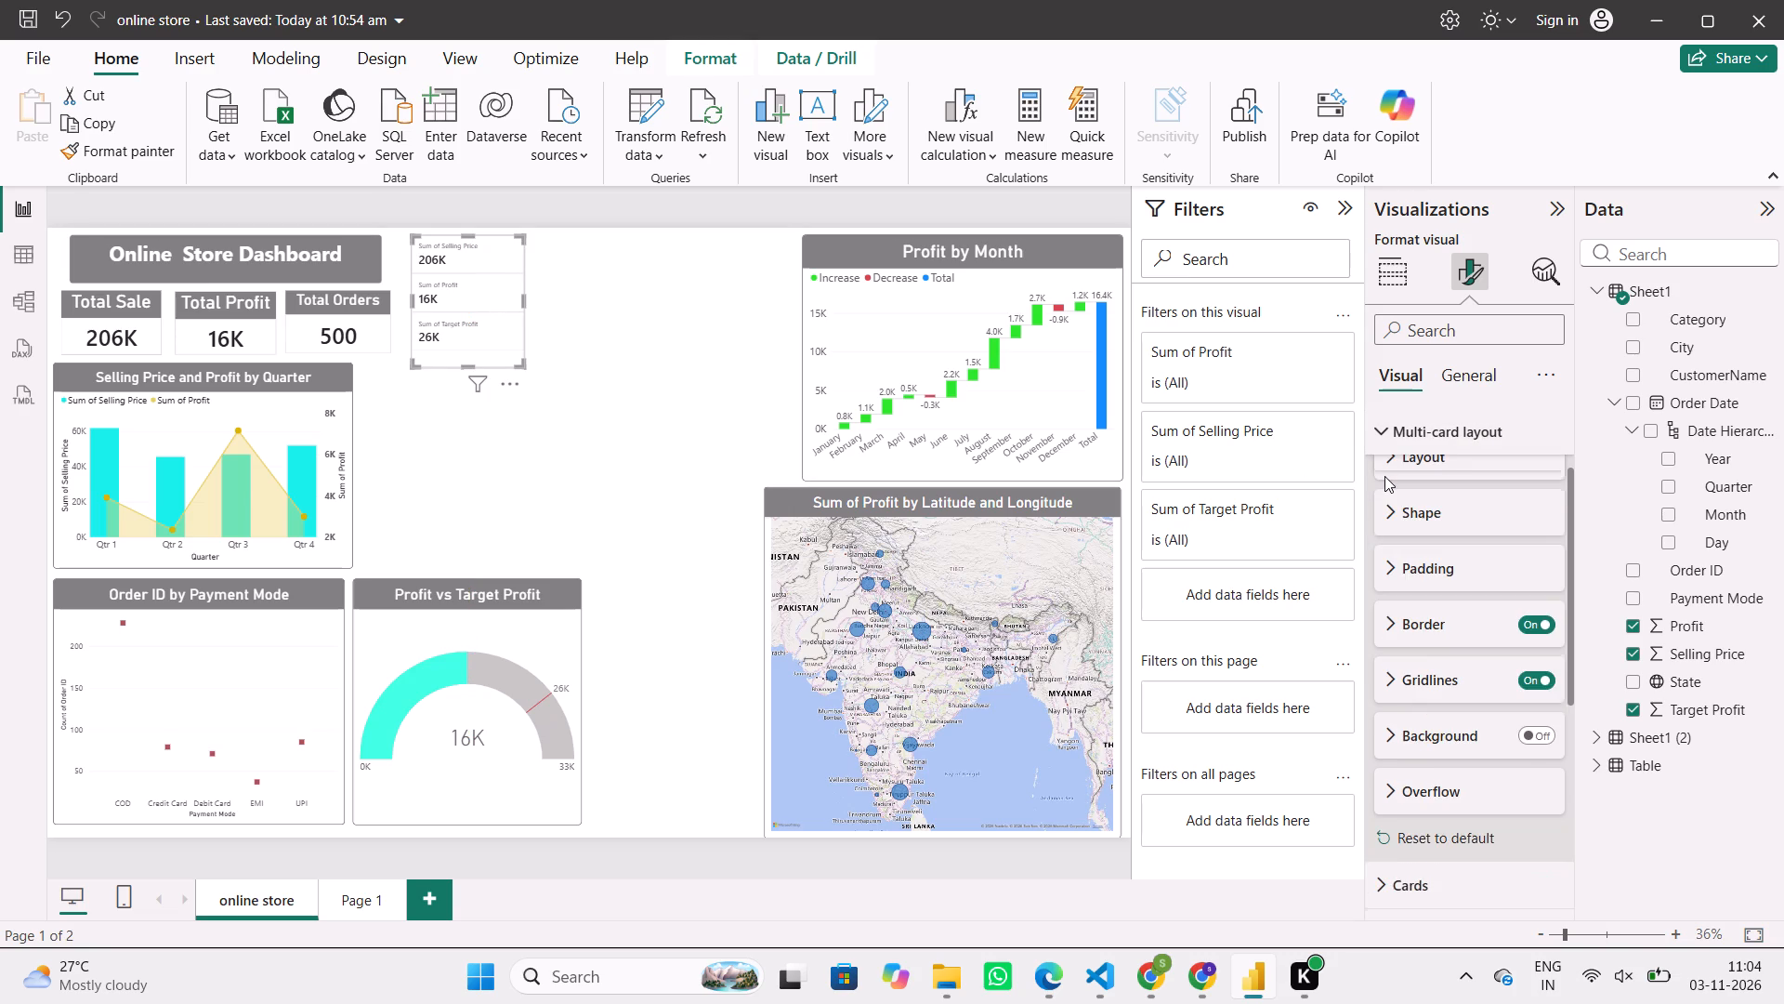
scroll(1384, 476, "up", 3)
left_click(1460, 371)
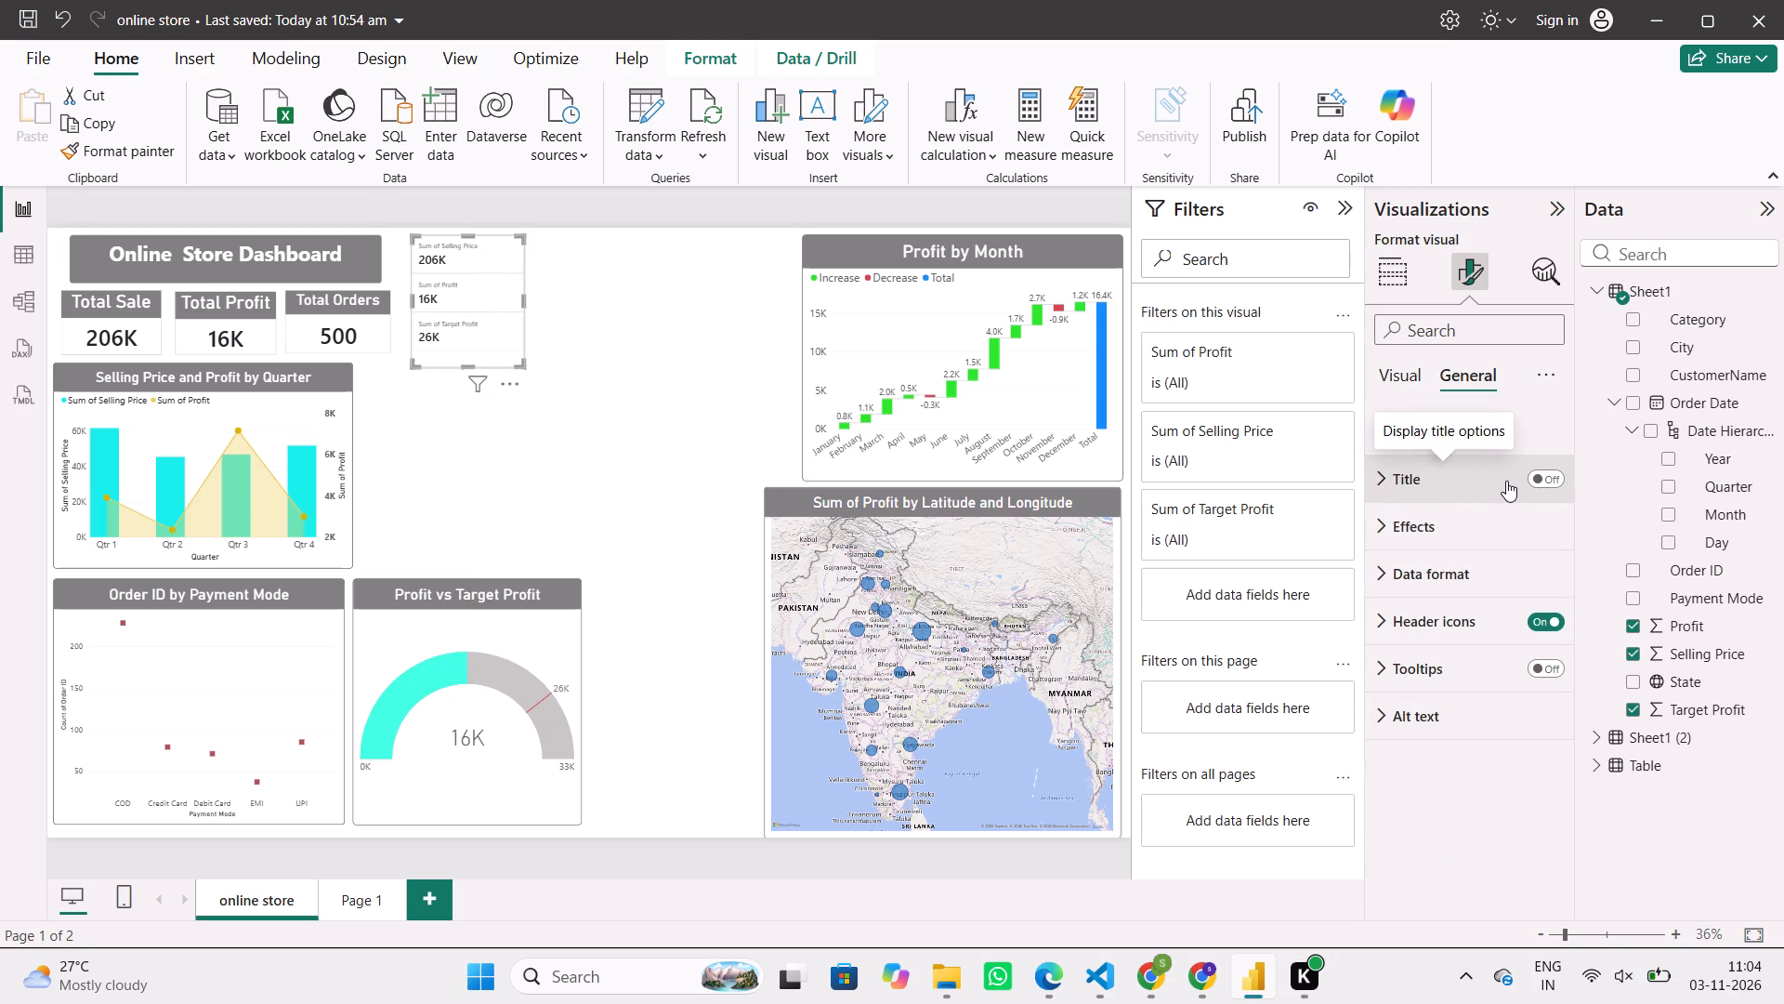
left_click(1513, 481)
left_click(1526, 480)
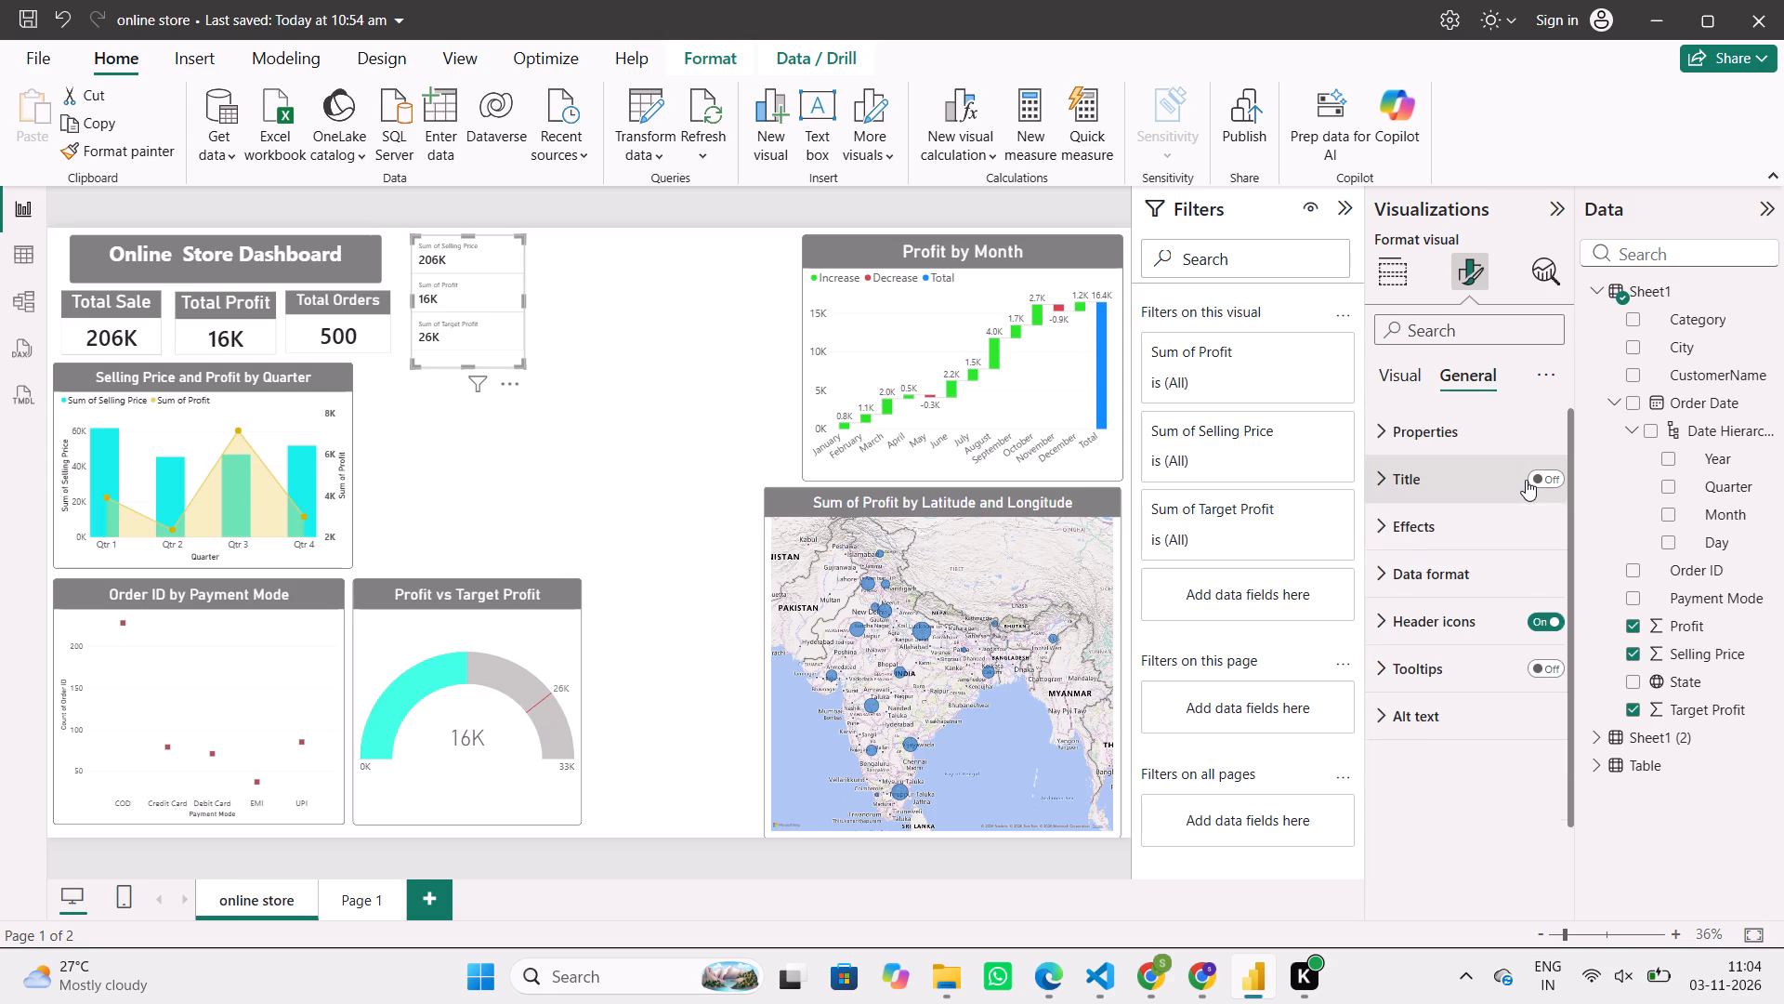
left_click(1452, 484)
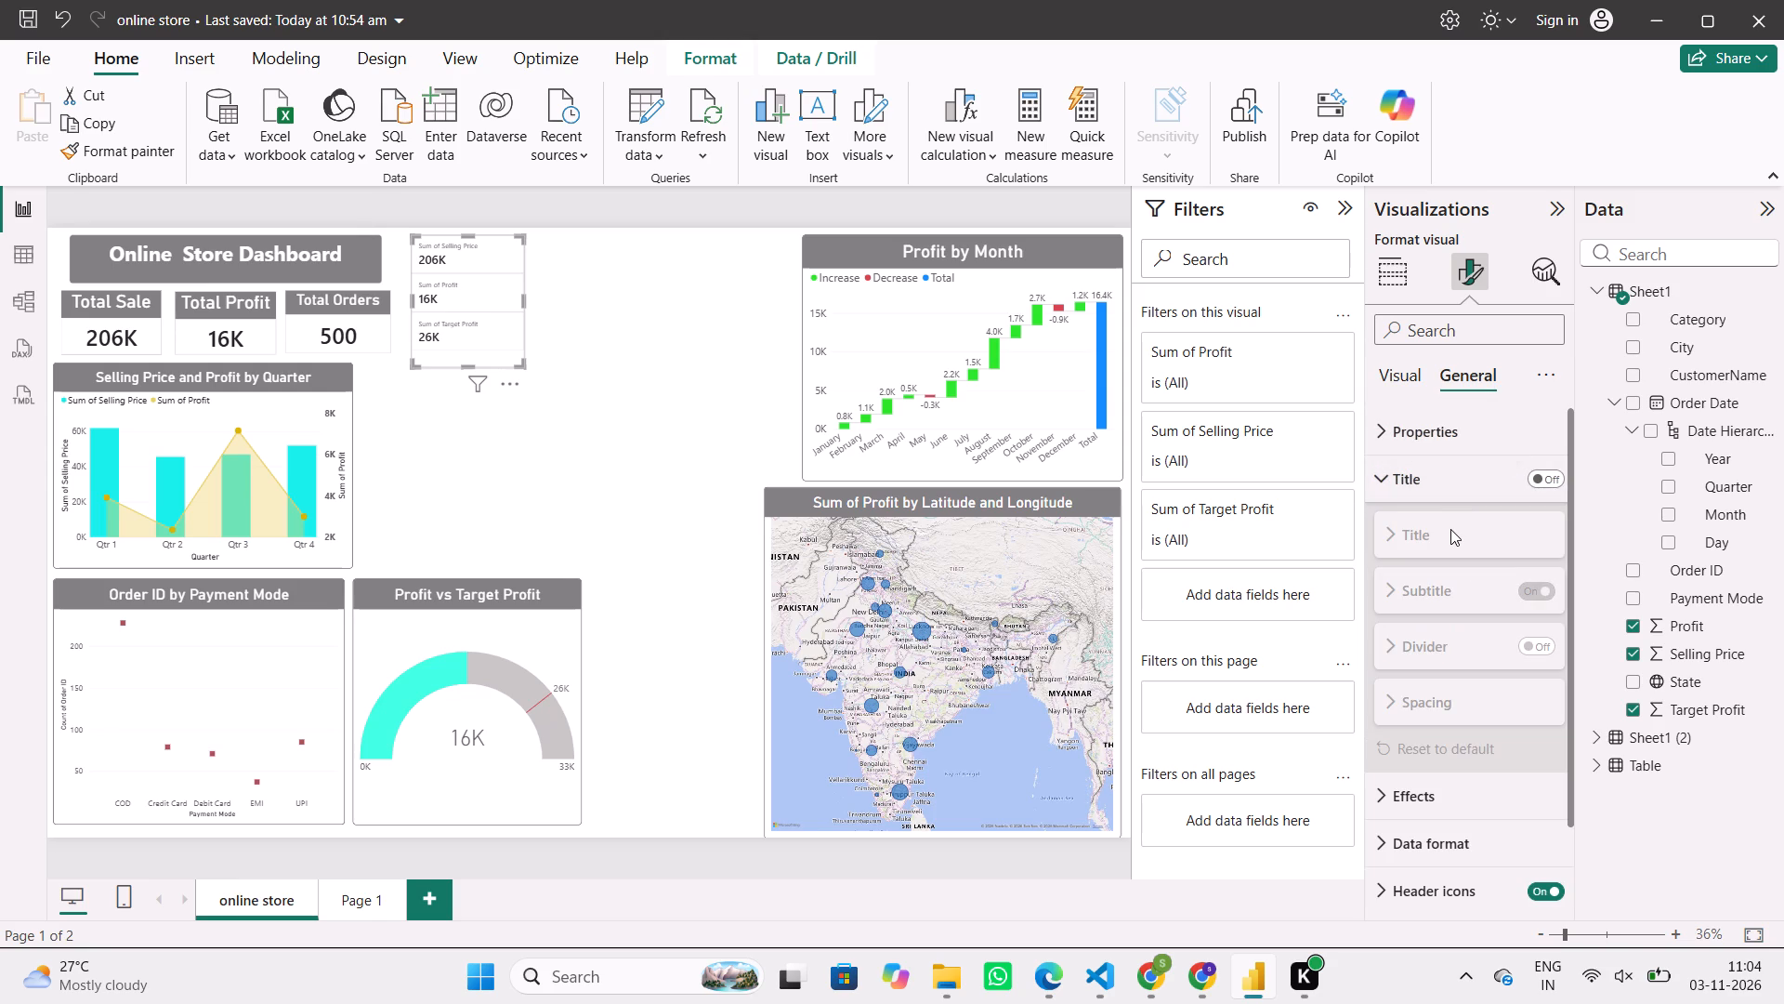
left_click(1545, 479)
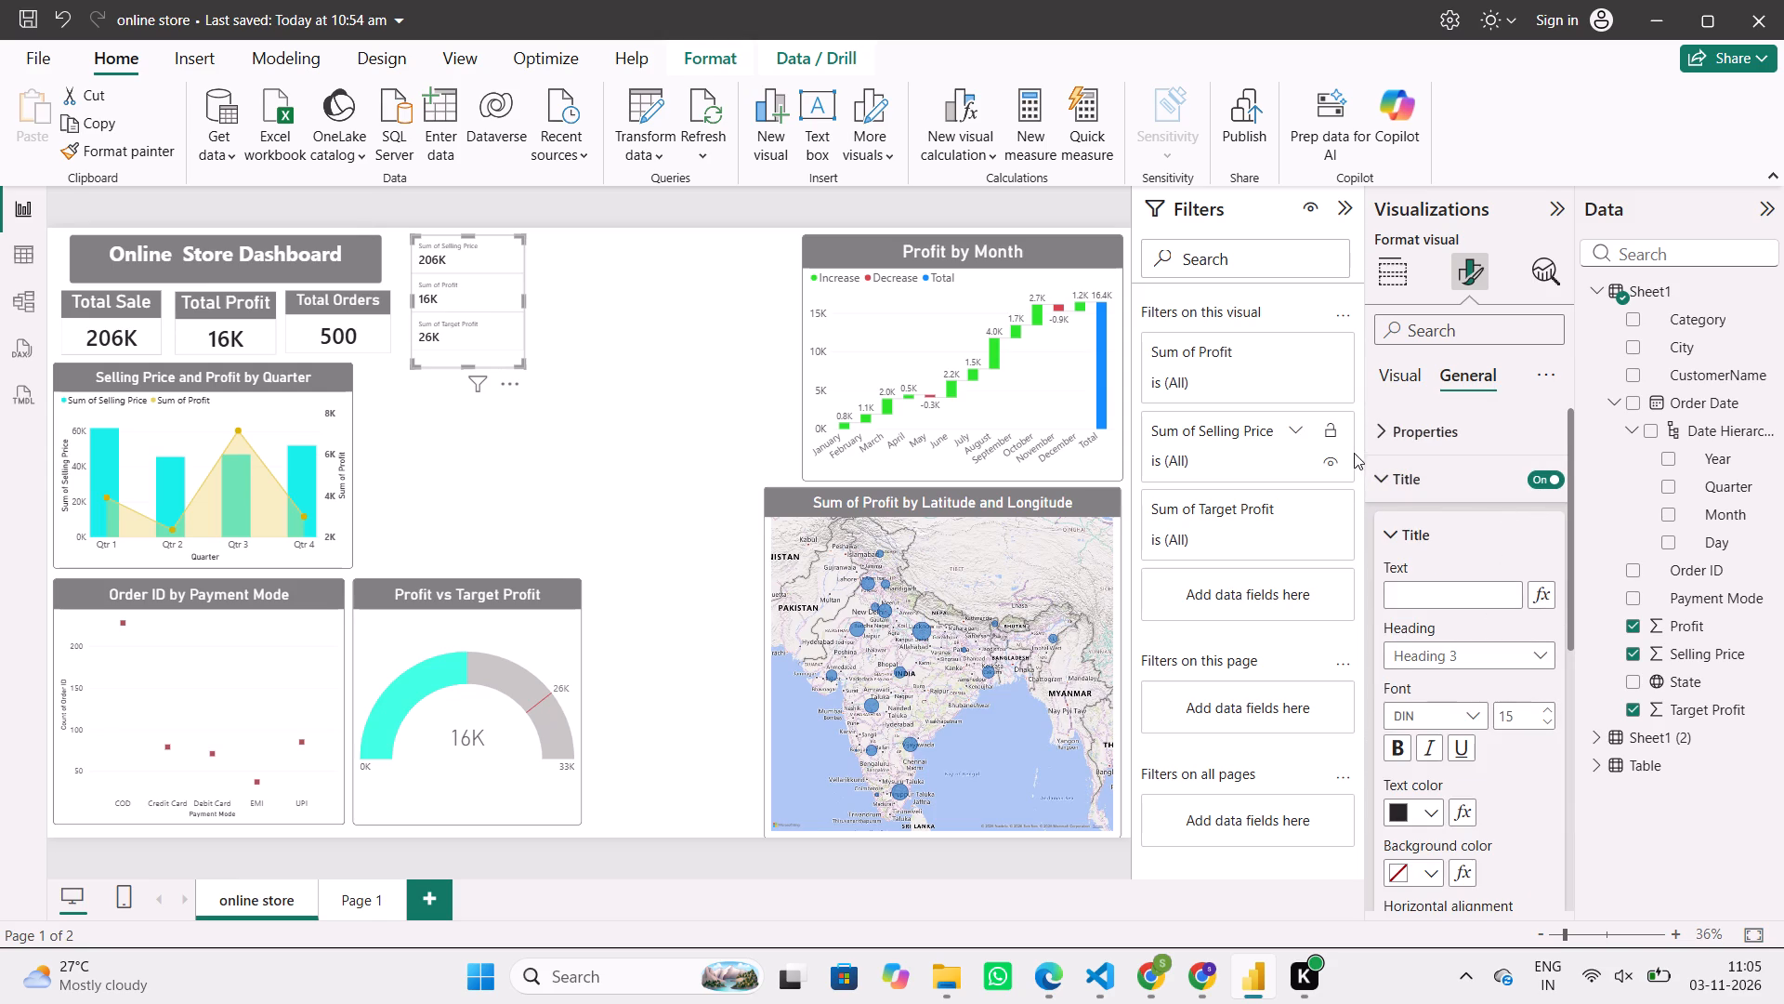
left_click(1384, 480)
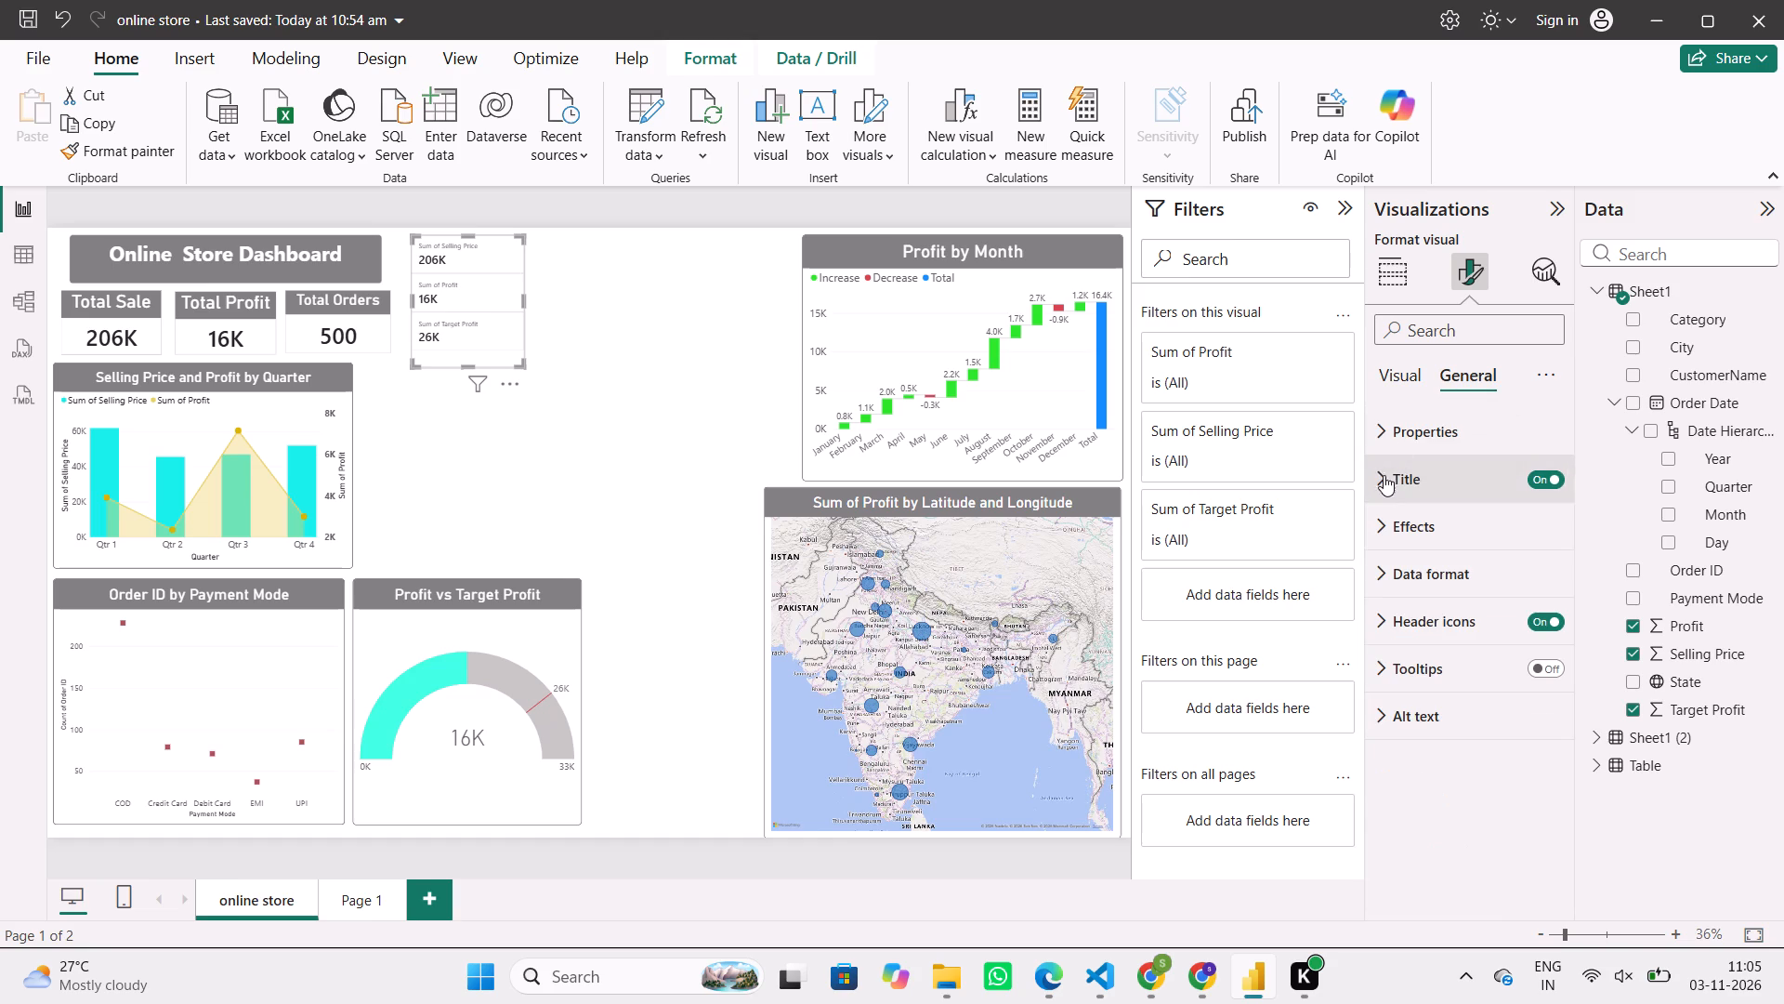
Set the three-row card's multi-card layout border to black with 4% transparency.
left_click(1404, 386)
scroll(1453, 664, "down", 1)
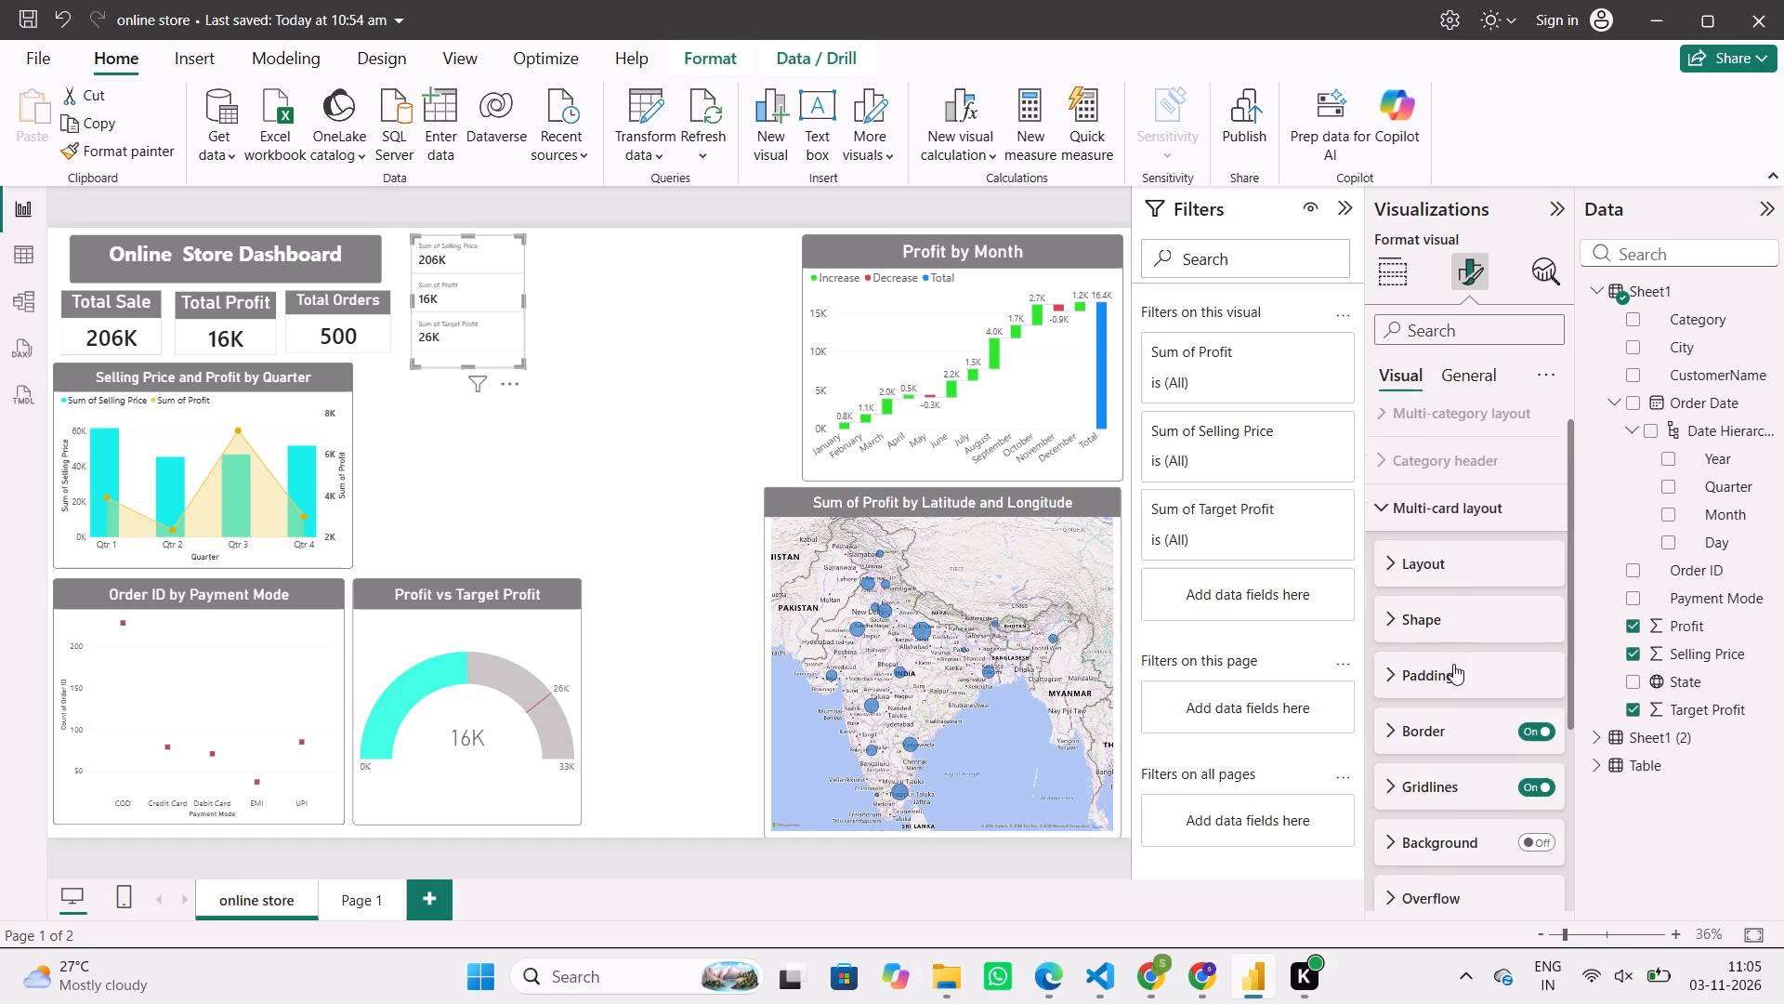
scroll(1453, 664, "down", 1)
scroll(1453, 664, "up", 2)
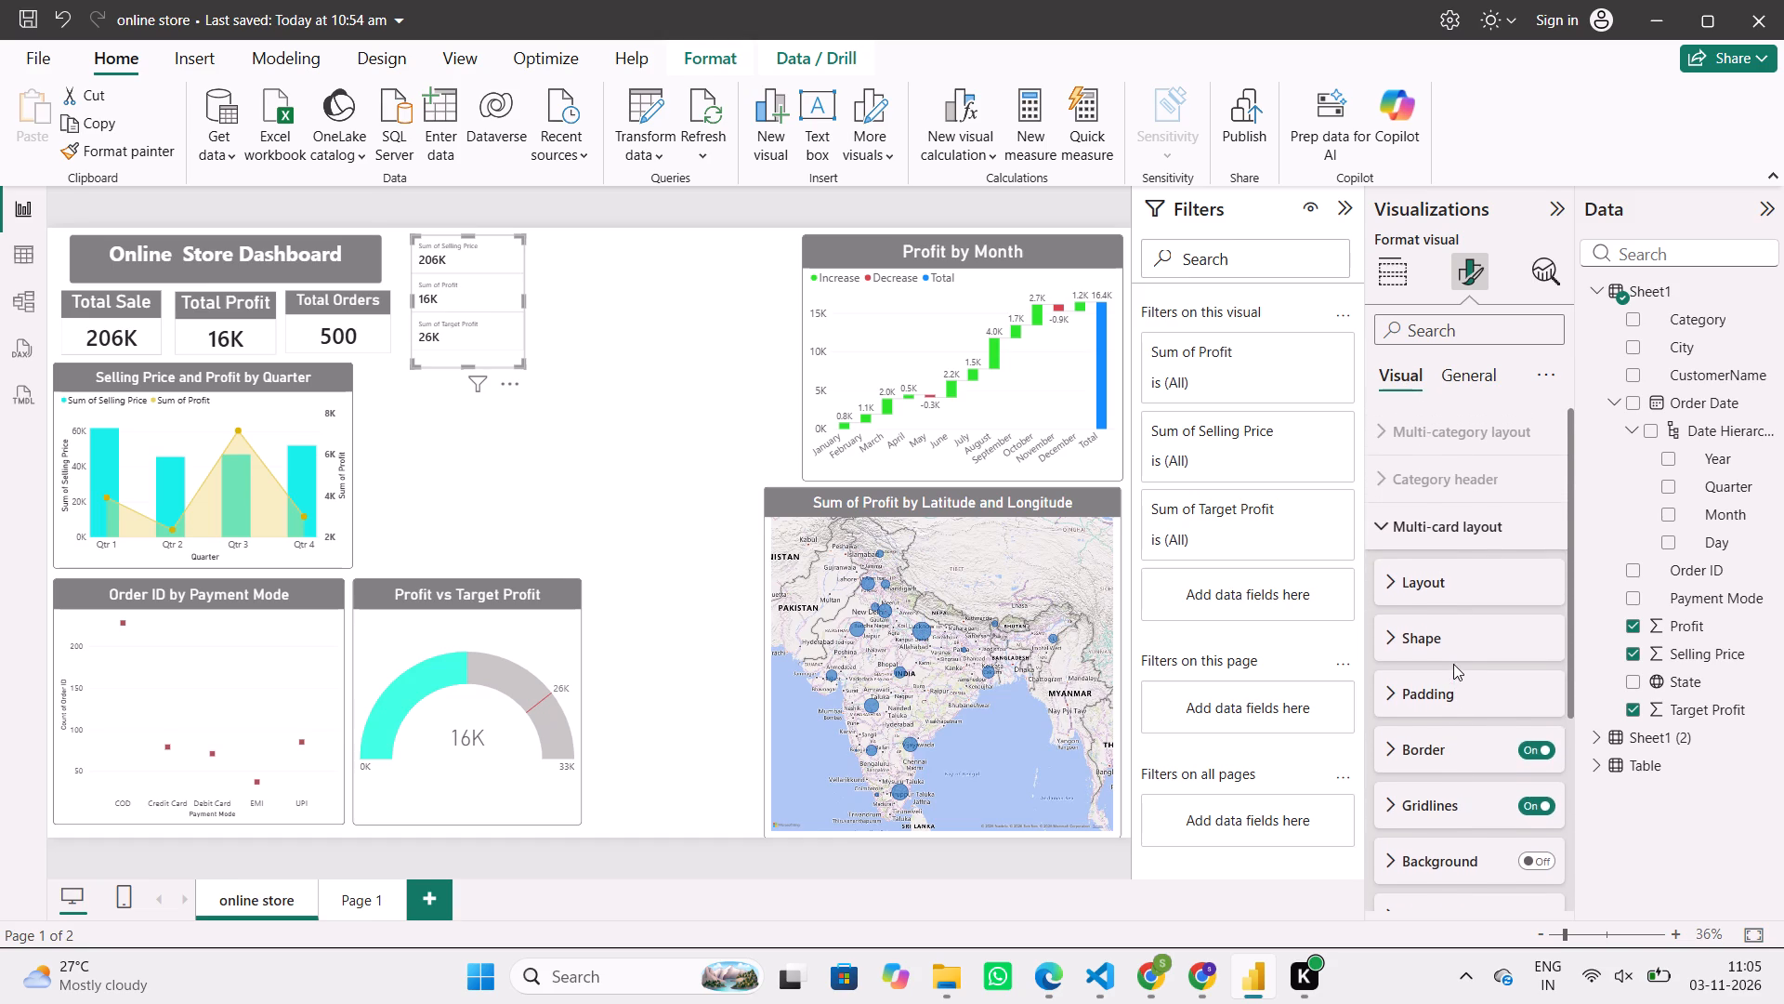
scroll(1453, 664, "up", 1)
left_click(1473, 585)
scroll(1473, 585, "down", 1)
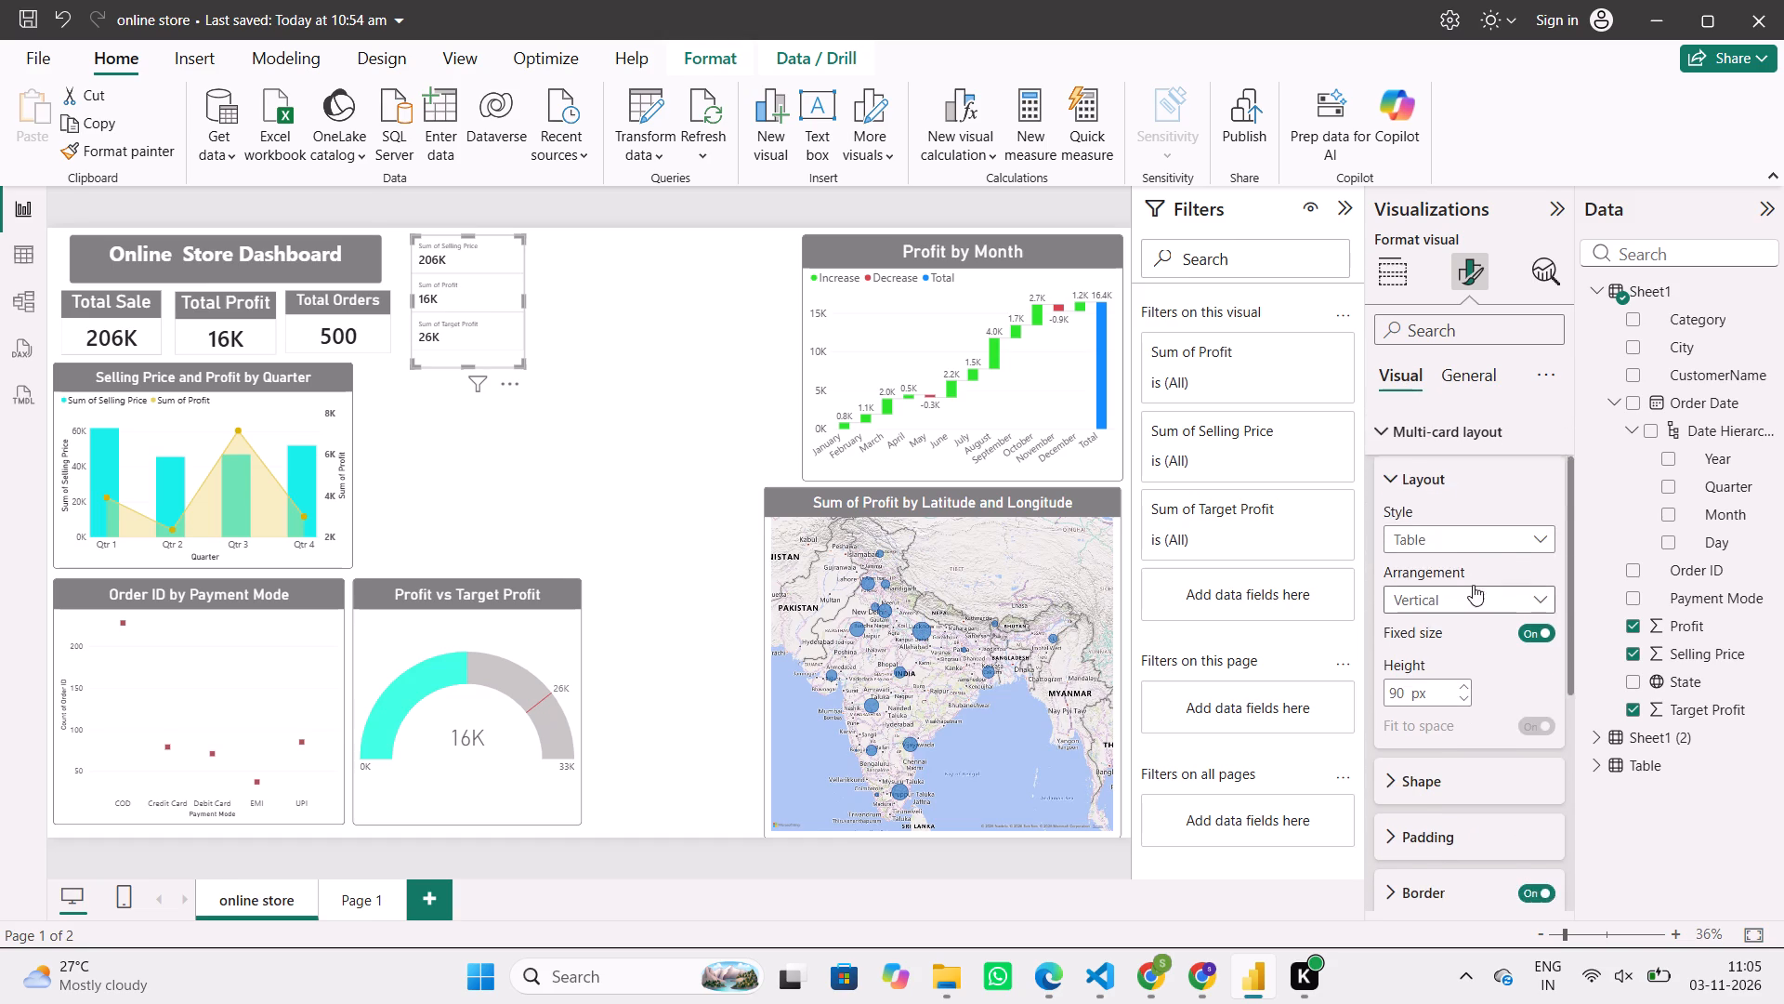
scroll(1473, 585, "down", 2)
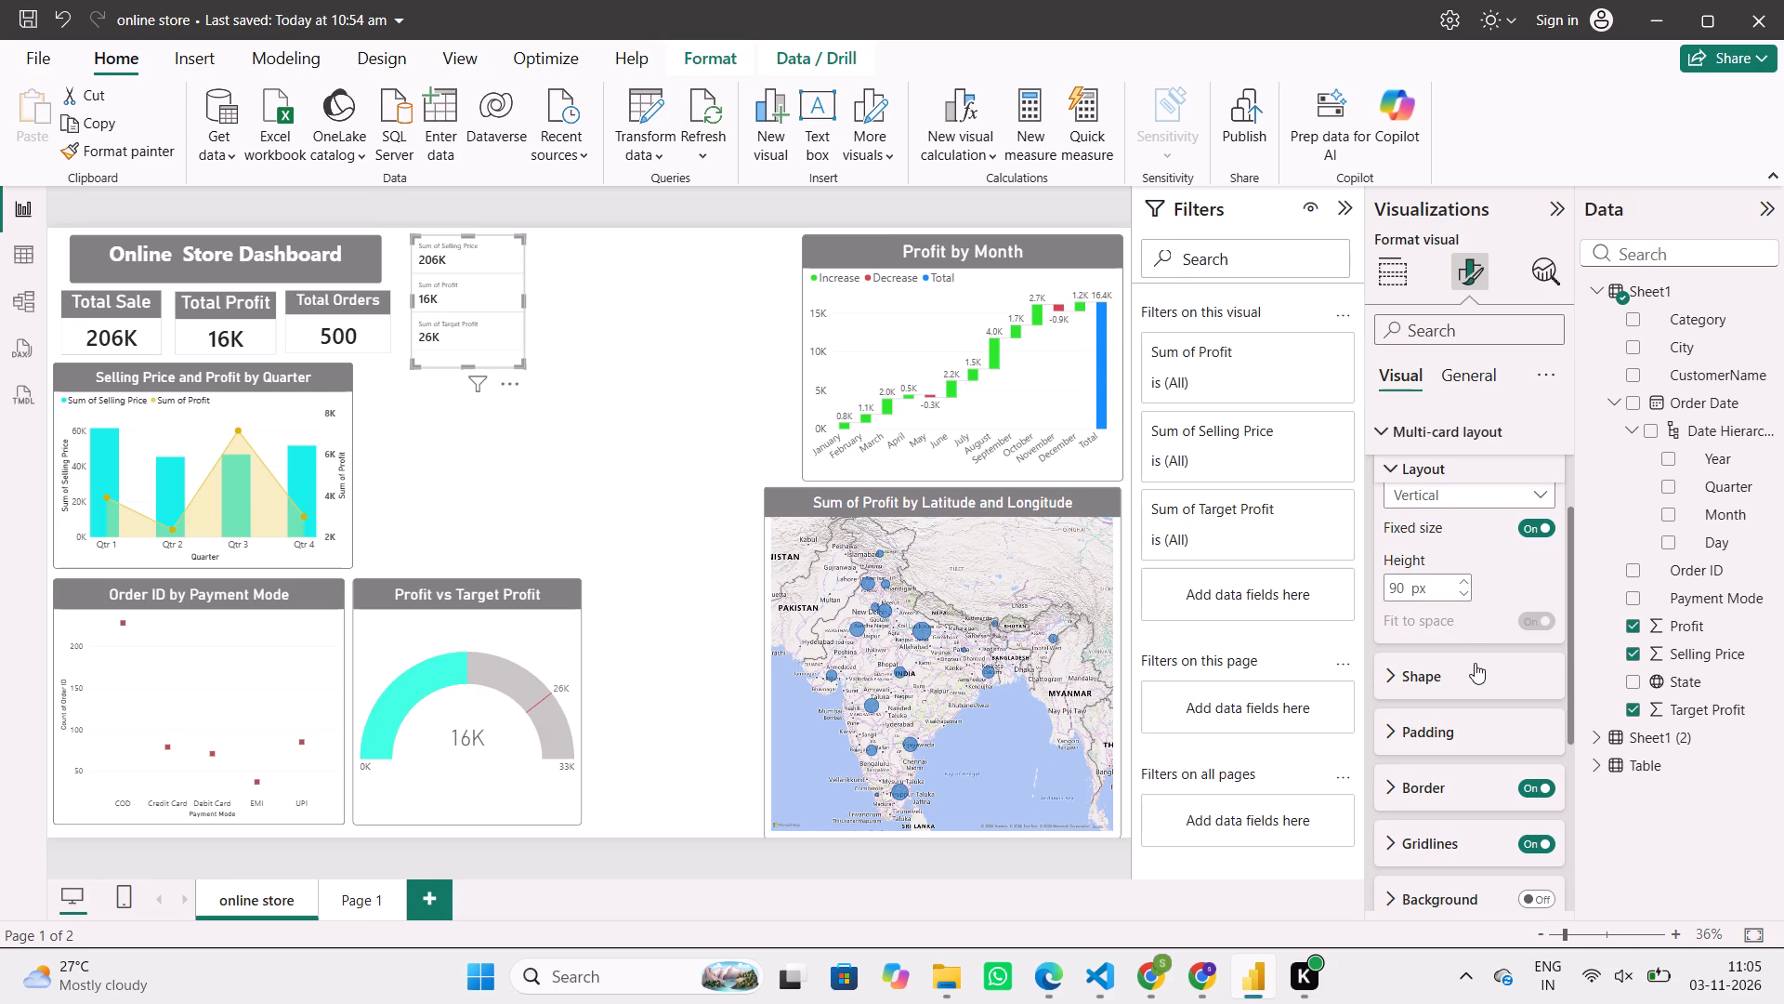
left_click(1472, 670)
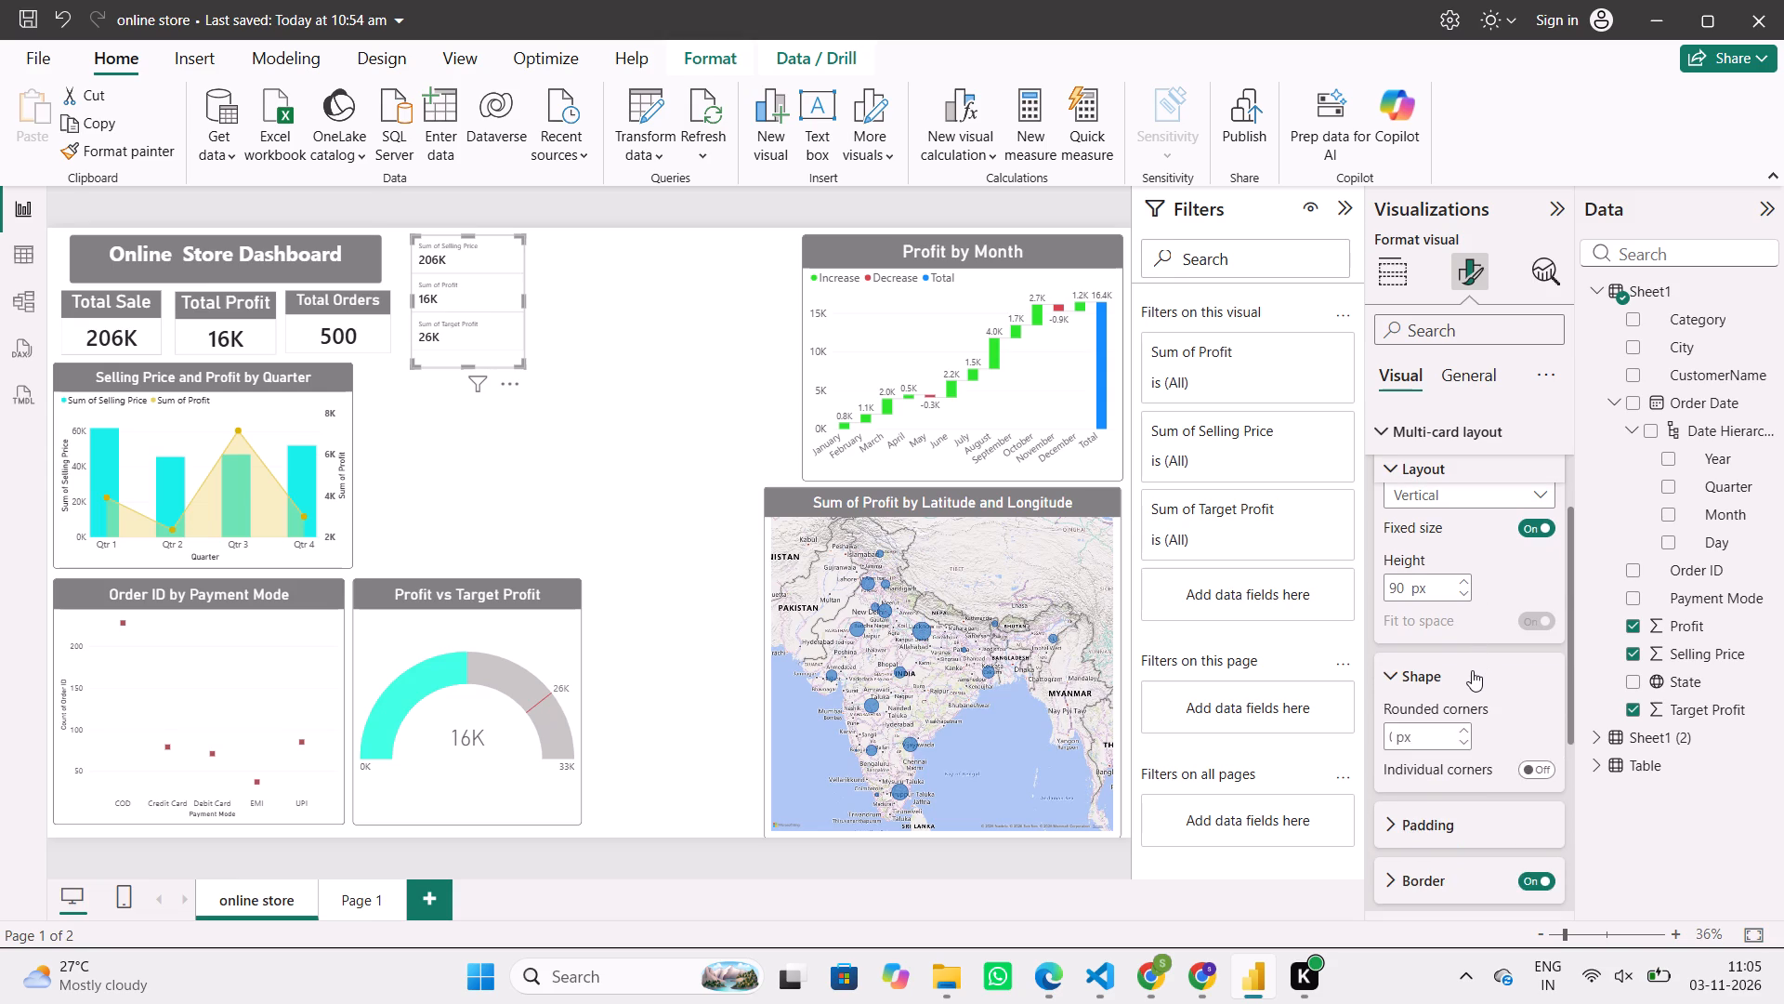
scroll(1472, 670, "down", 4)
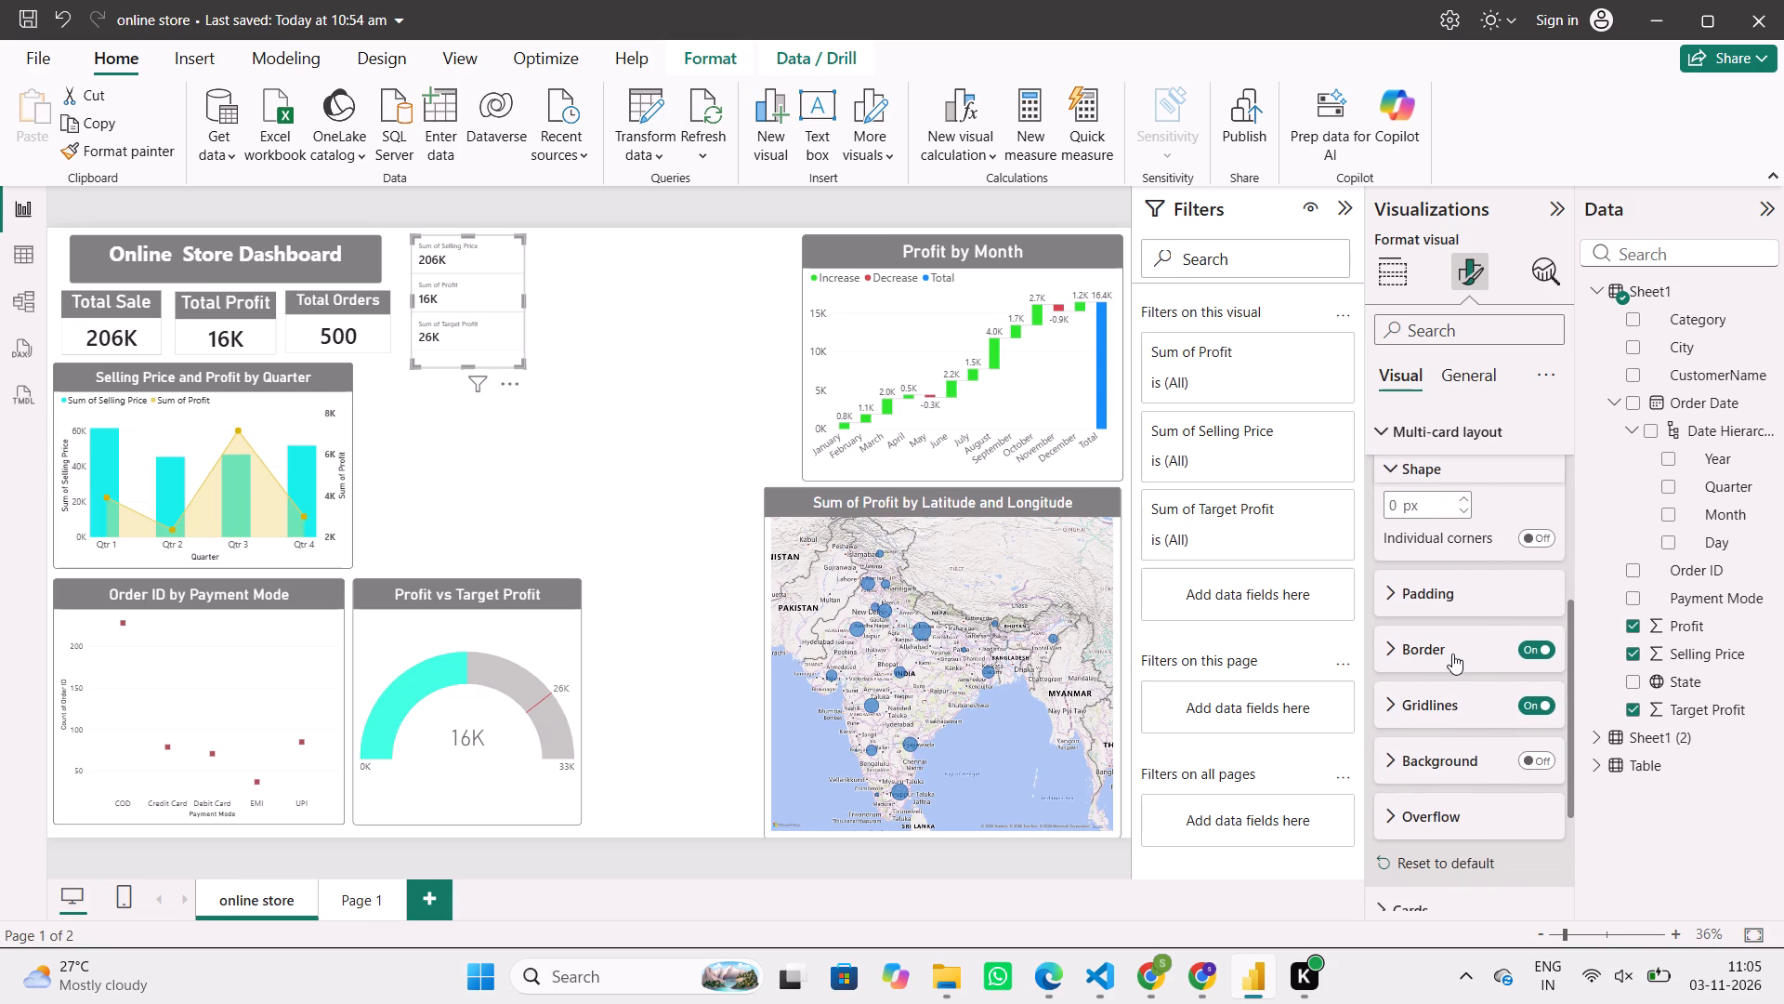
left_click(1452, 654)
scroll(1452, 654, "down", 1)
left_click(1422, 643)
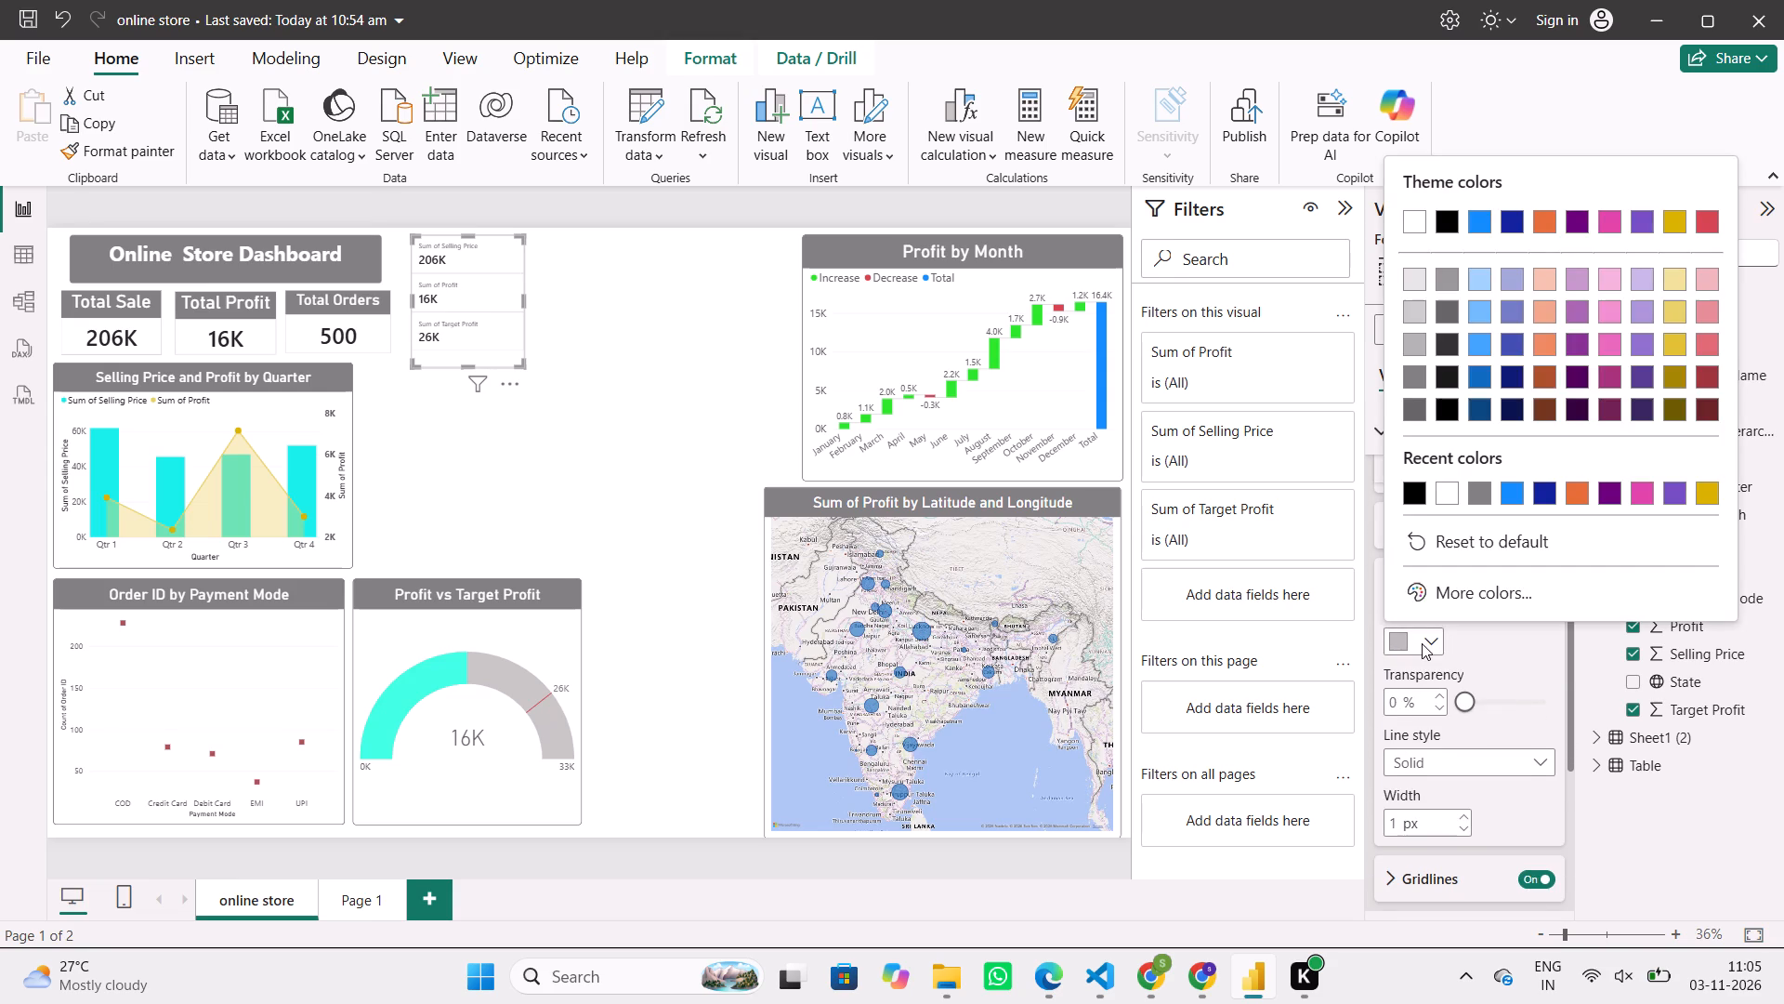
left_click(1415, 506)
left_click(1408, 496)
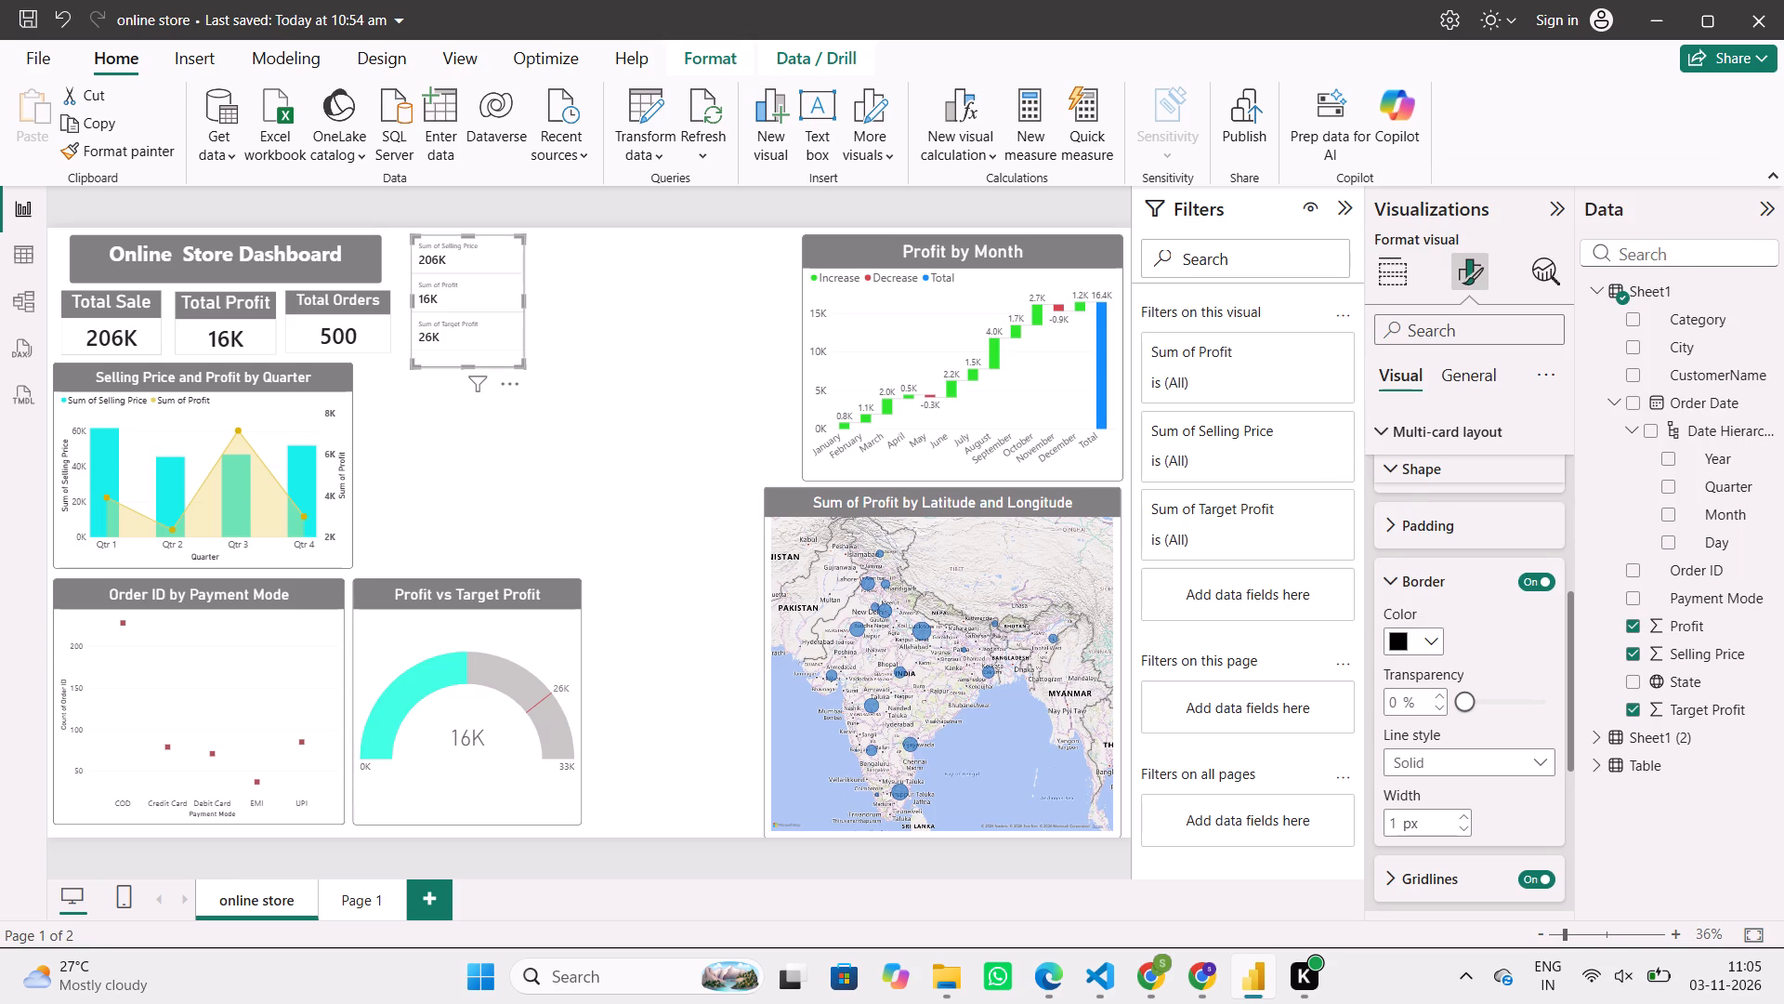
left_click(1462, 705)
left_click(713, 460)
Set the callout value font size to 30 for all rows of the three-row card.
left_click(490, 304)
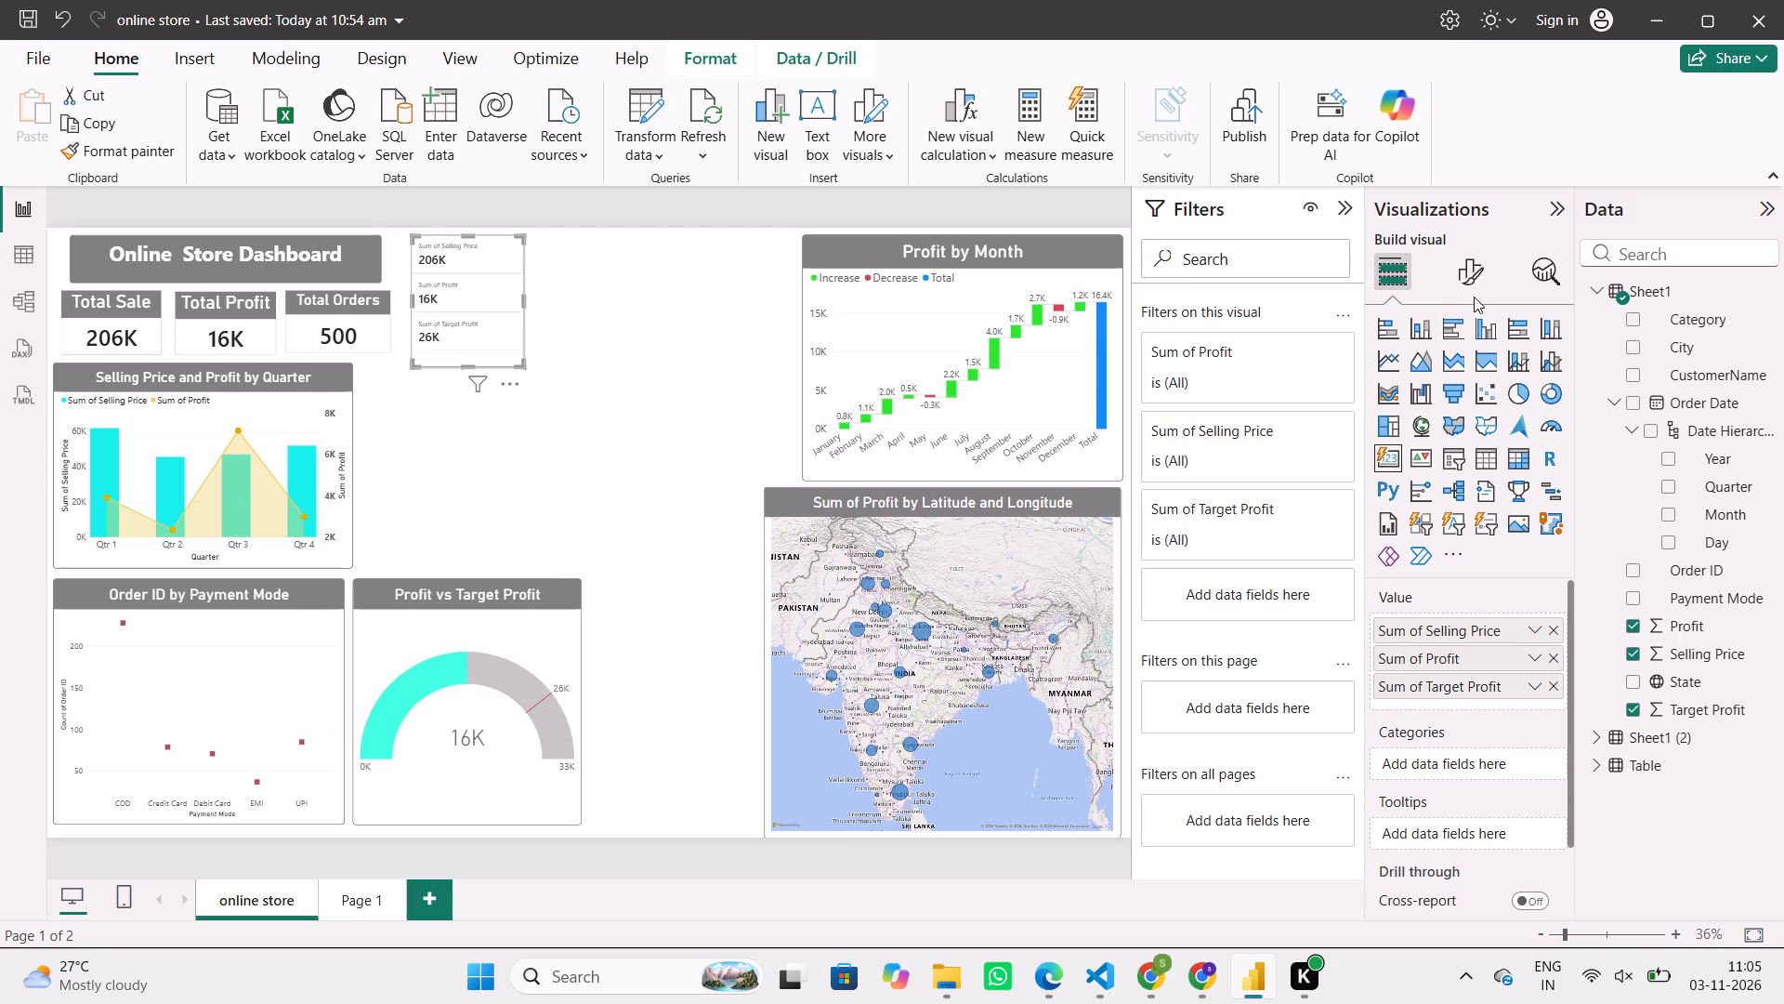
left_click(1476, 272)
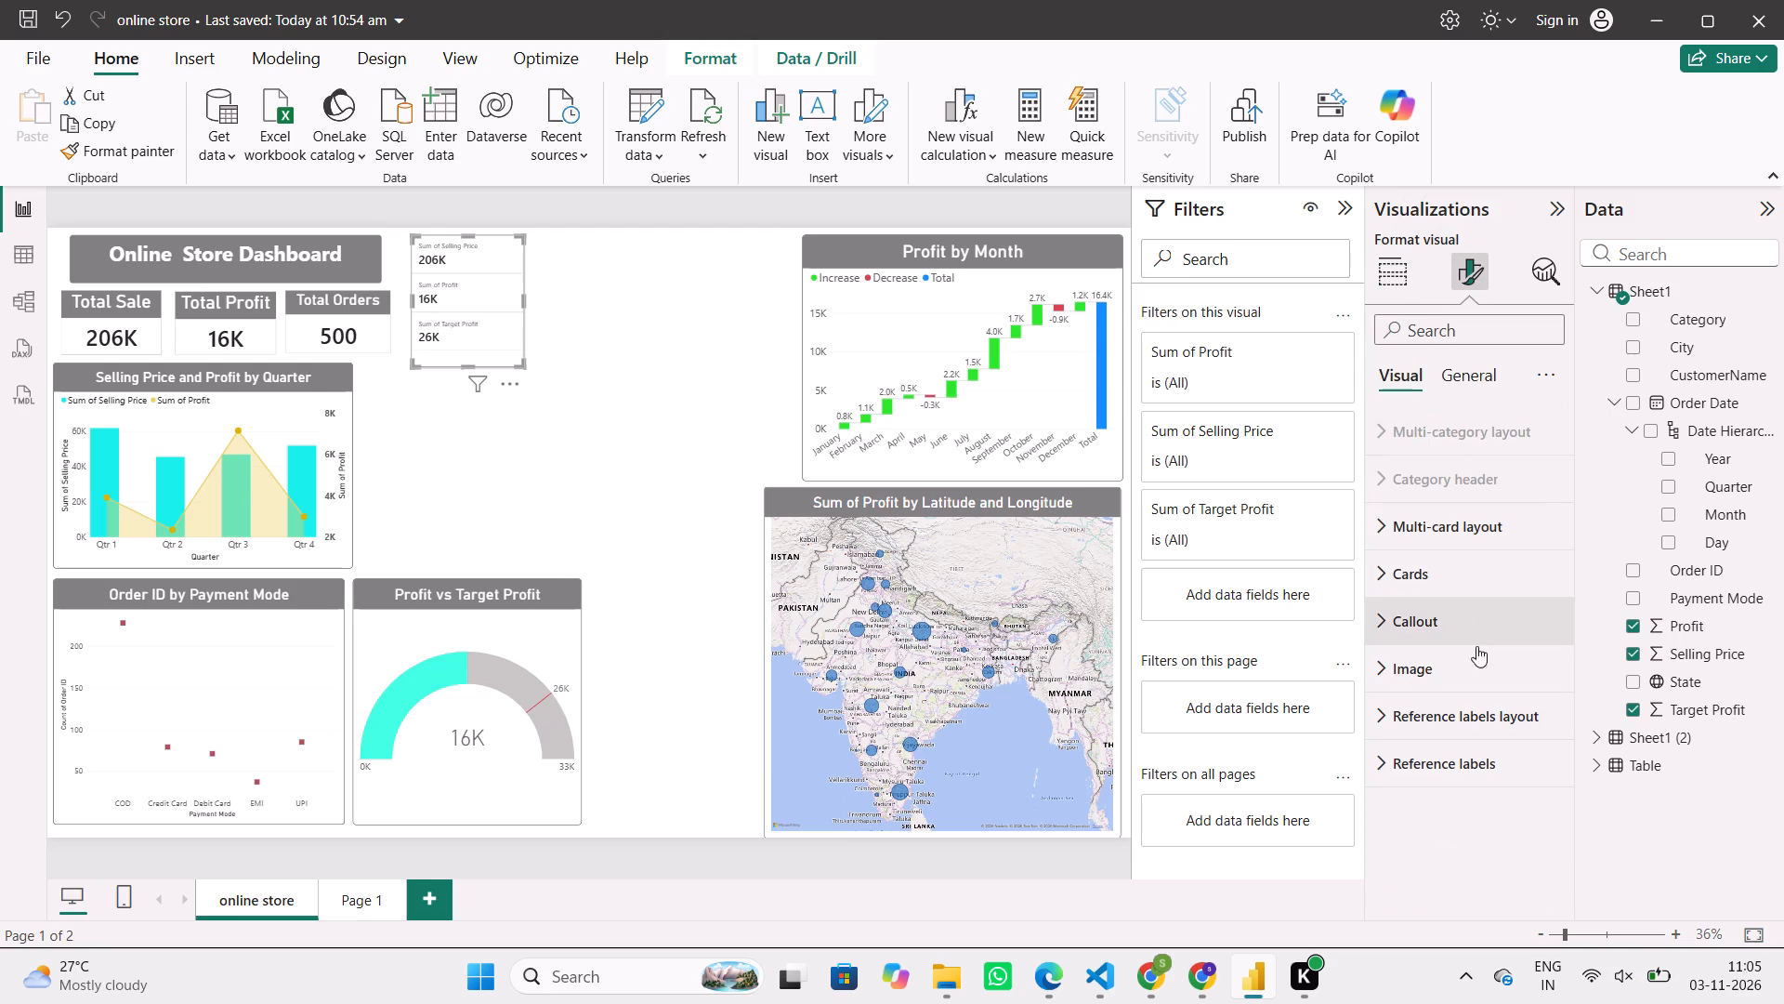
left_click(1478, 385)
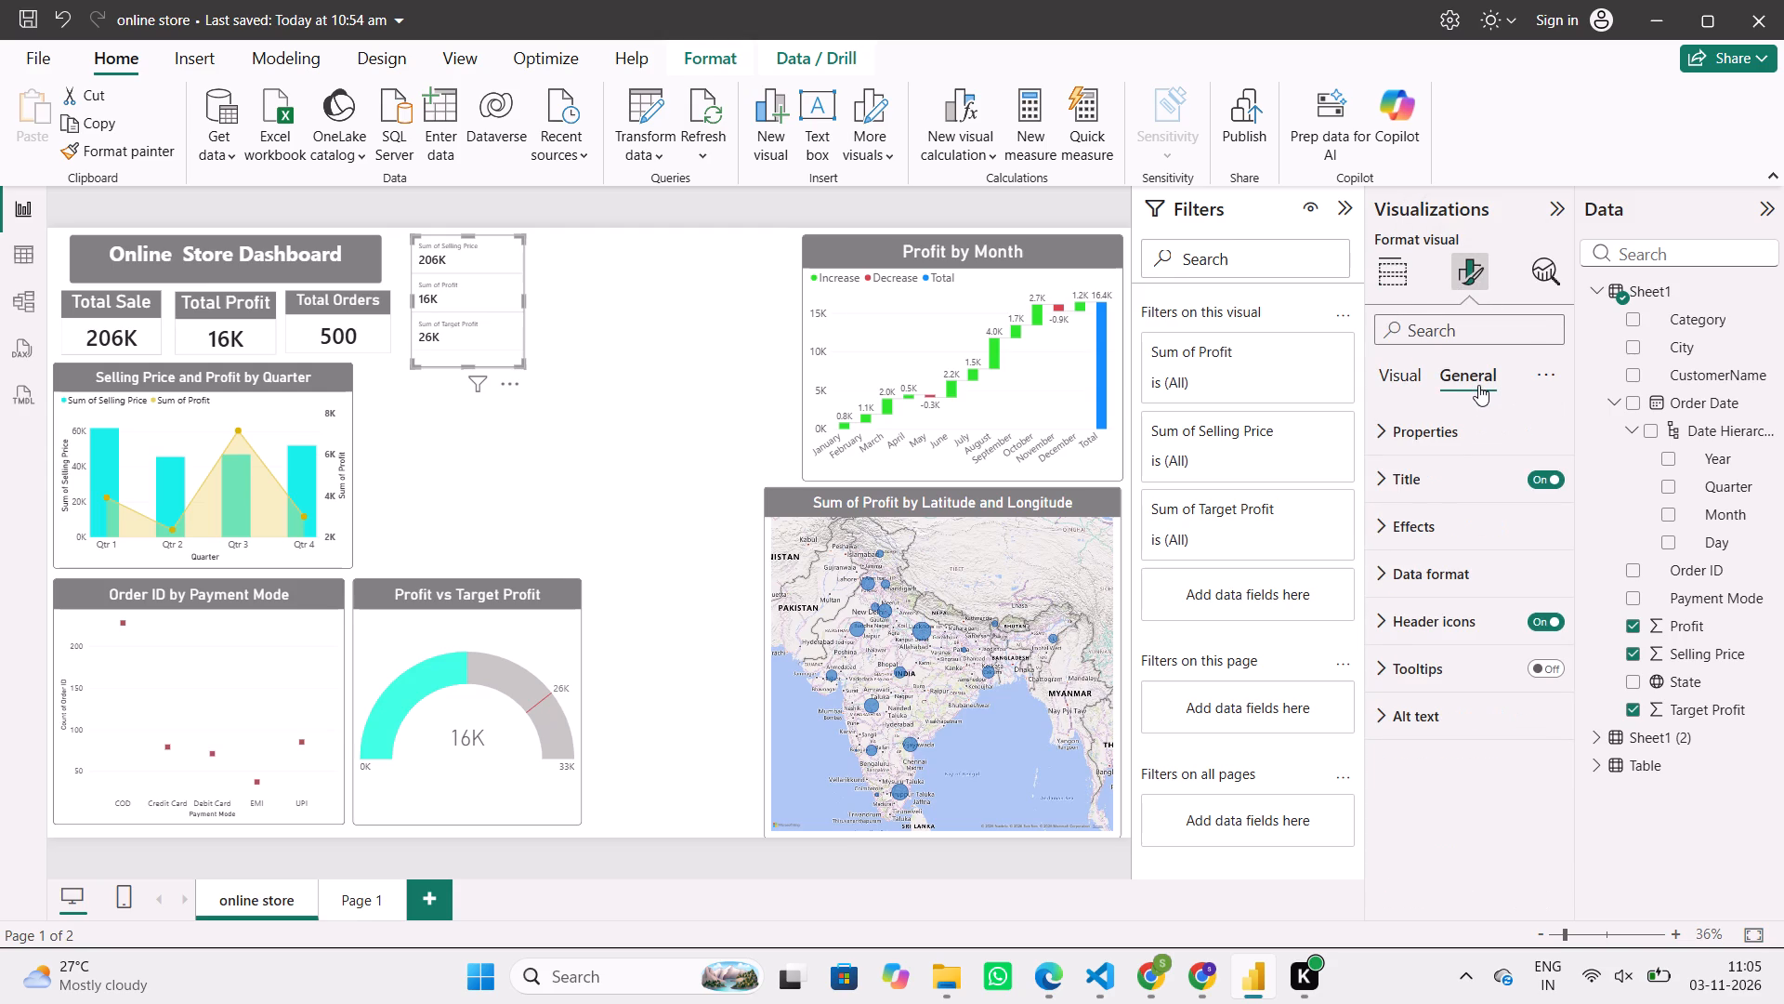
left_click(1397, 379)
left_click(1494, 530)
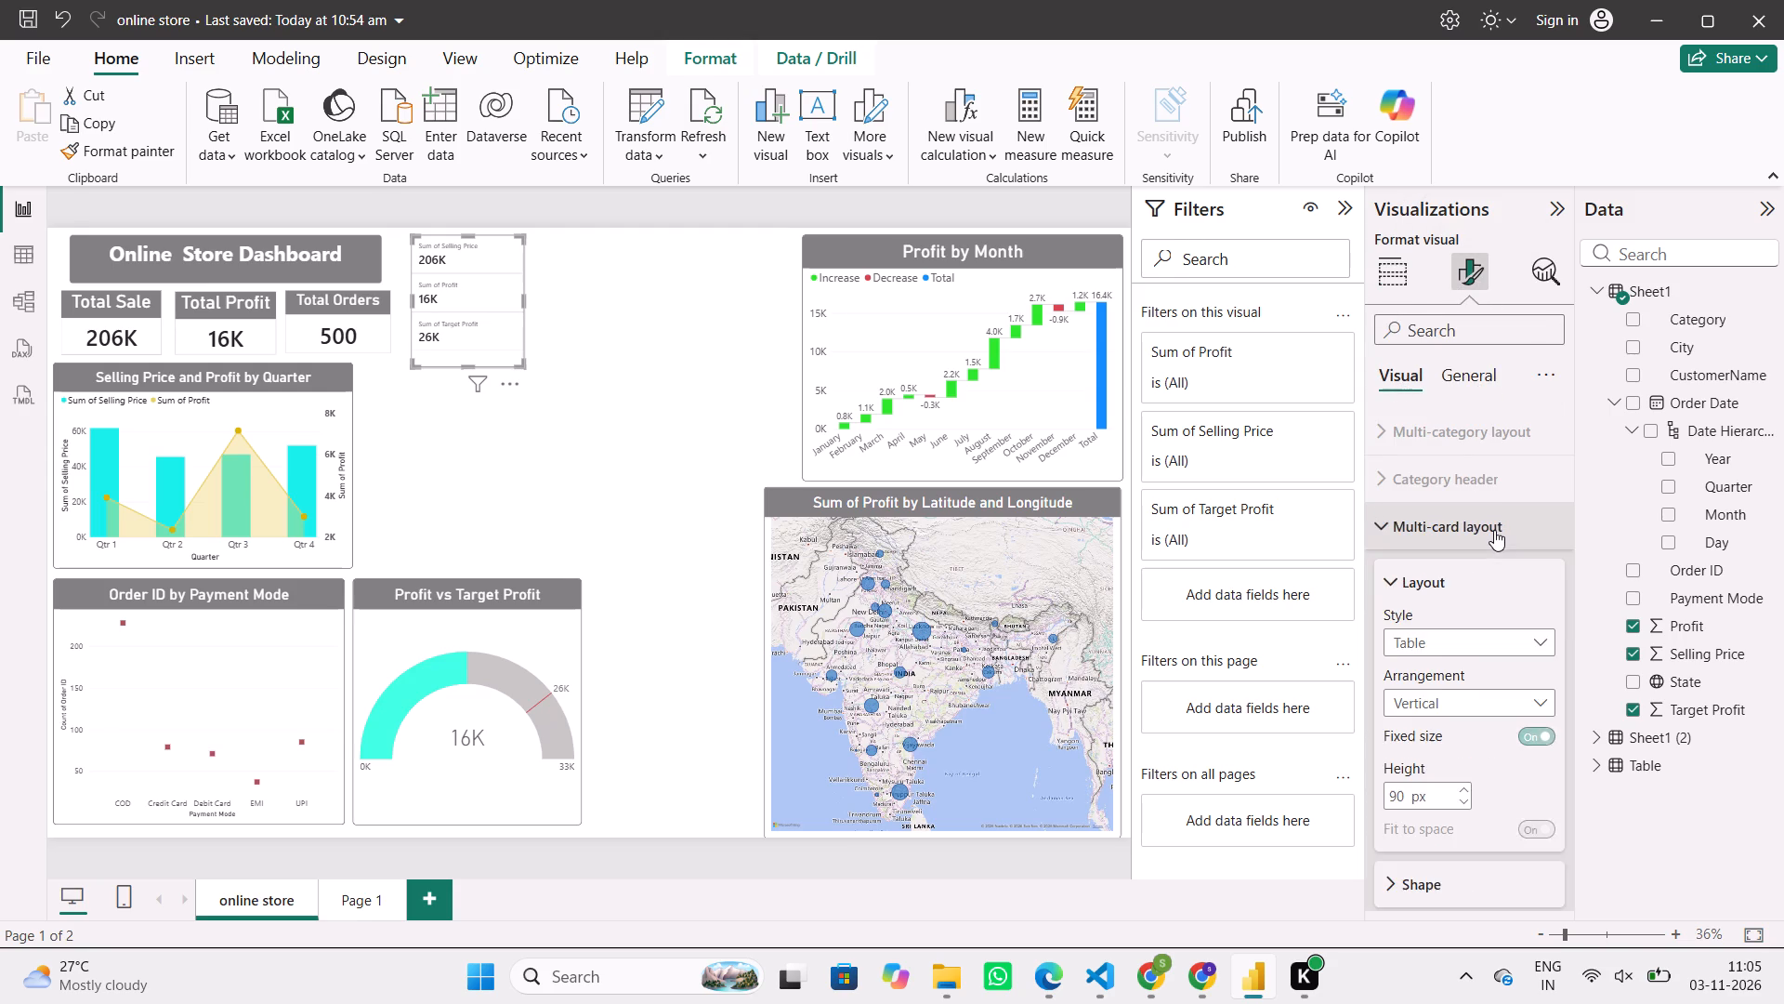
scroll(1494, 530, "down", 3)
scroll(1469, 644, "down", 2)
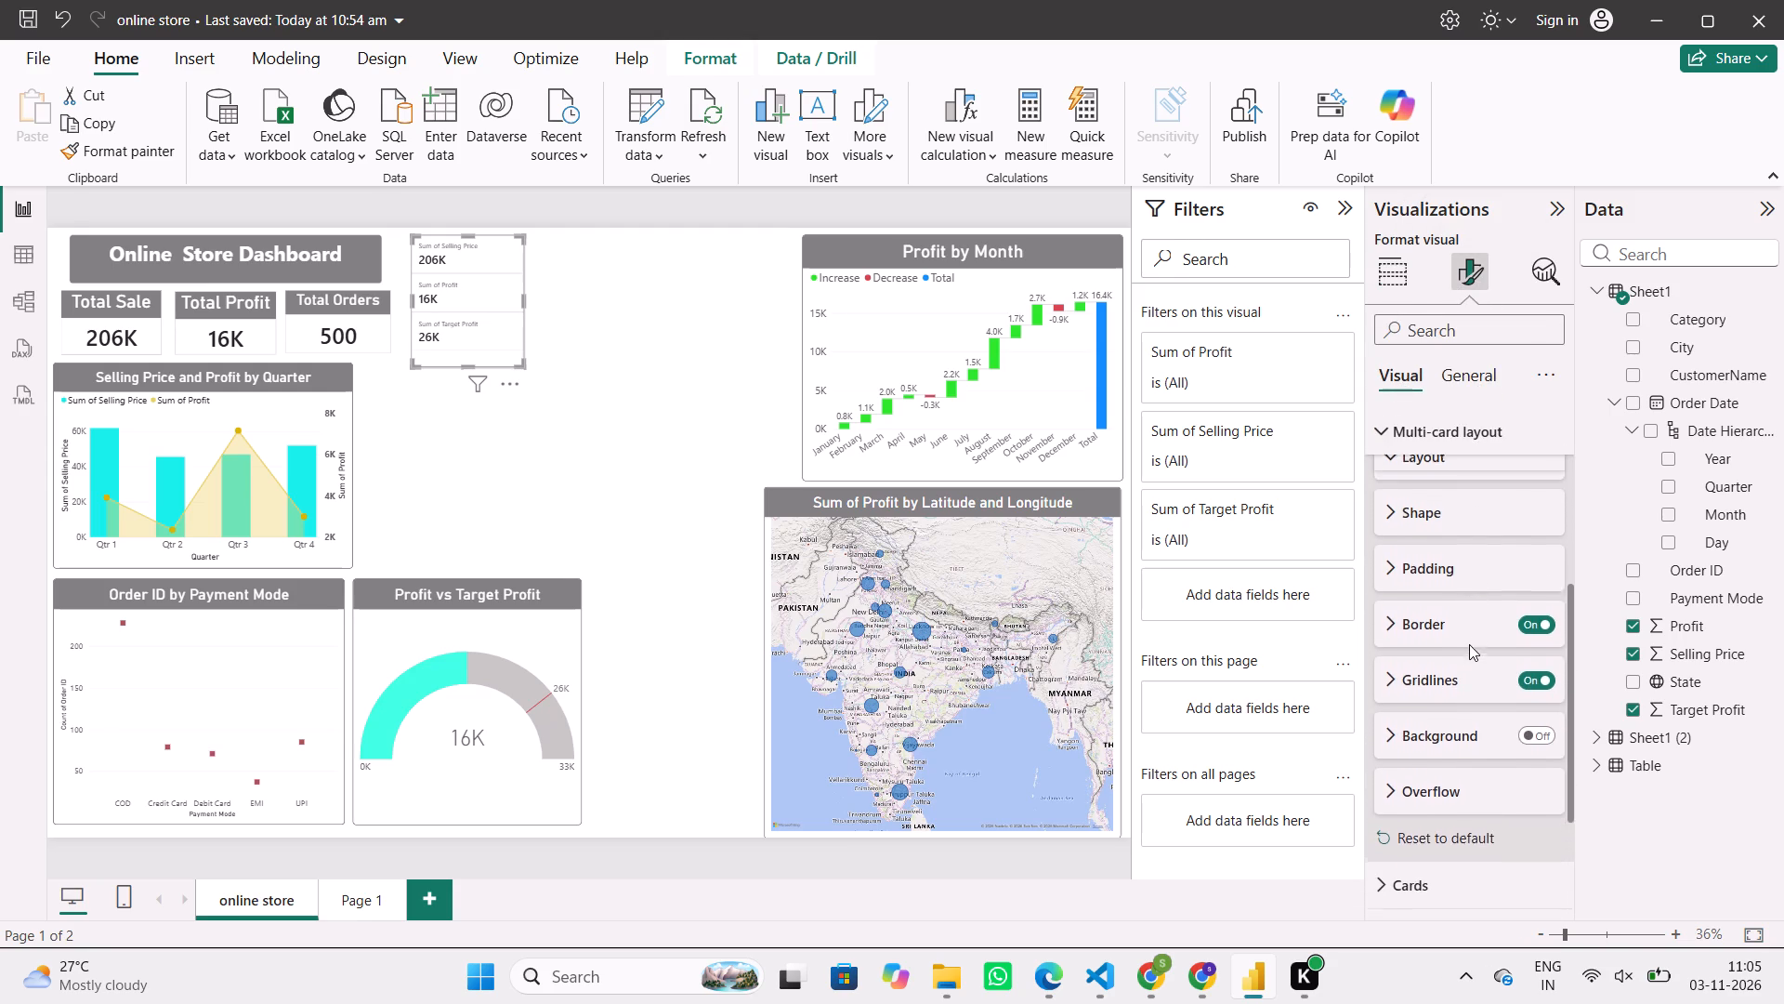
scroll(1469, 644, "down", 2)
left_click(1457, 751)
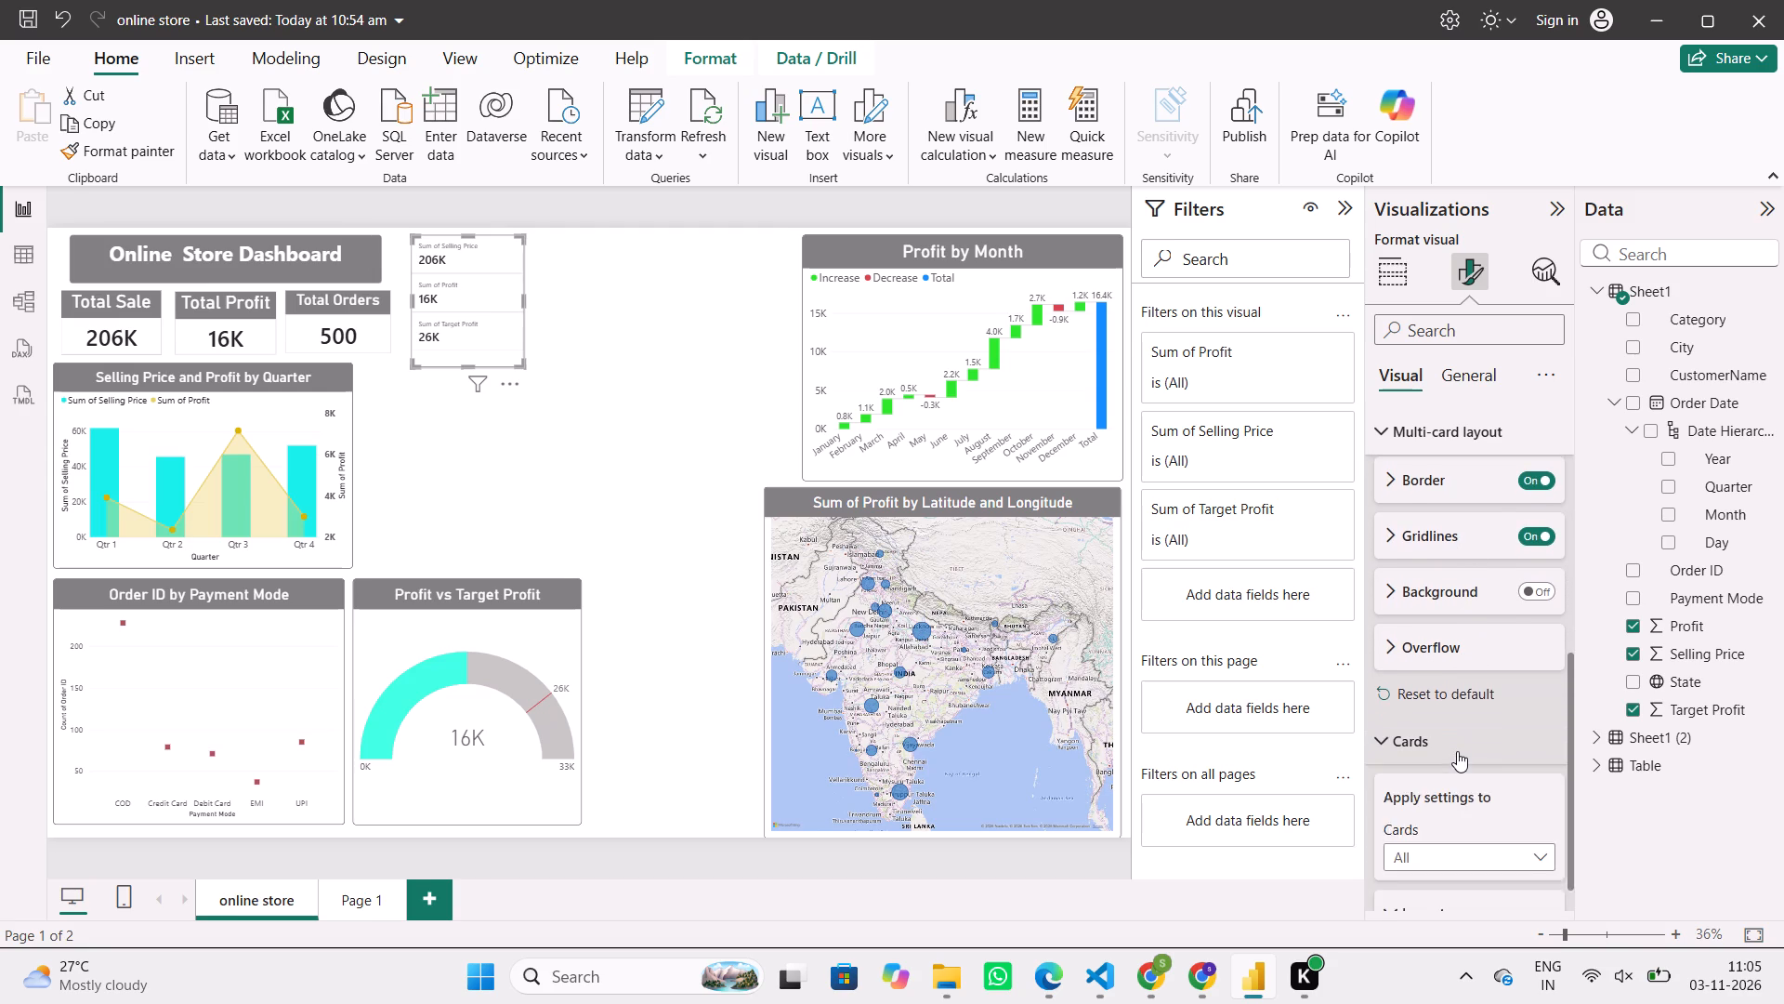
scroll(1457, 751, "down", 6)
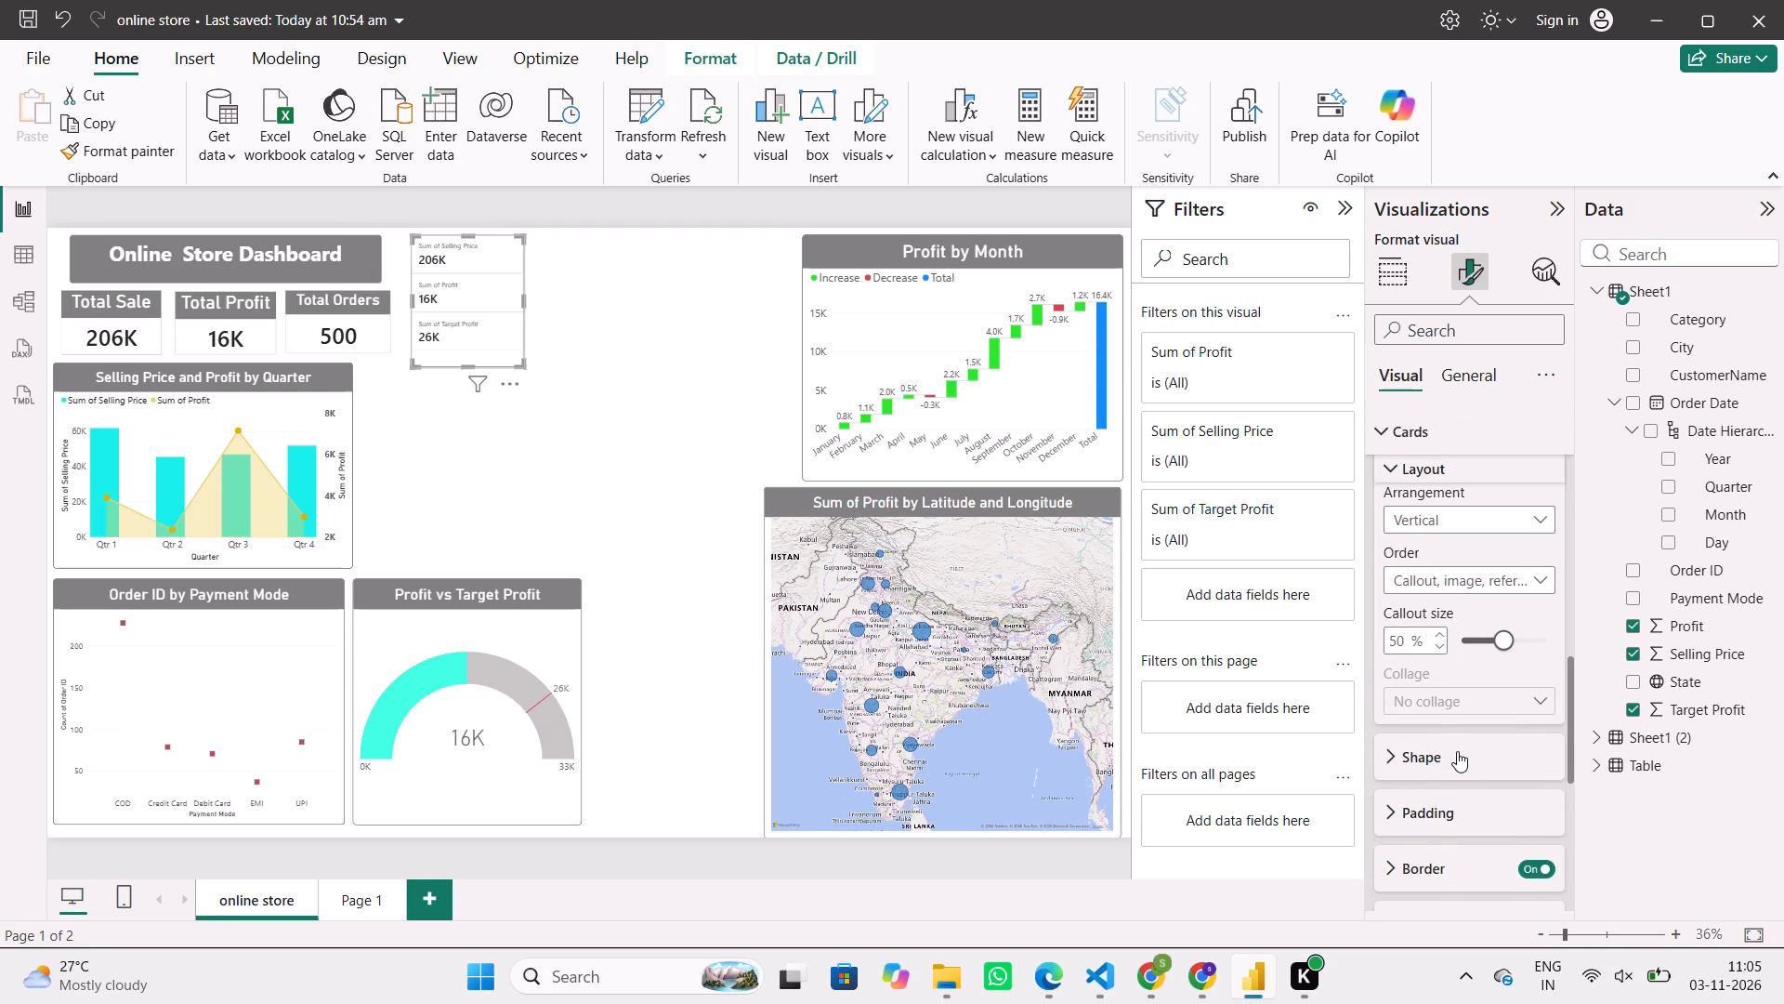
scroll(1457, 751, "down", 3)
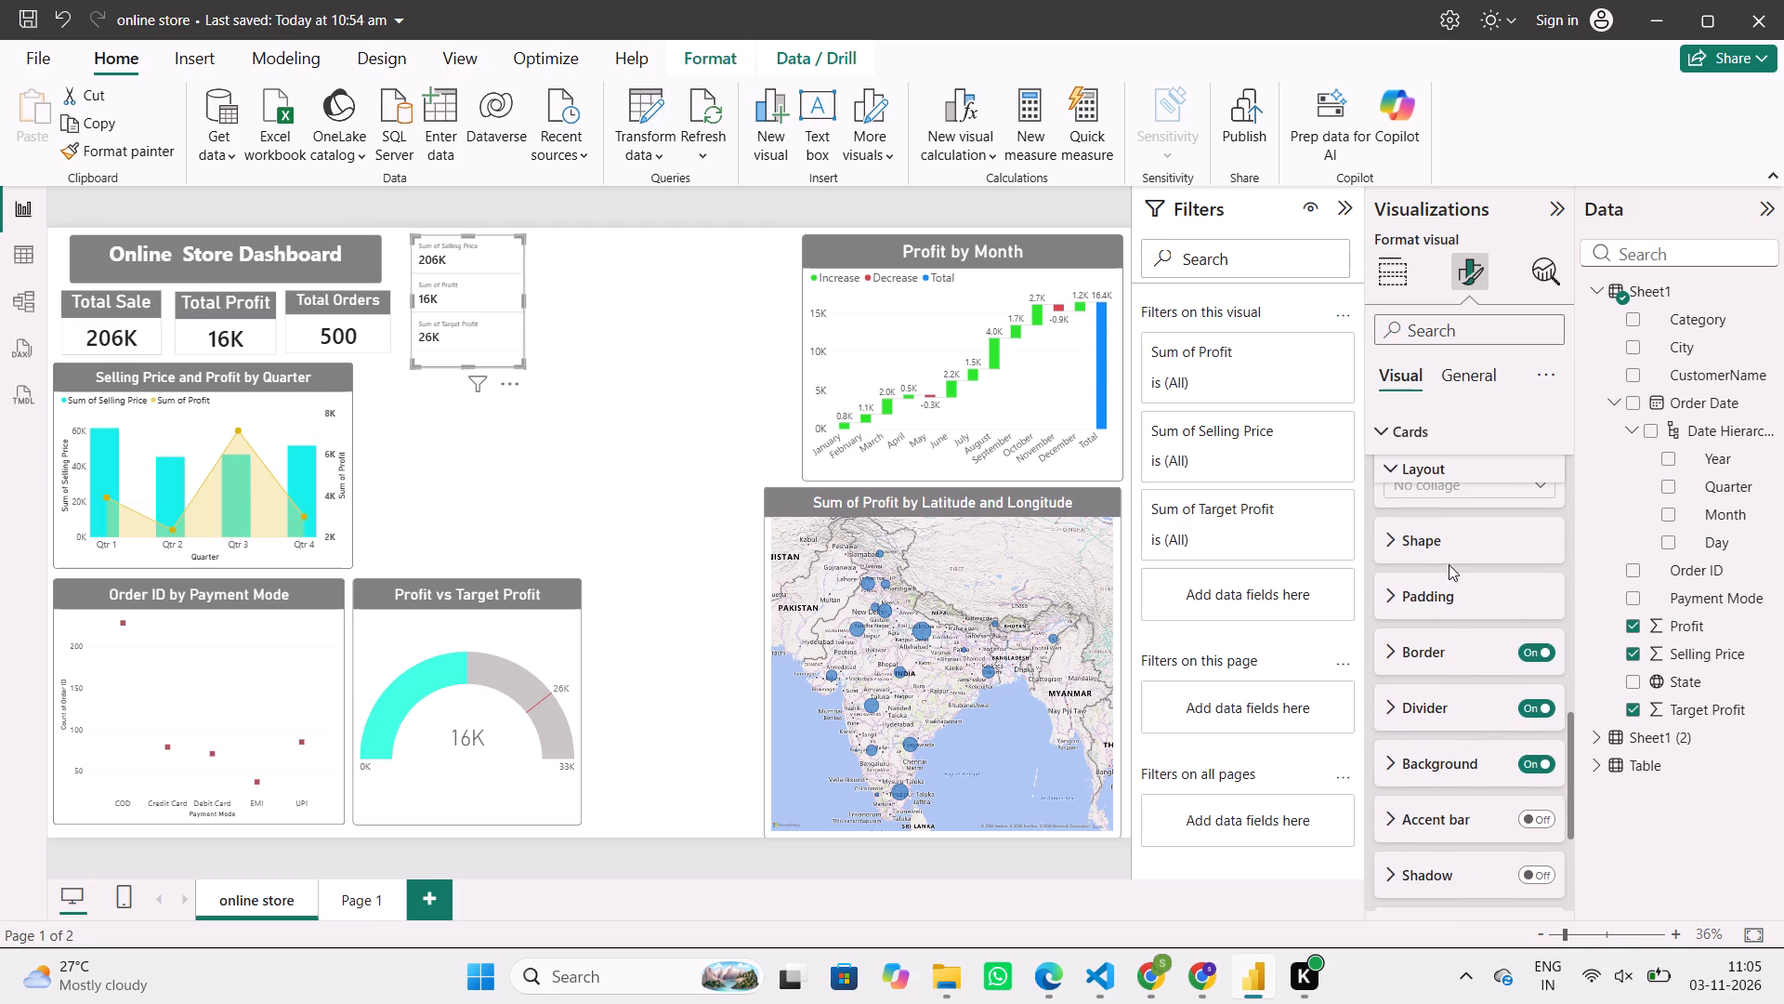
scroll(1449, 564, "down", 2)
left_click(1464, 773)
scroll(1464, 773, "down", 5)
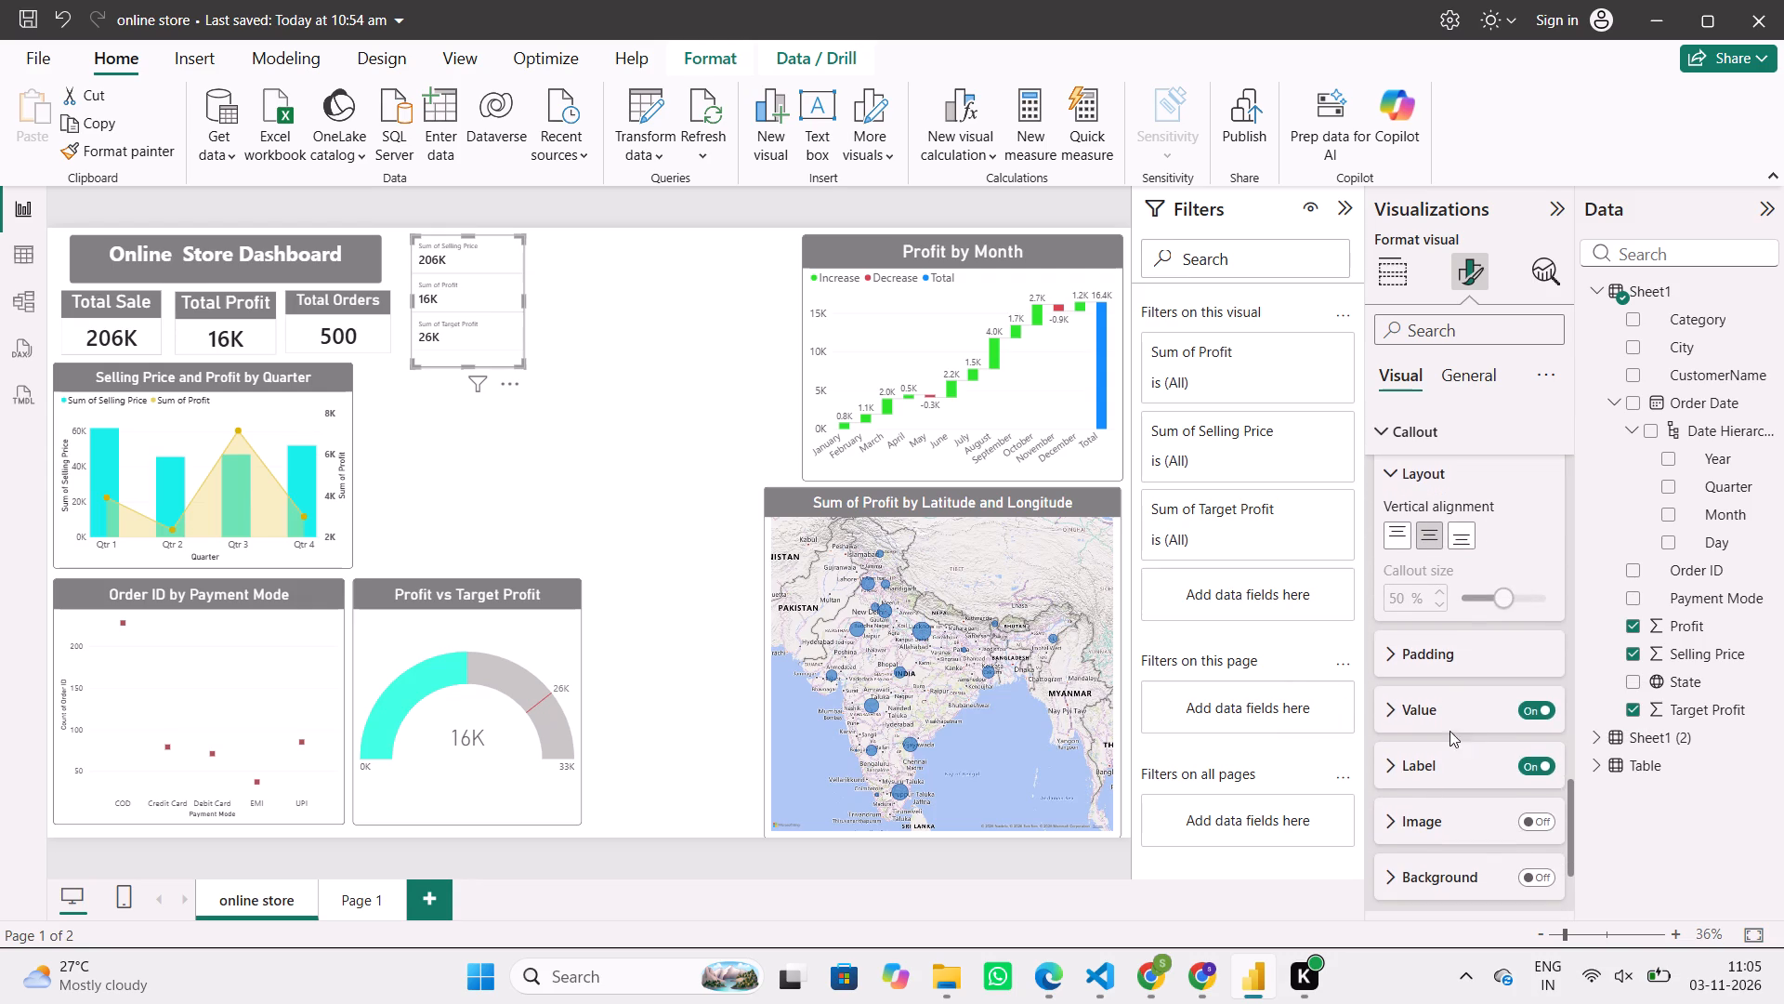
left_click(1446, 695)
left_click(1513, 770)
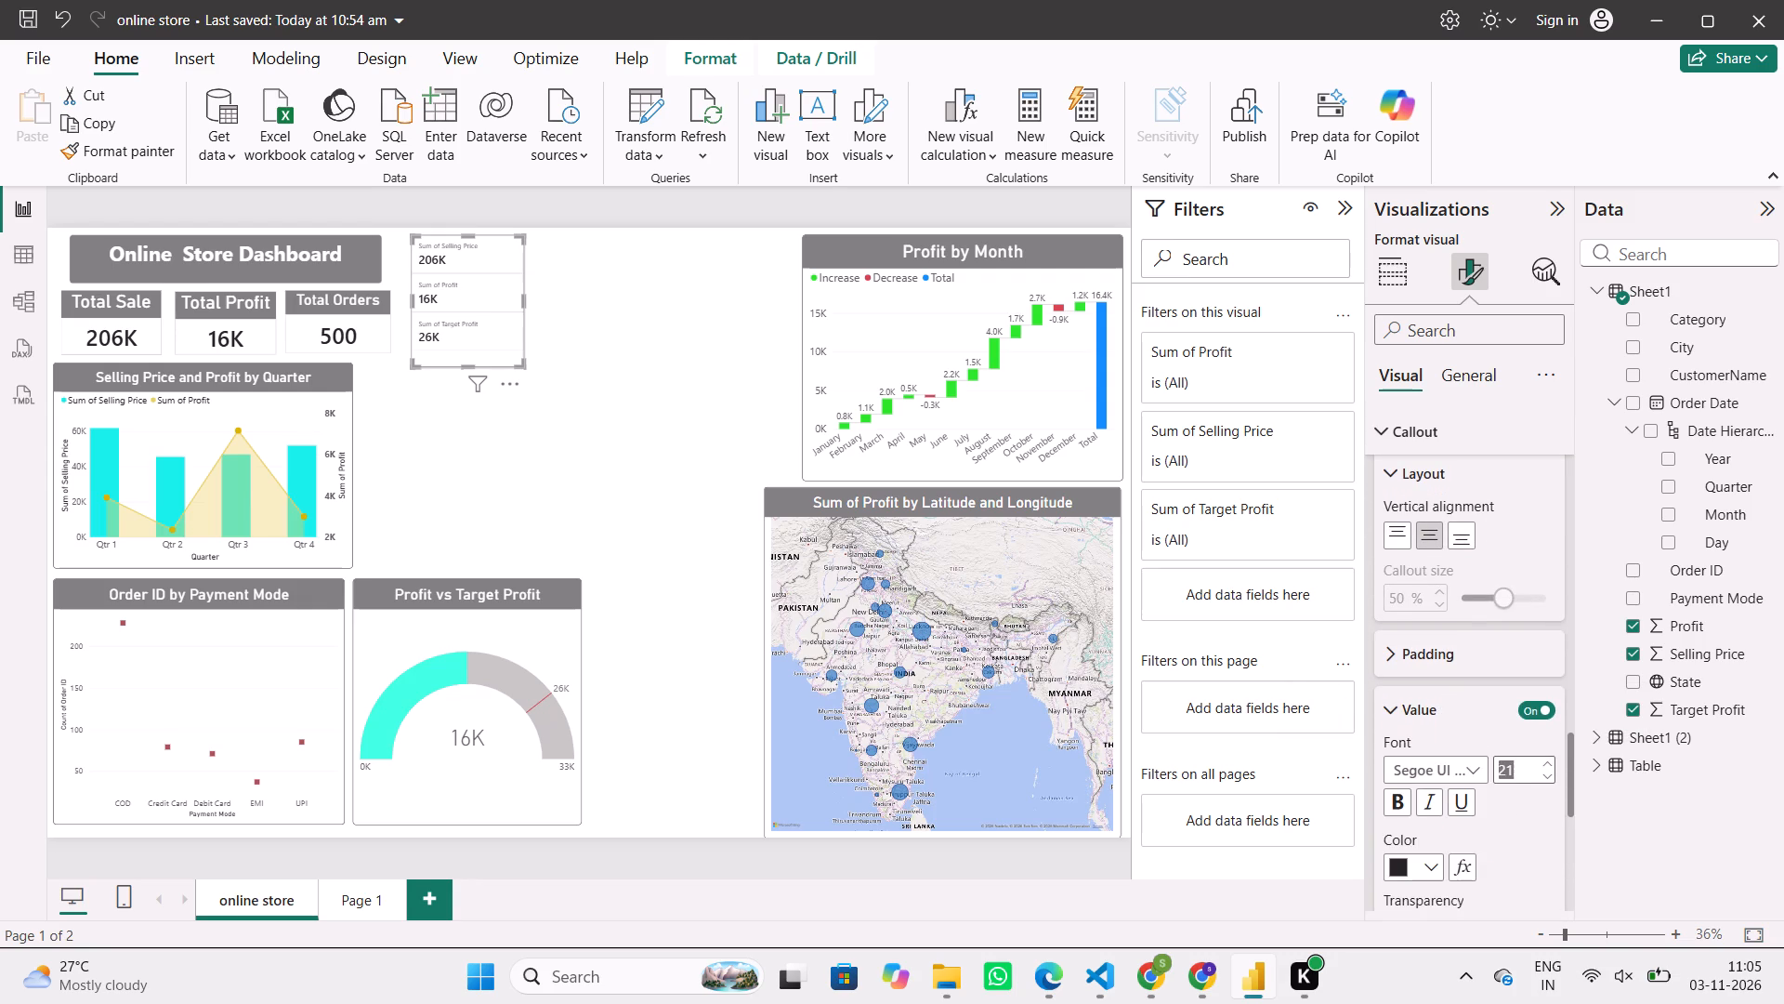
key("BackSpace")
type("30")
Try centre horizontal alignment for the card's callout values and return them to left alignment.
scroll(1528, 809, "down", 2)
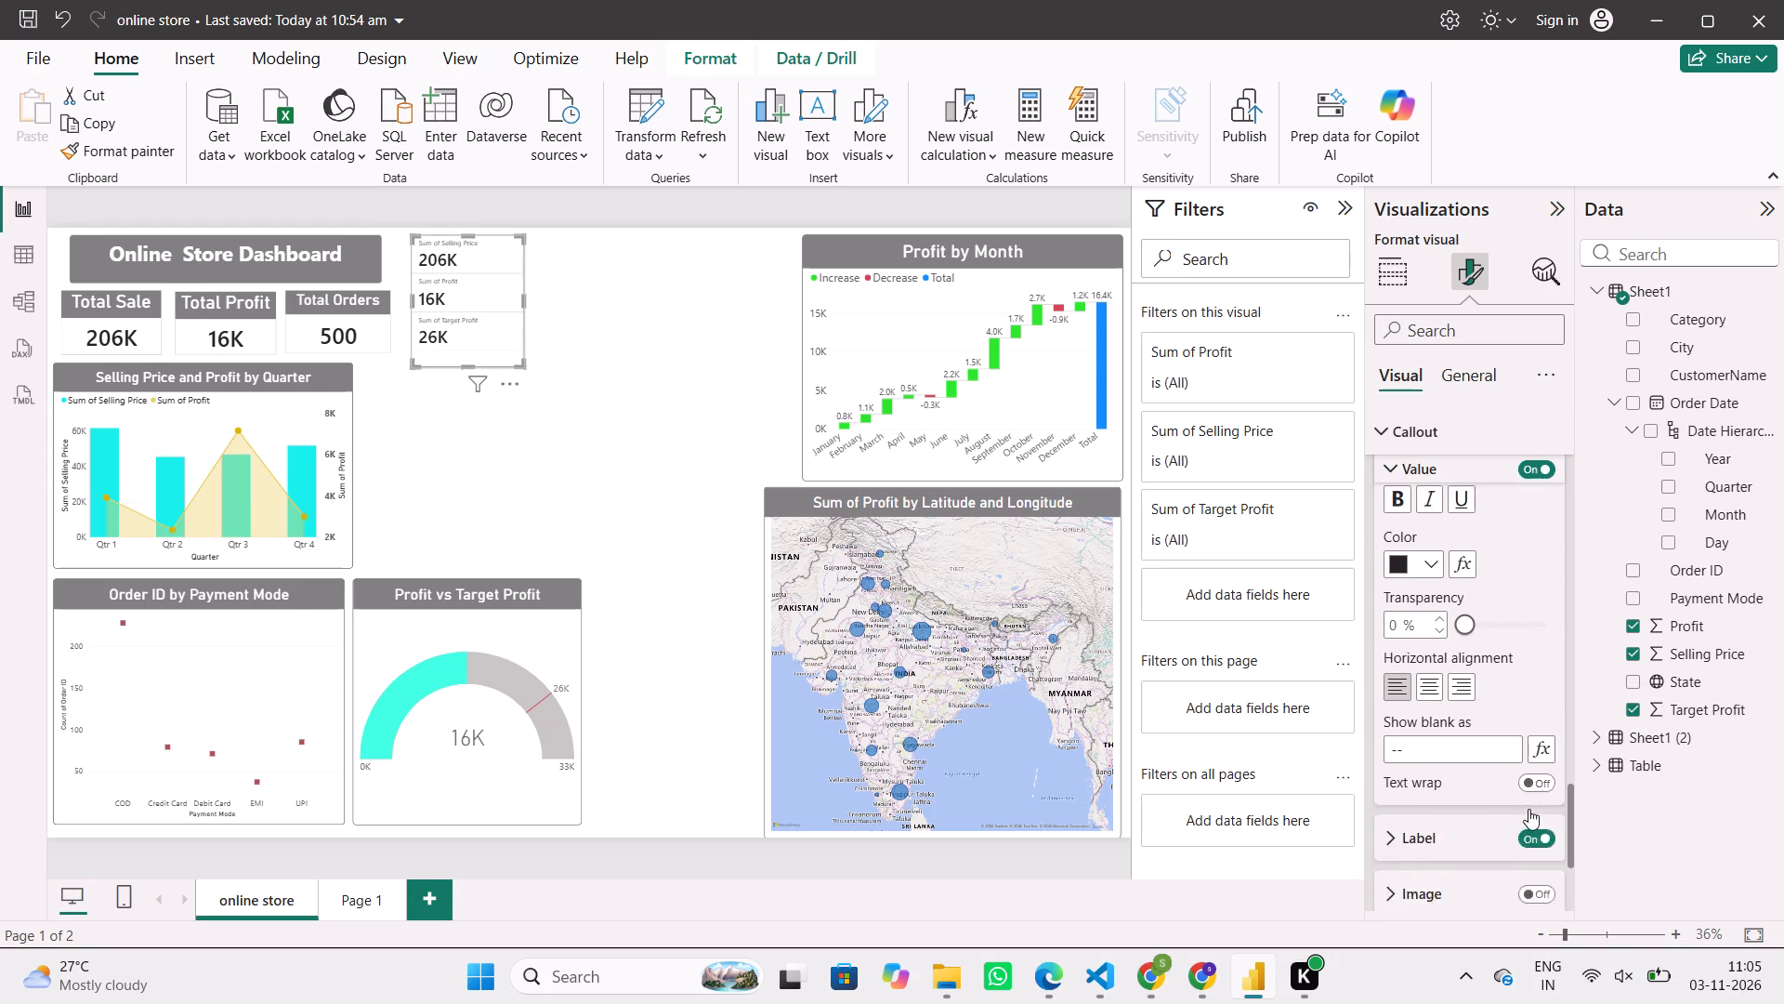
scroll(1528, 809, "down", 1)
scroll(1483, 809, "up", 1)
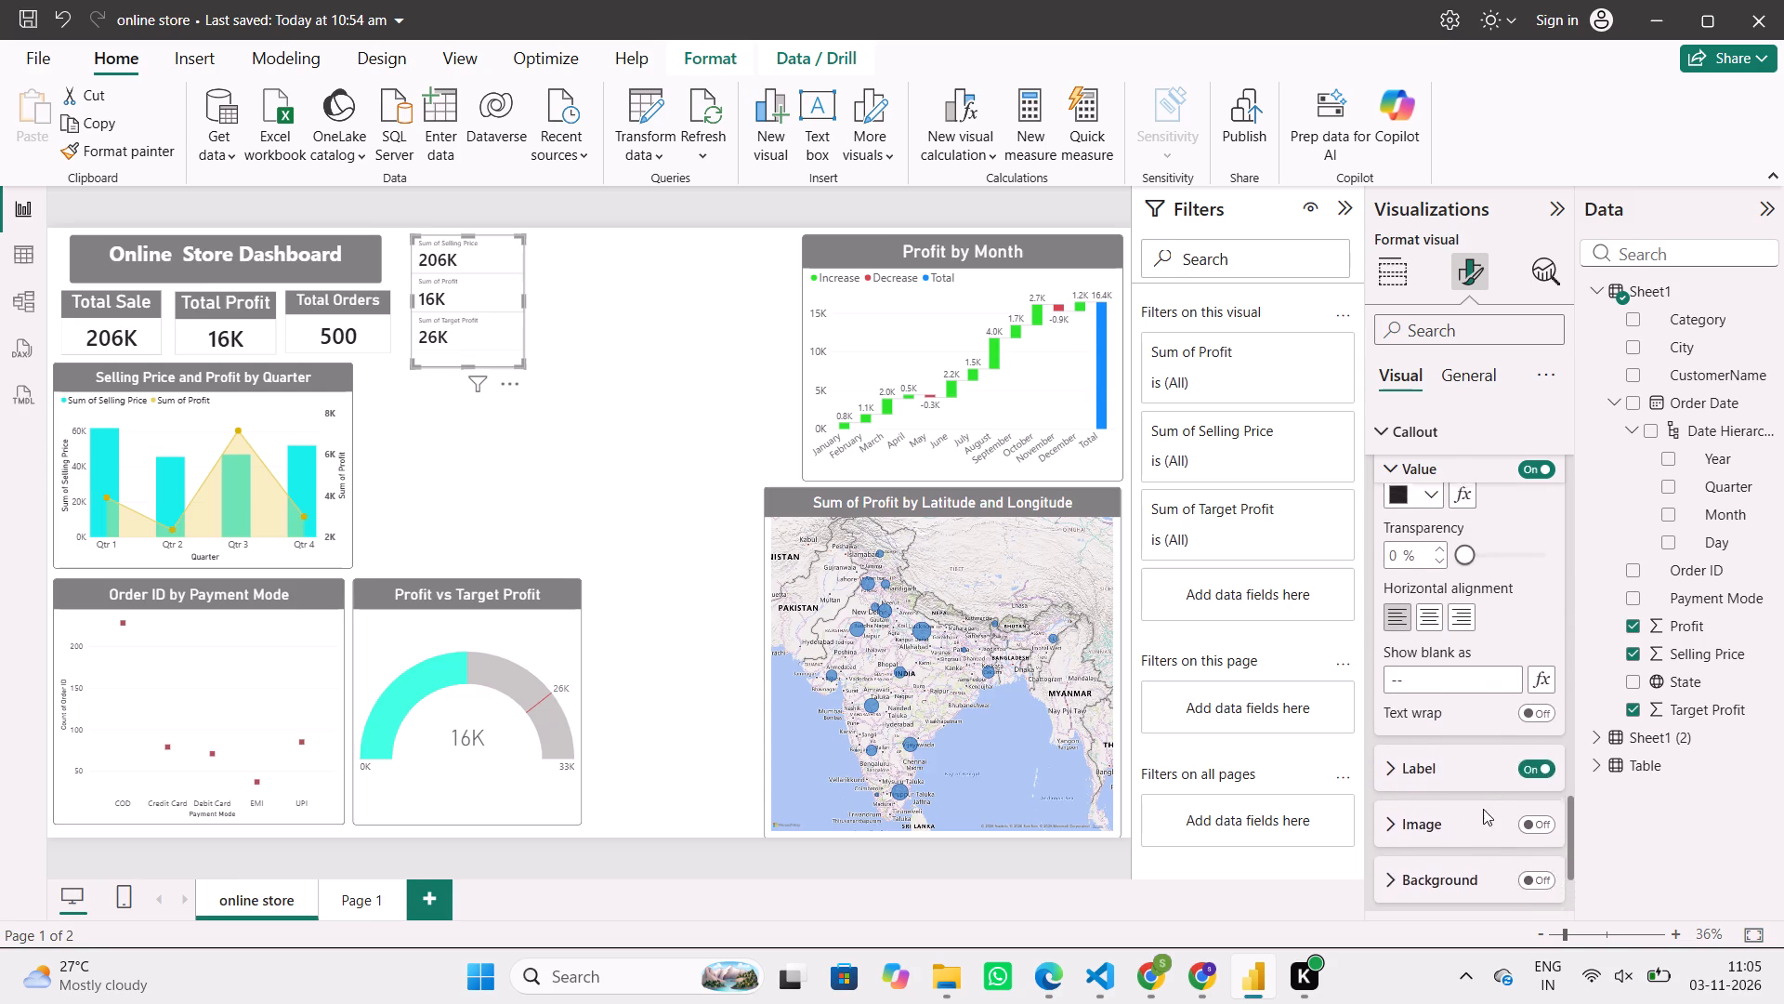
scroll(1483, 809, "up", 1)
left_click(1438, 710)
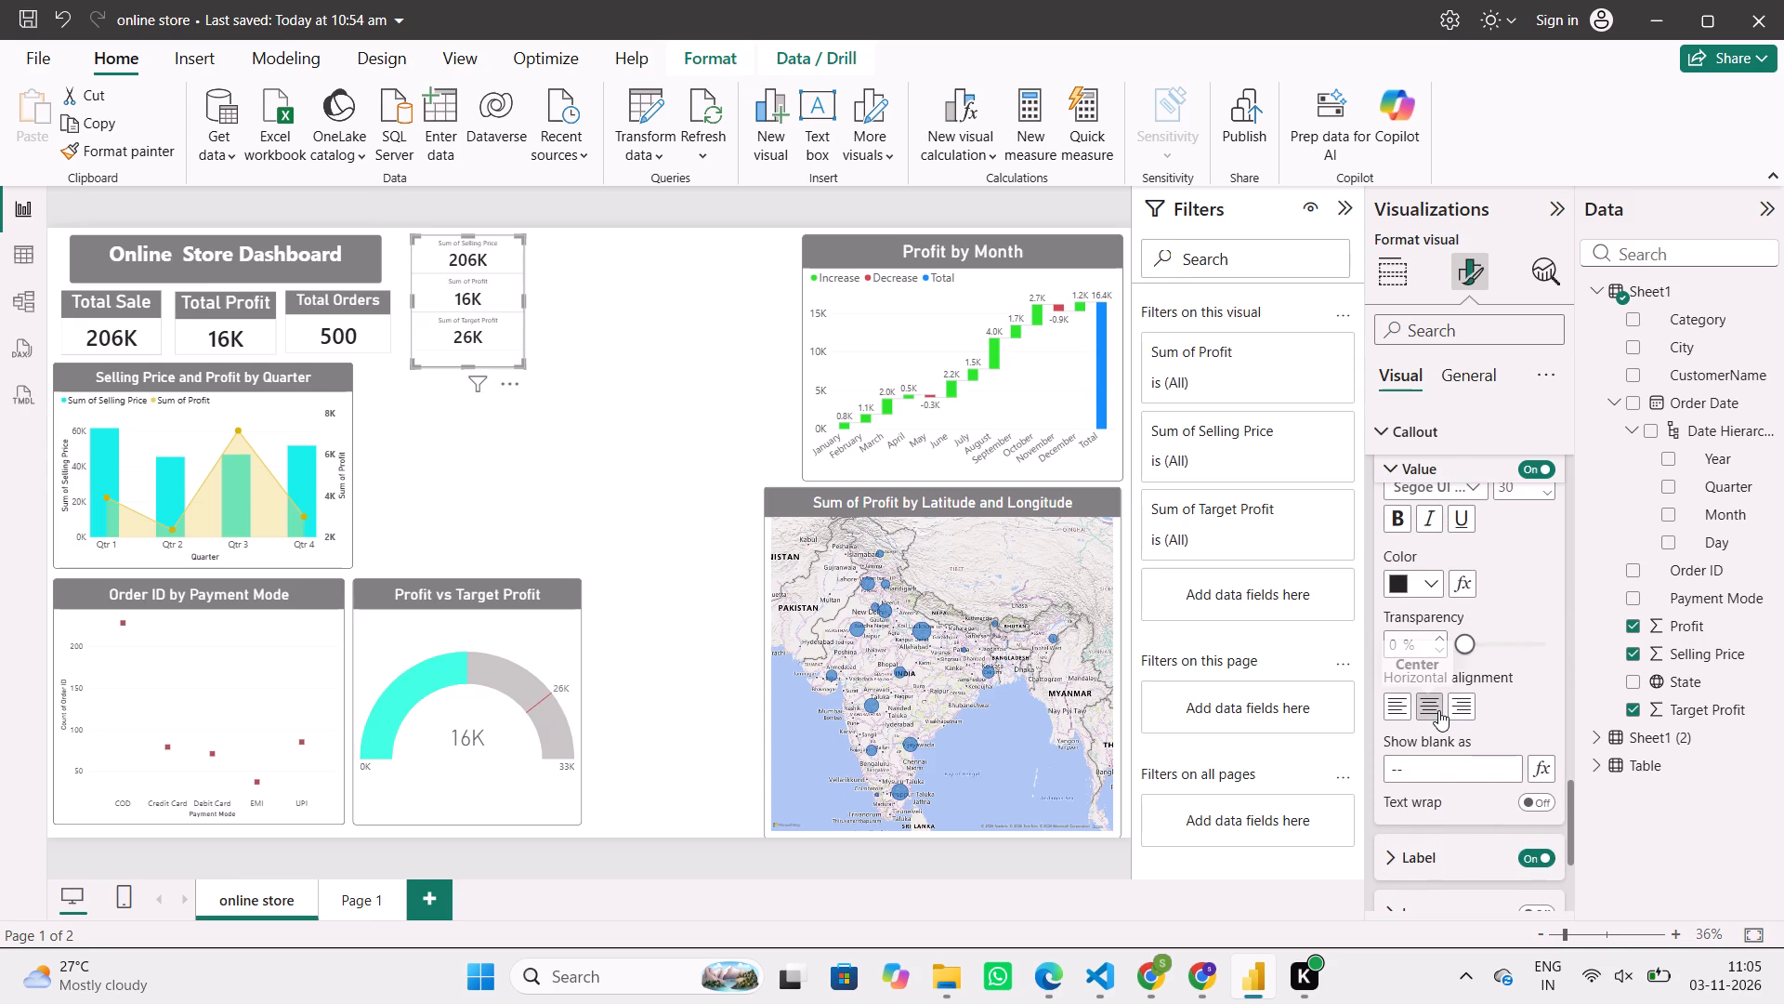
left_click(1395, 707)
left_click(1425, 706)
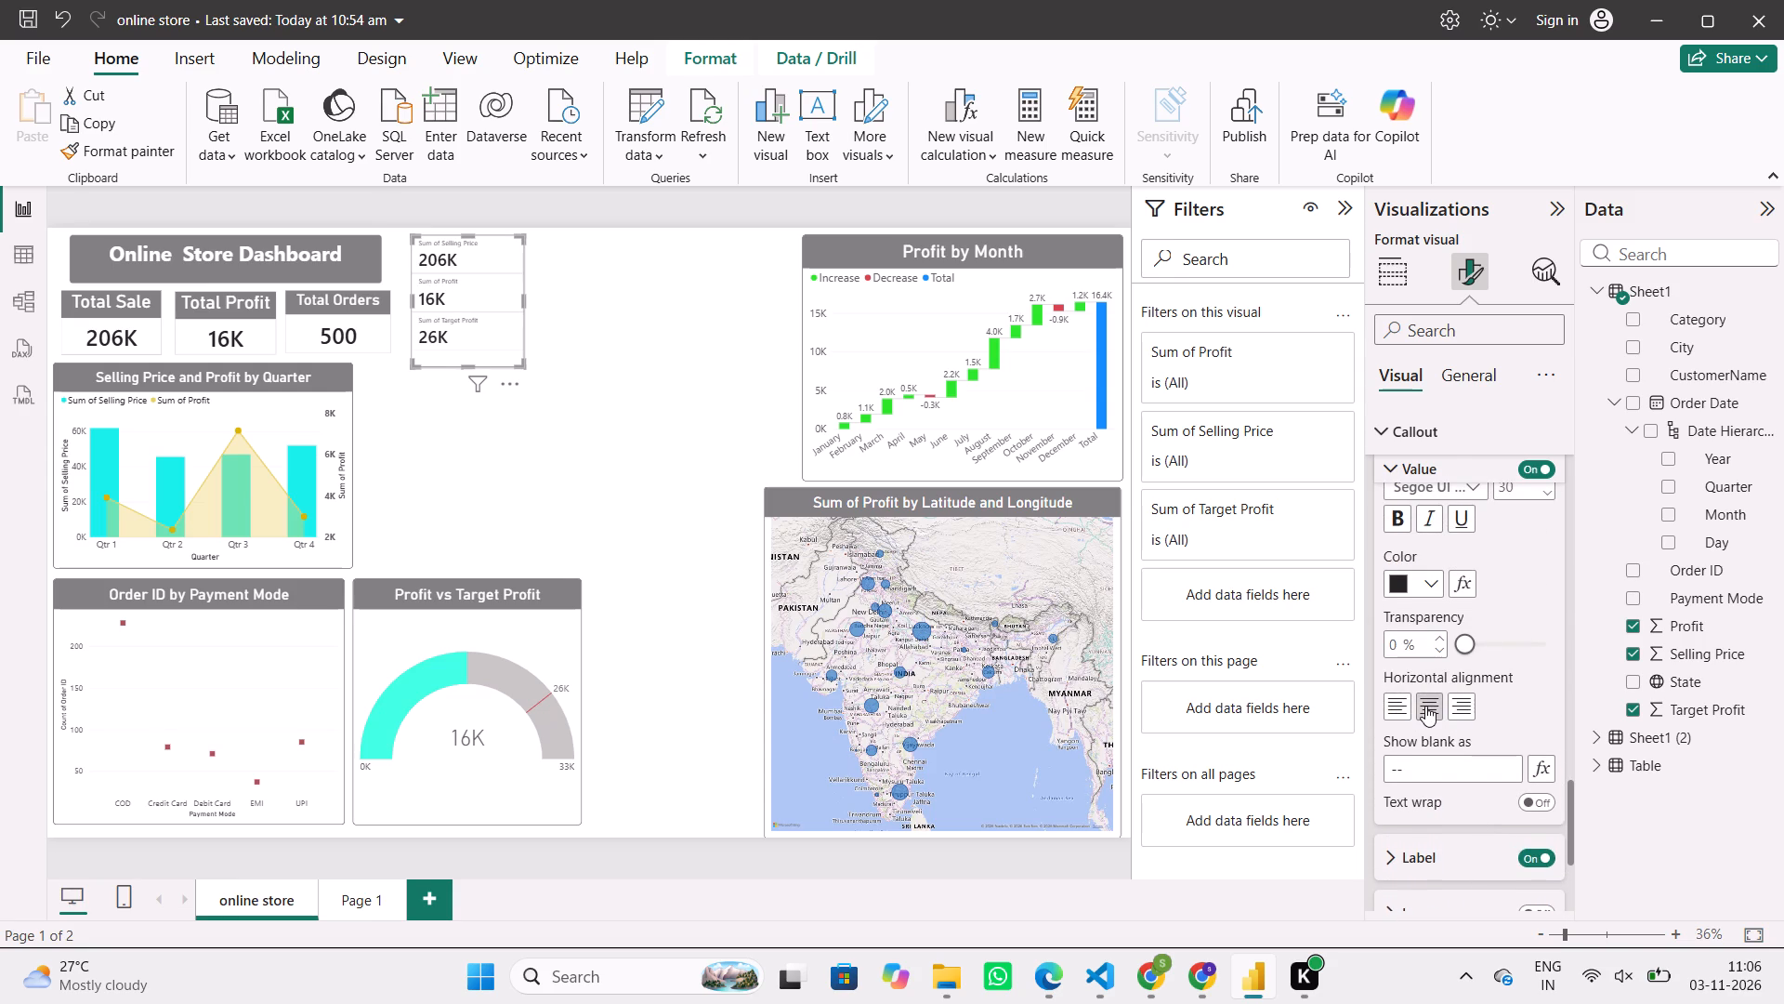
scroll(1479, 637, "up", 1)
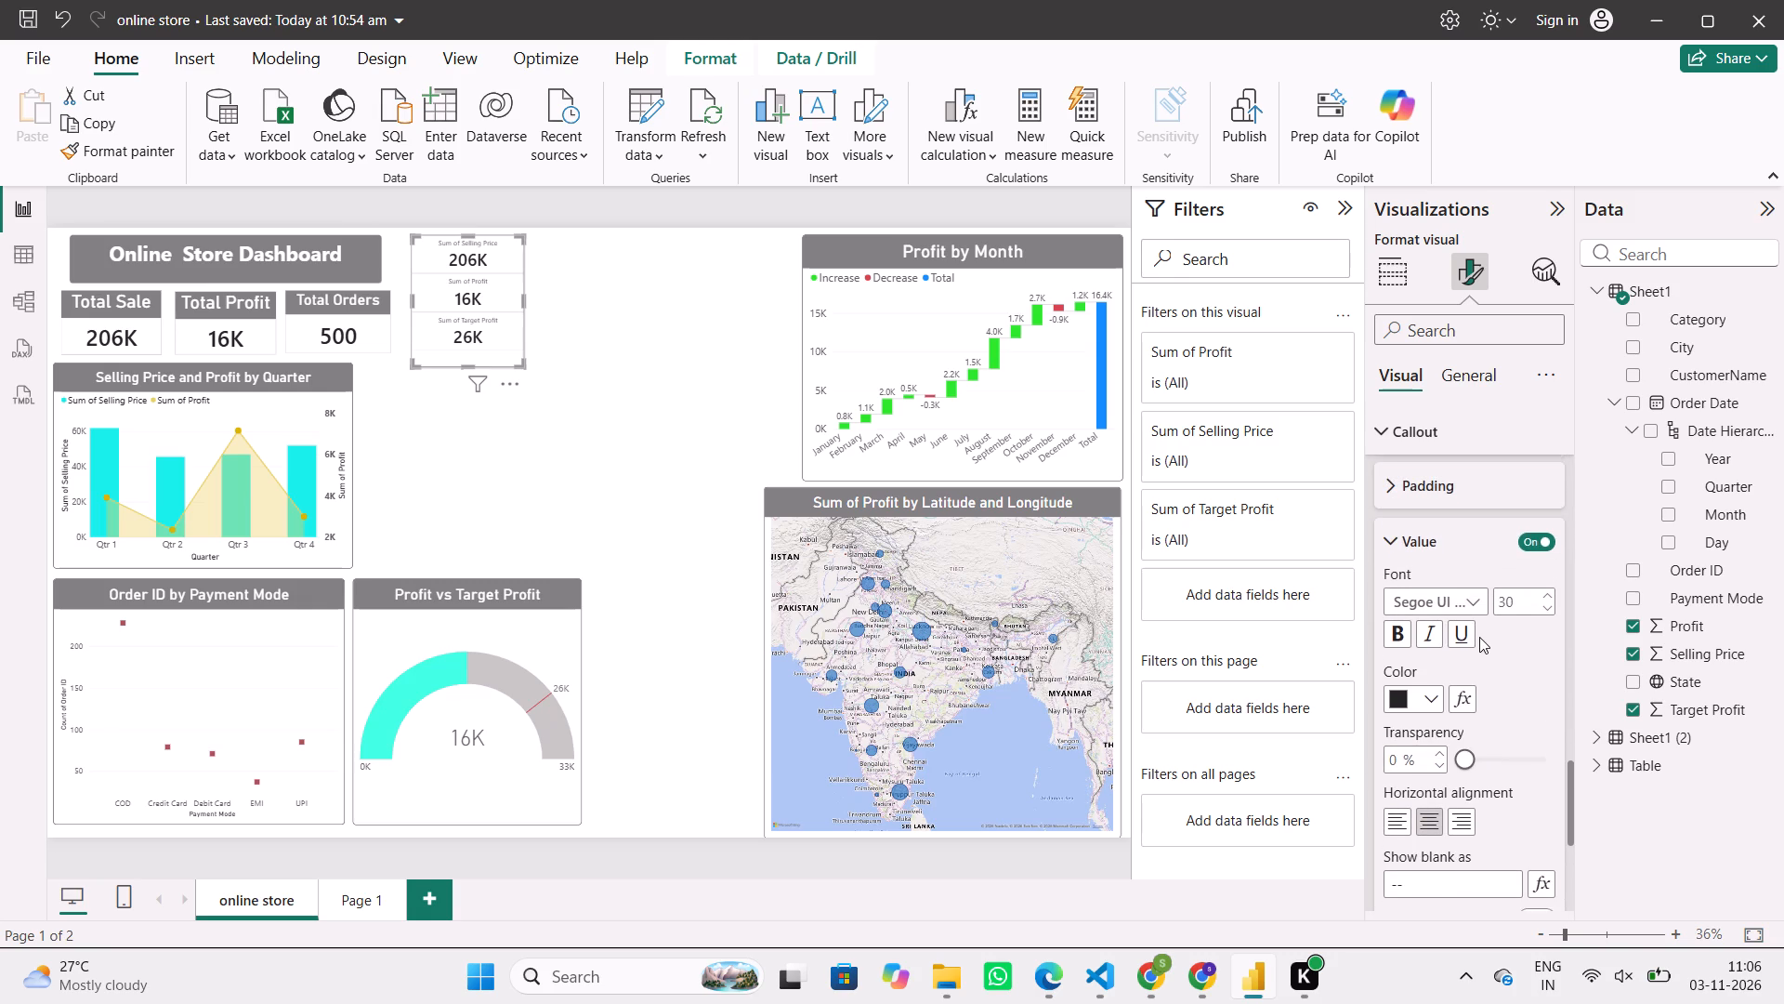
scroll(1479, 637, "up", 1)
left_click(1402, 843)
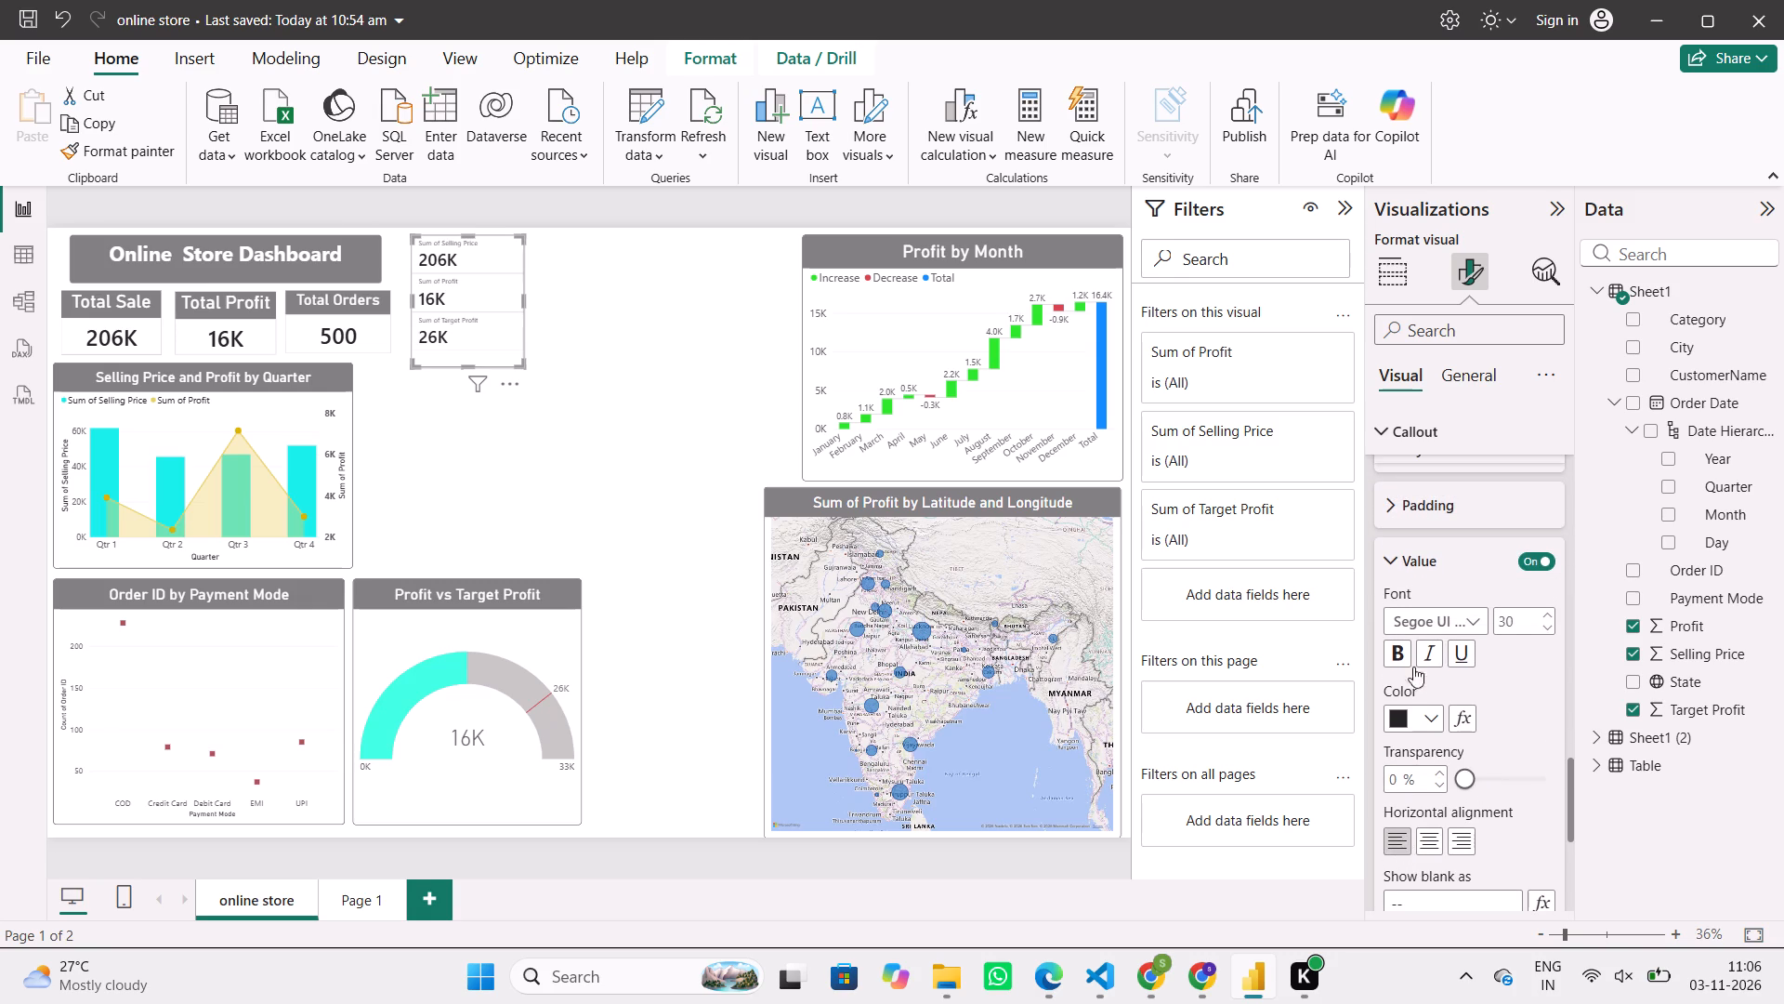
Look back through the three-row card's Callout, Cards and Multi-card layout formatting settings.
left_click(1391, 574)
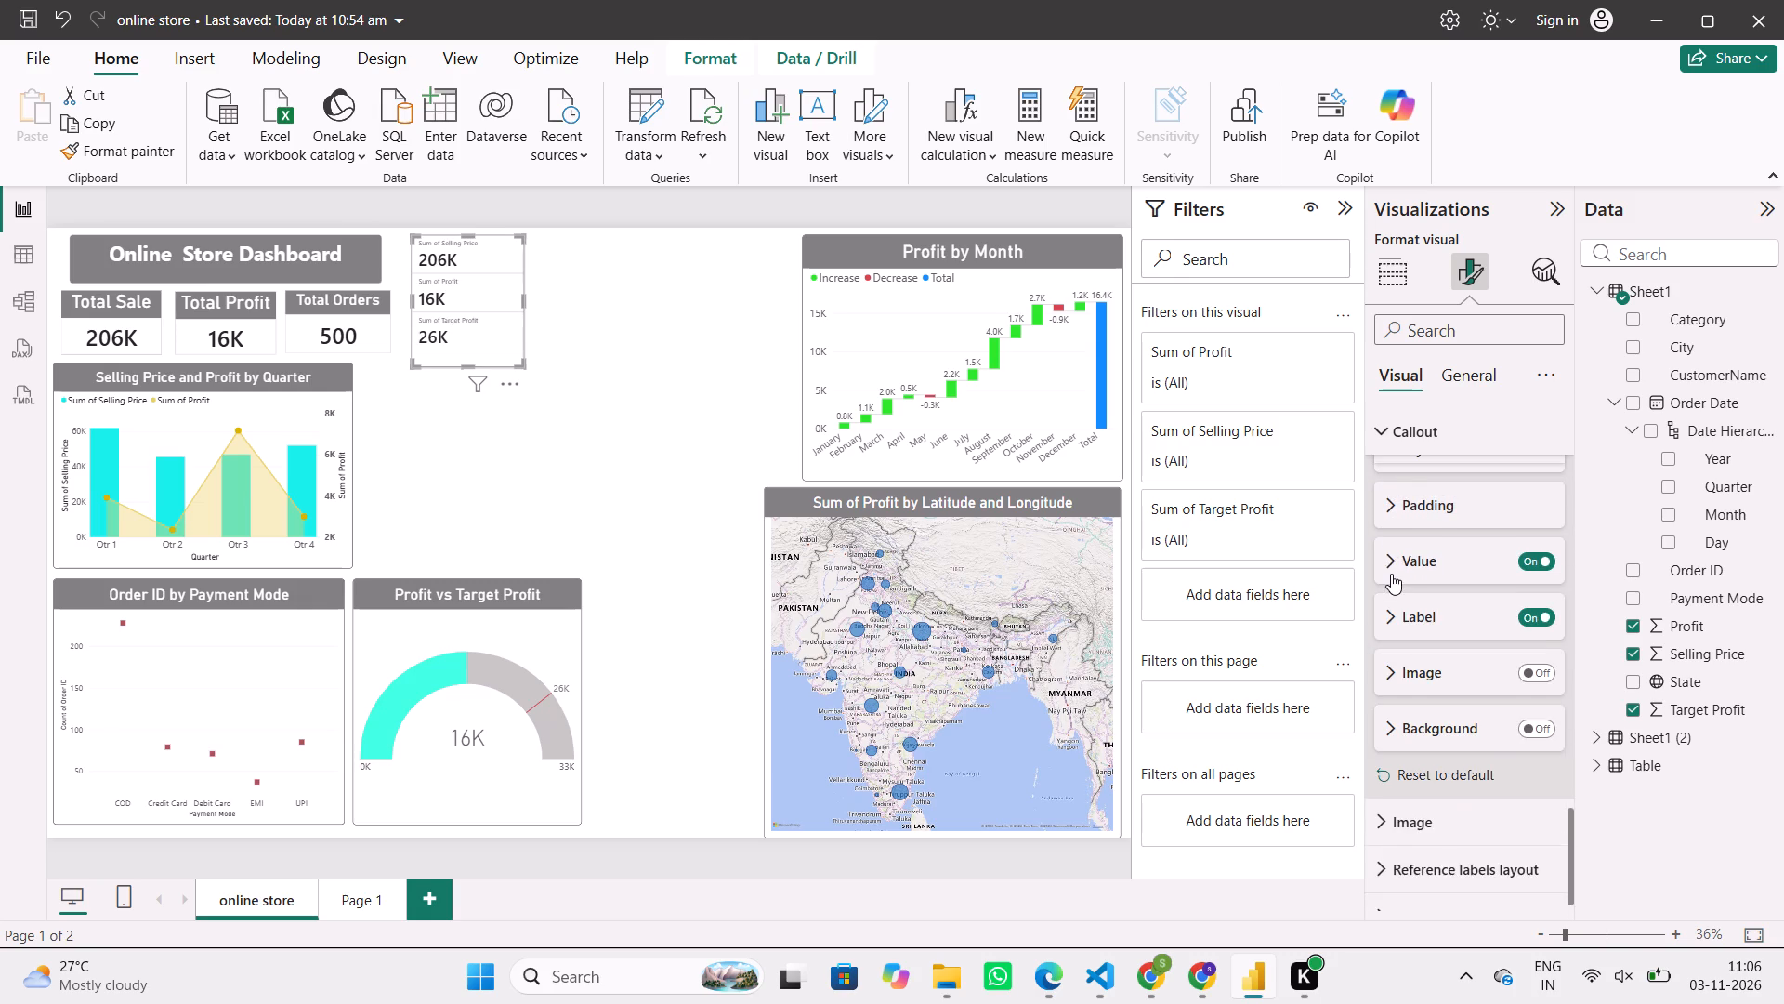
scroll(1391, 574, "up", 2)
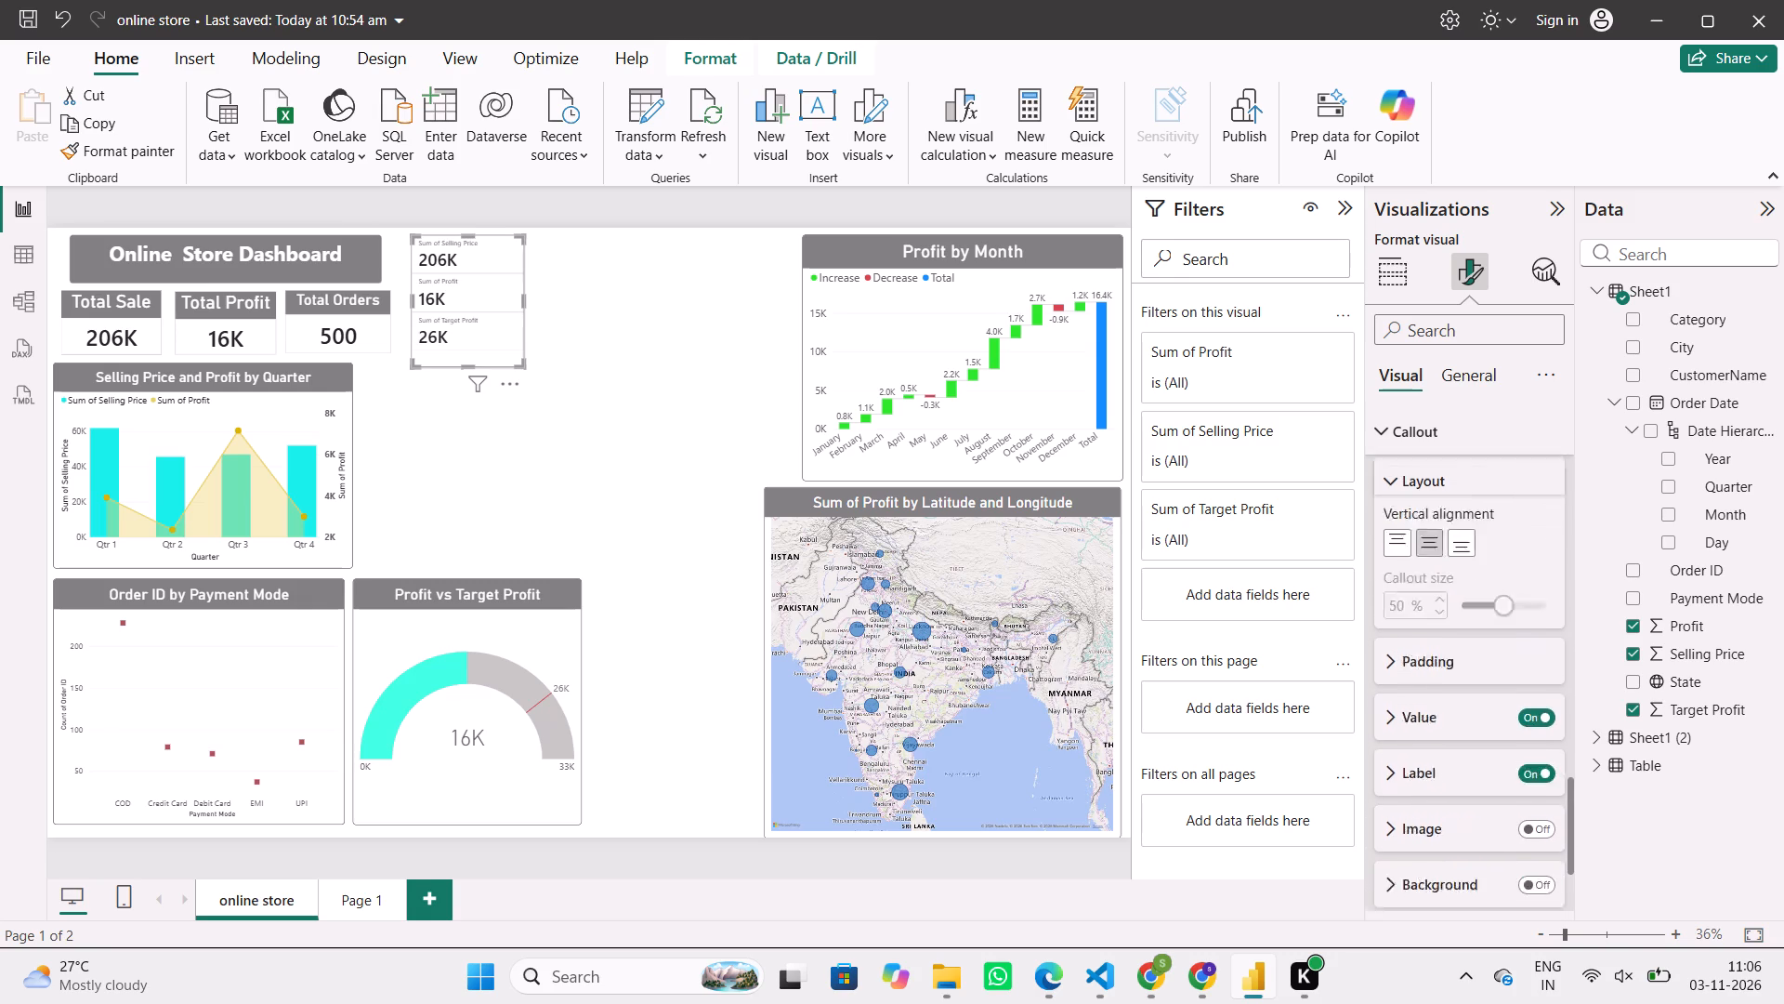
scroll(1391, 596, "up", 1)
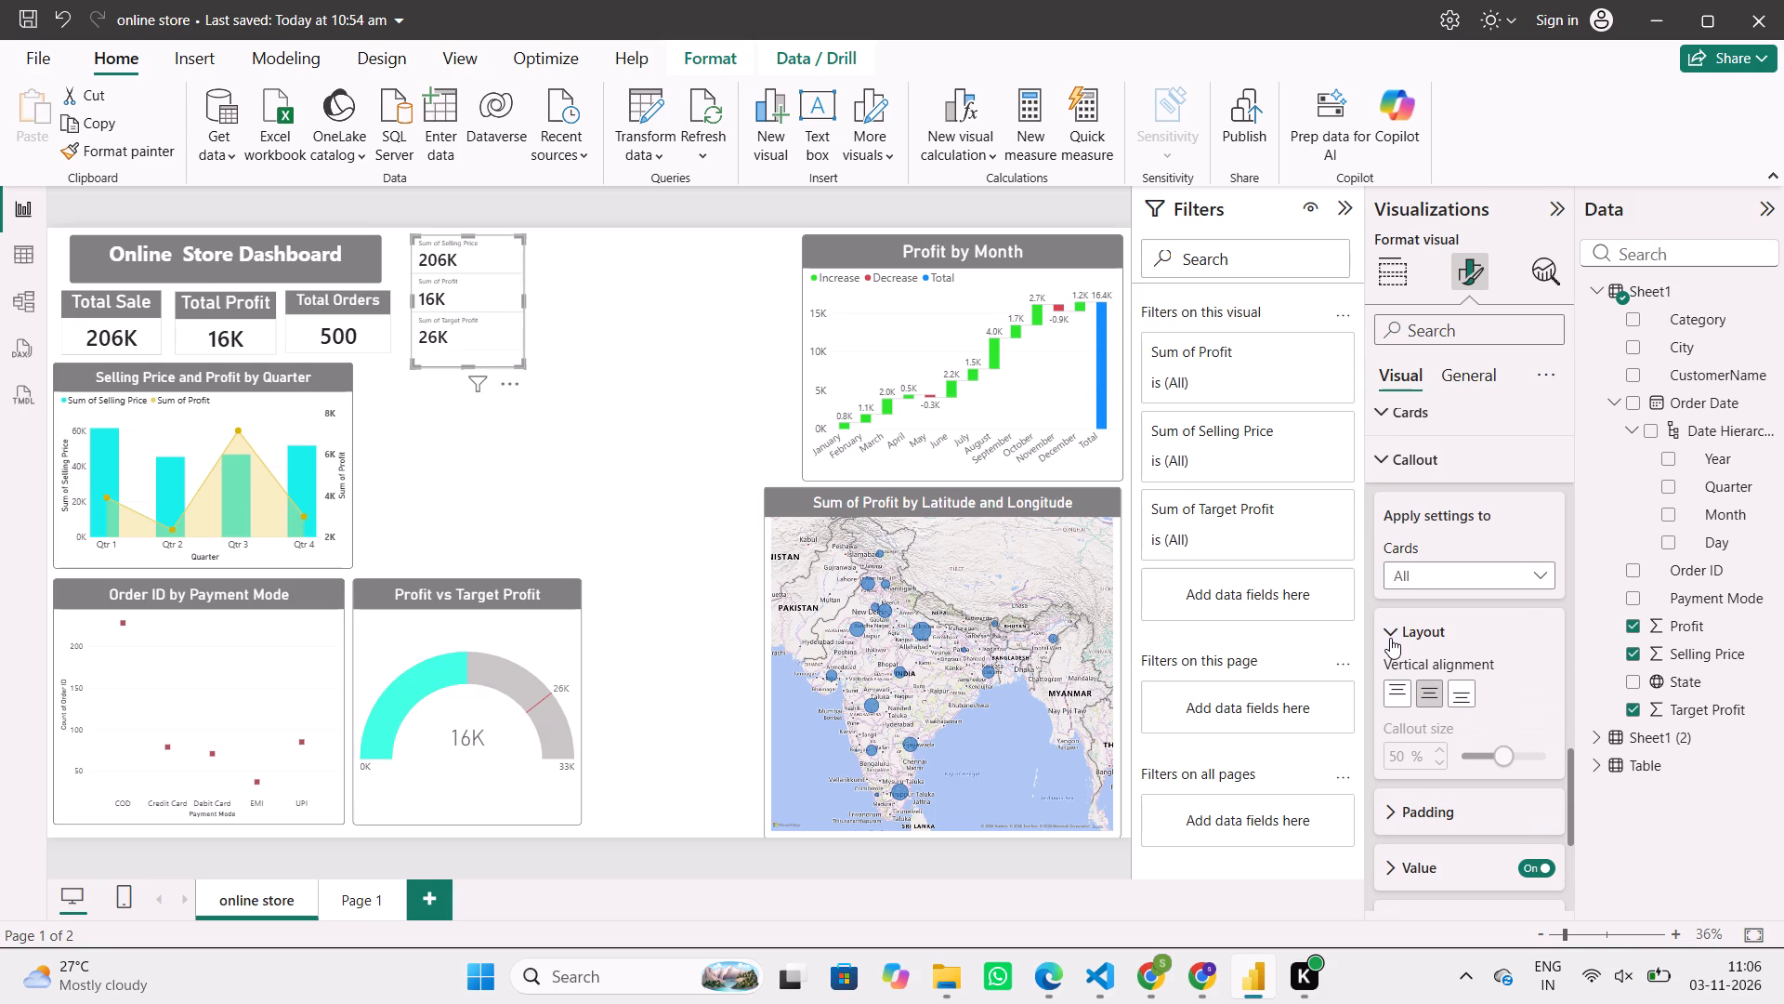
left_click(1390, 638)
left_click(1392, 456)
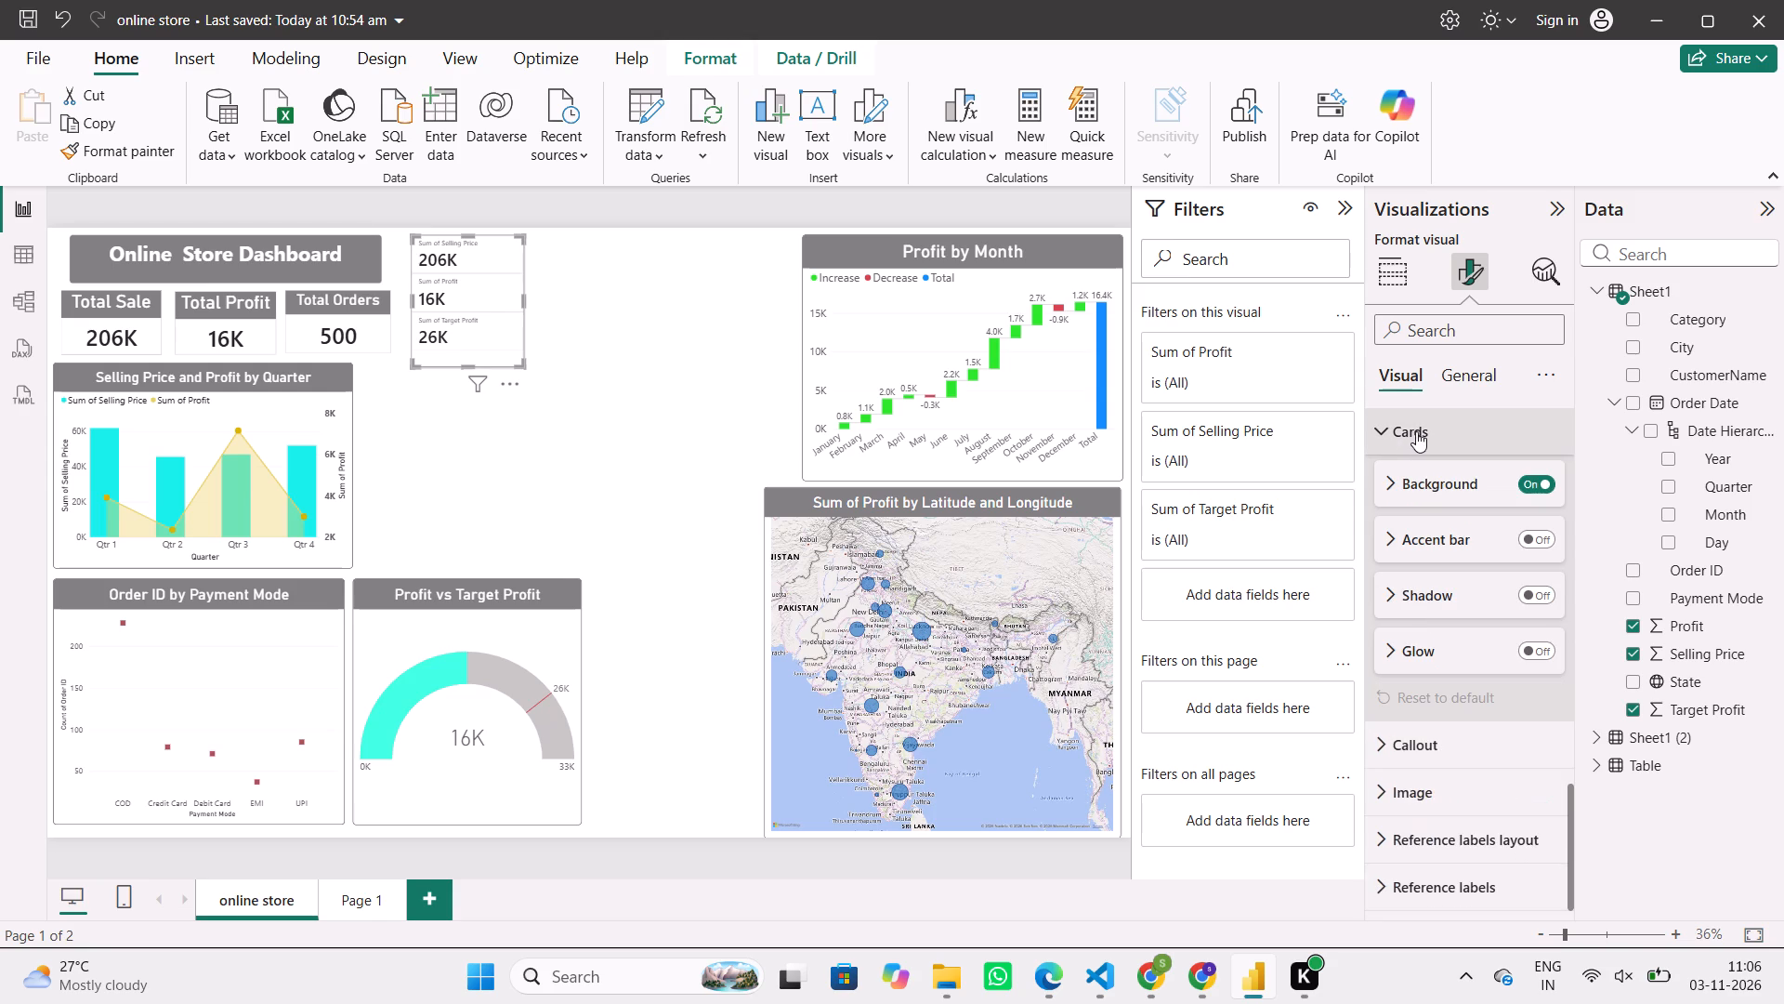
scroll(1452, 528, "up", 2)
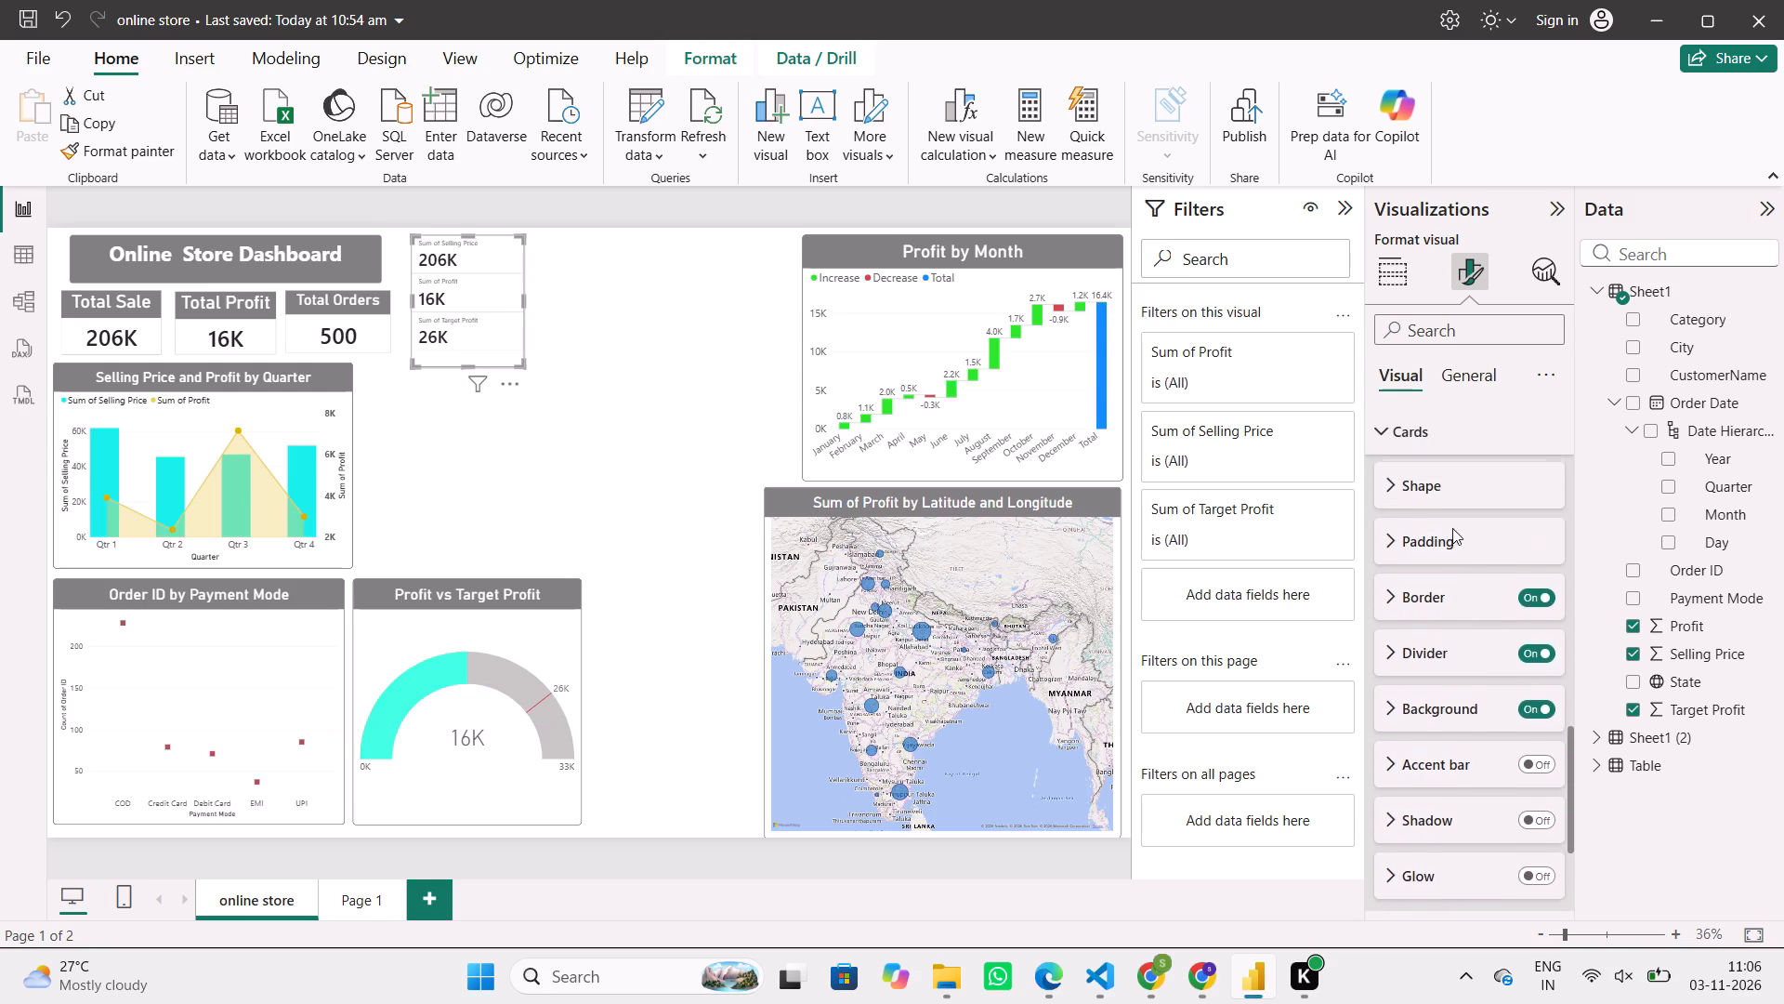
scroll(1452, 528, "up", 5)
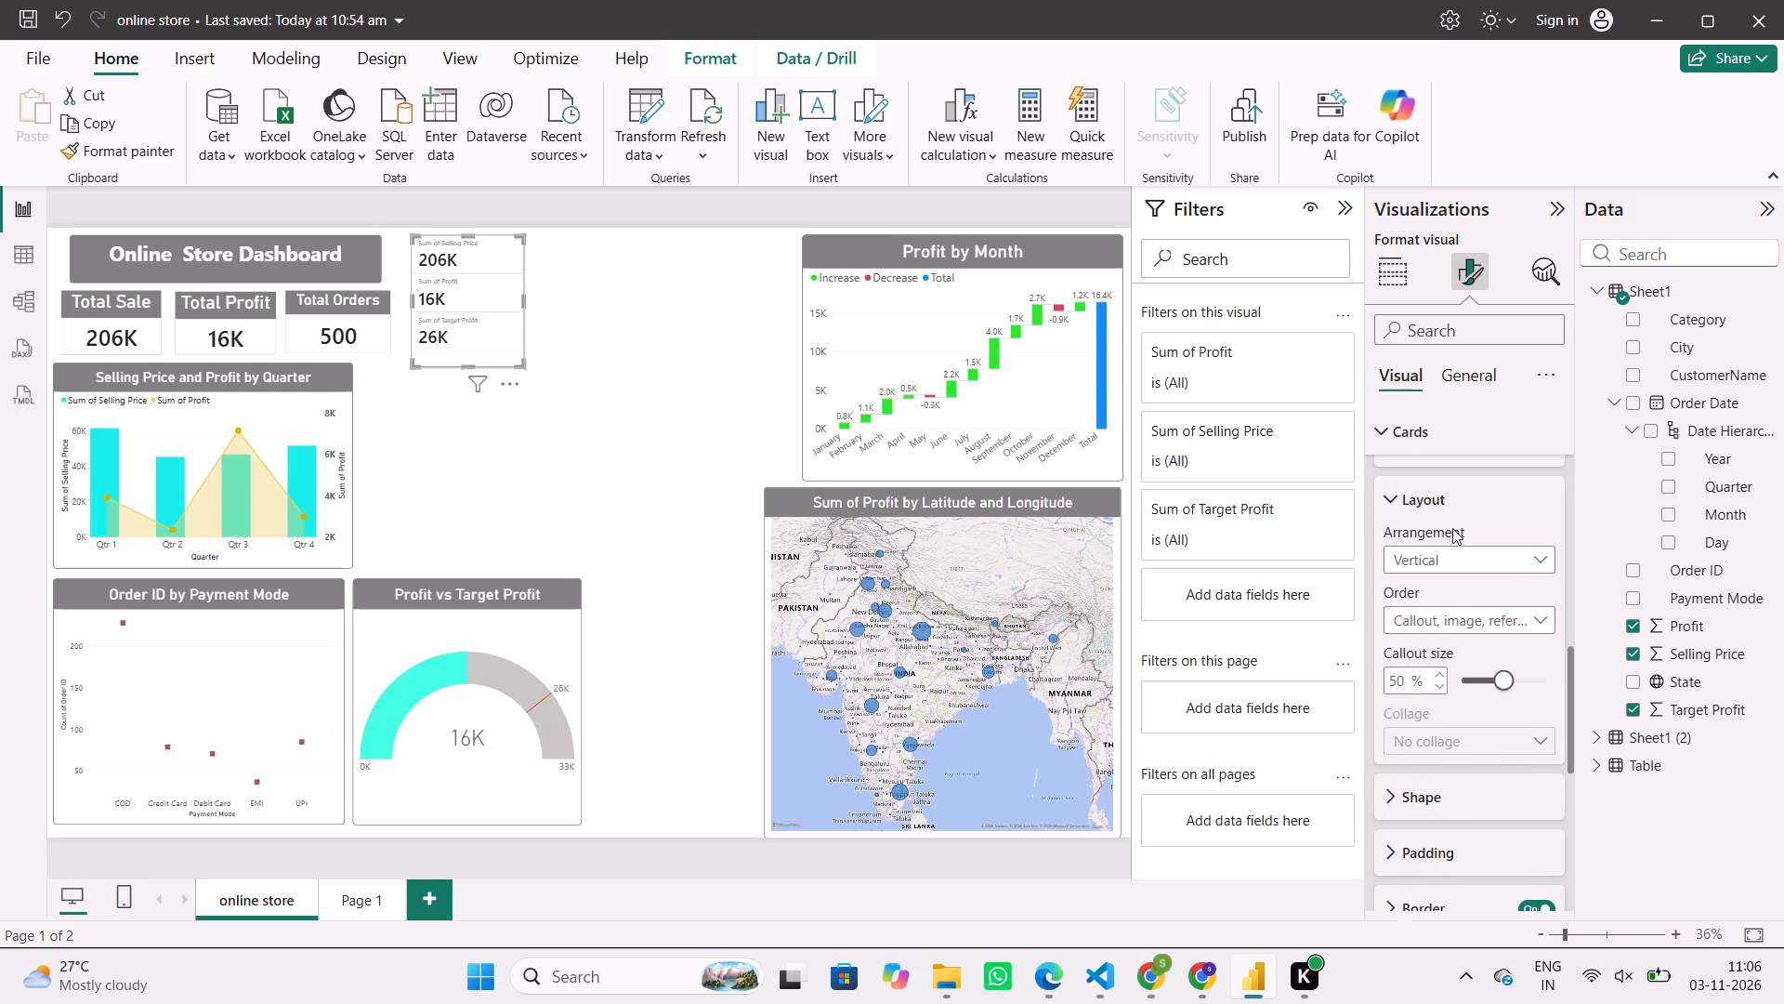
scroll(1452, 528, "up", 2)
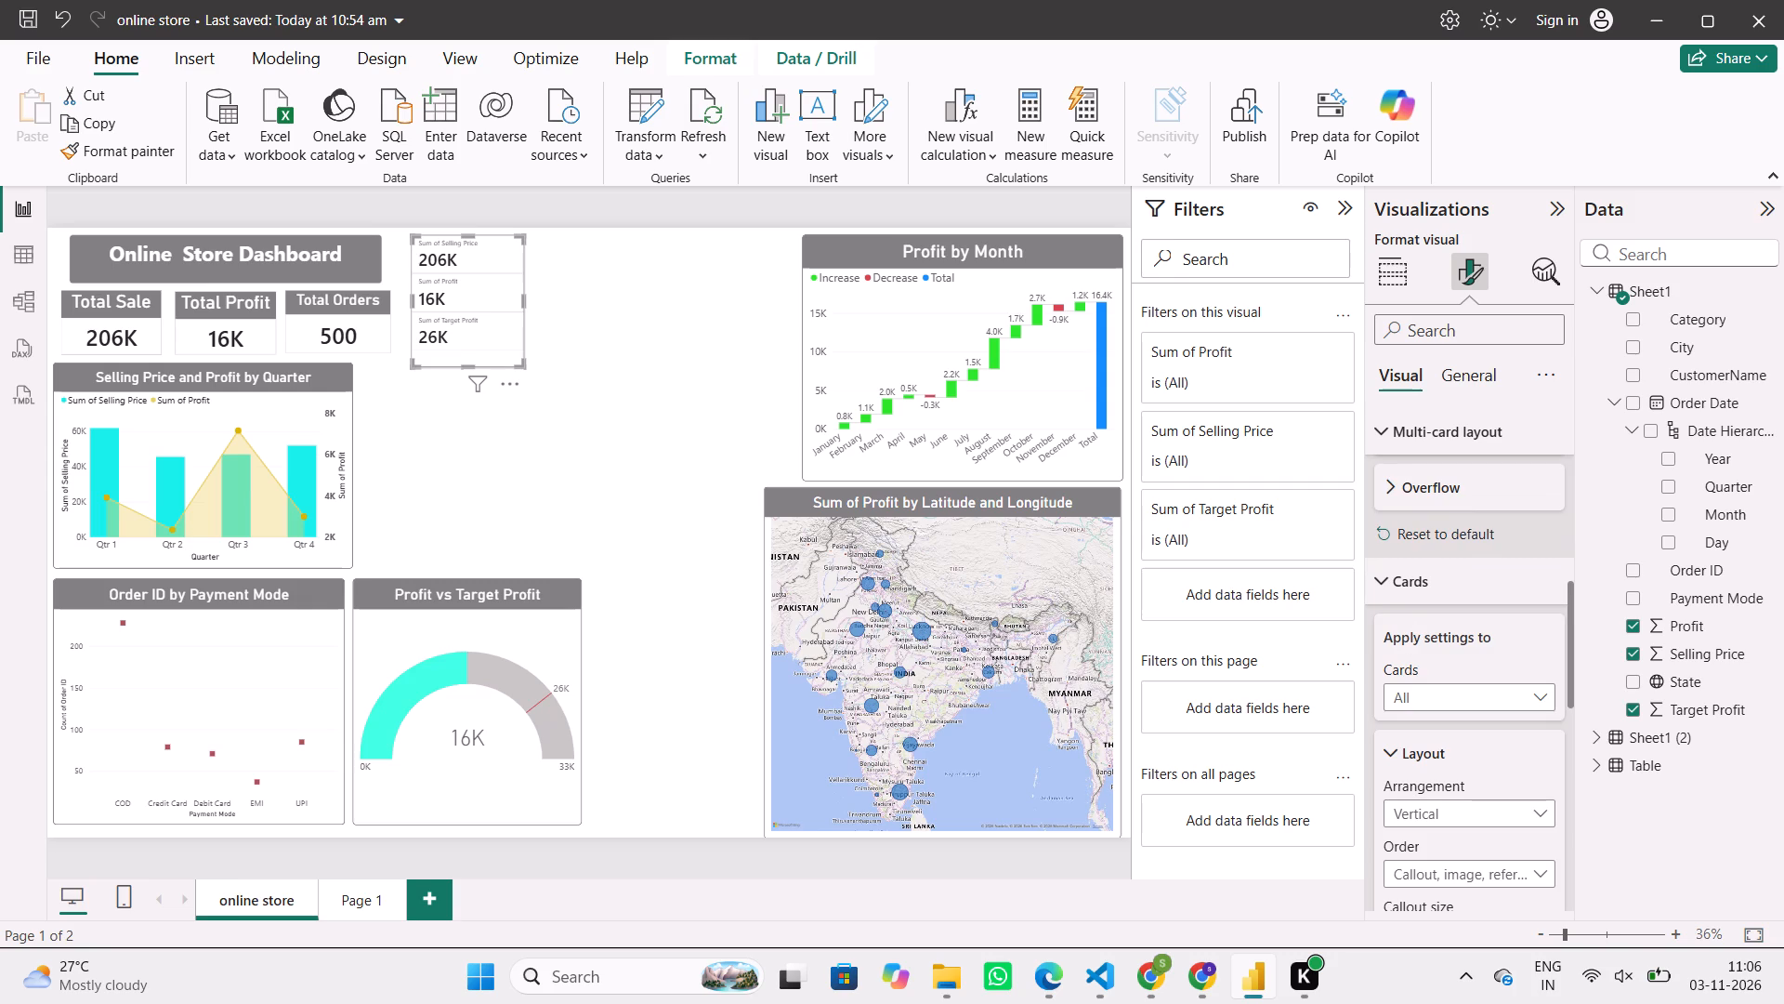
Look through the Cards and Multi-card layout formatting settings of the three-row card and collapse both sections.
scroll(1410, 671, "down", 1)
left_click(1398, 676)
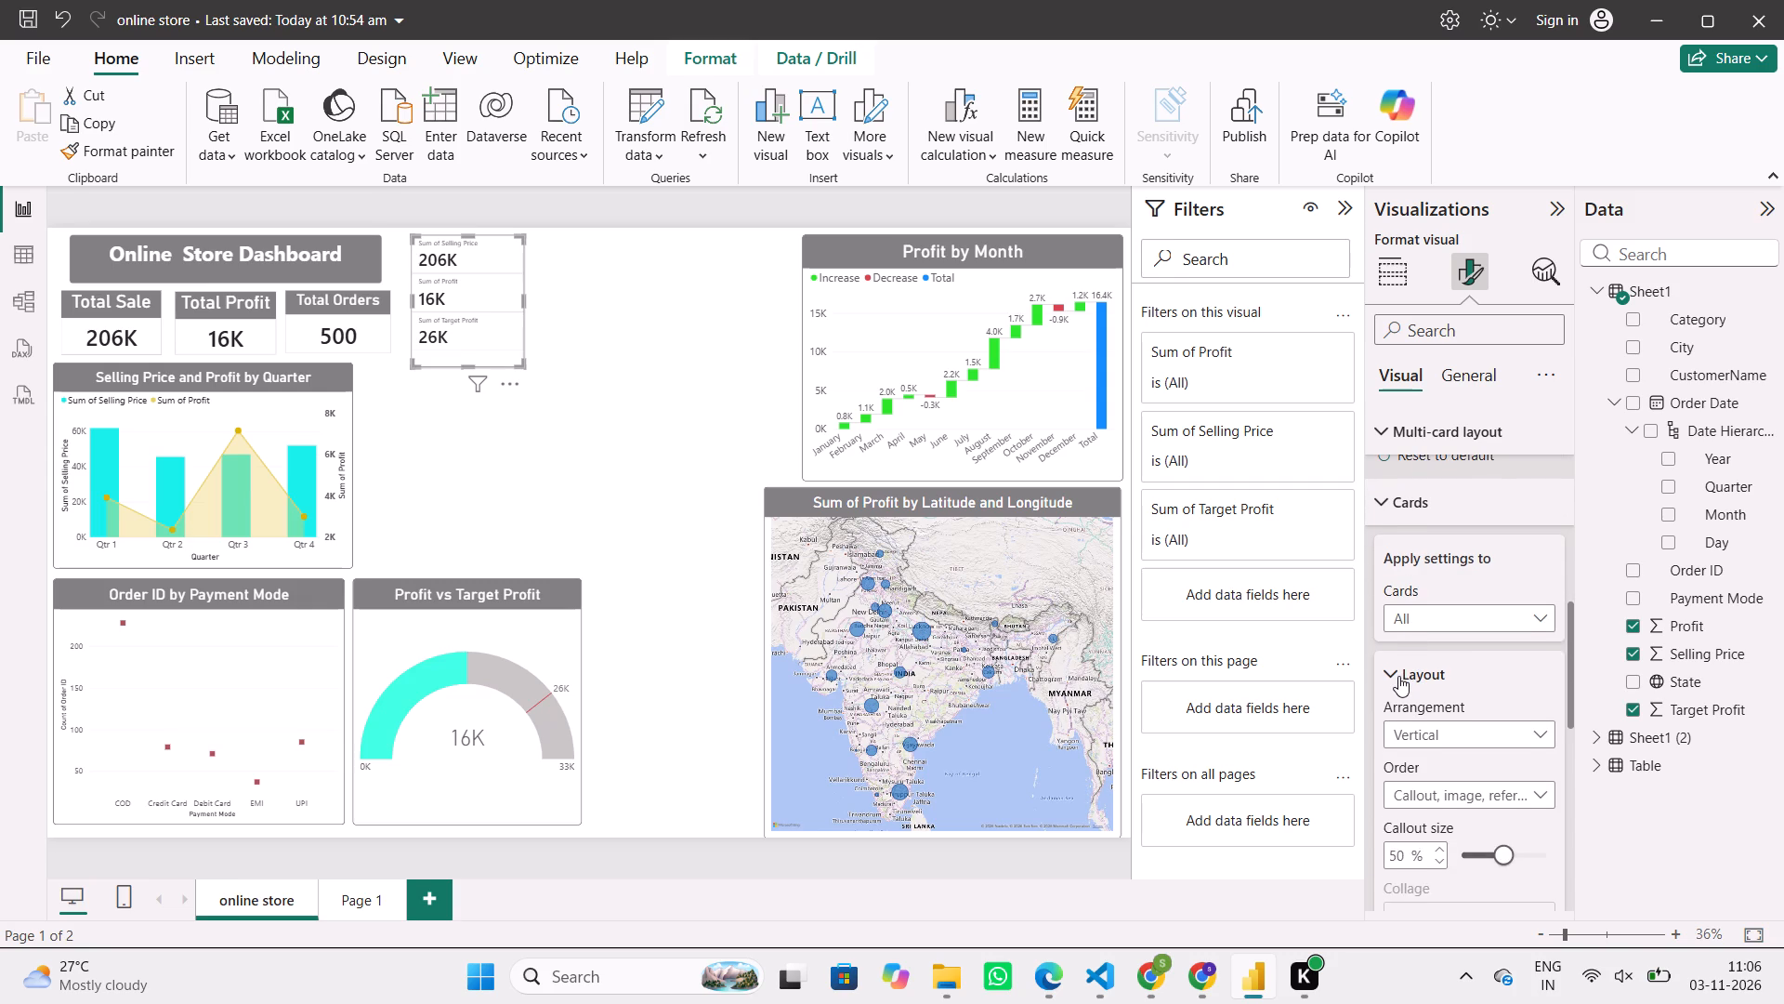
scroll(1398, 676, "down", 5)
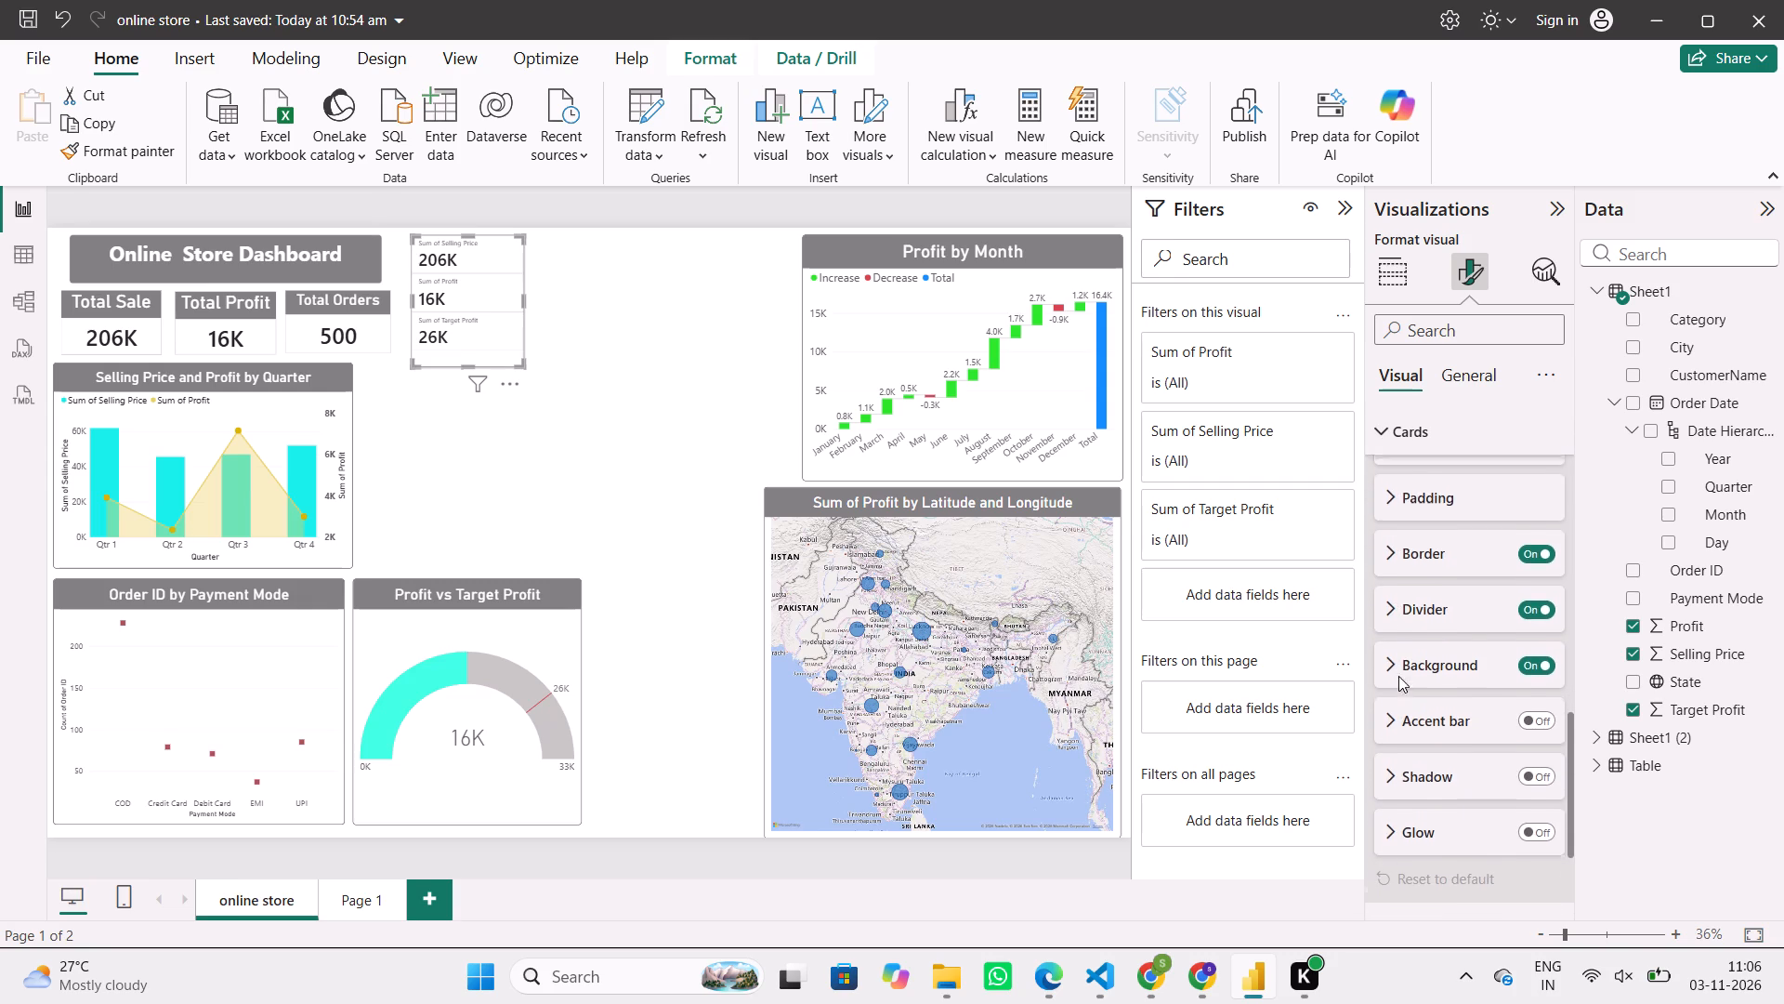
scroll(1398, 676, "down", 2)
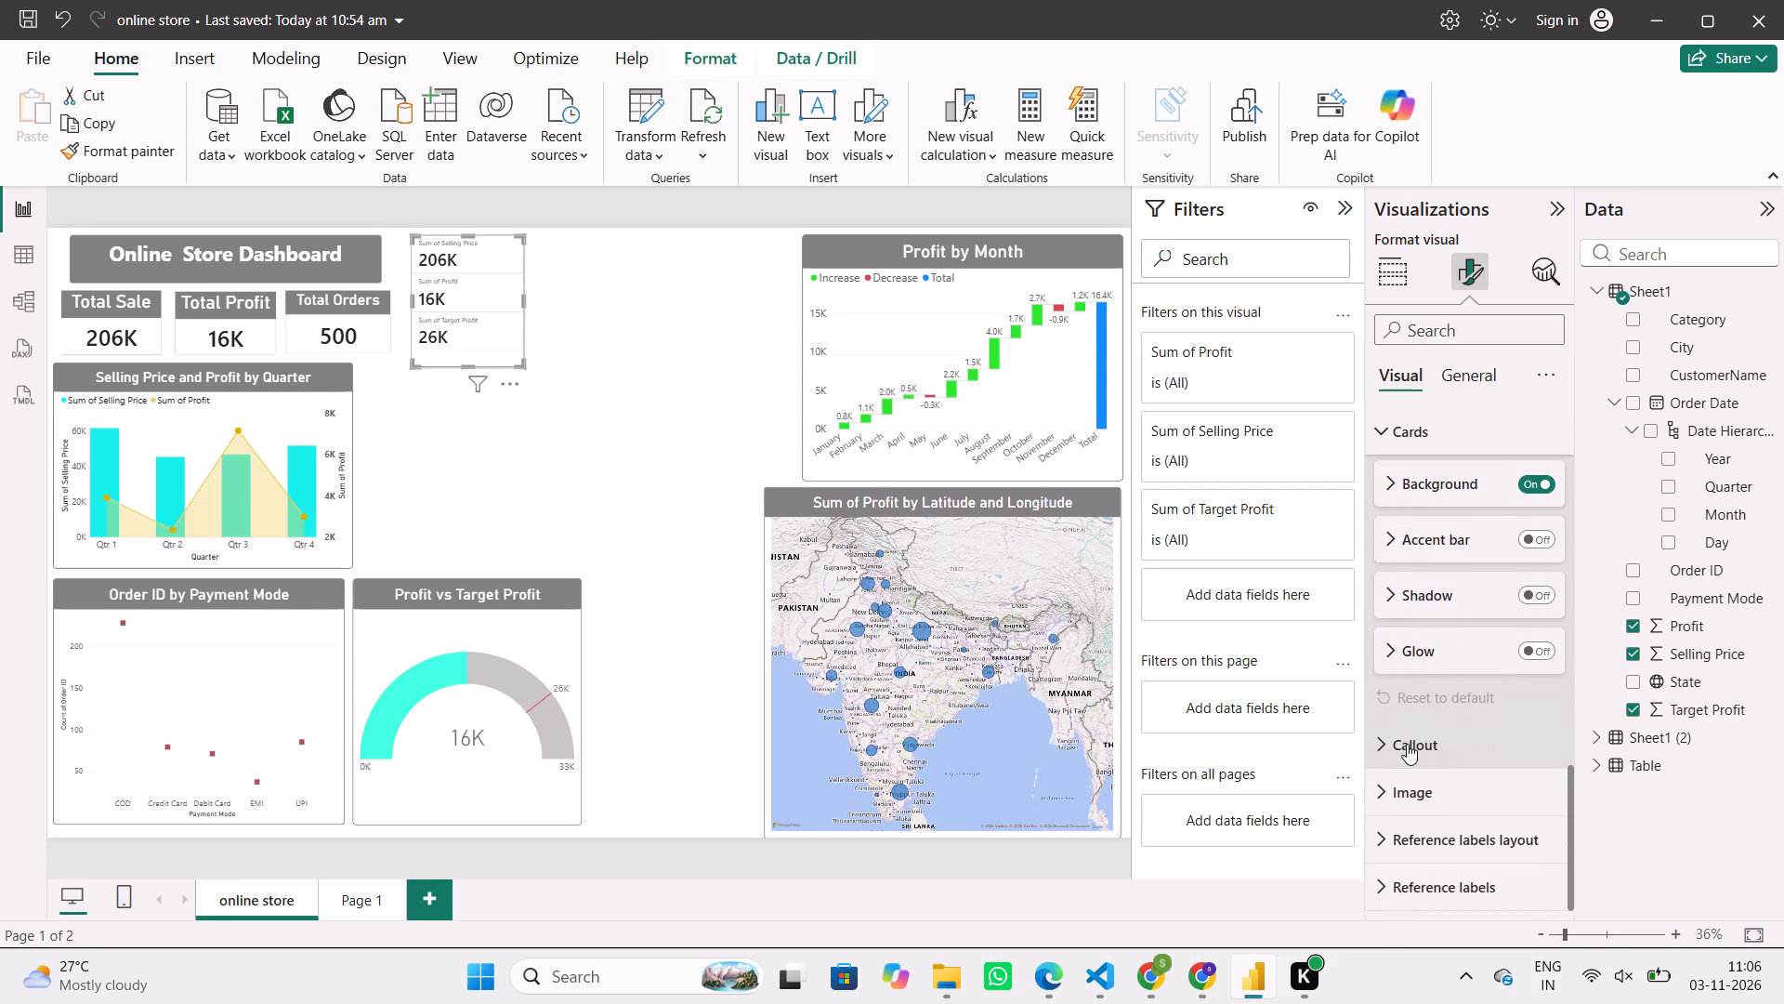
scroll(1407, 744, "up", 5)
left_click(1380, 660)
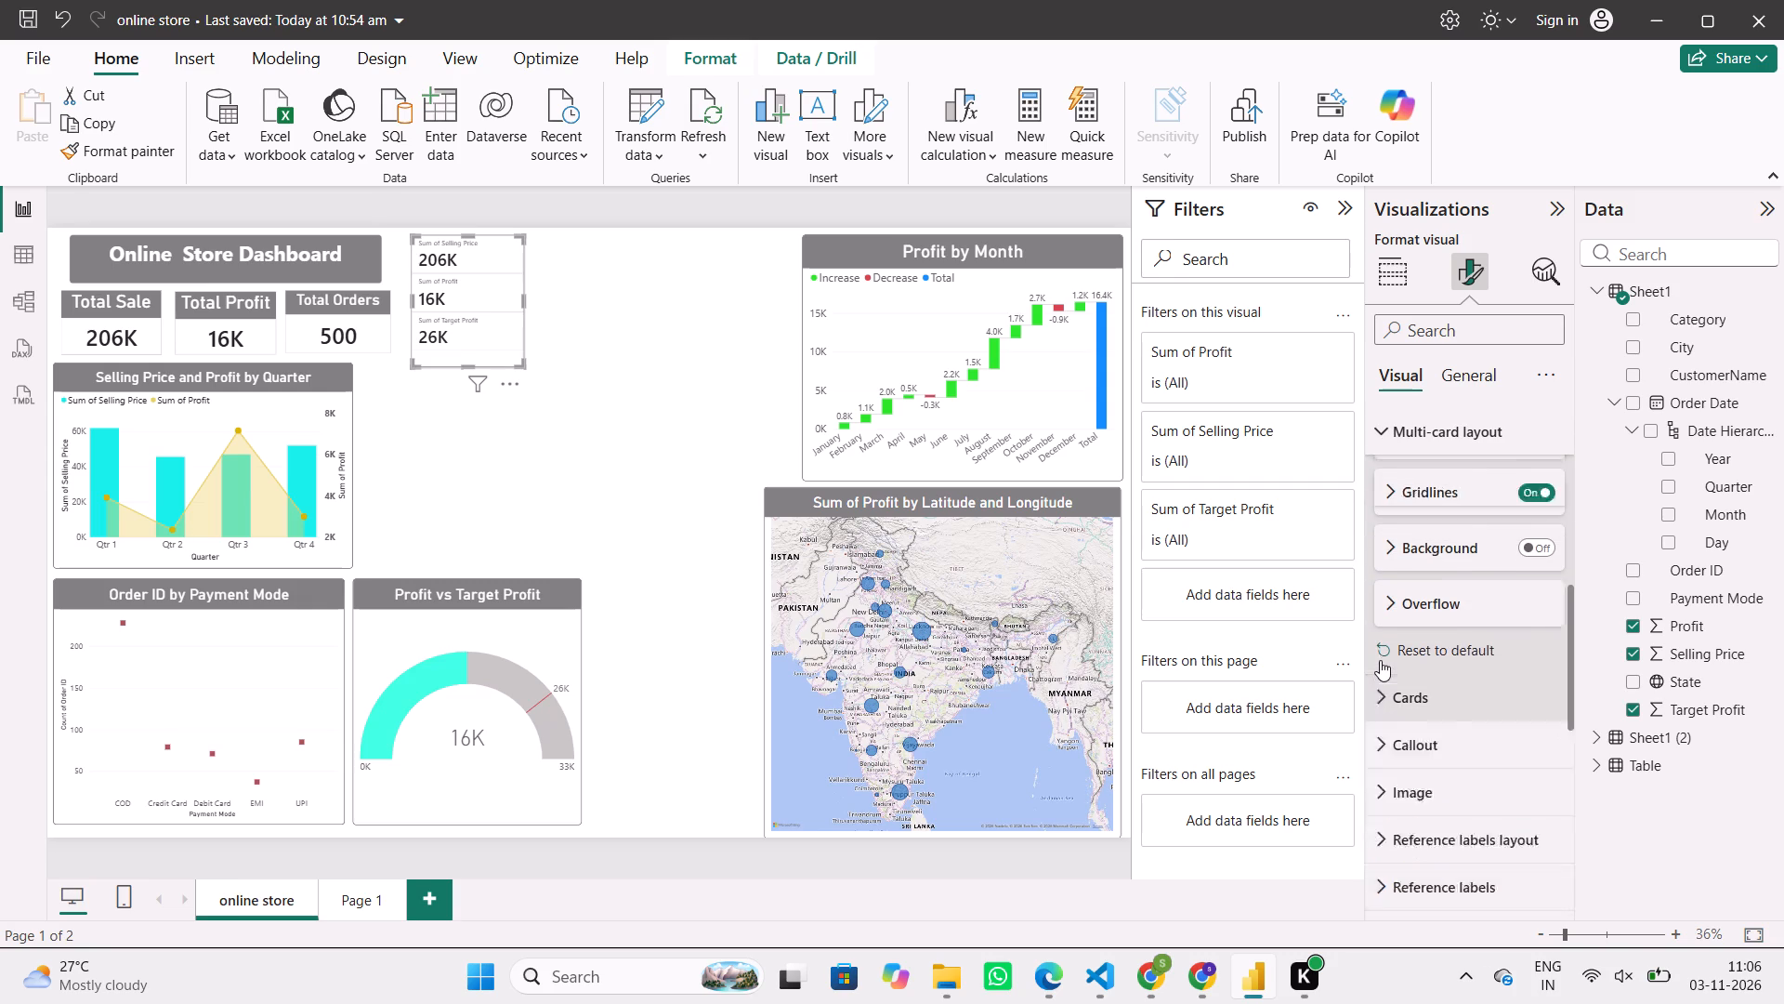
scroll(1380, 660, "up", 5)
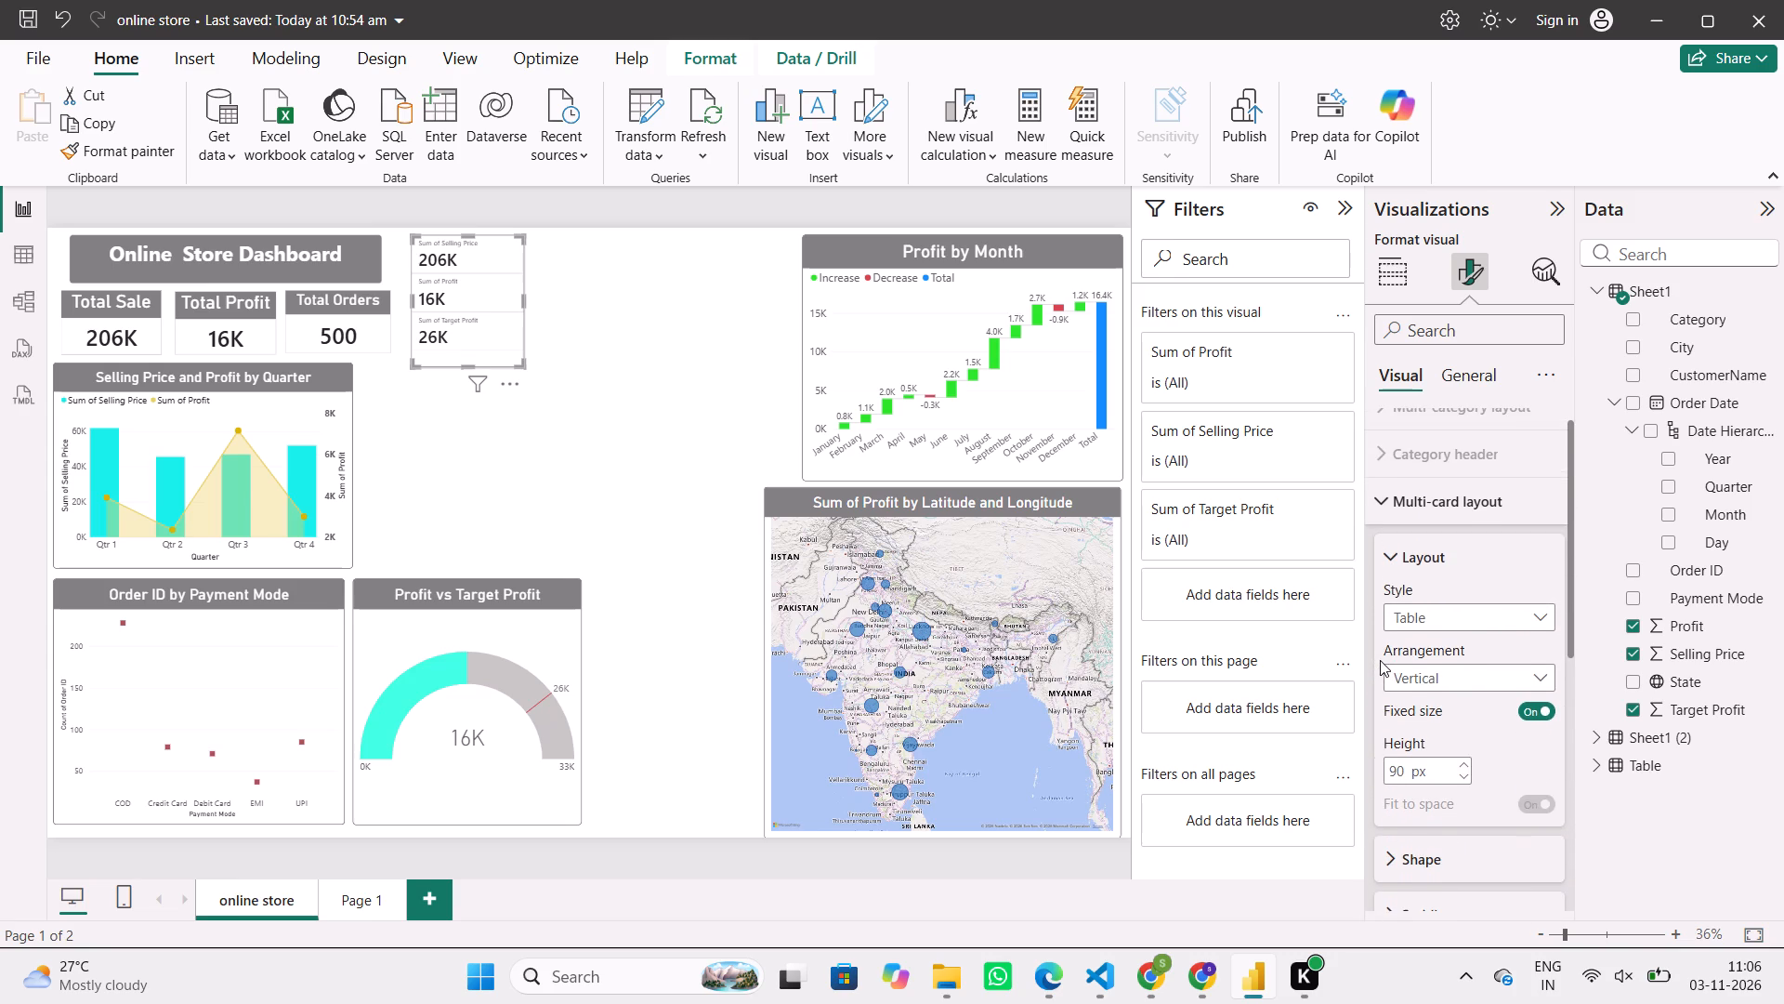
left_click(1392, 559)
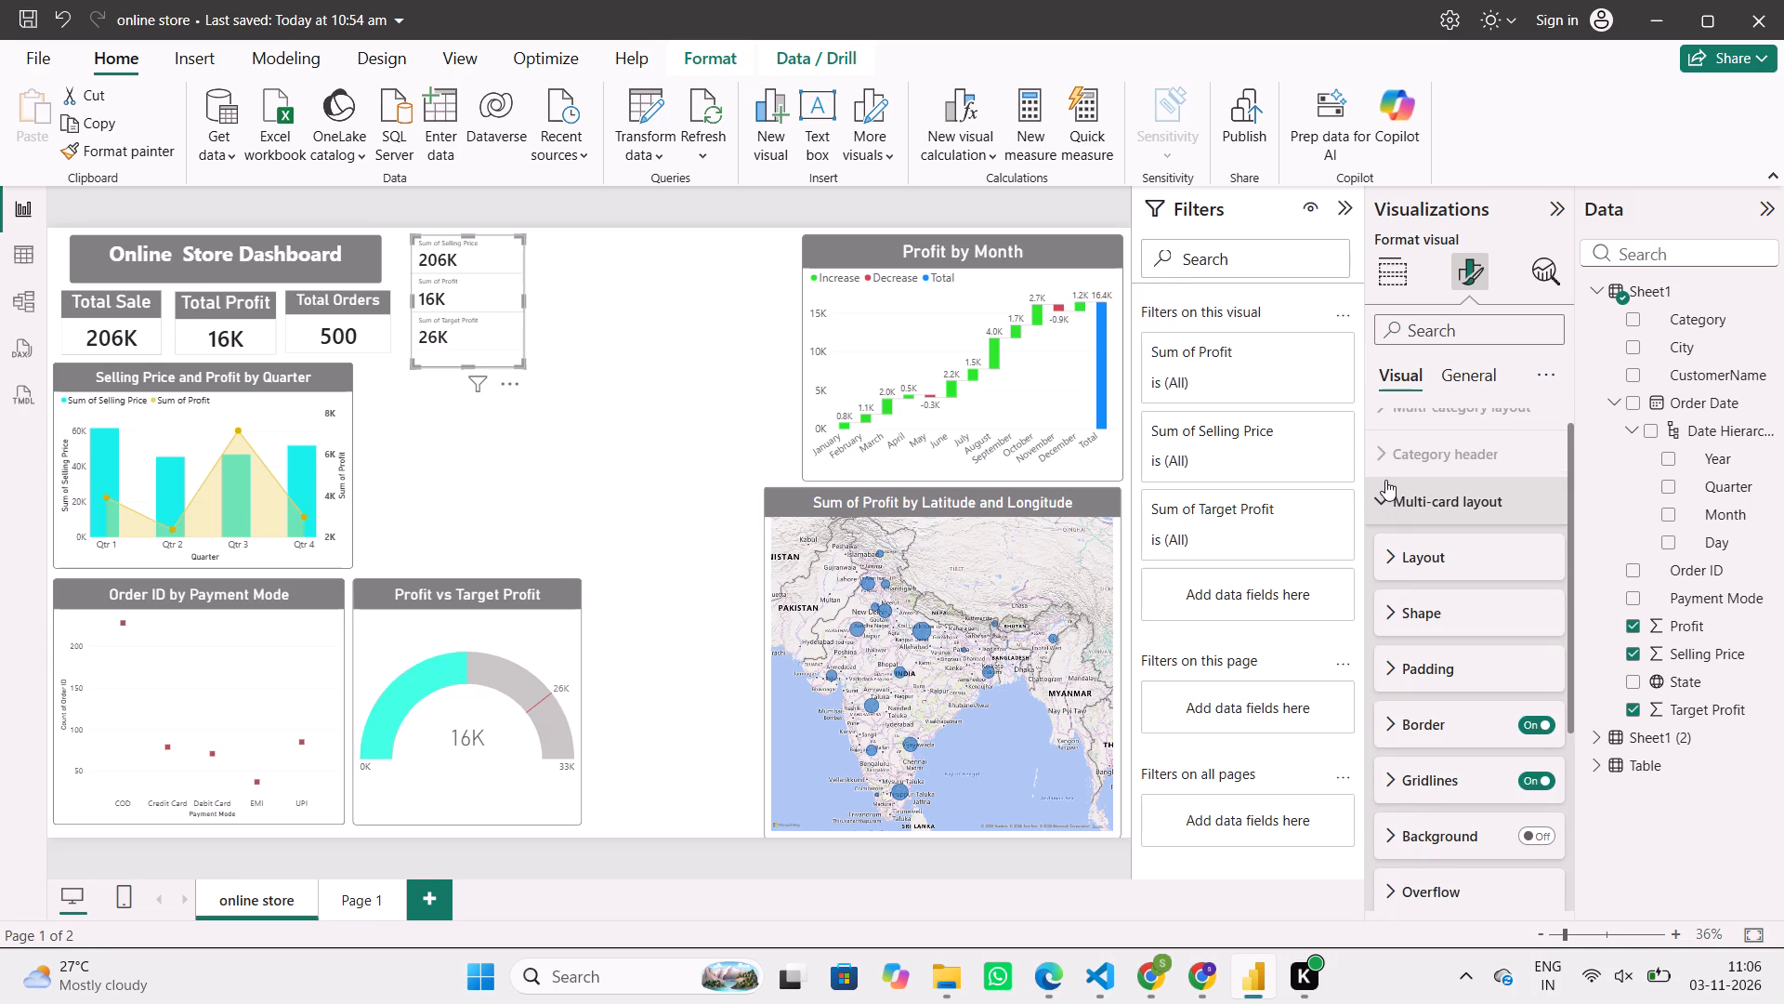
left_click(1388, 490)
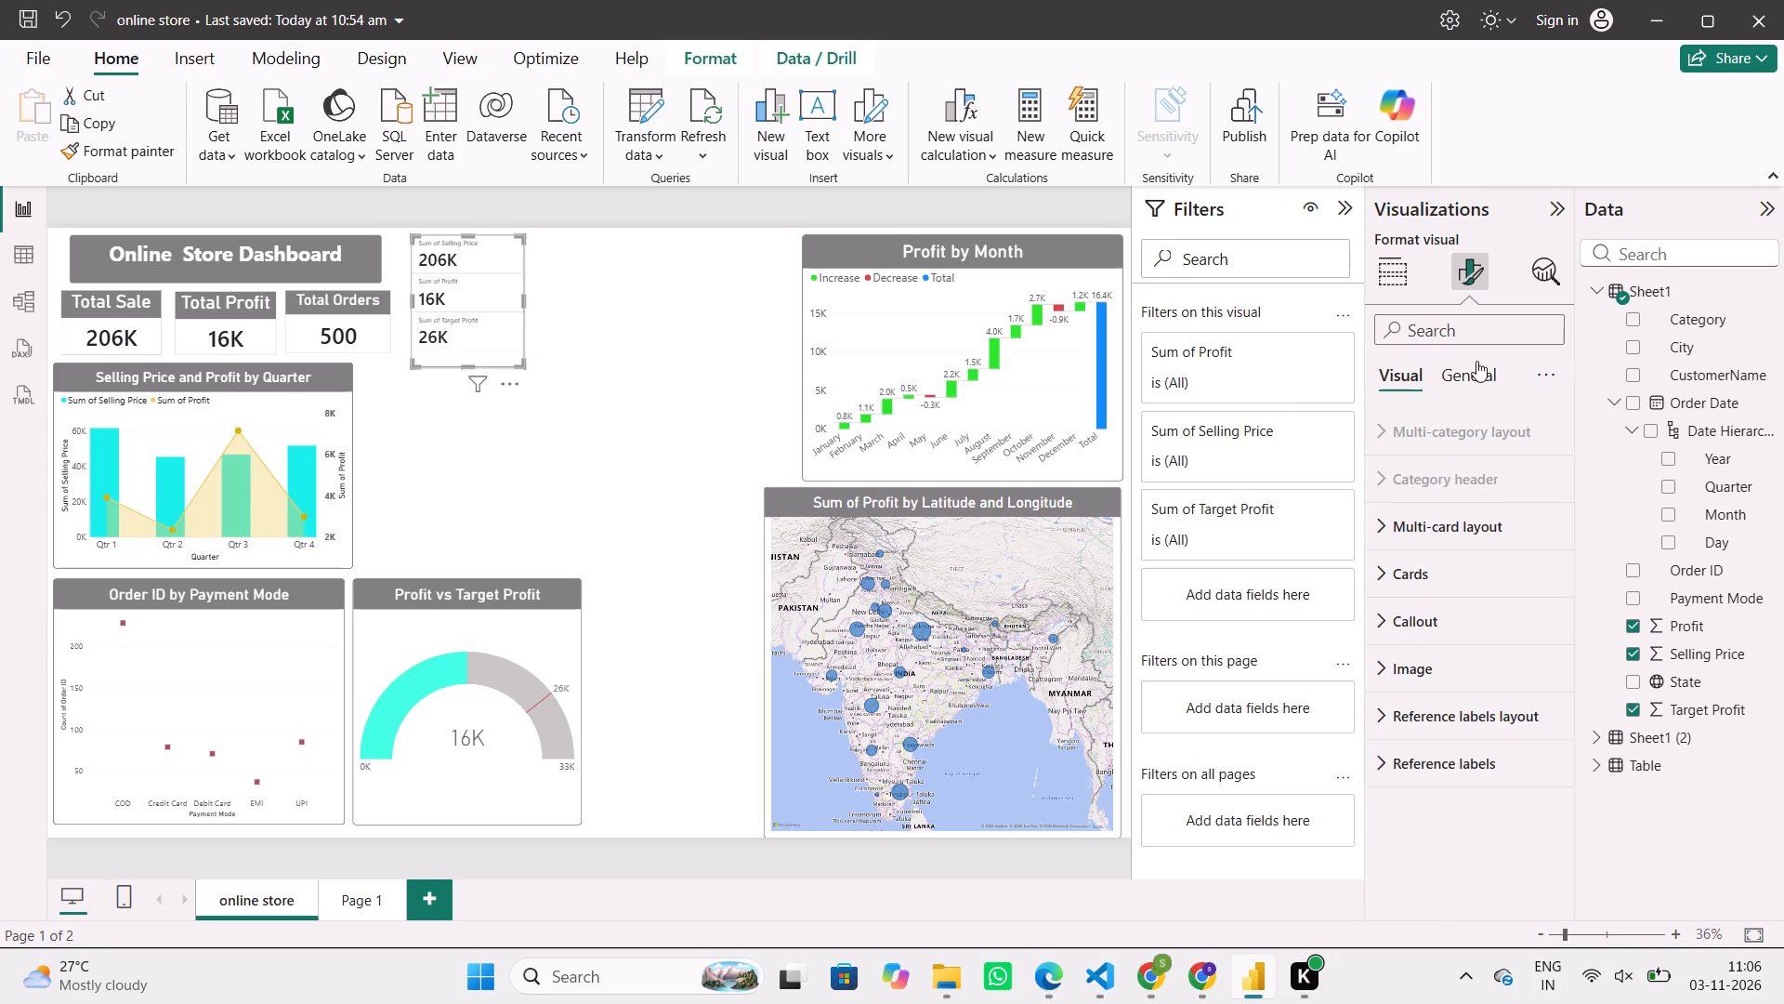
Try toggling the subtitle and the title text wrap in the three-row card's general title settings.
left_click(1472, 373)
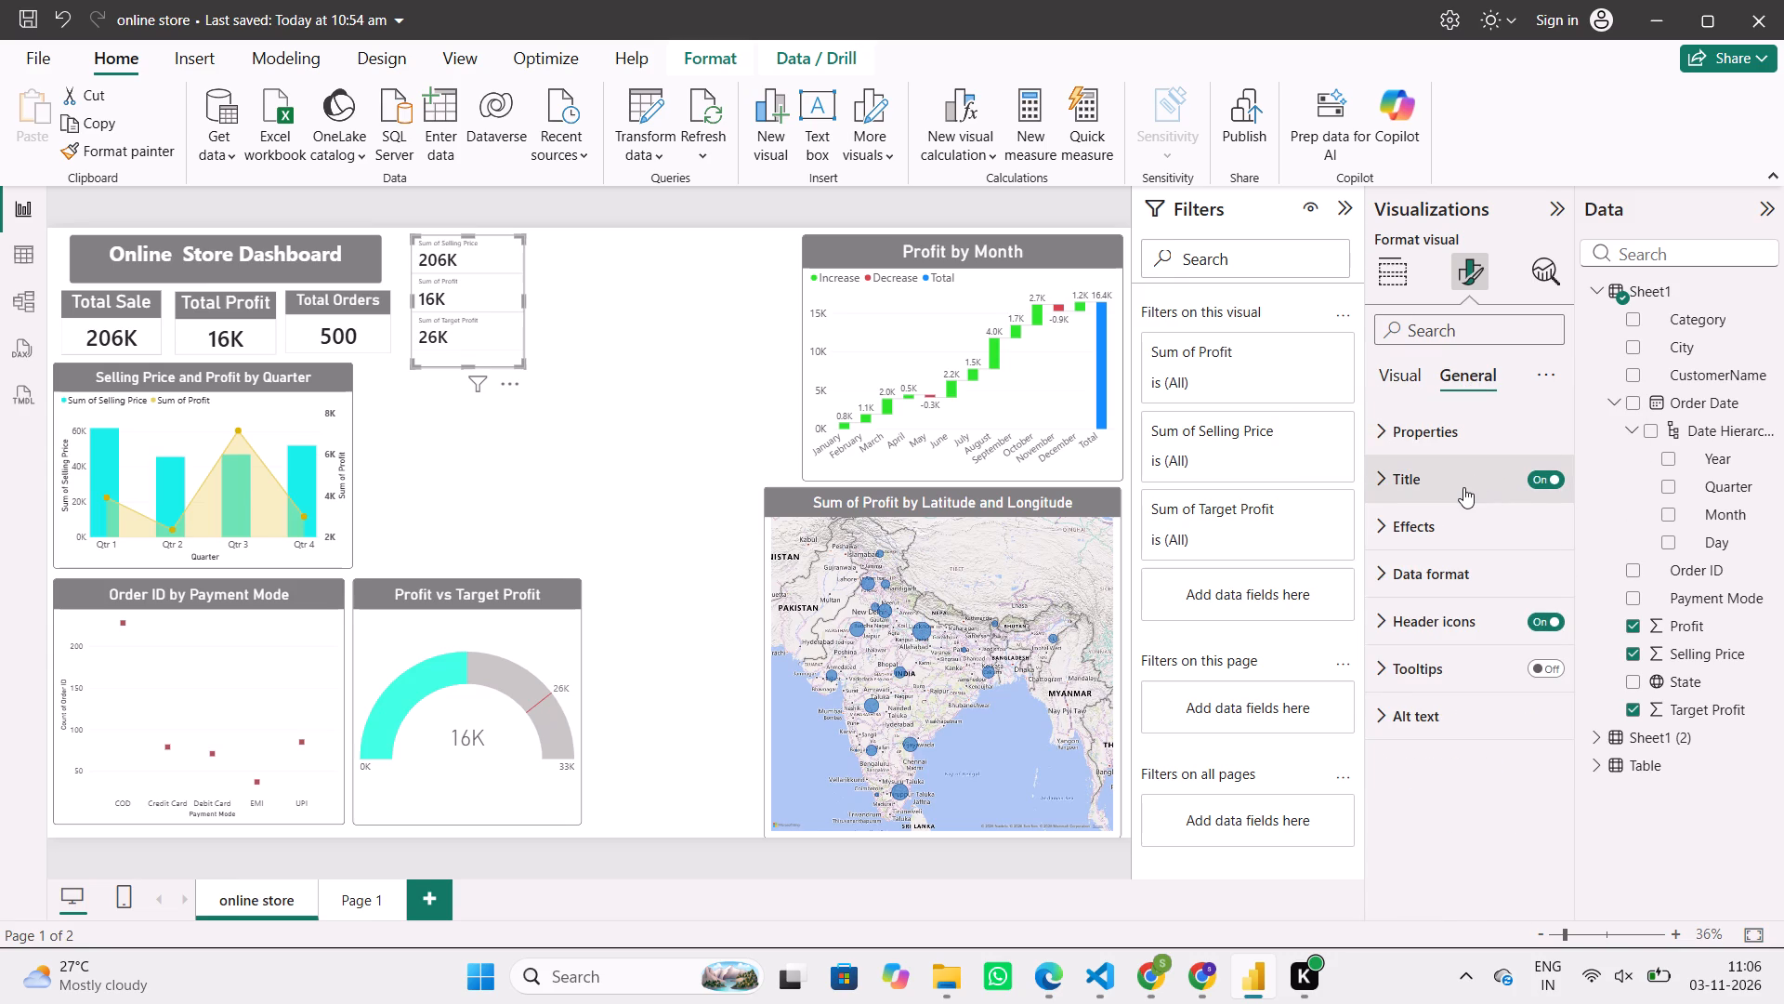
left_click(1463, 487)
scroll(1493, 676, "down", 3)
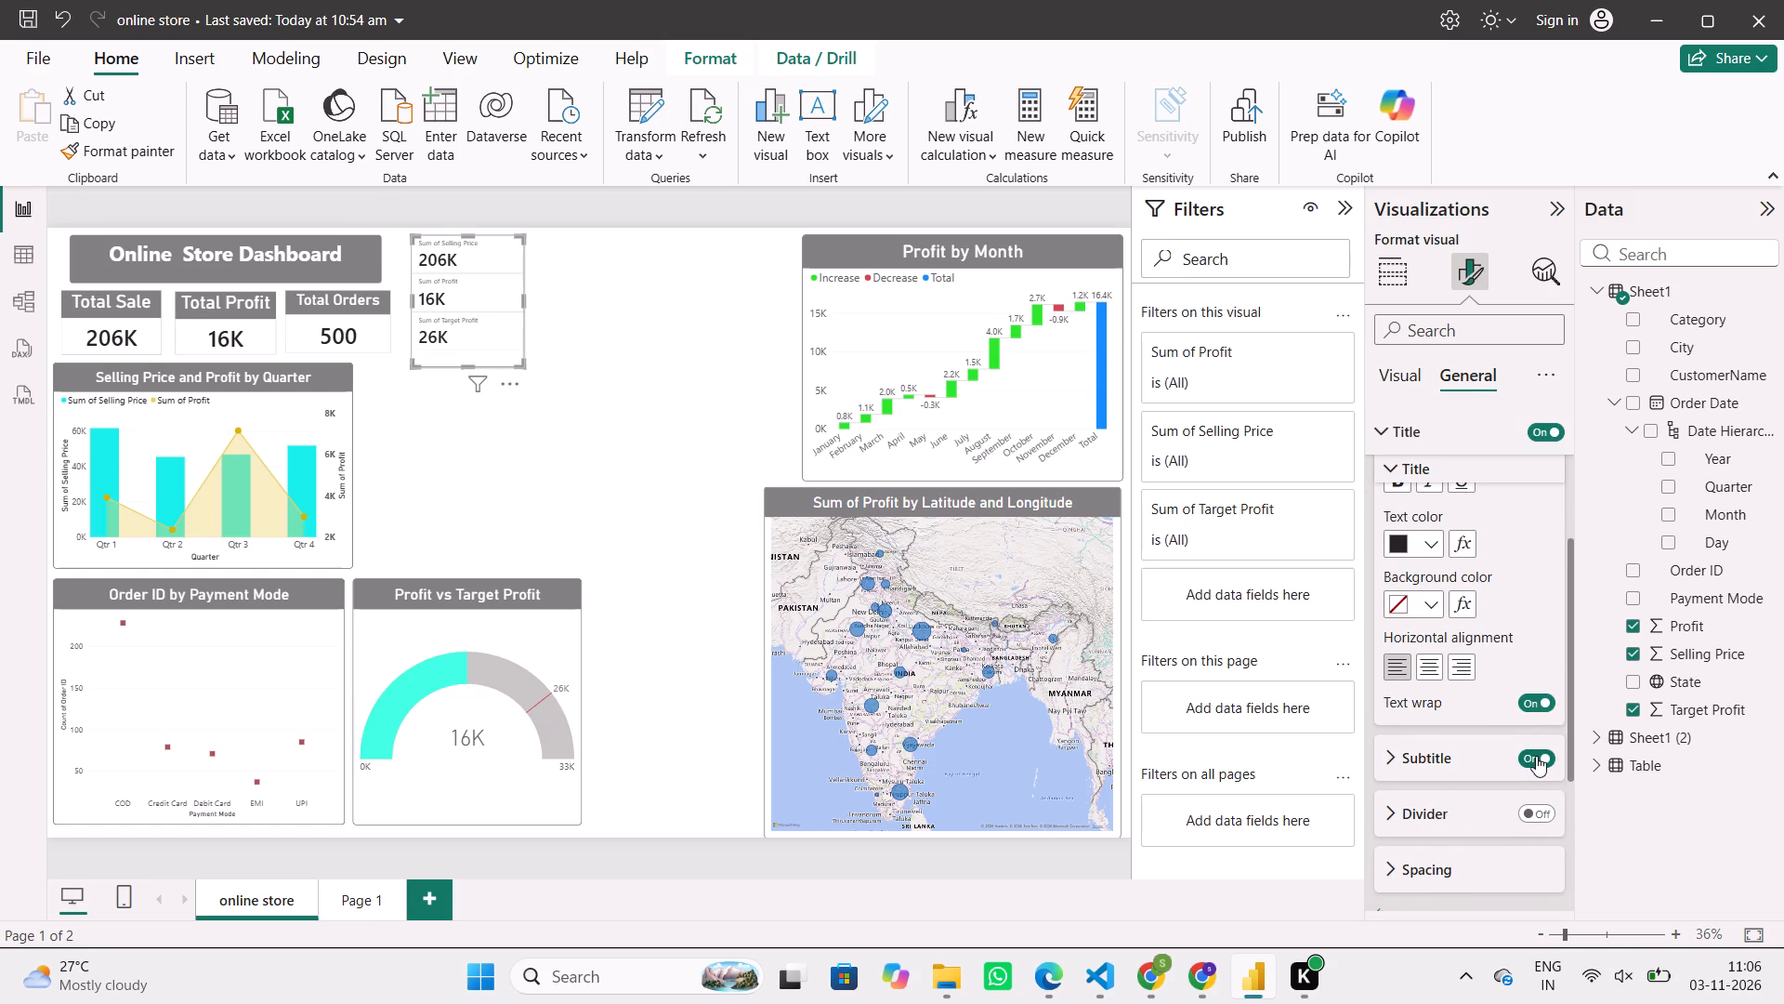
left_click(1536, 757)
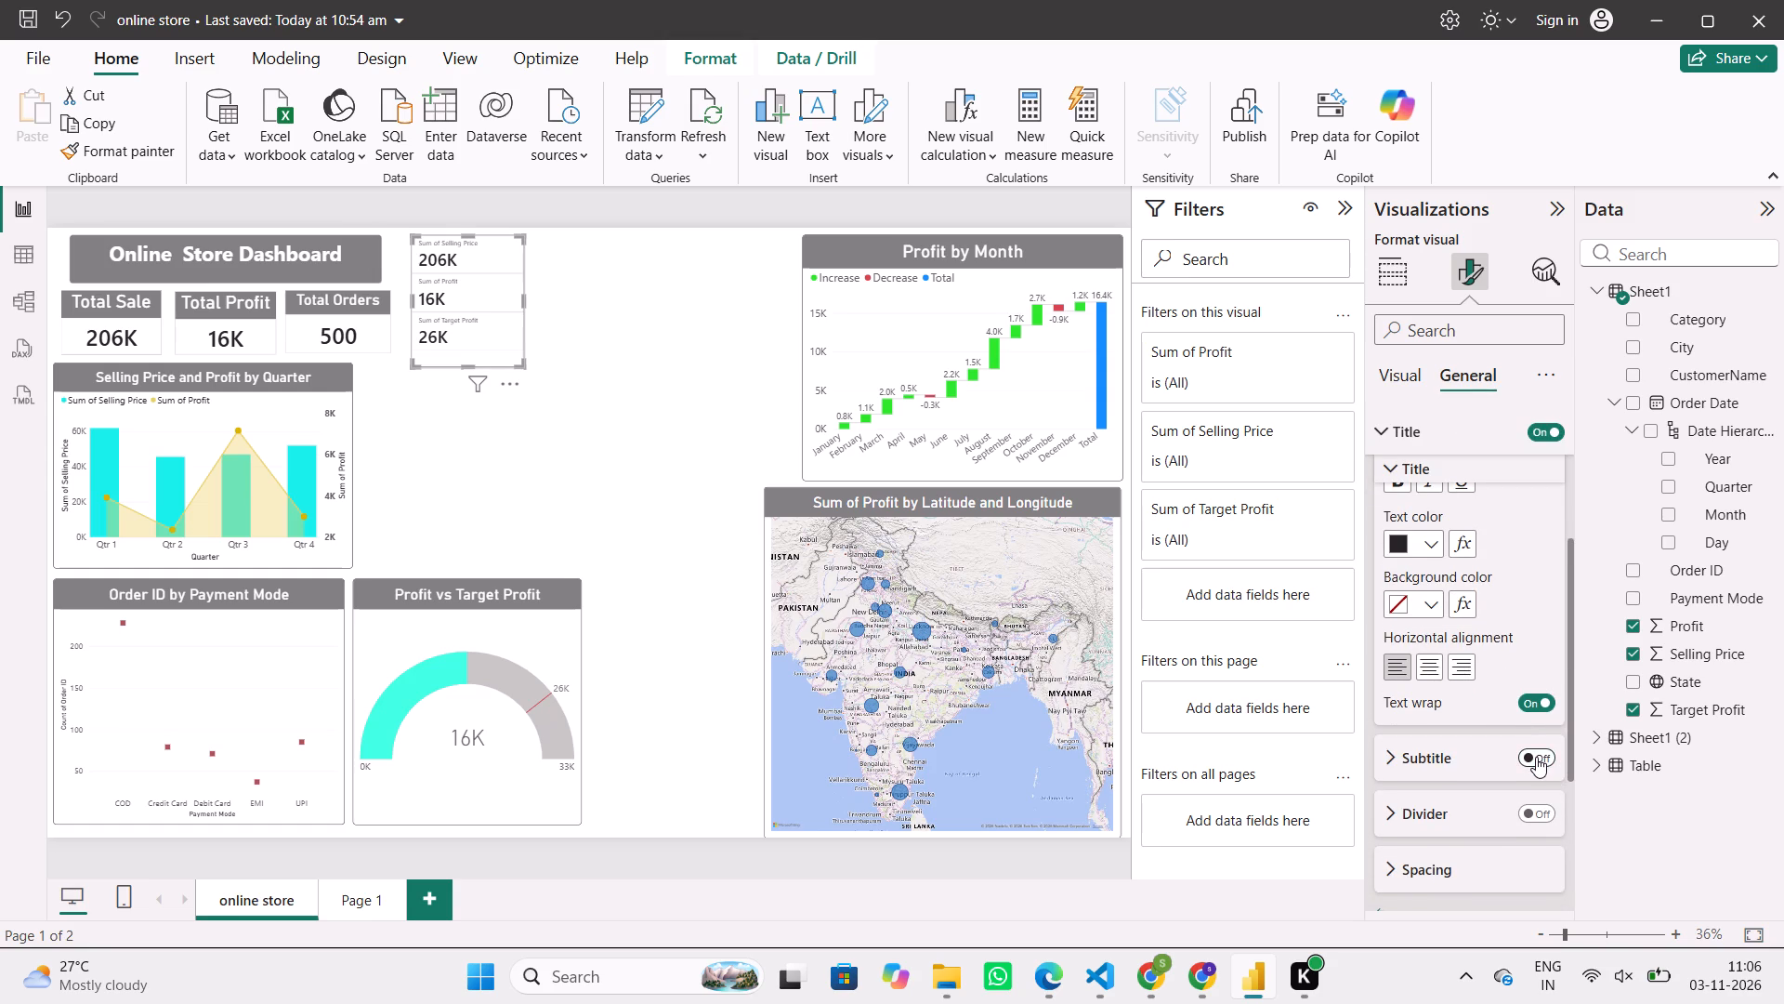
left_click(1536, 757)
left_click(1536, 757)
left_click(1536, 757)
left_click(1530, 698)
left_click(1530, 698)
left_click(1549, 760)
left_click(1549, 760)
Set the three-row card's title font size to 20 and switch its title off.
scroll(1486, 646, "up", 2)
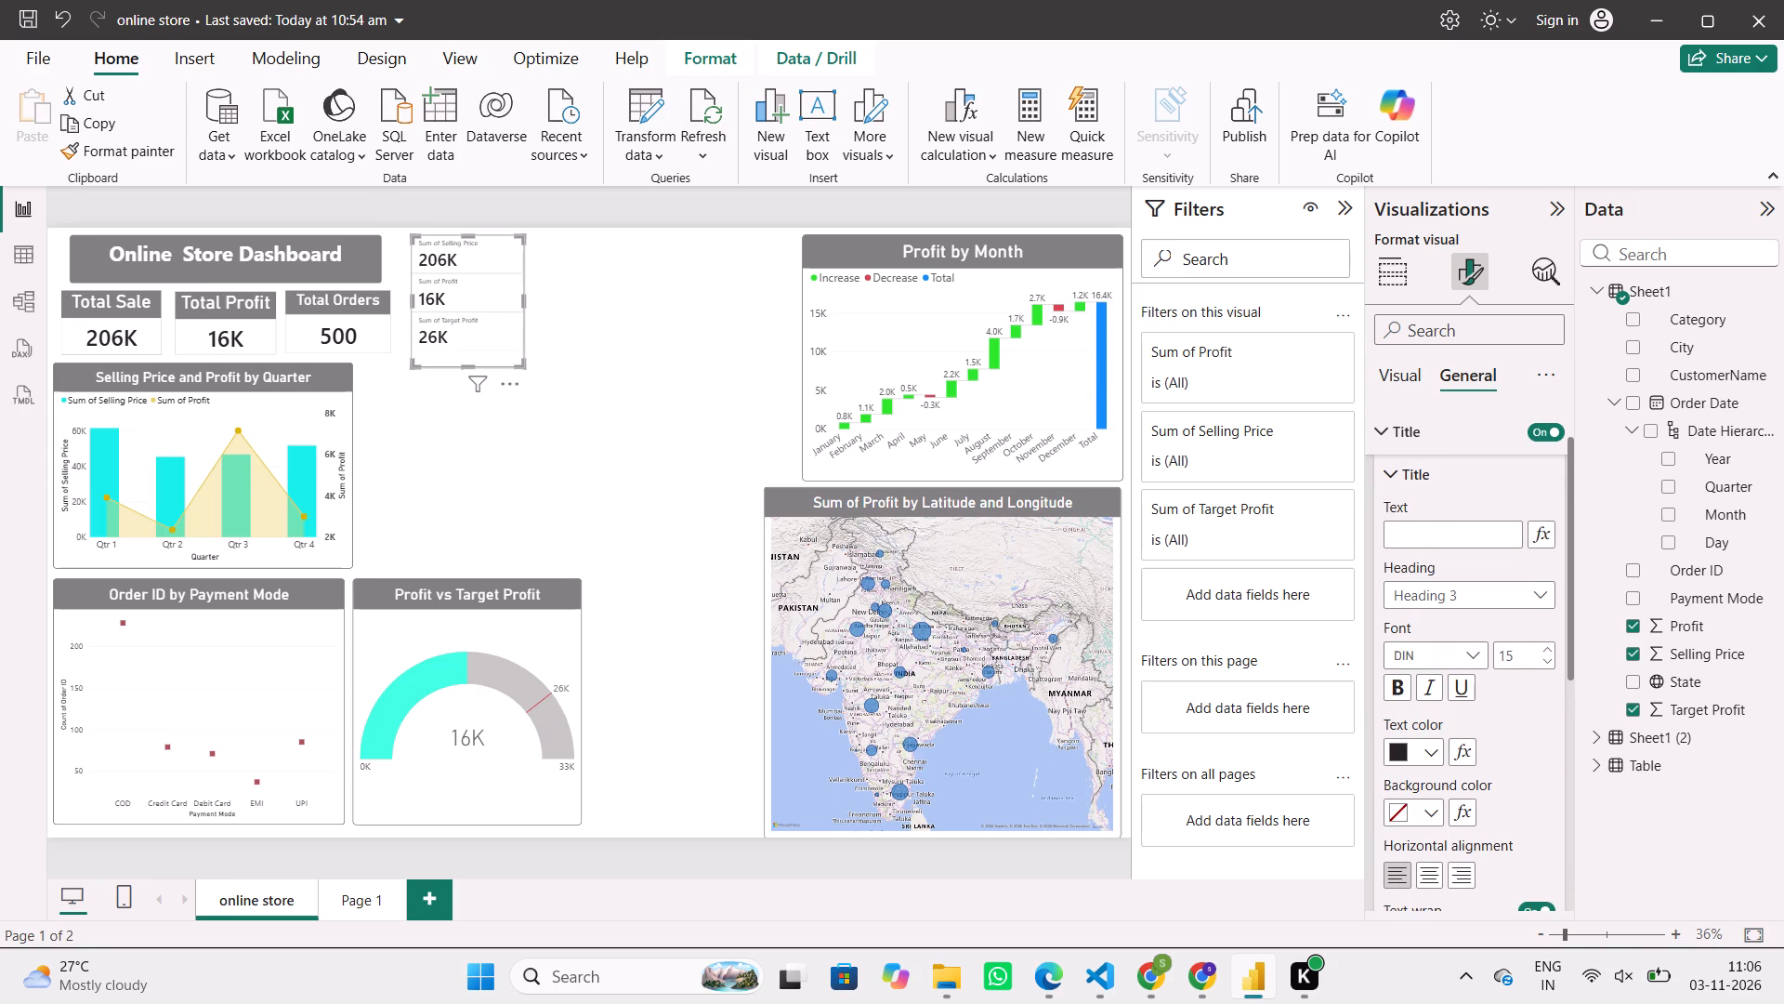
left_click(1518, 653)
key("BackSpace")
type("20")
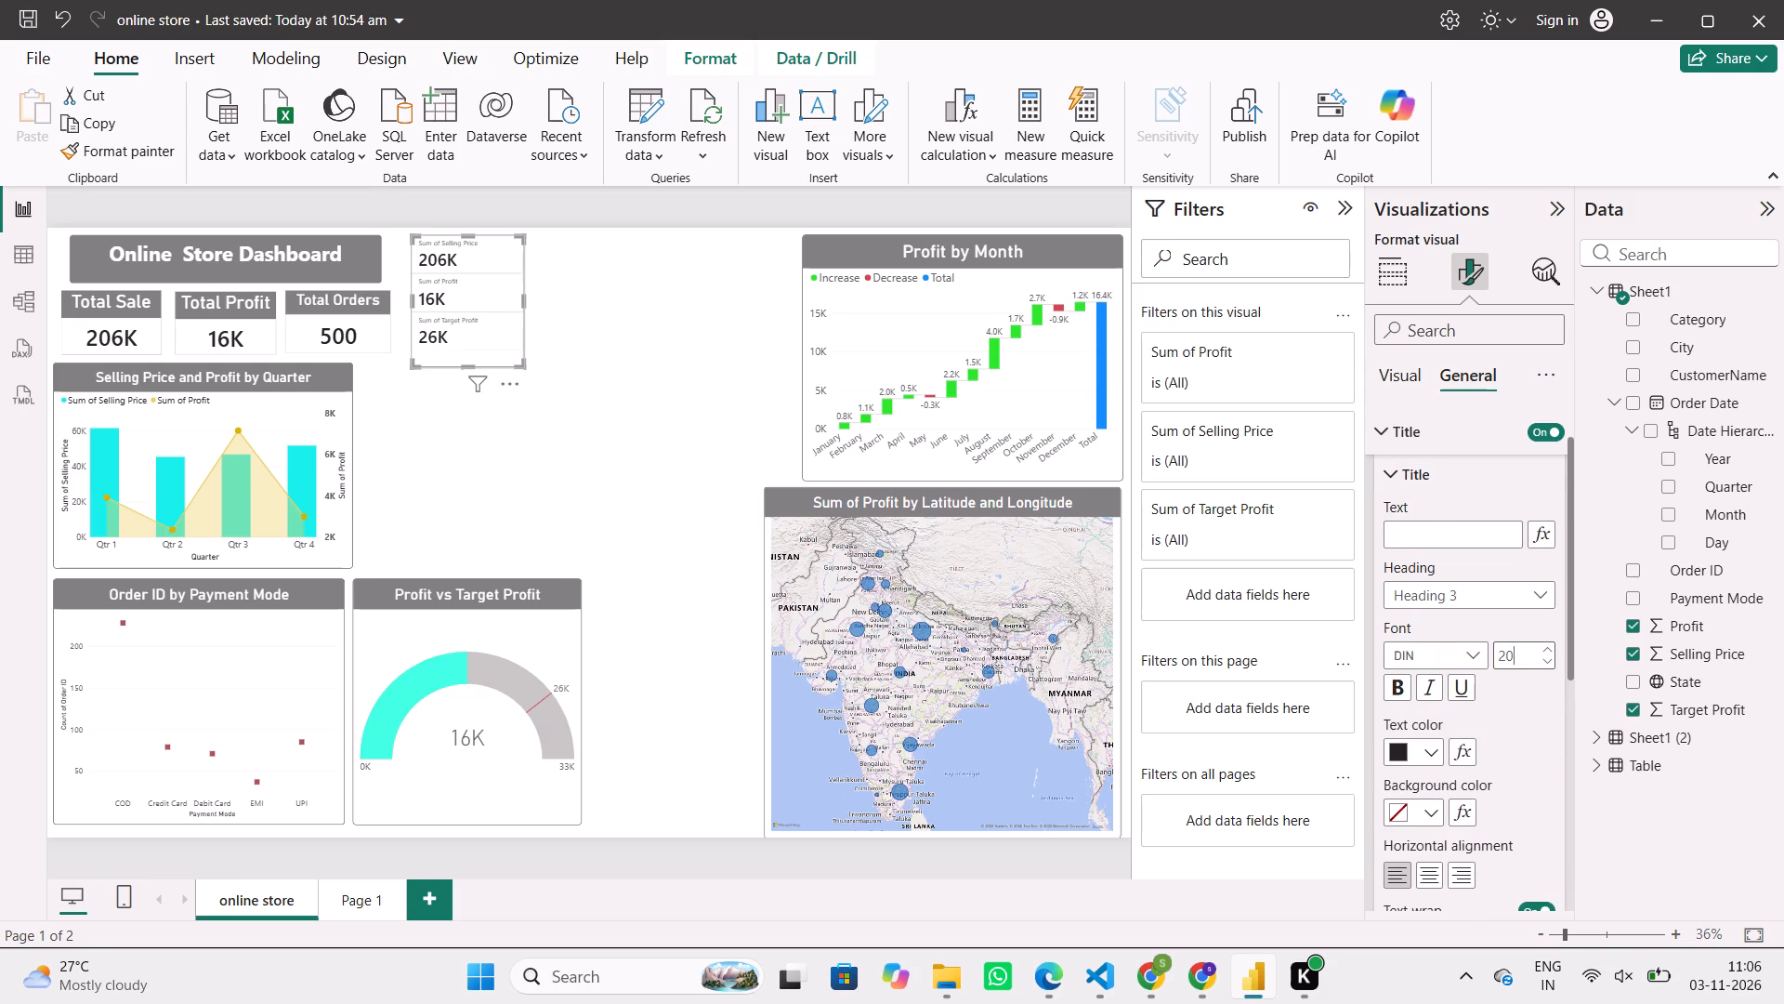
left_click(1542, 435)
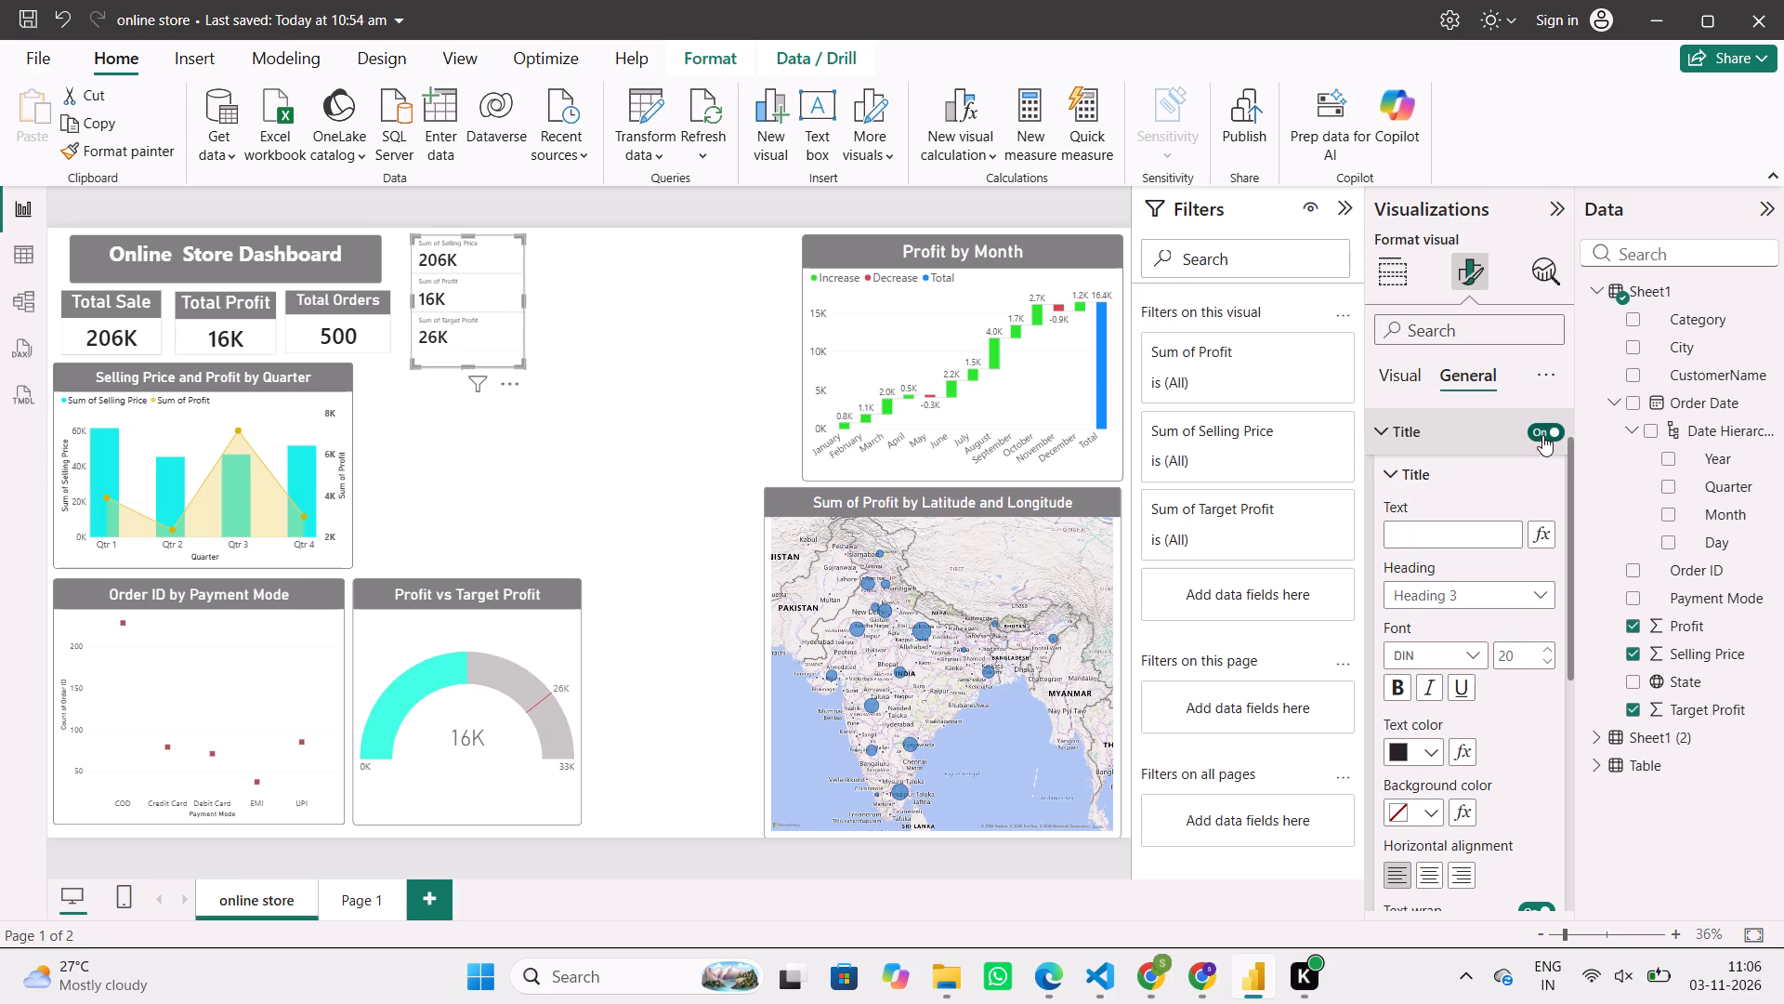
left_click(1373, 427)
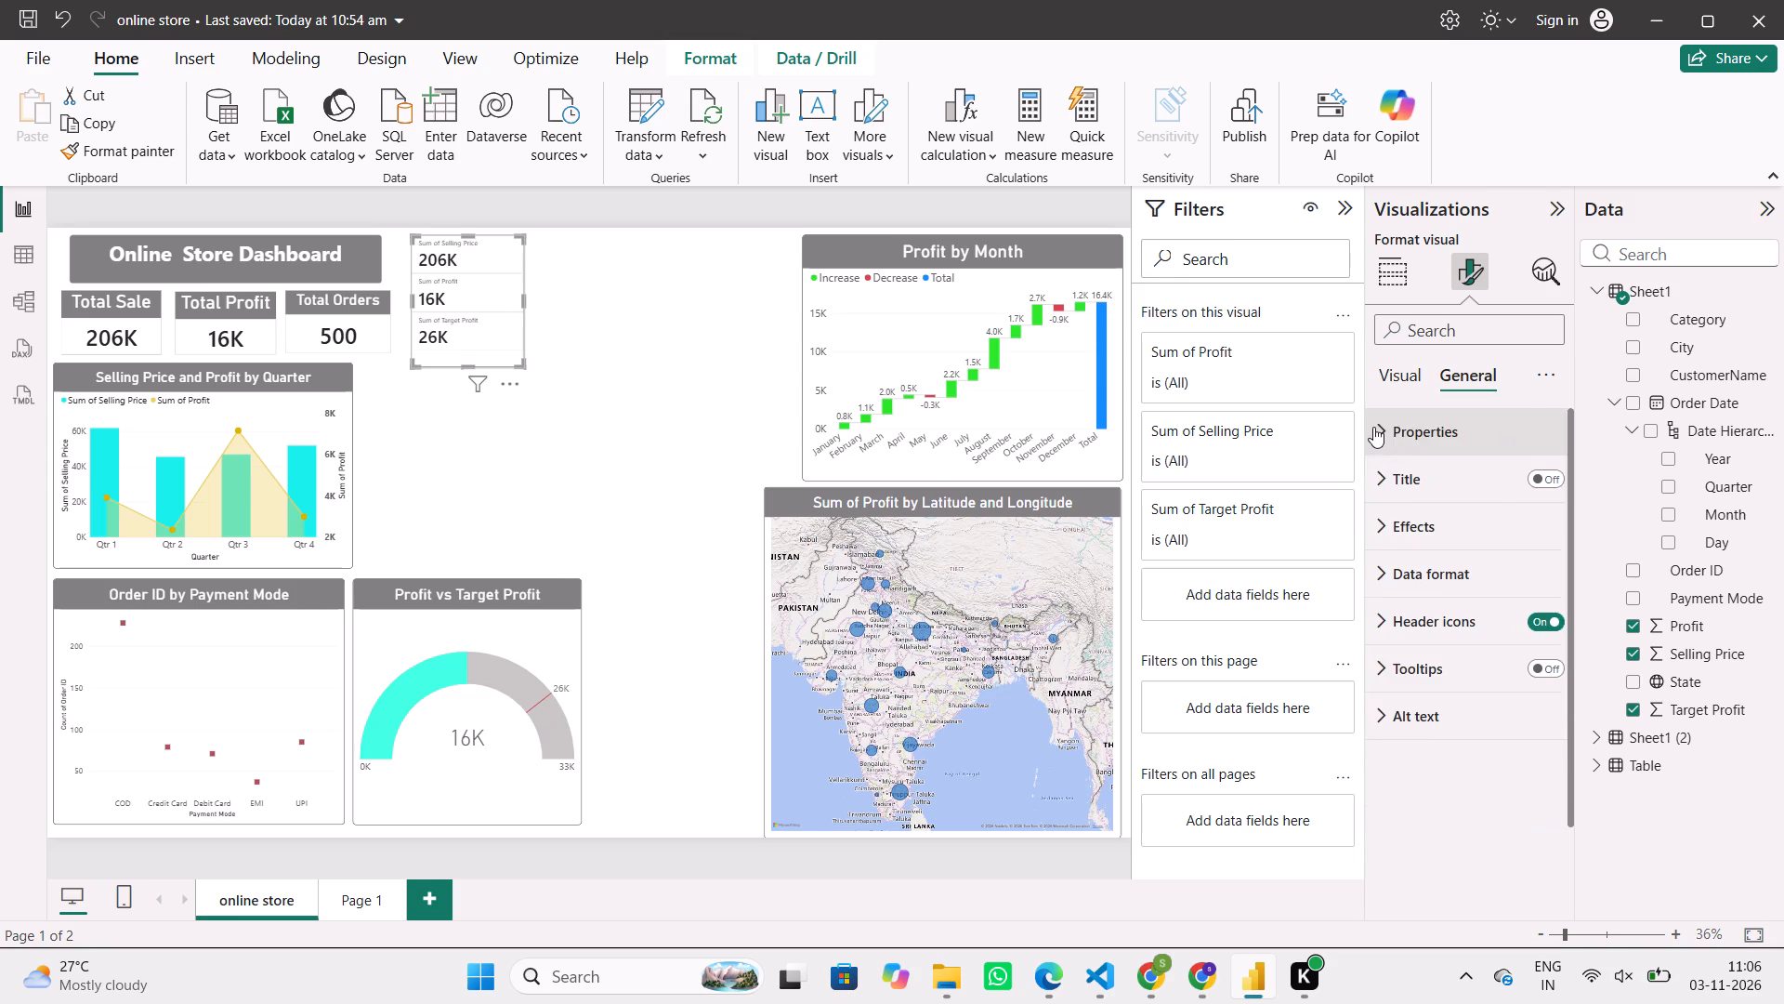
Set the callout label font size to 19 for all rows of the three-row card.
left_click(1398, 382)
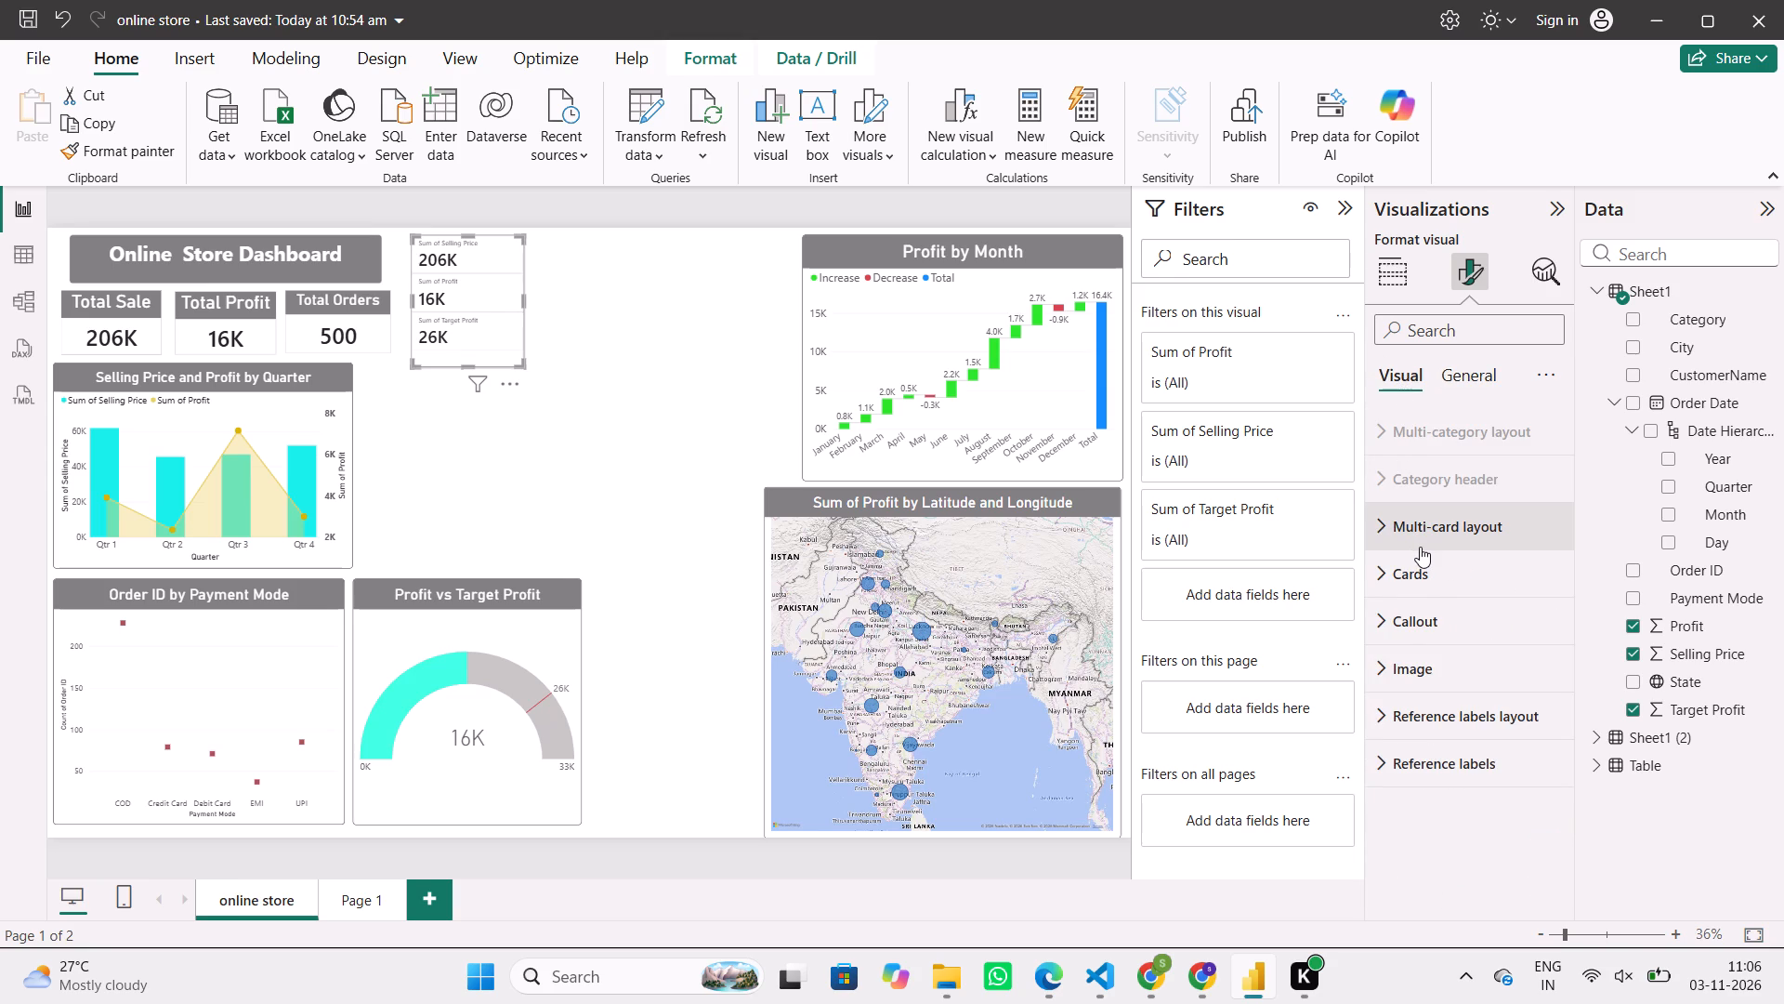
left_click(1448, 613)
scroll(1448, 613, "down", 1)
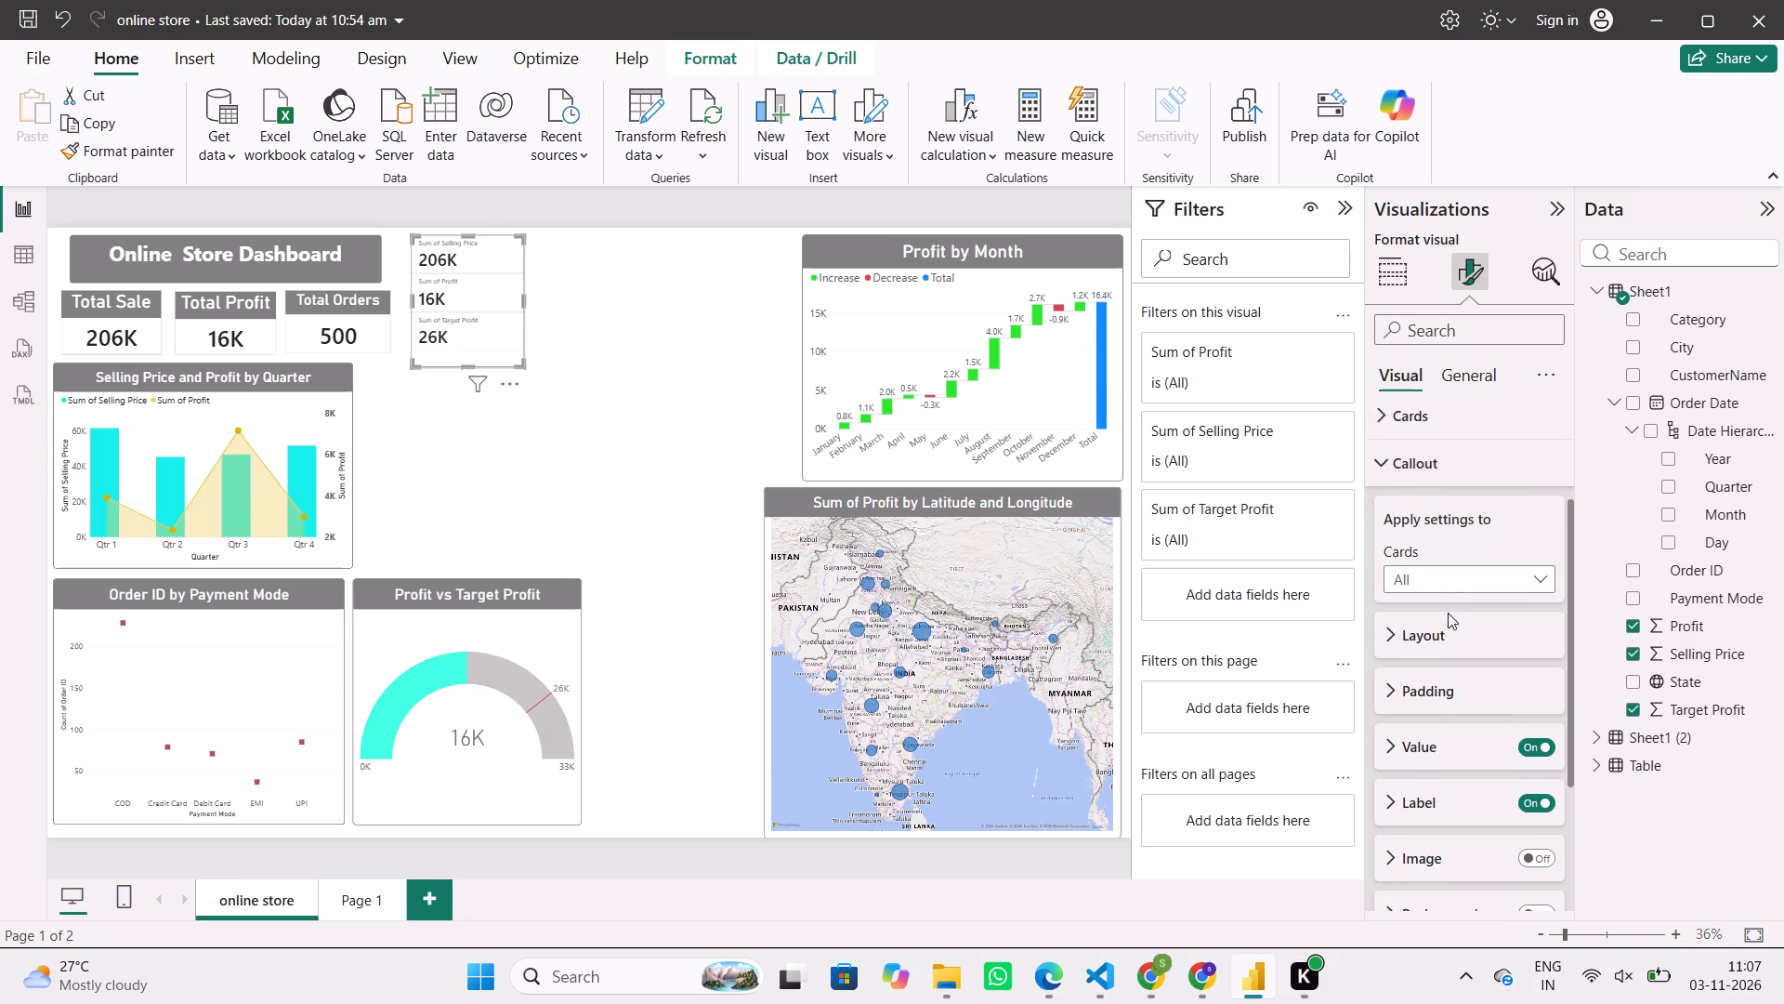
scroll(1448, 613, "down", 1)
scroll(1458, 687, "down", 1)
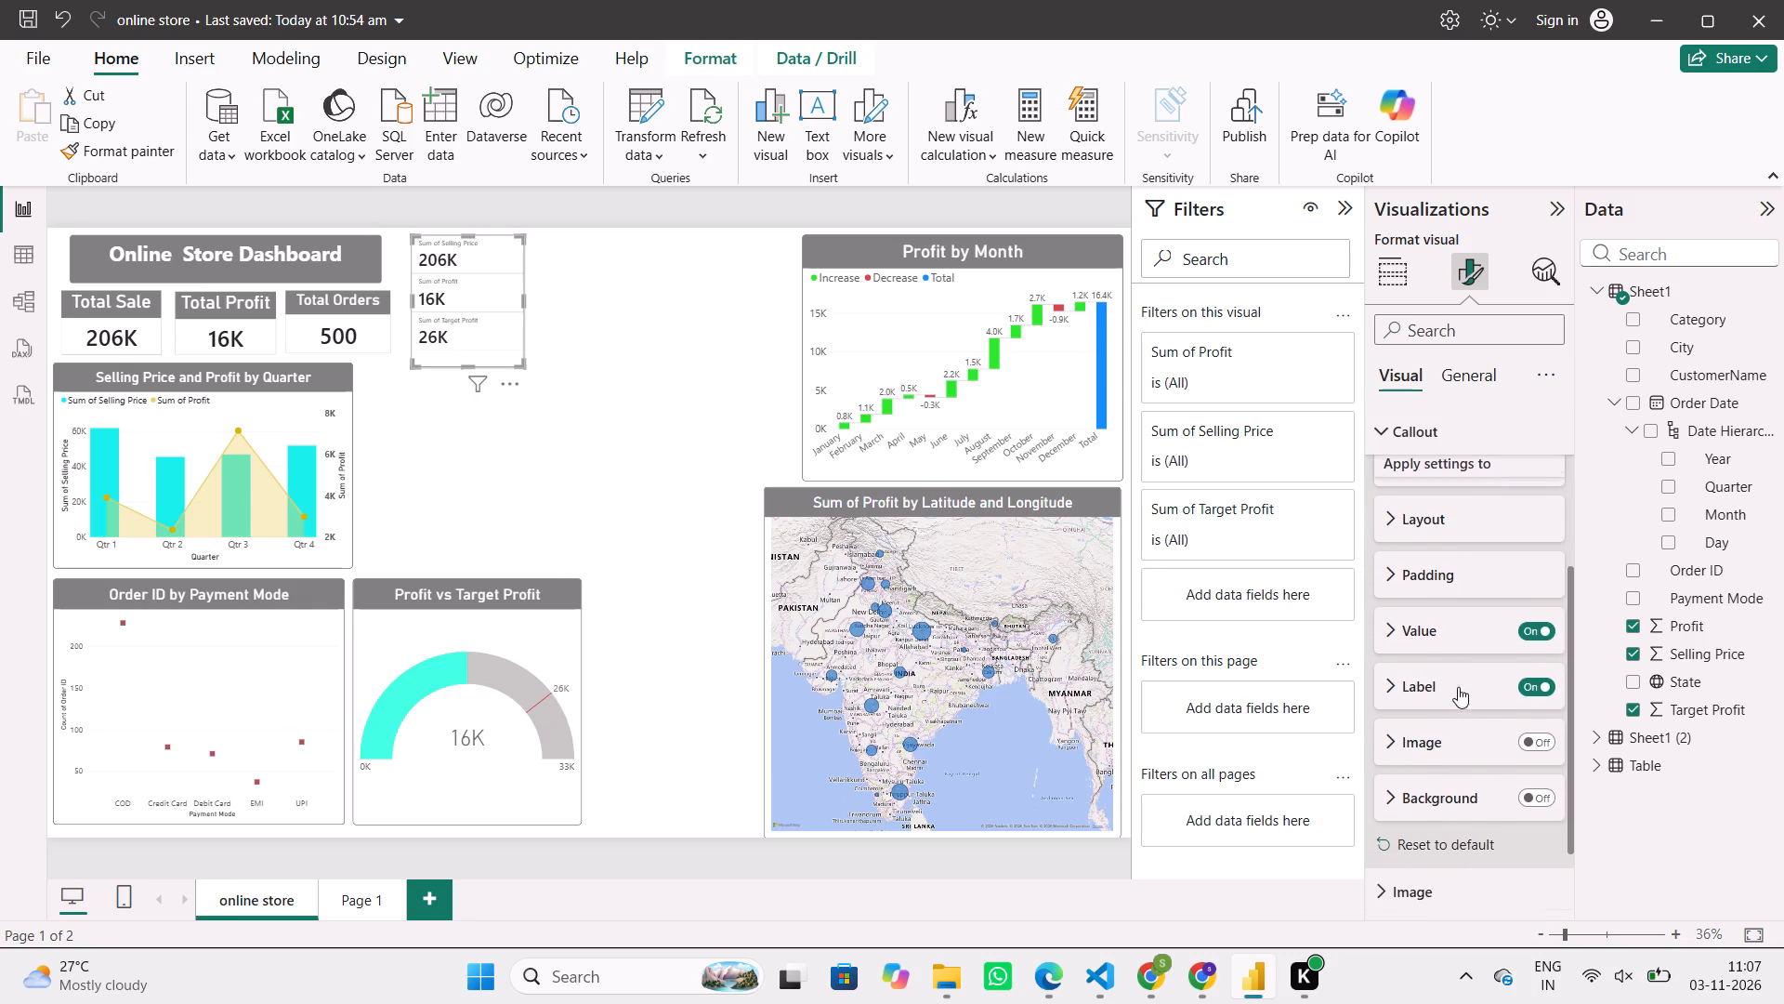
scroll(1458, 687, "down", 1)
left_click(1458, 672)
scroll(1458, 672, "down", 1)
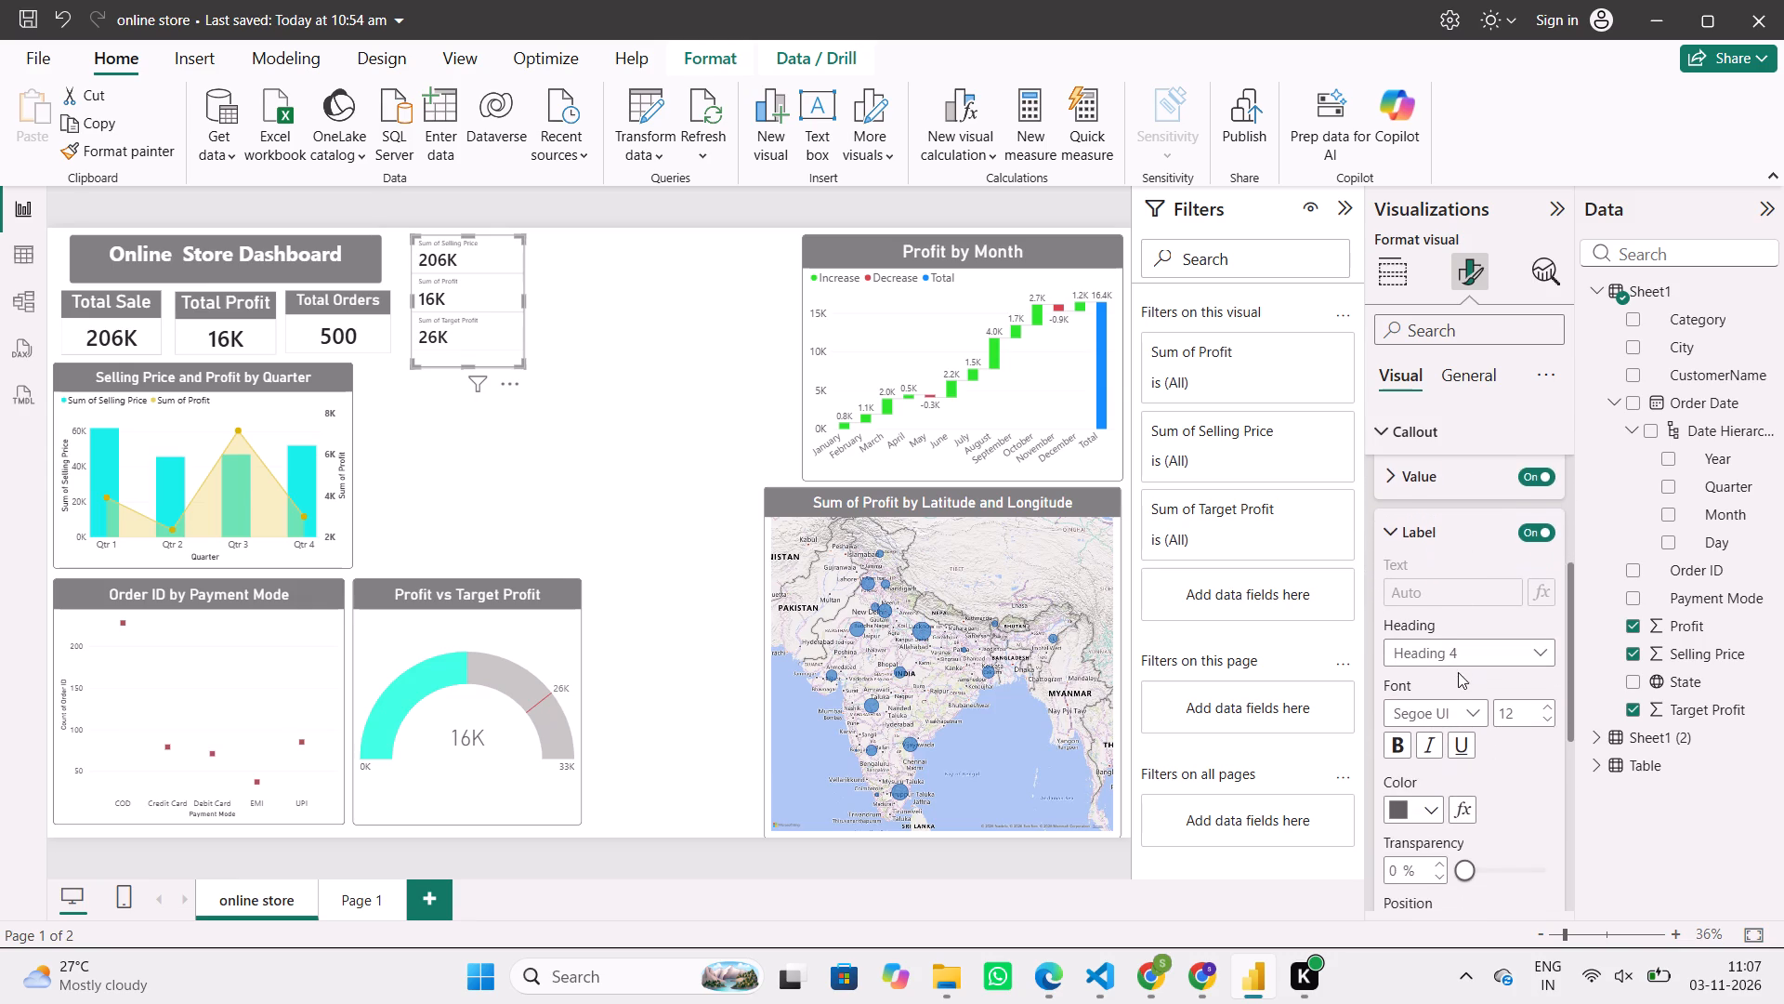
scroll(1458, 672, "down", 1)
left_click(1520, 710)
key("BackSpace")
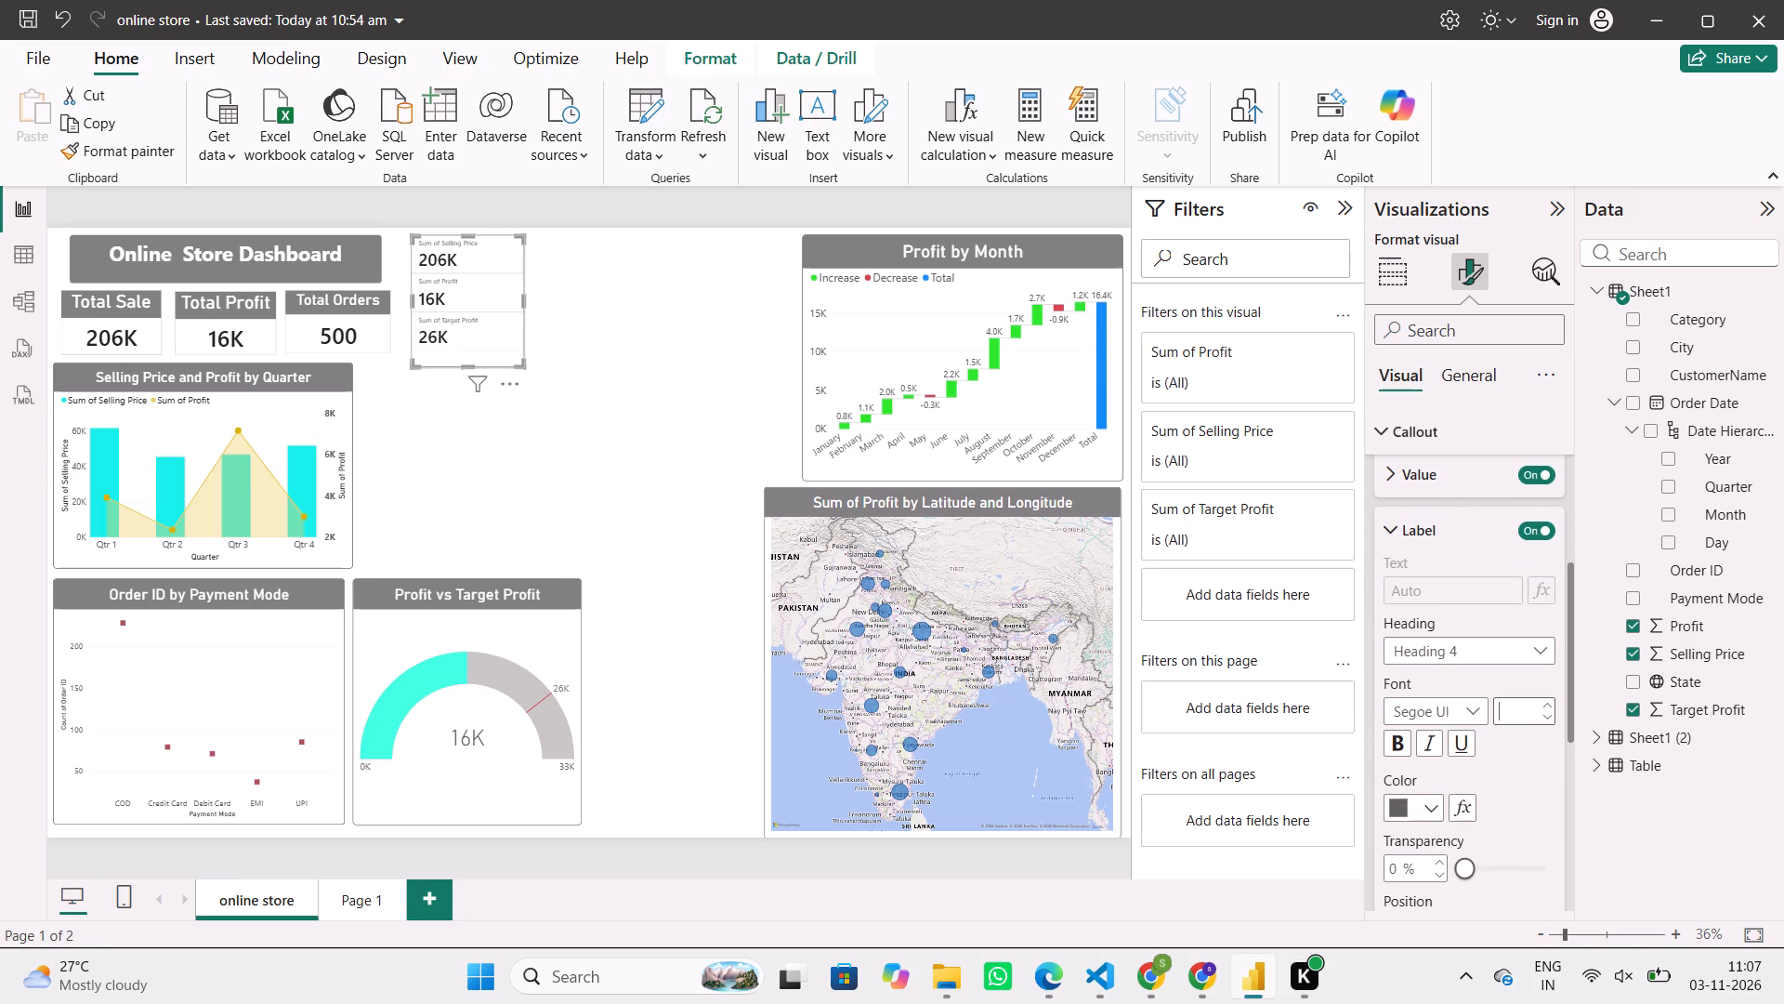
key("1")
key("9")
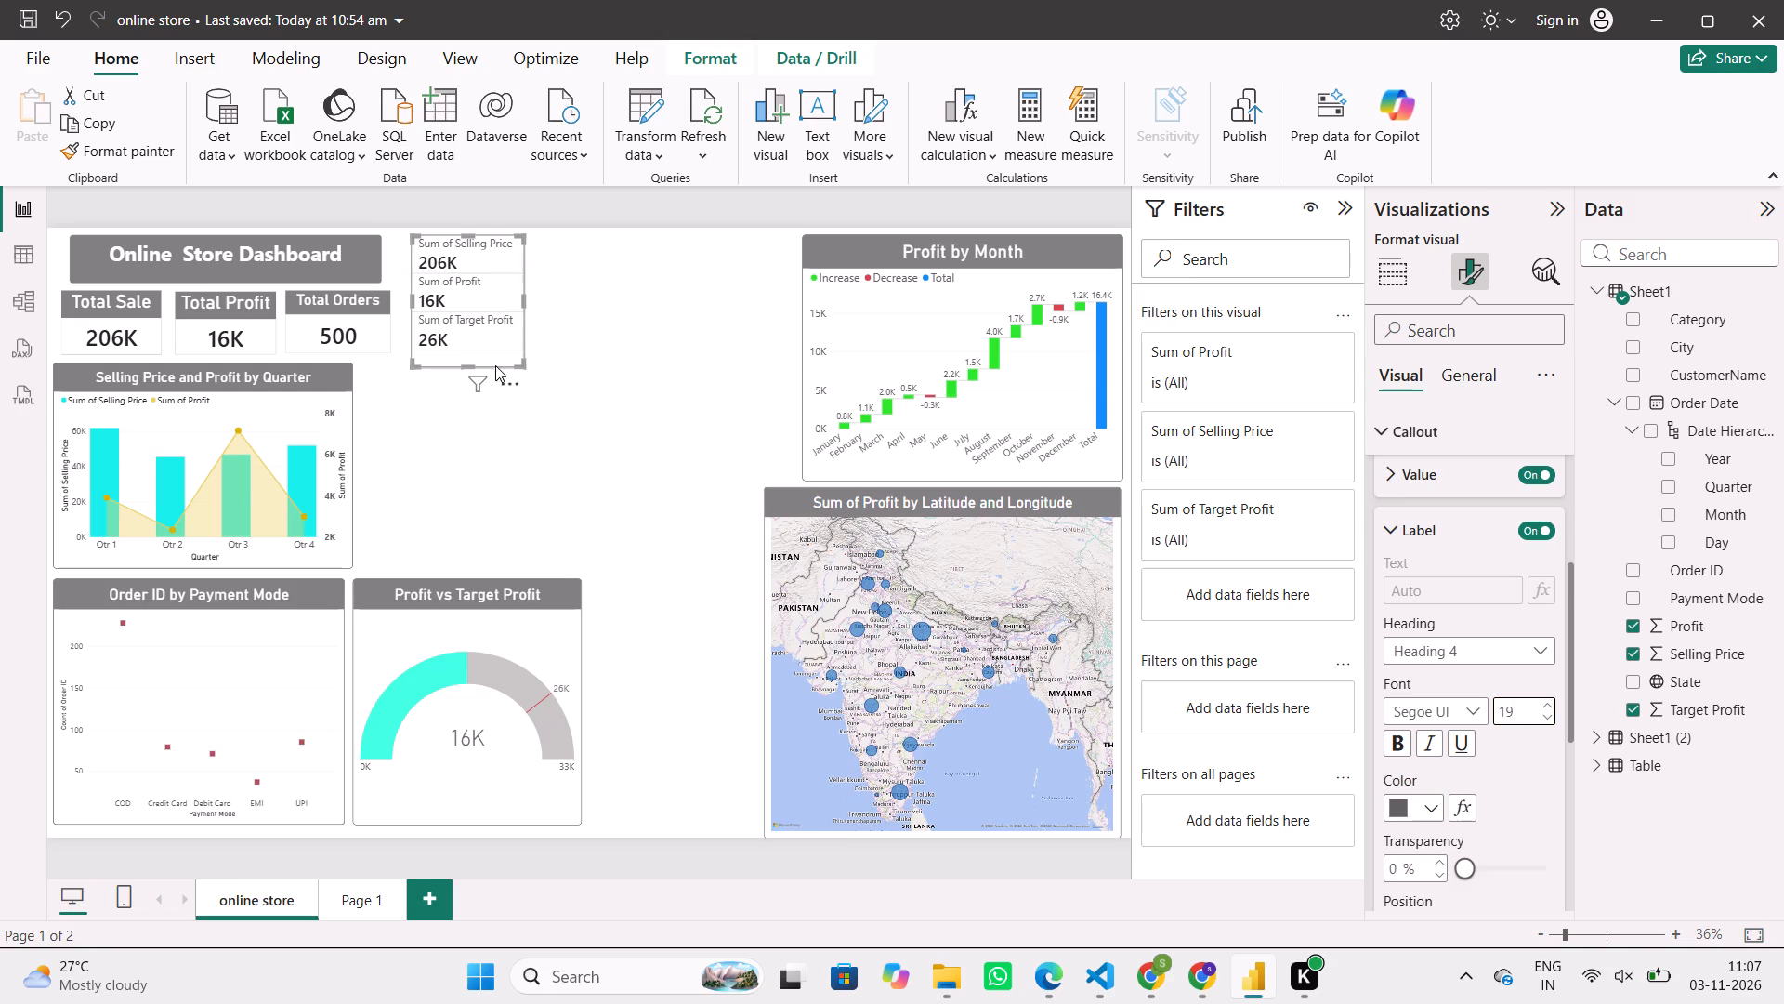
Widen the three-row card and adjust its height to fit closely around its three rows.
left_click(466, 367)
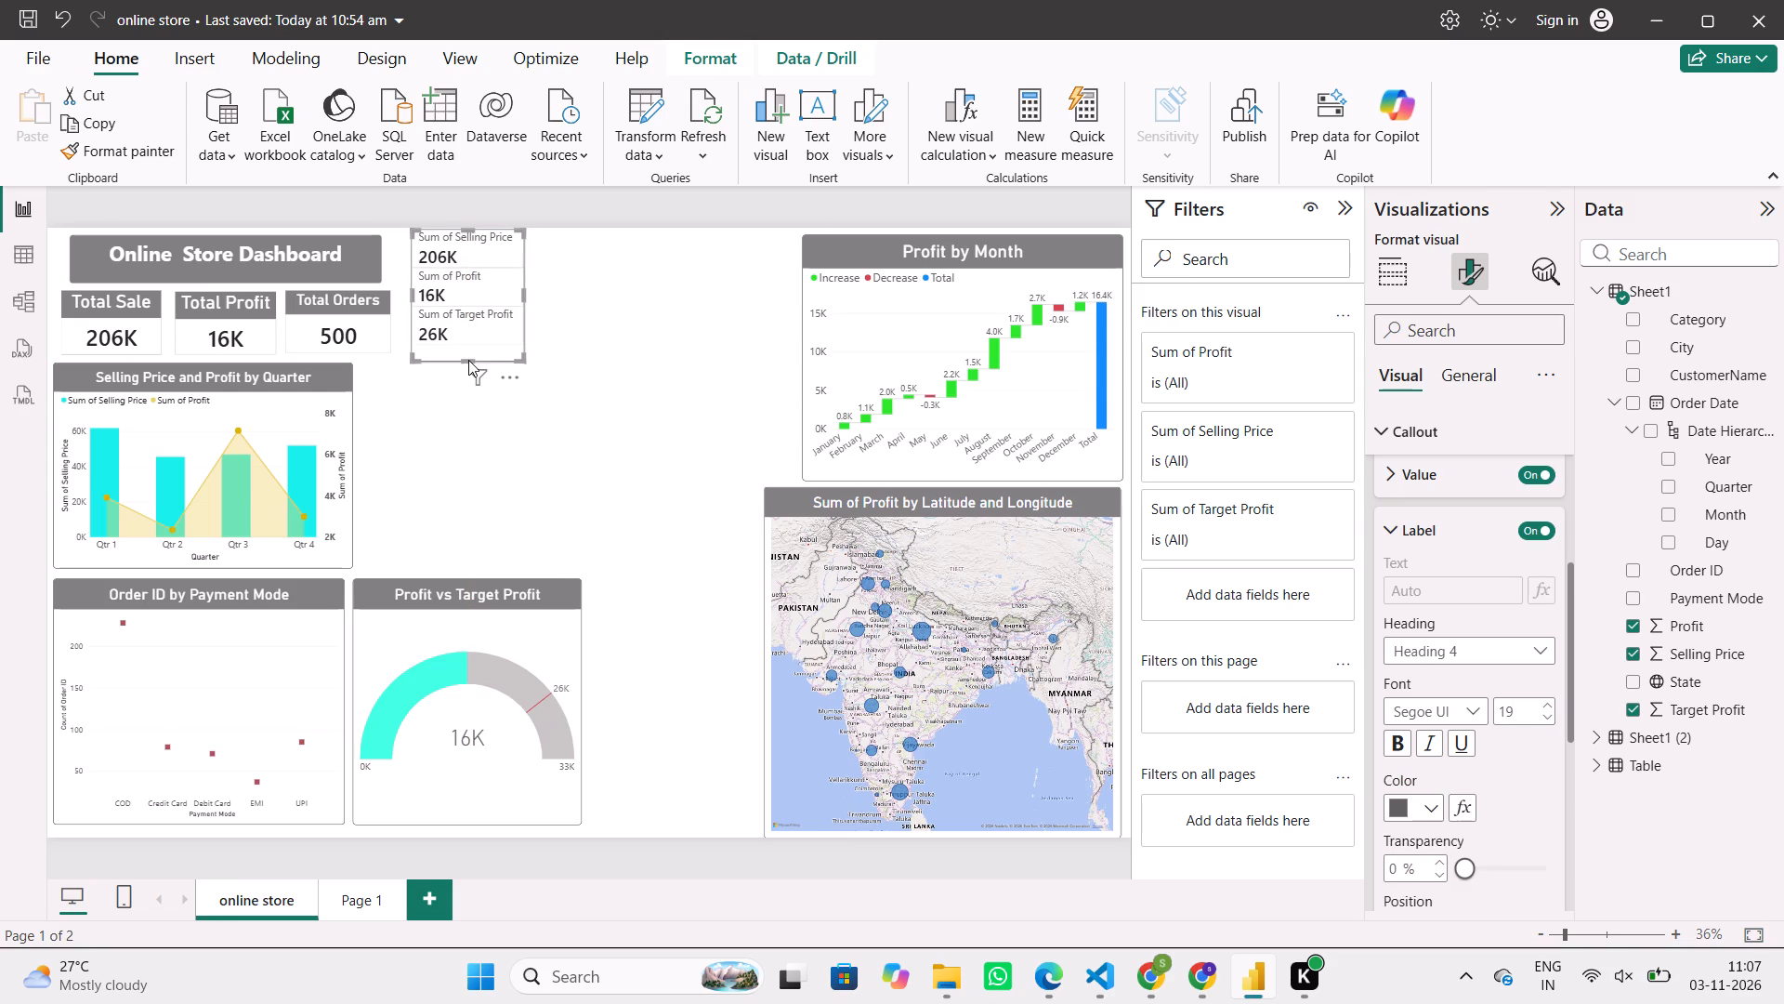
left_click_drag(468, 357, 455, 437)
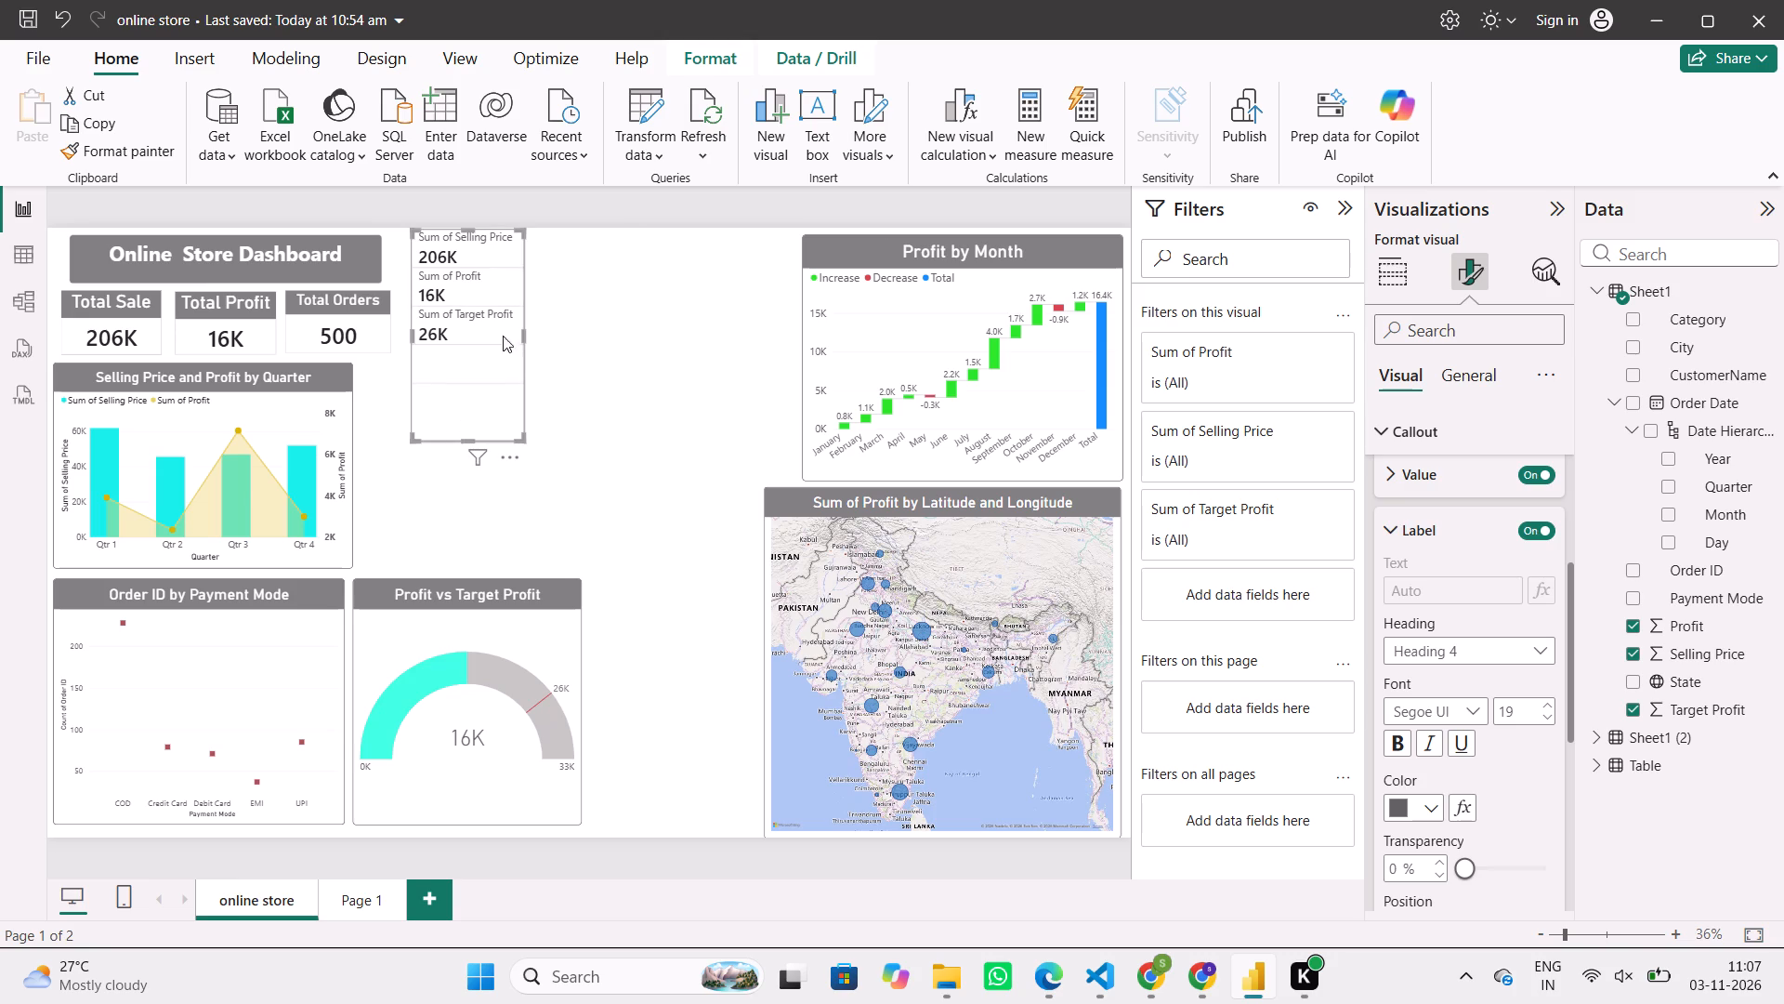
left_click_drag(520, 337, 590, 324)
left_click_drag(498, 443, 501, 350)
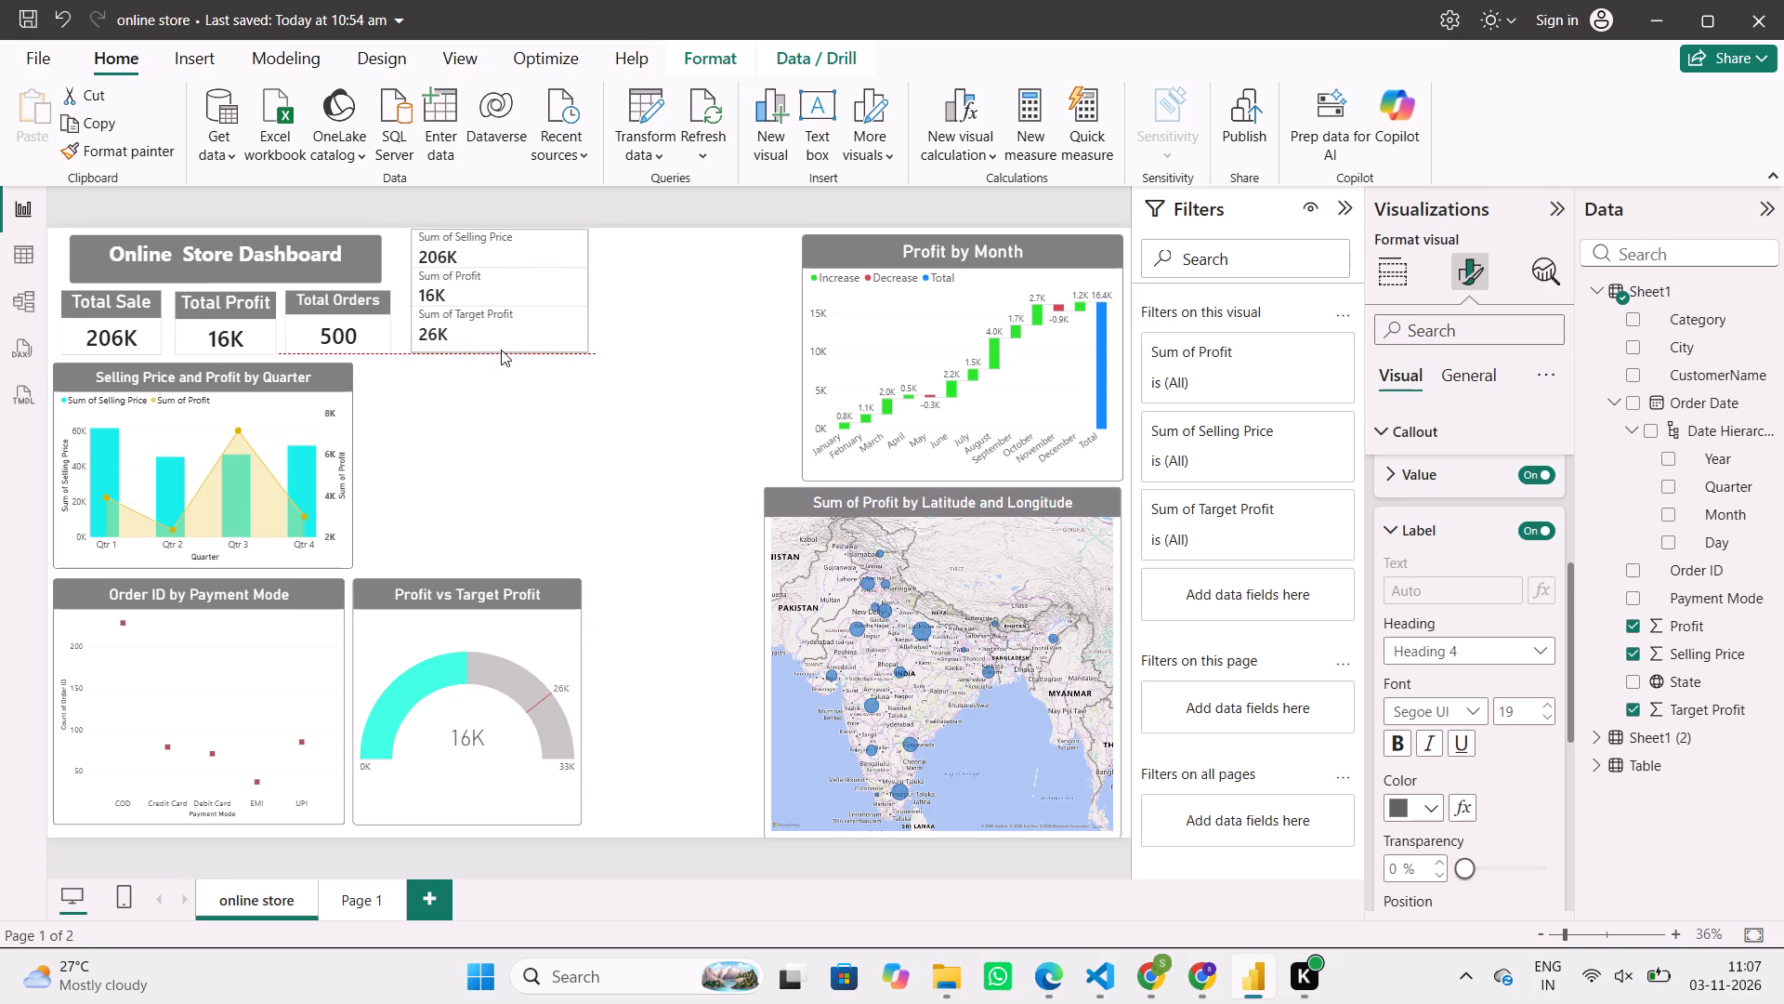
left_click_drag(501, 350, 502, 359)
Move the three-row card beside the Selling Price and Profit by Quarter chart, above the Profit vs Target Profit gauge.
left_click_drag(505, 296, 498, 374)
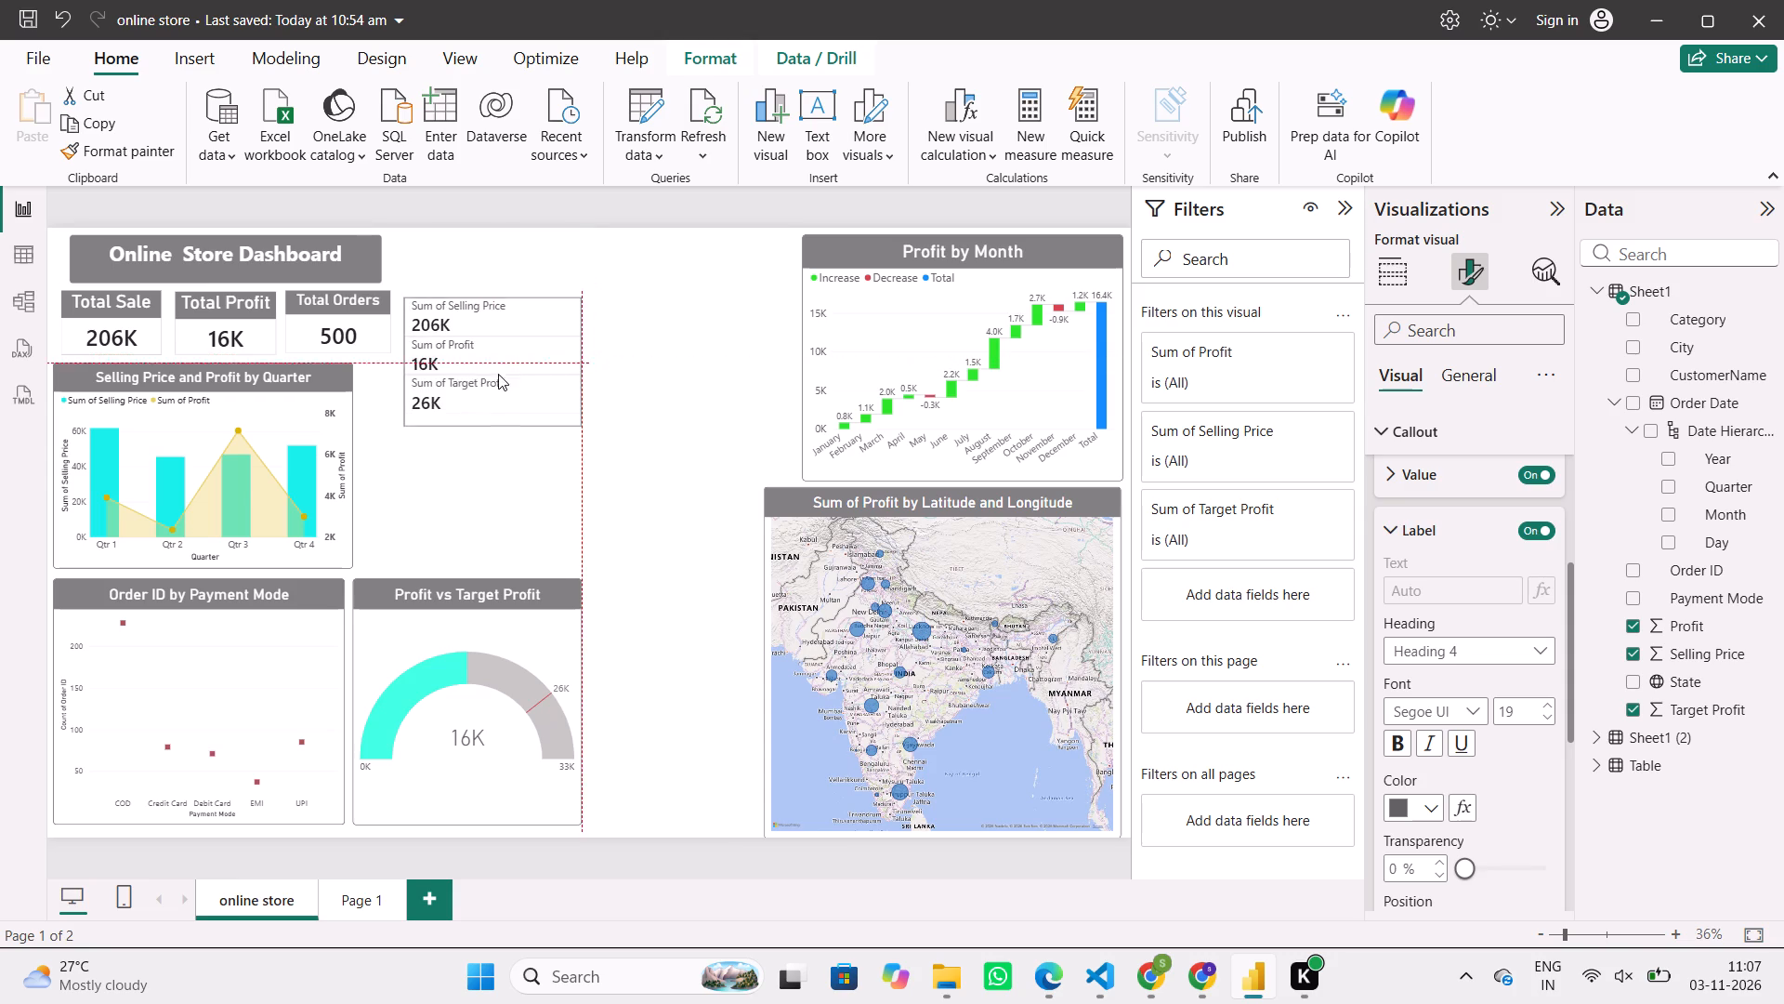
left_click_drag(498, 374, 463, 442)
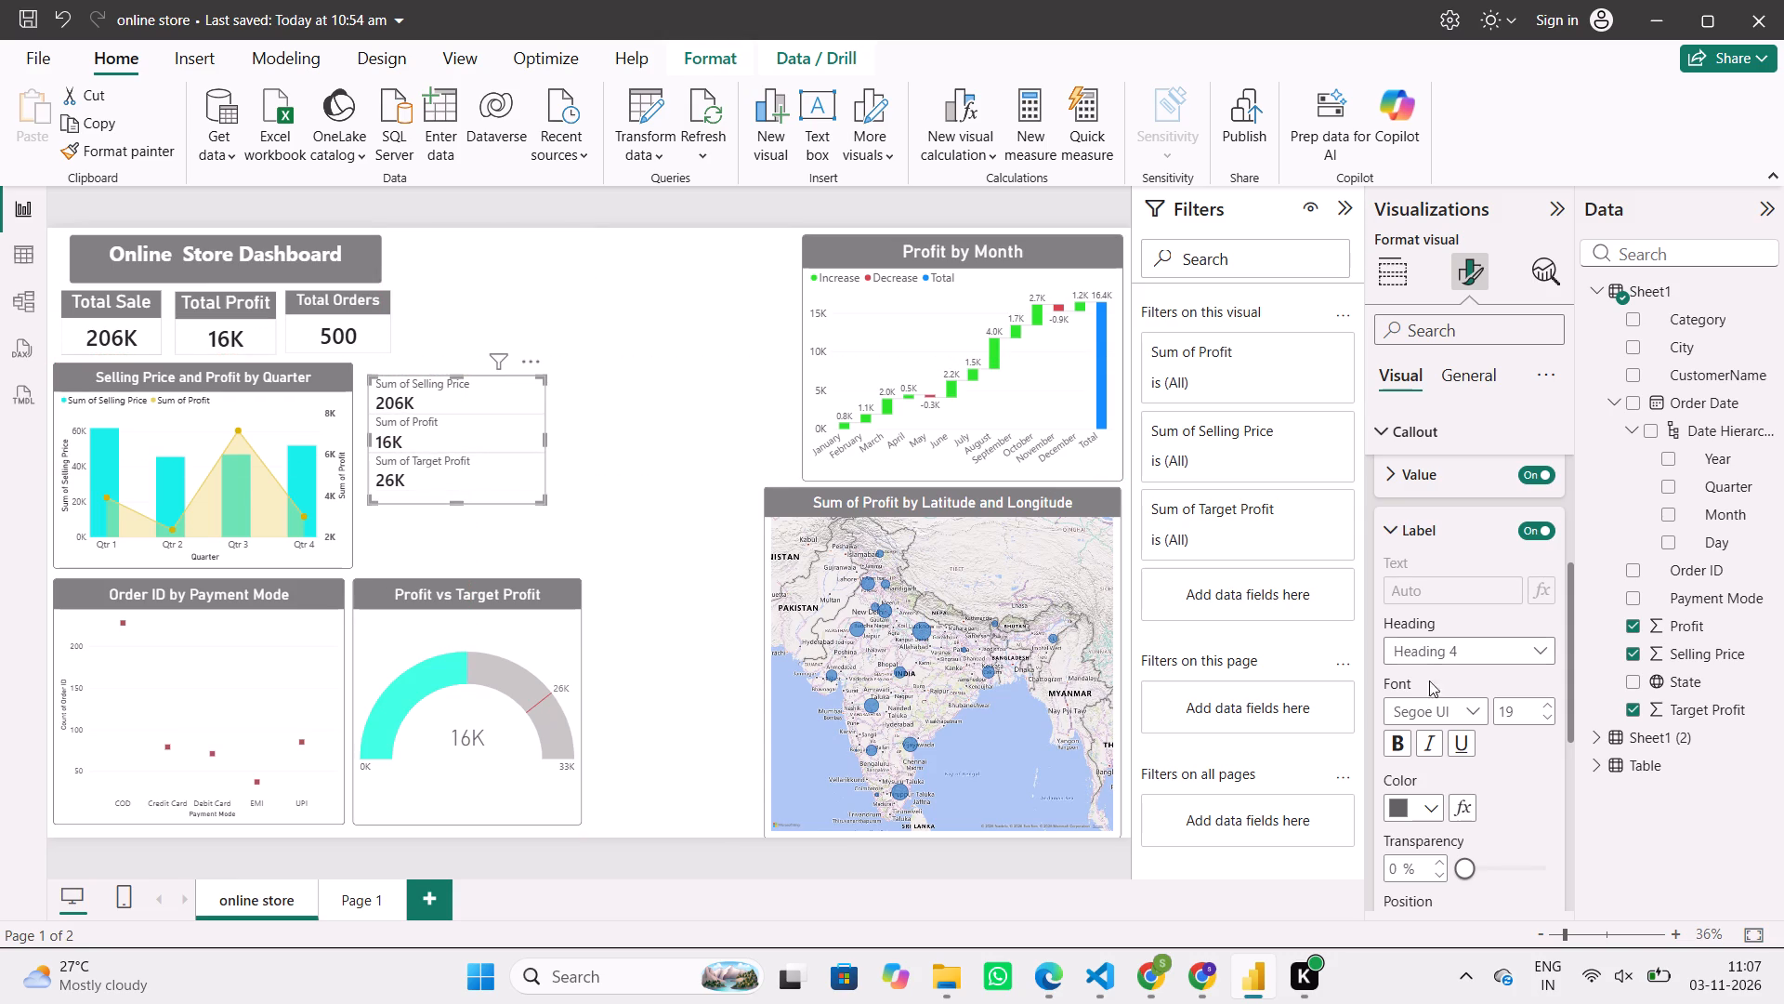
Turn on text wrap for the callout values of the three-row card.
left_click(1427, 482)
scroll(1457, 695, "down", 1)
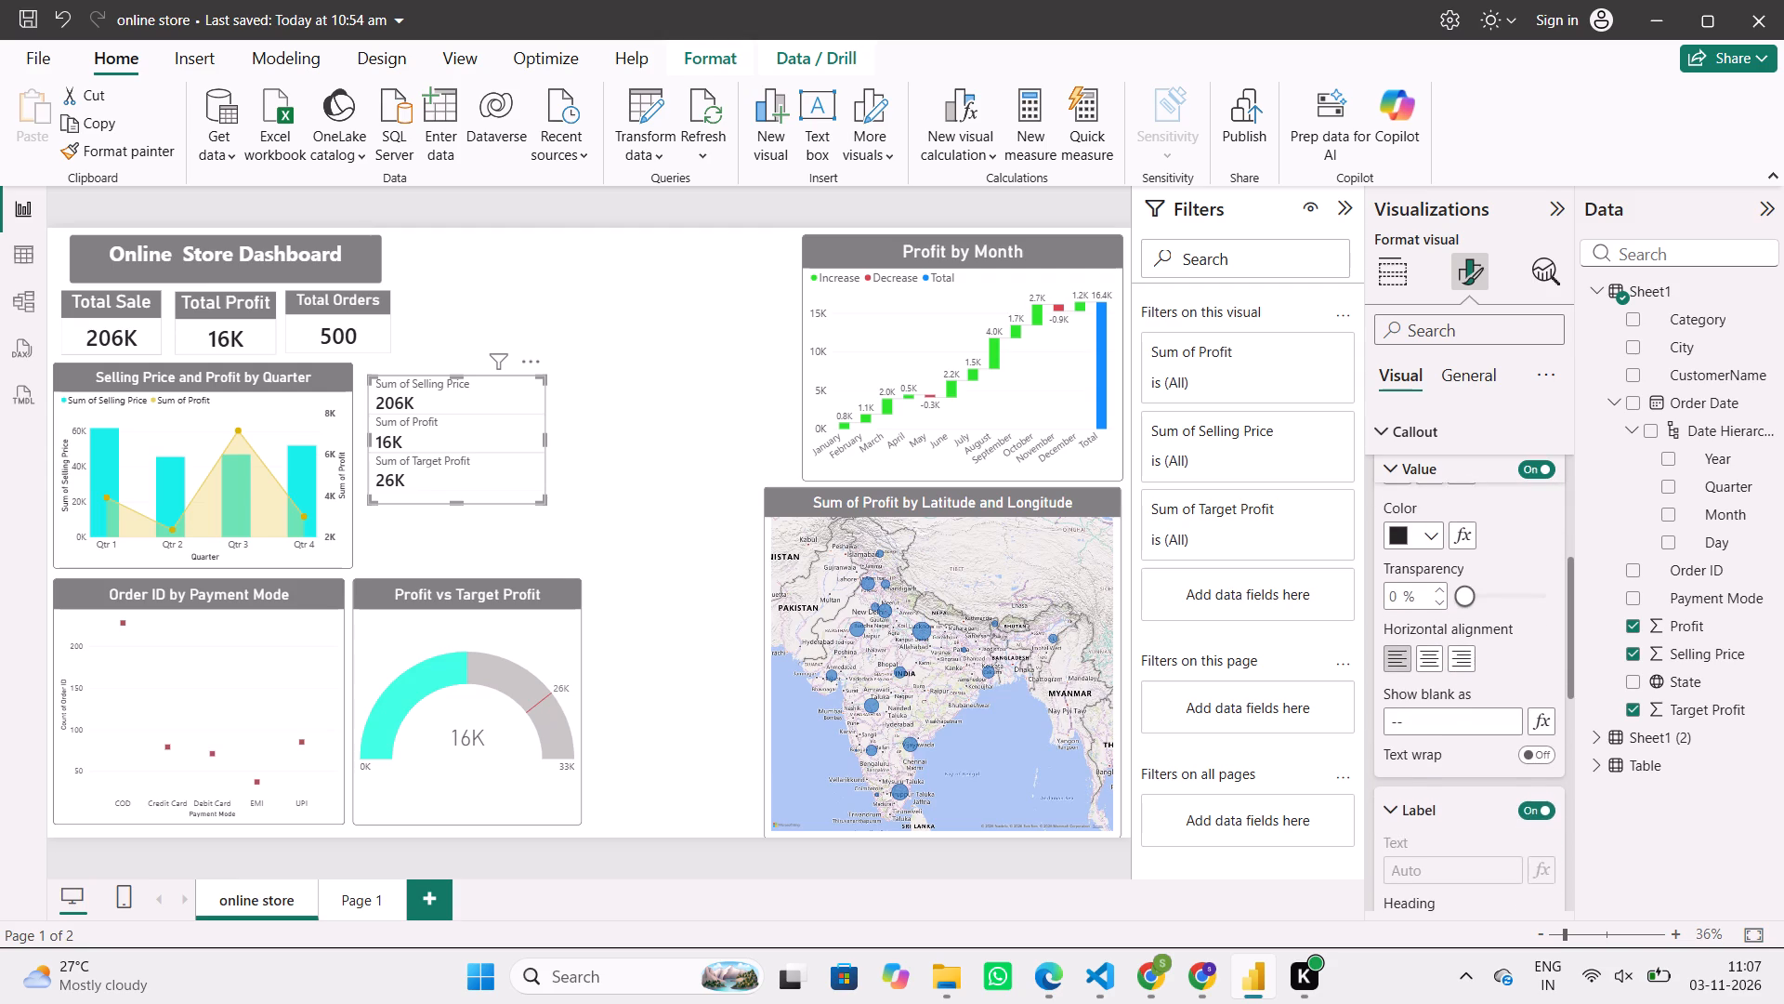
scroll(1434, 747, "down", 2)
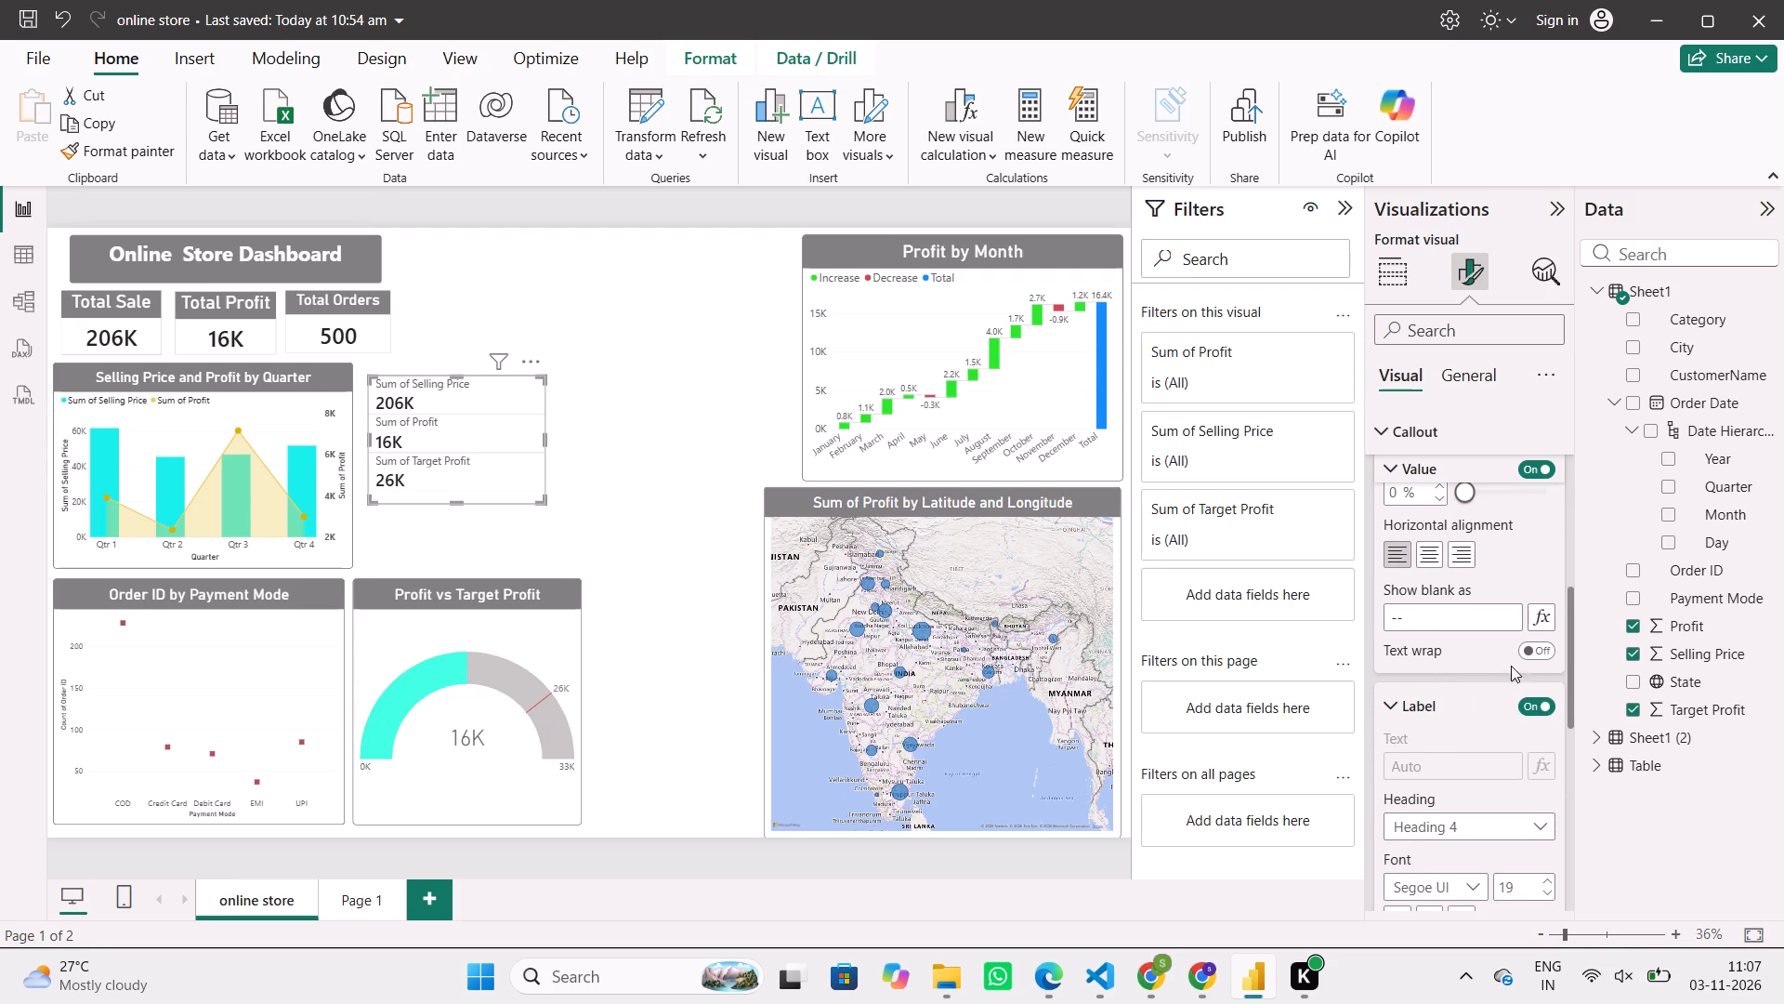
left_click(1542, 648)
left_click(1542, 648)
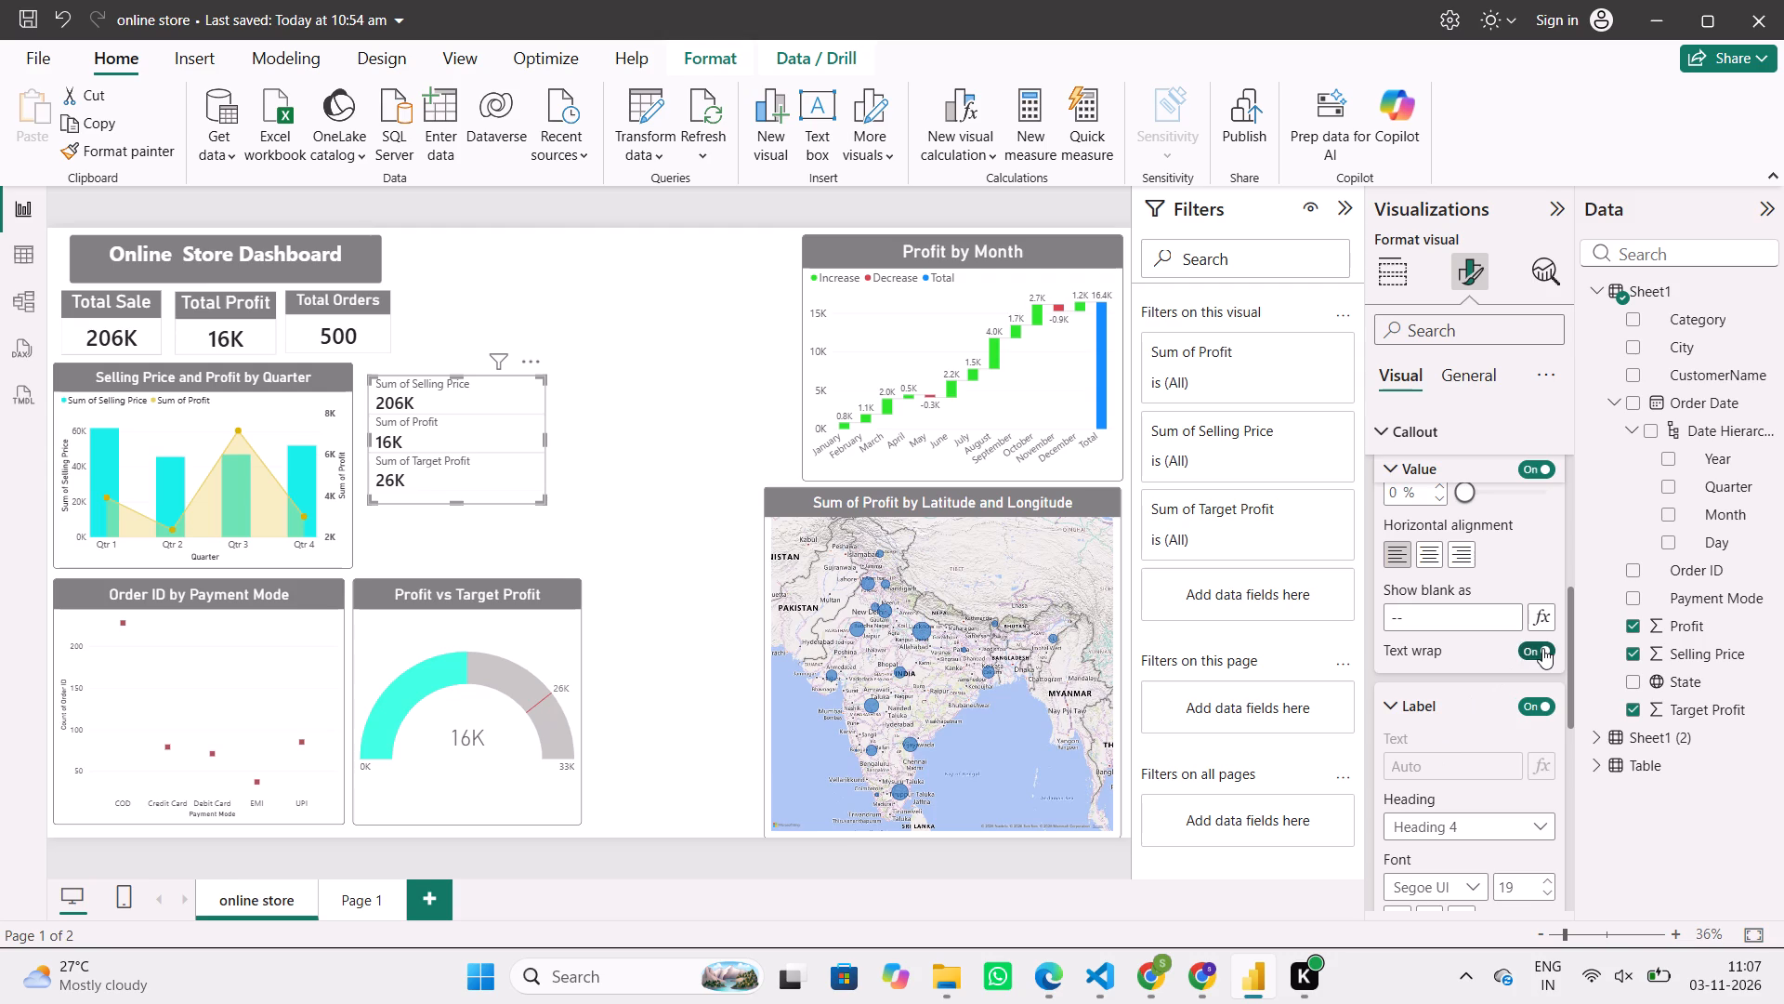
left_click(1542, 648)
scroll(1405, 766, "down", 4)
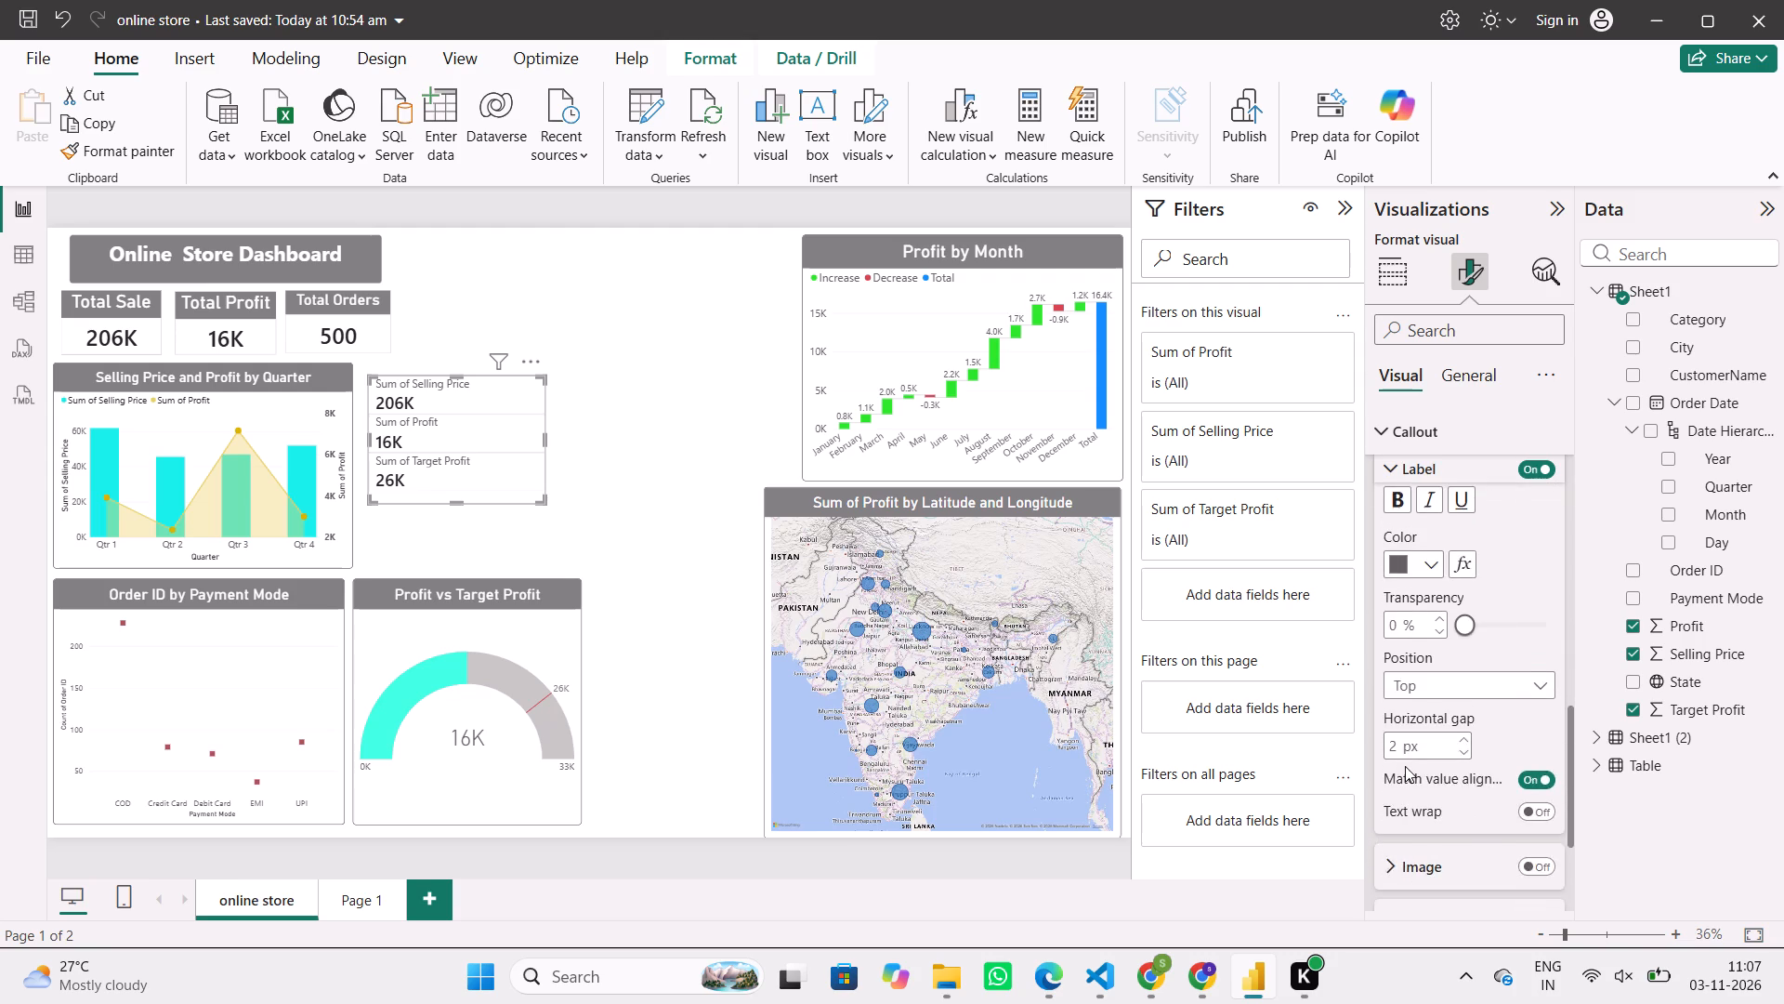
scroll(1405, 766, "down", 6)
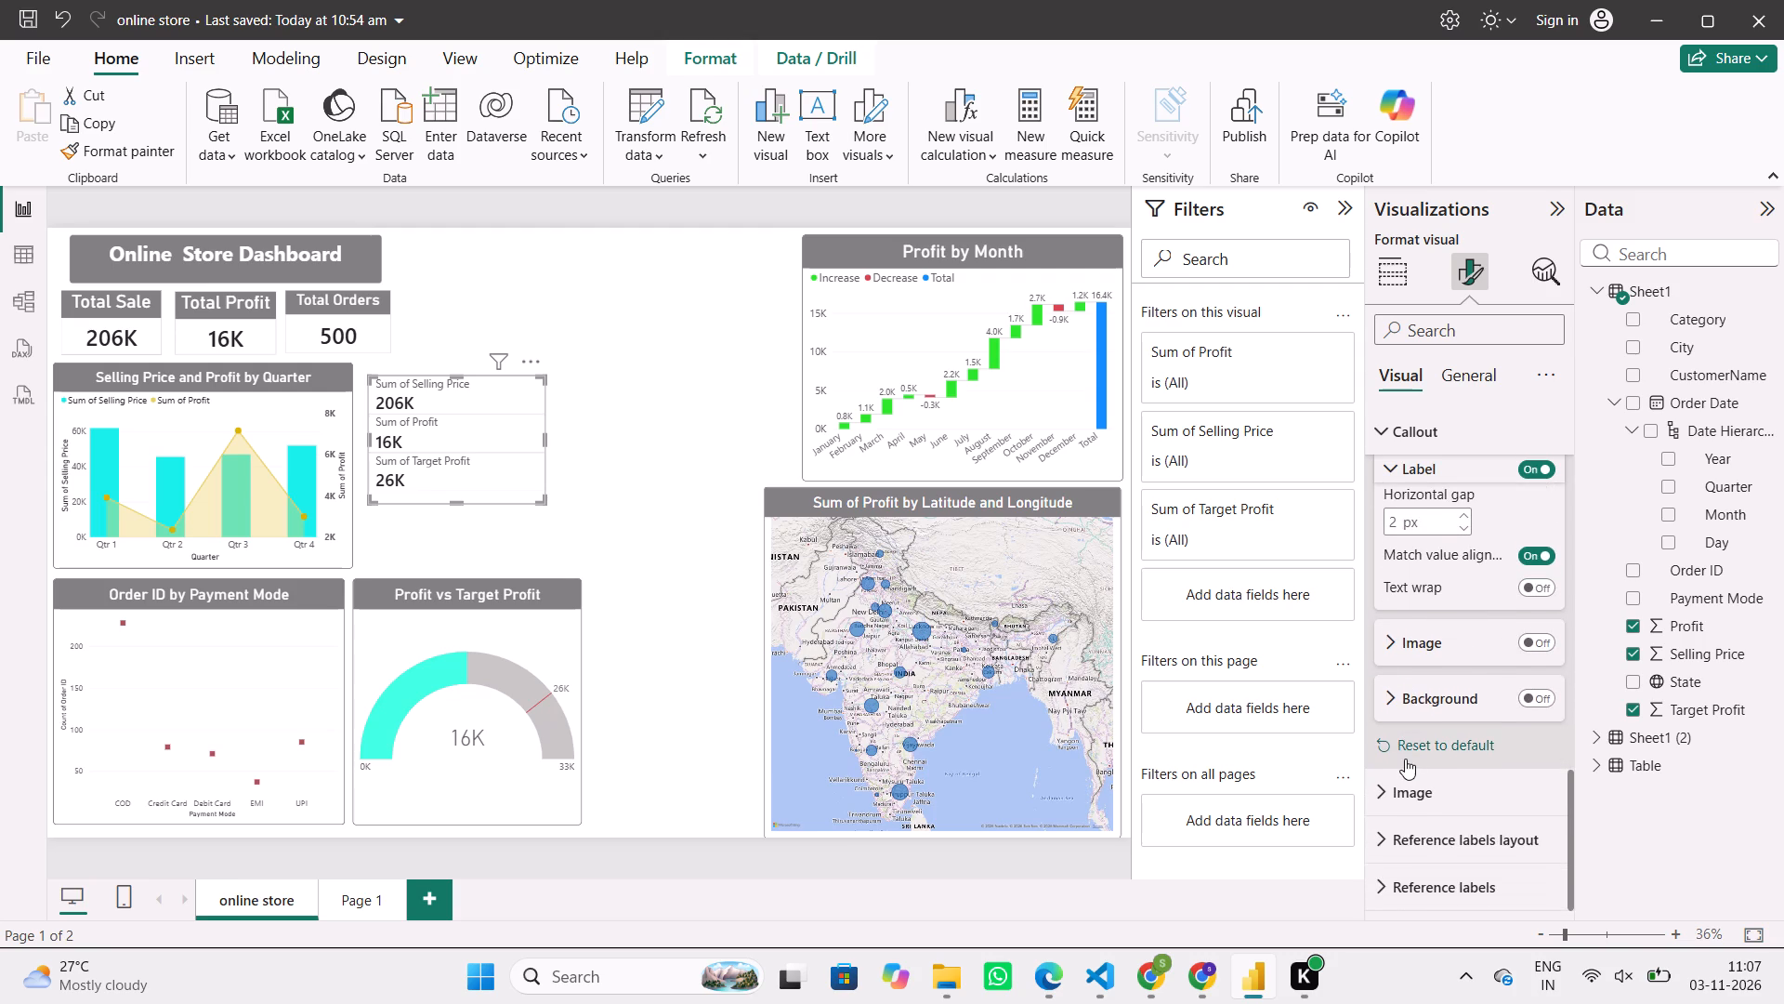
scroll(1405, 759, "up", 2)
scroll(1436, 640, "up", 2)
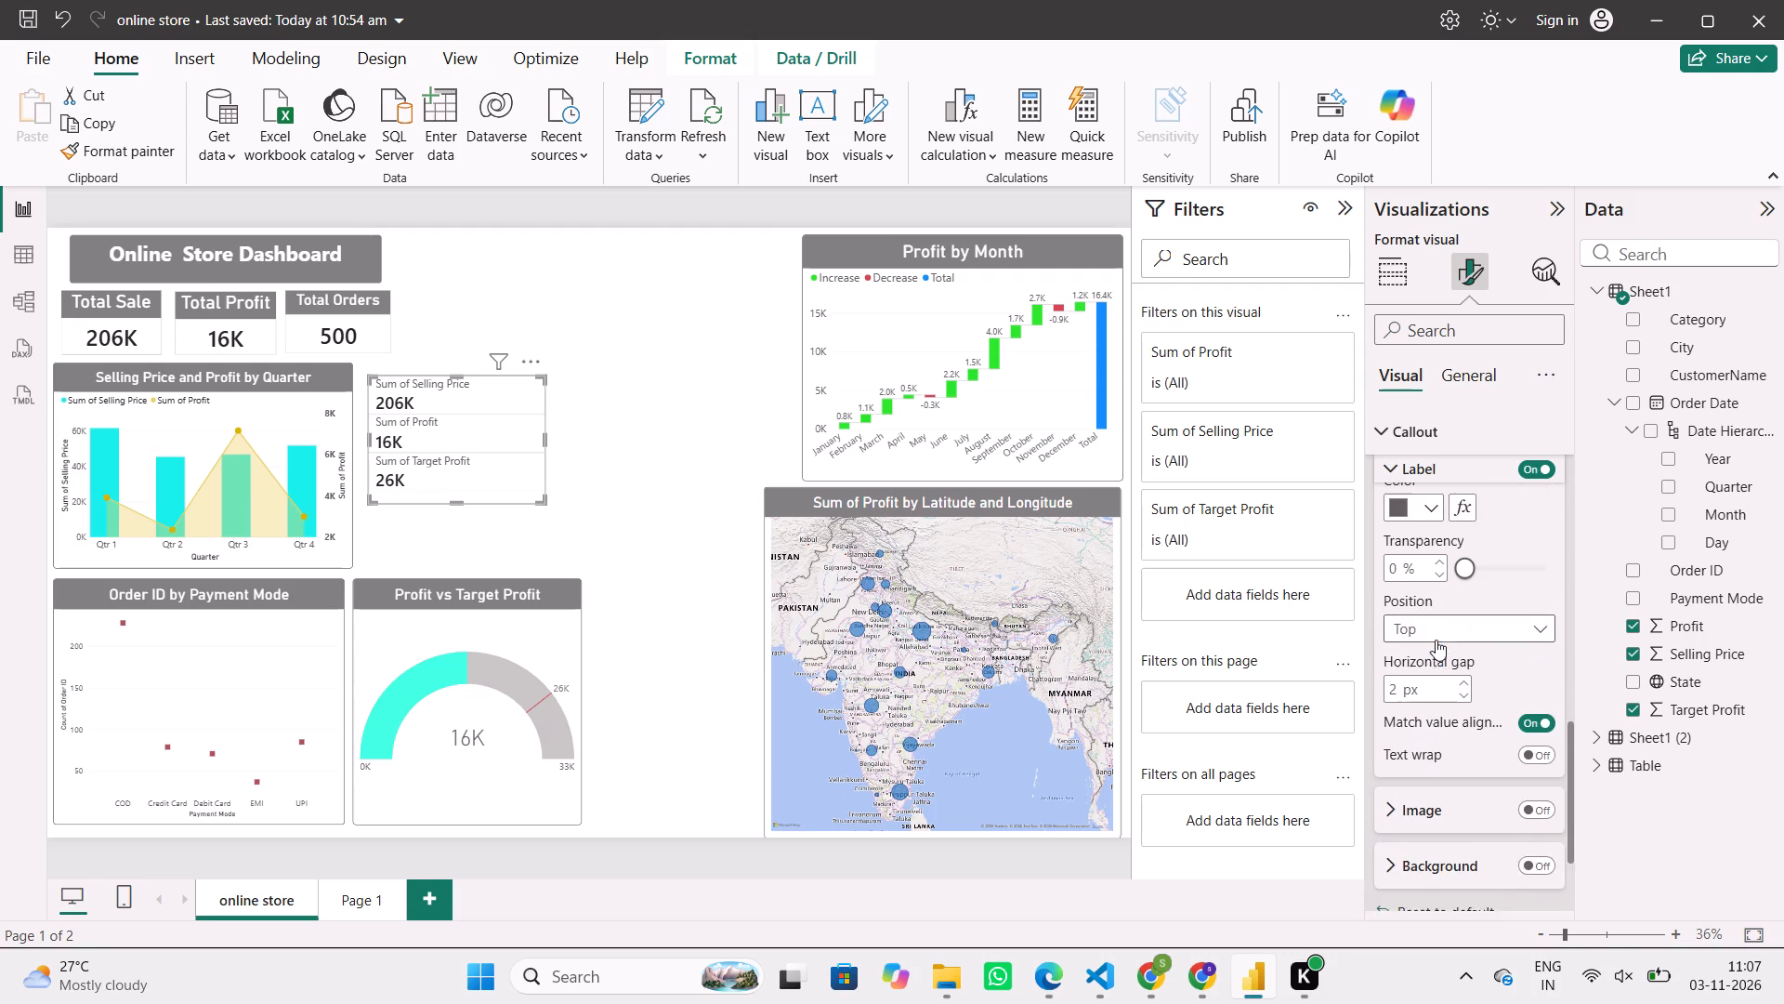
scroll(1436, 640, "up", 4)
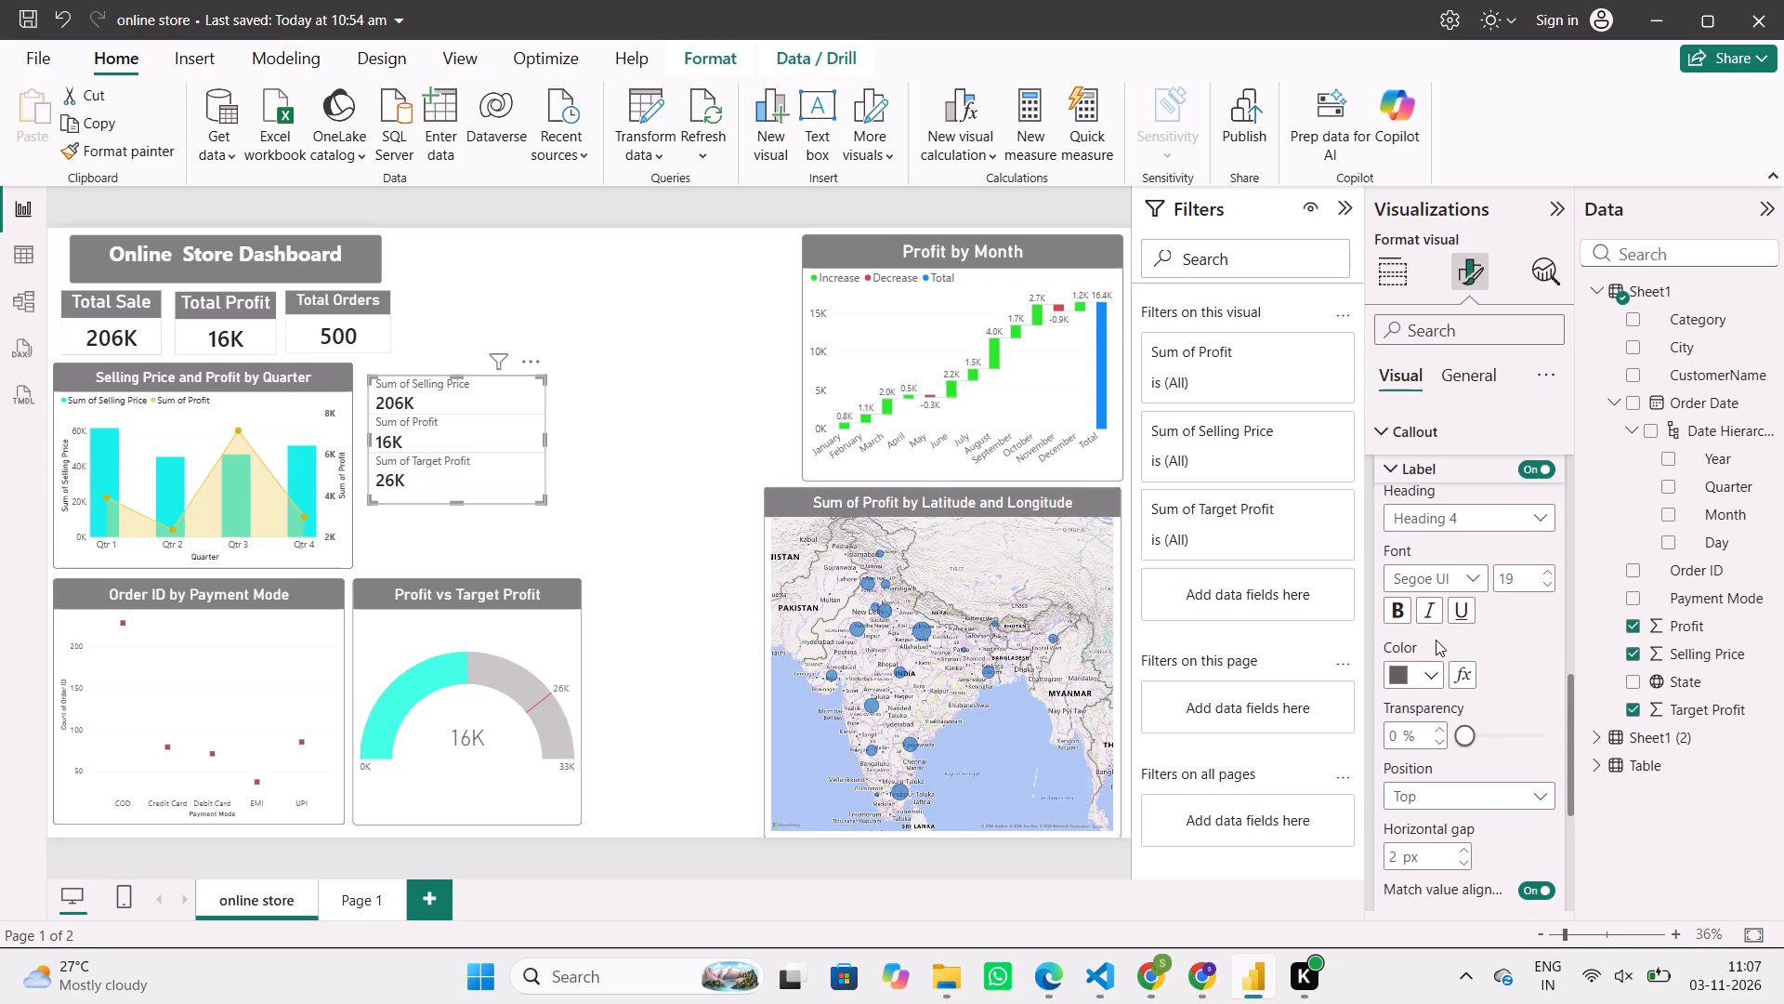
Nudge the three-row card down slightly and adjust its height to fit closely around its three rows.
left_click_drag(459, 495, 453, 526)
left_click_drag(456, 378, 459, 356)
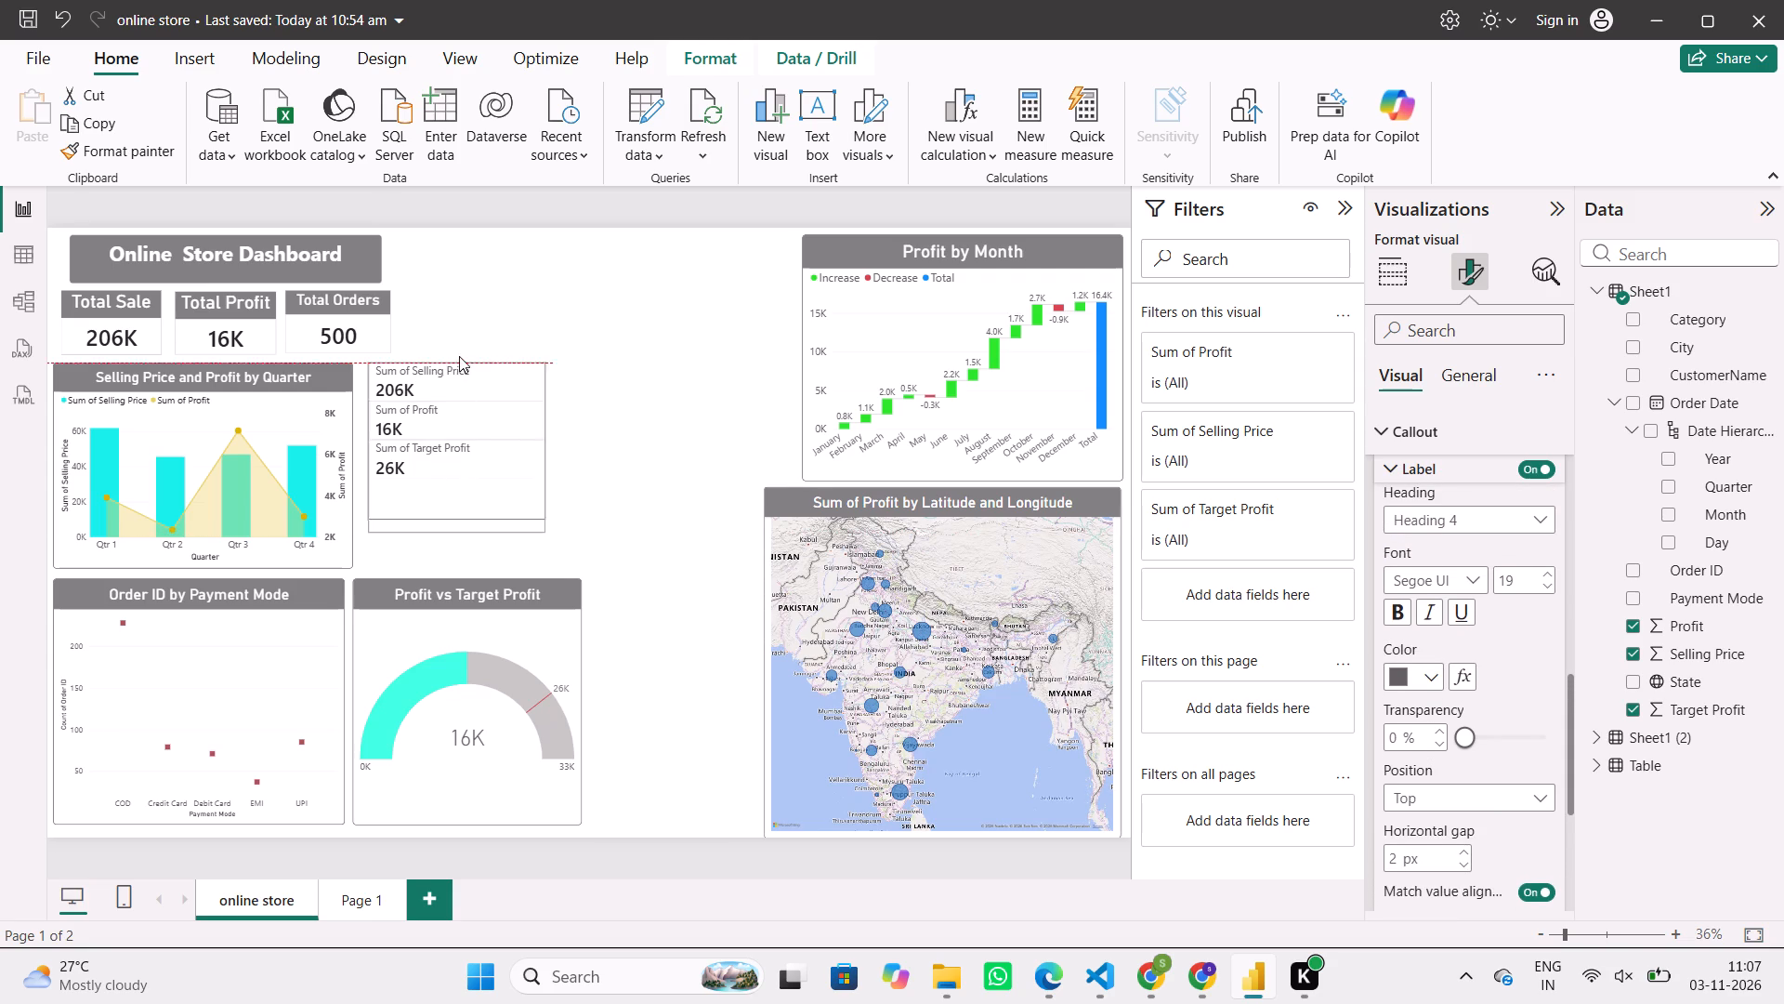
left_click_drag(459, 356, 459, 349)
left_click_drag(476, 442, 474, 482)
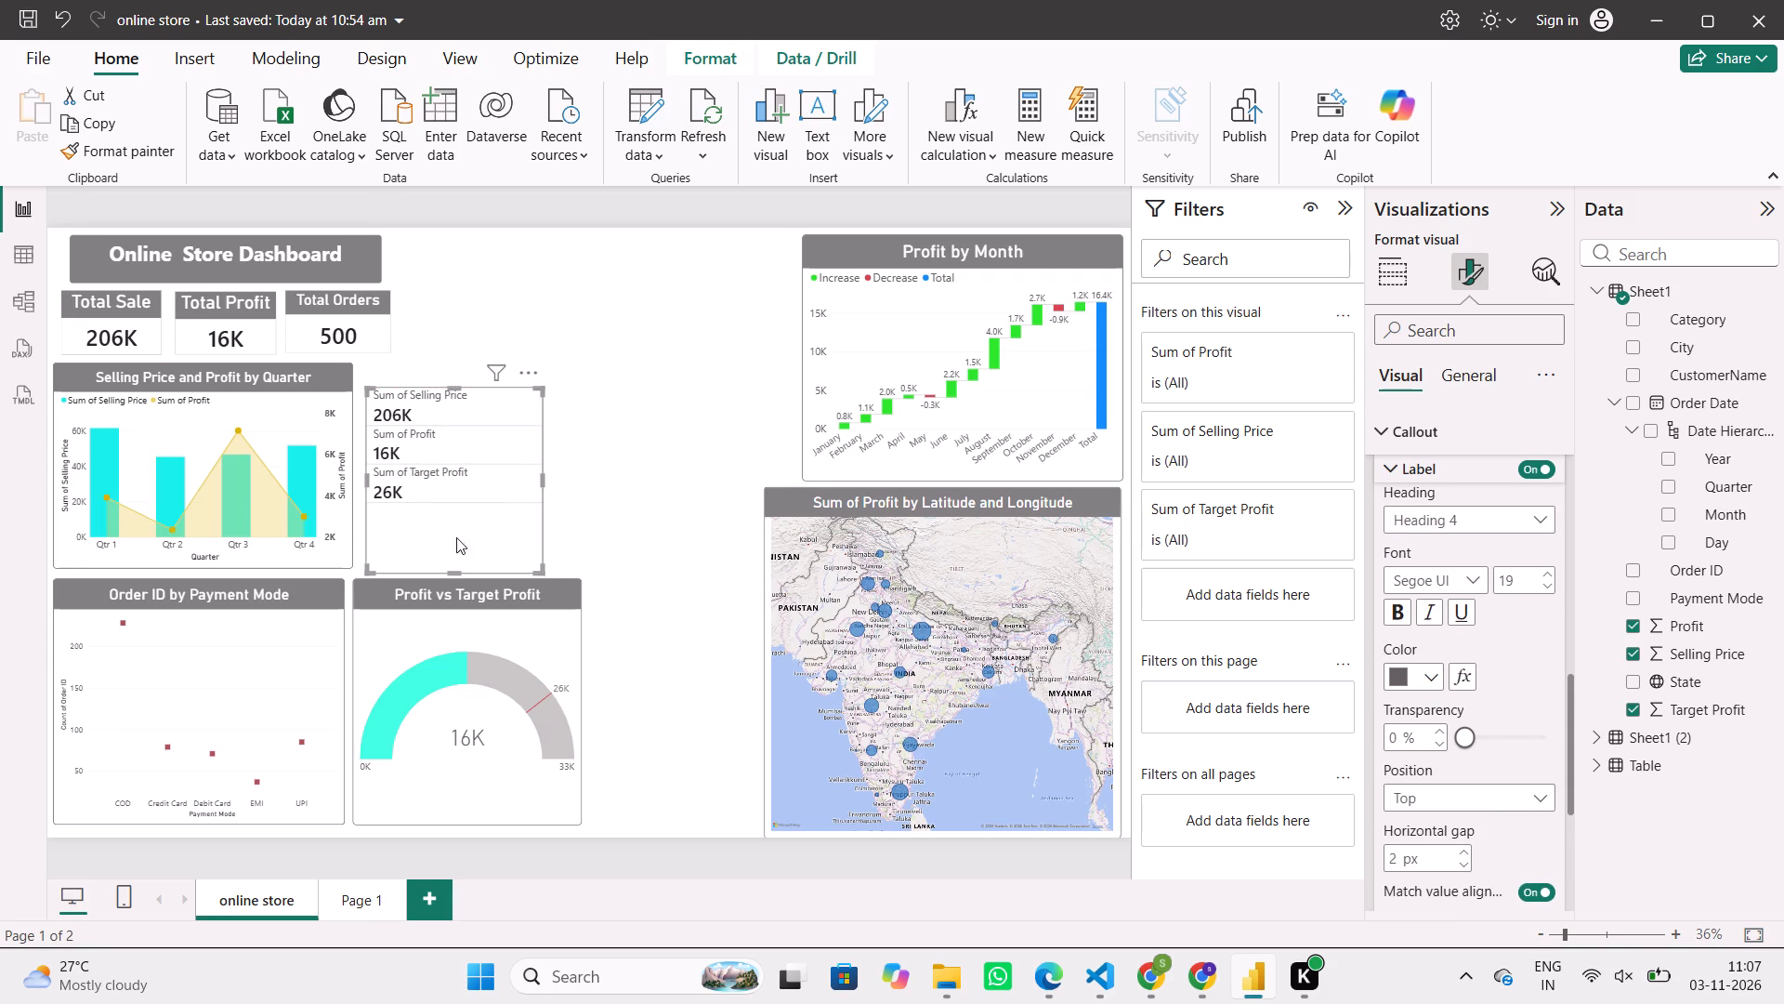
left_click_drag(453, 571, 453, 500)
left_click(600, 444)
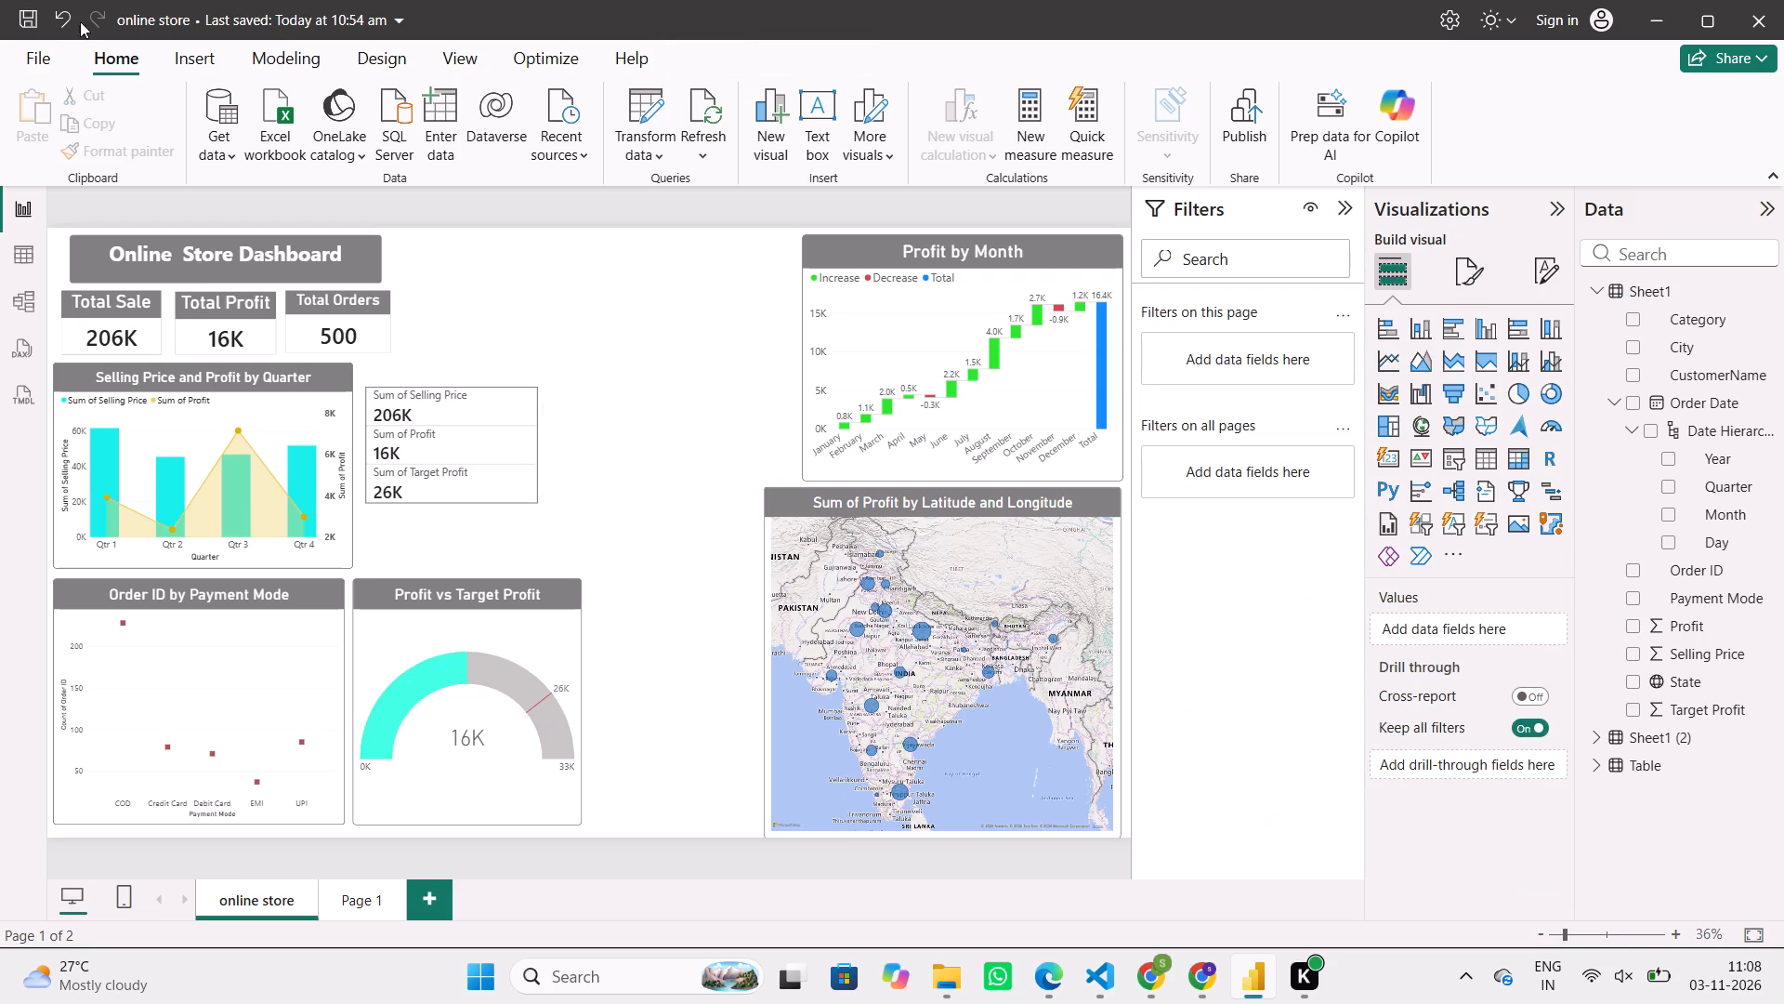
Save the online store report.
left_click(21, 23)
Change the three-row card's multi-card layout style to Tiles.
left_click(466, 425)
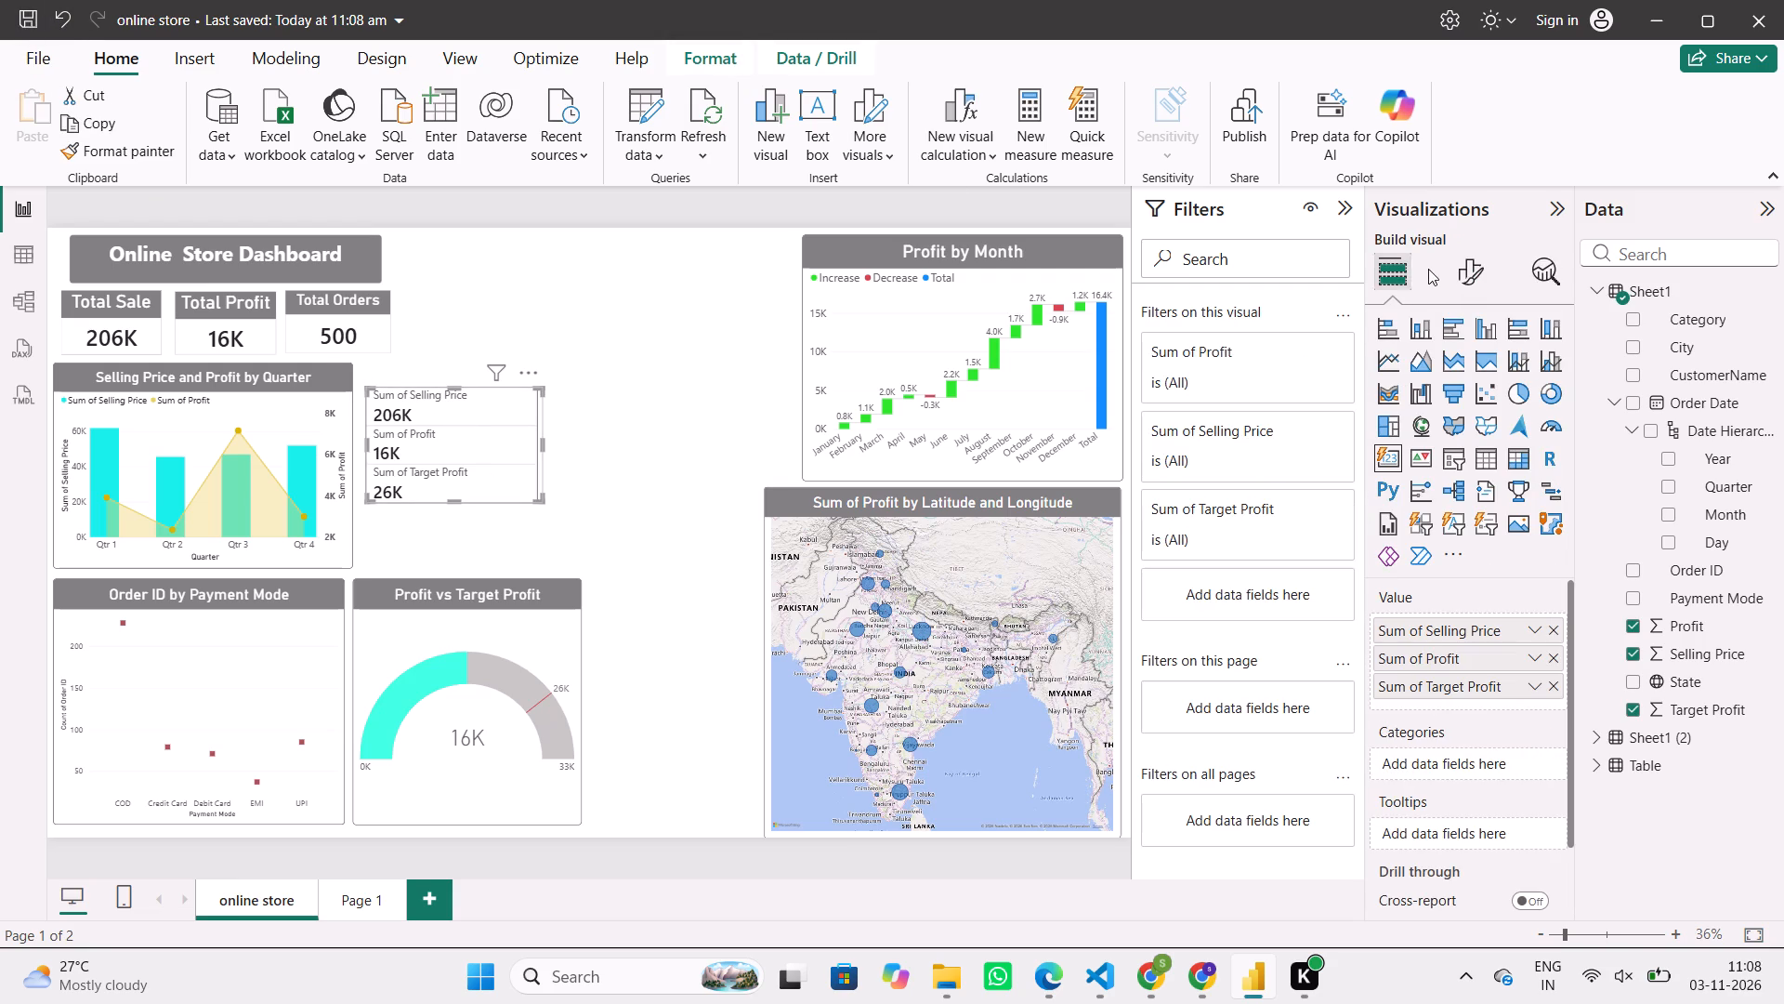
left_click(1480, 278)
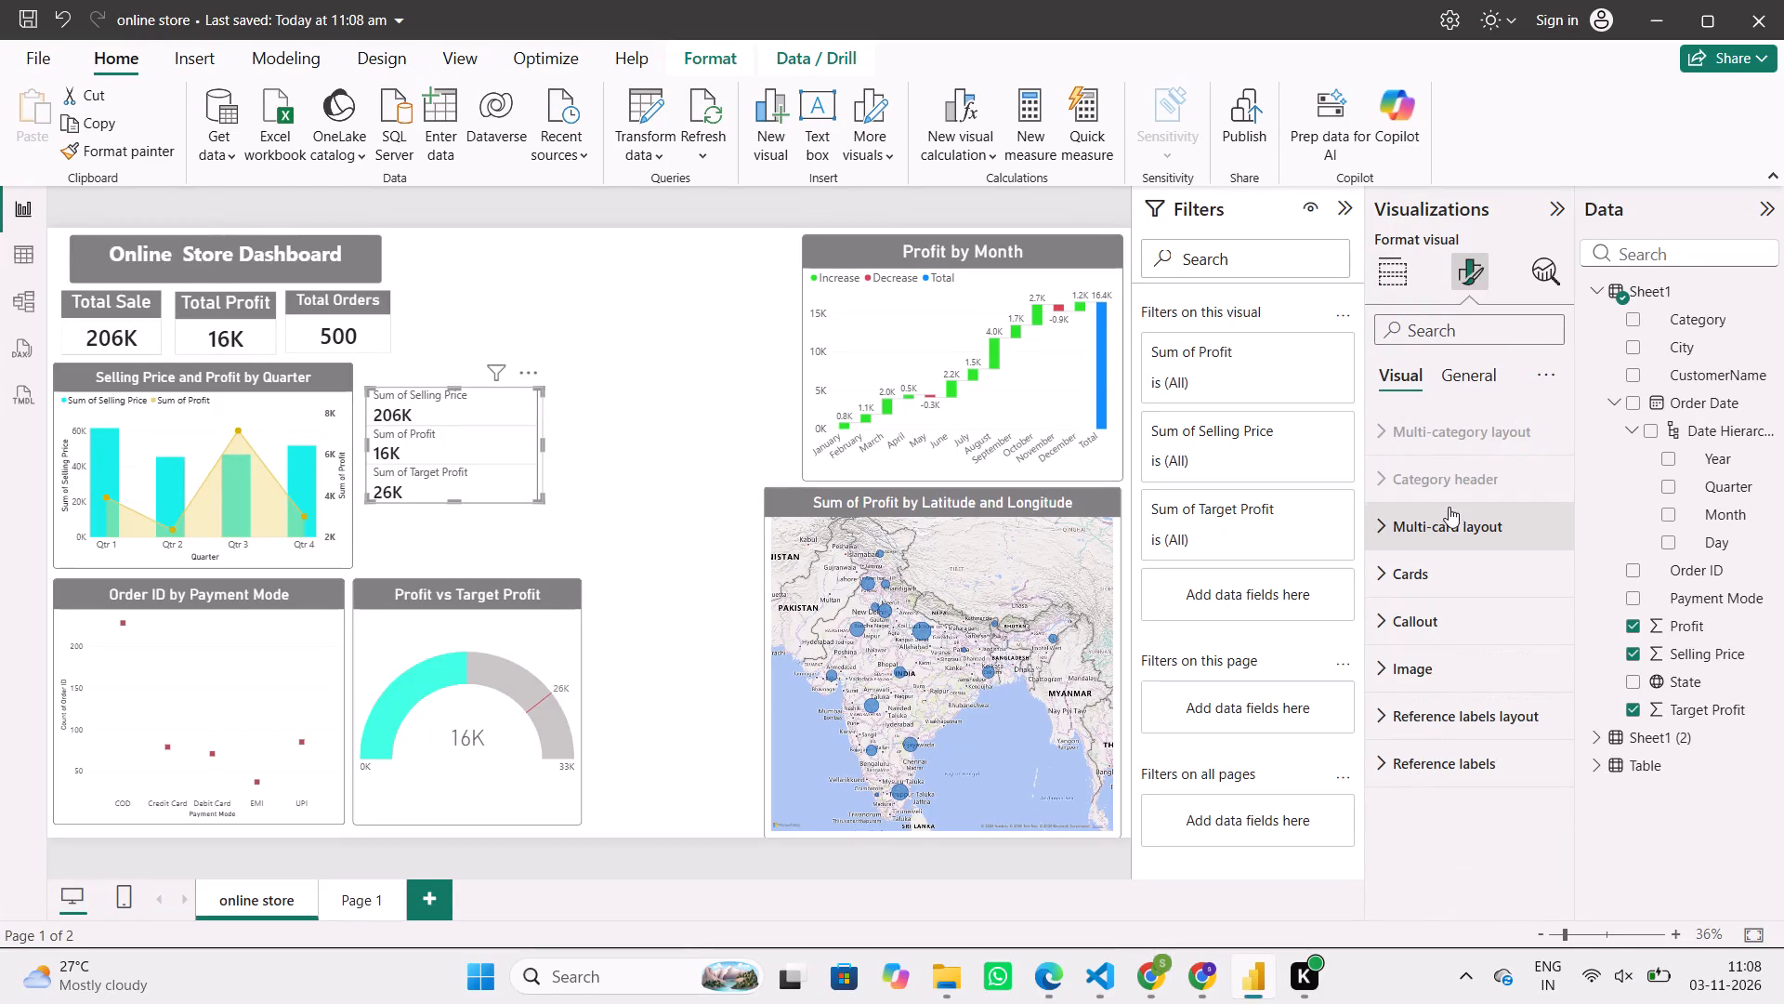
left_click(1457, 516)
scroll(1457, 516, "down", 1)
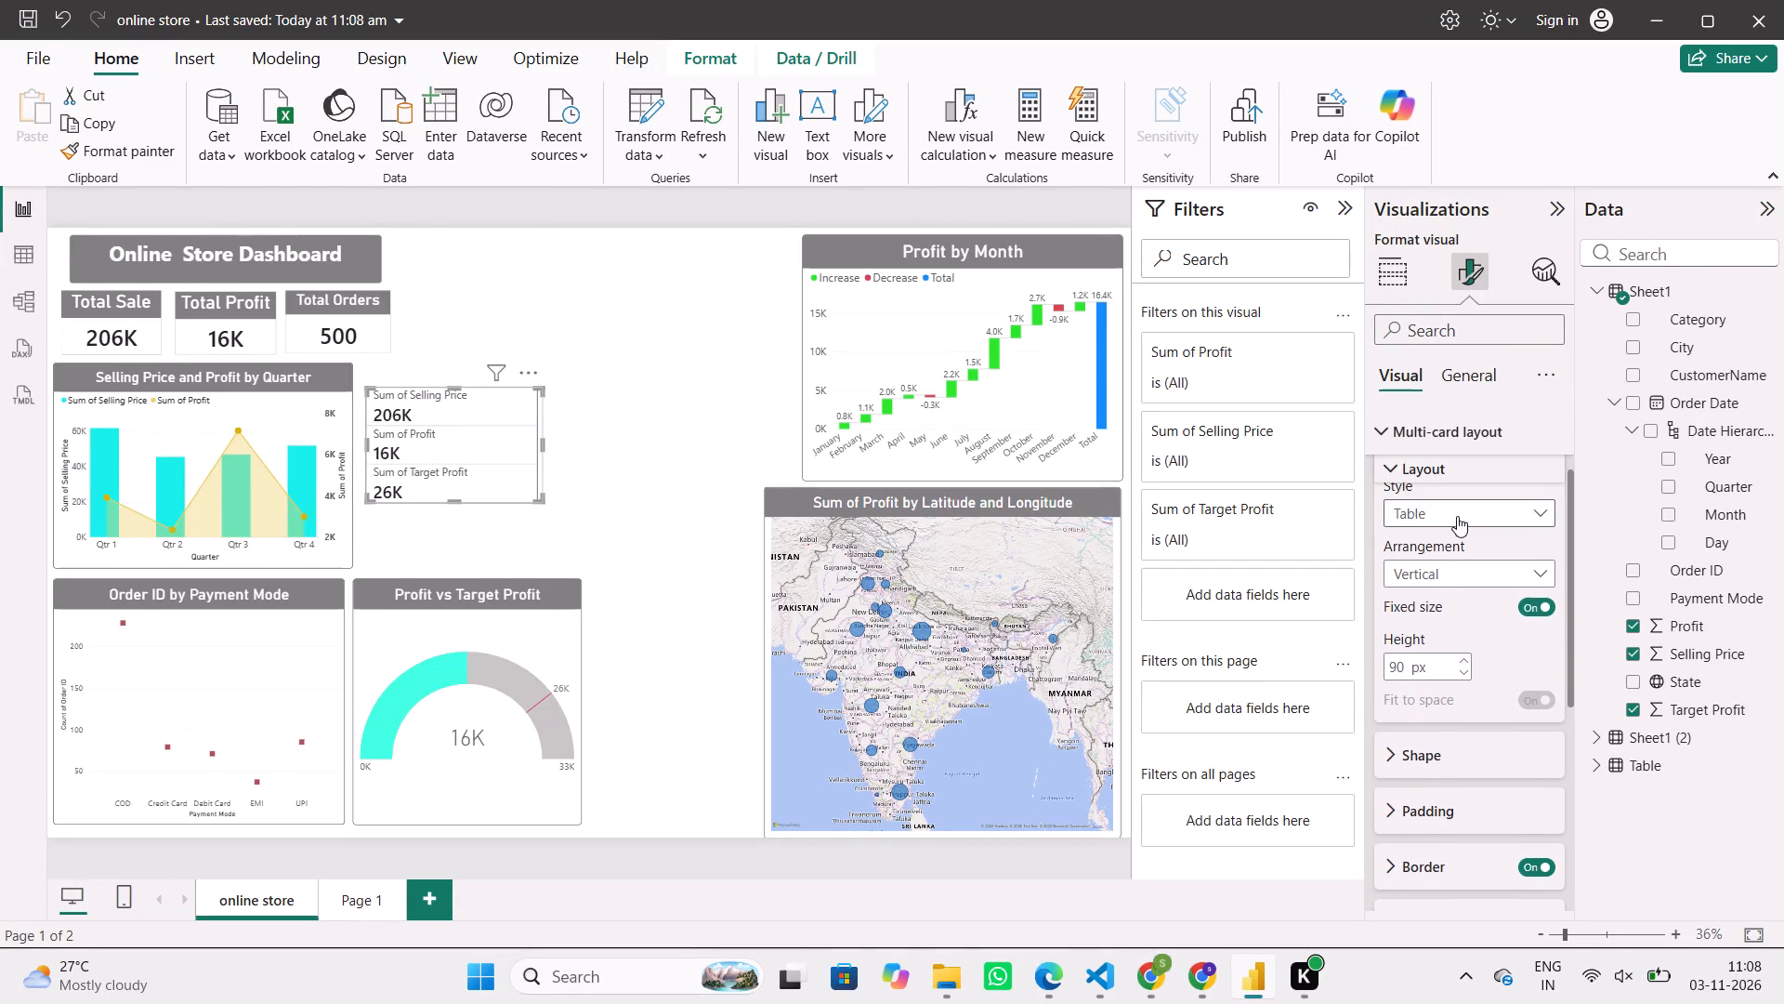
scroll(1457, 516, "down", 1)
left_click(1457, 516)
left_click(1457, 567)
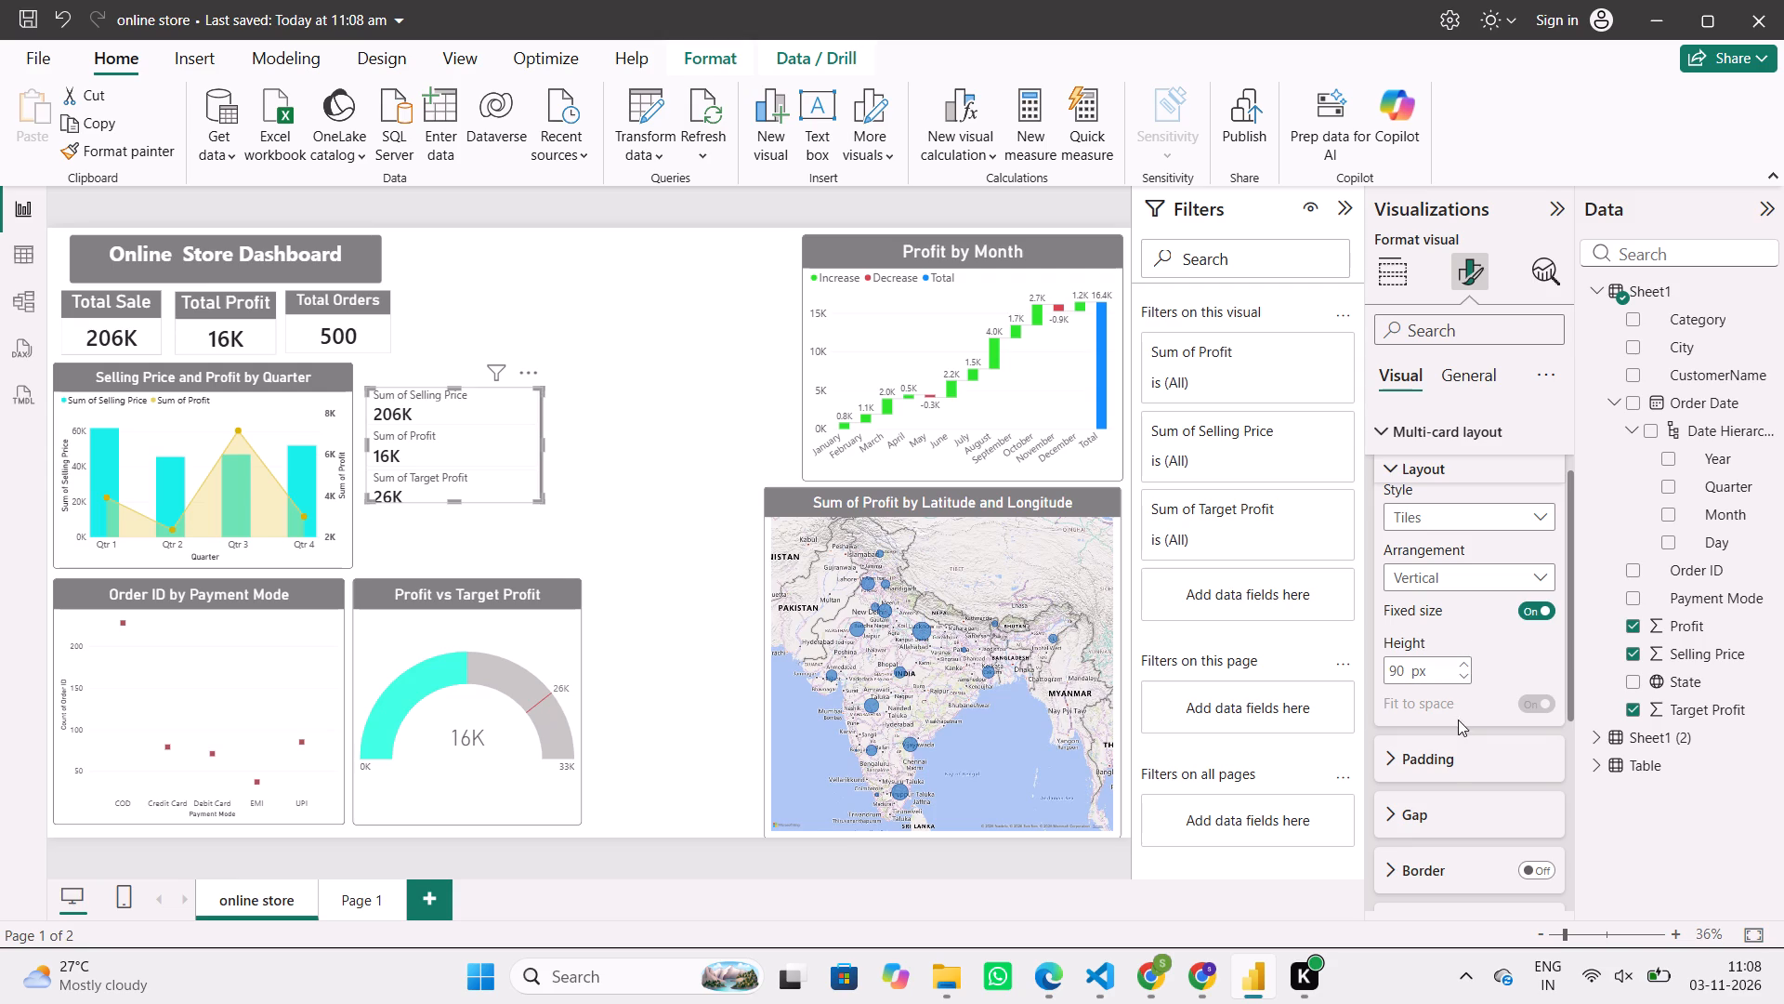
Set the multi-card layout's uniform padding to 10 px, leaving individual padding off.
left_click(1453, 752)
scroll(1453, 752, "down", 2)
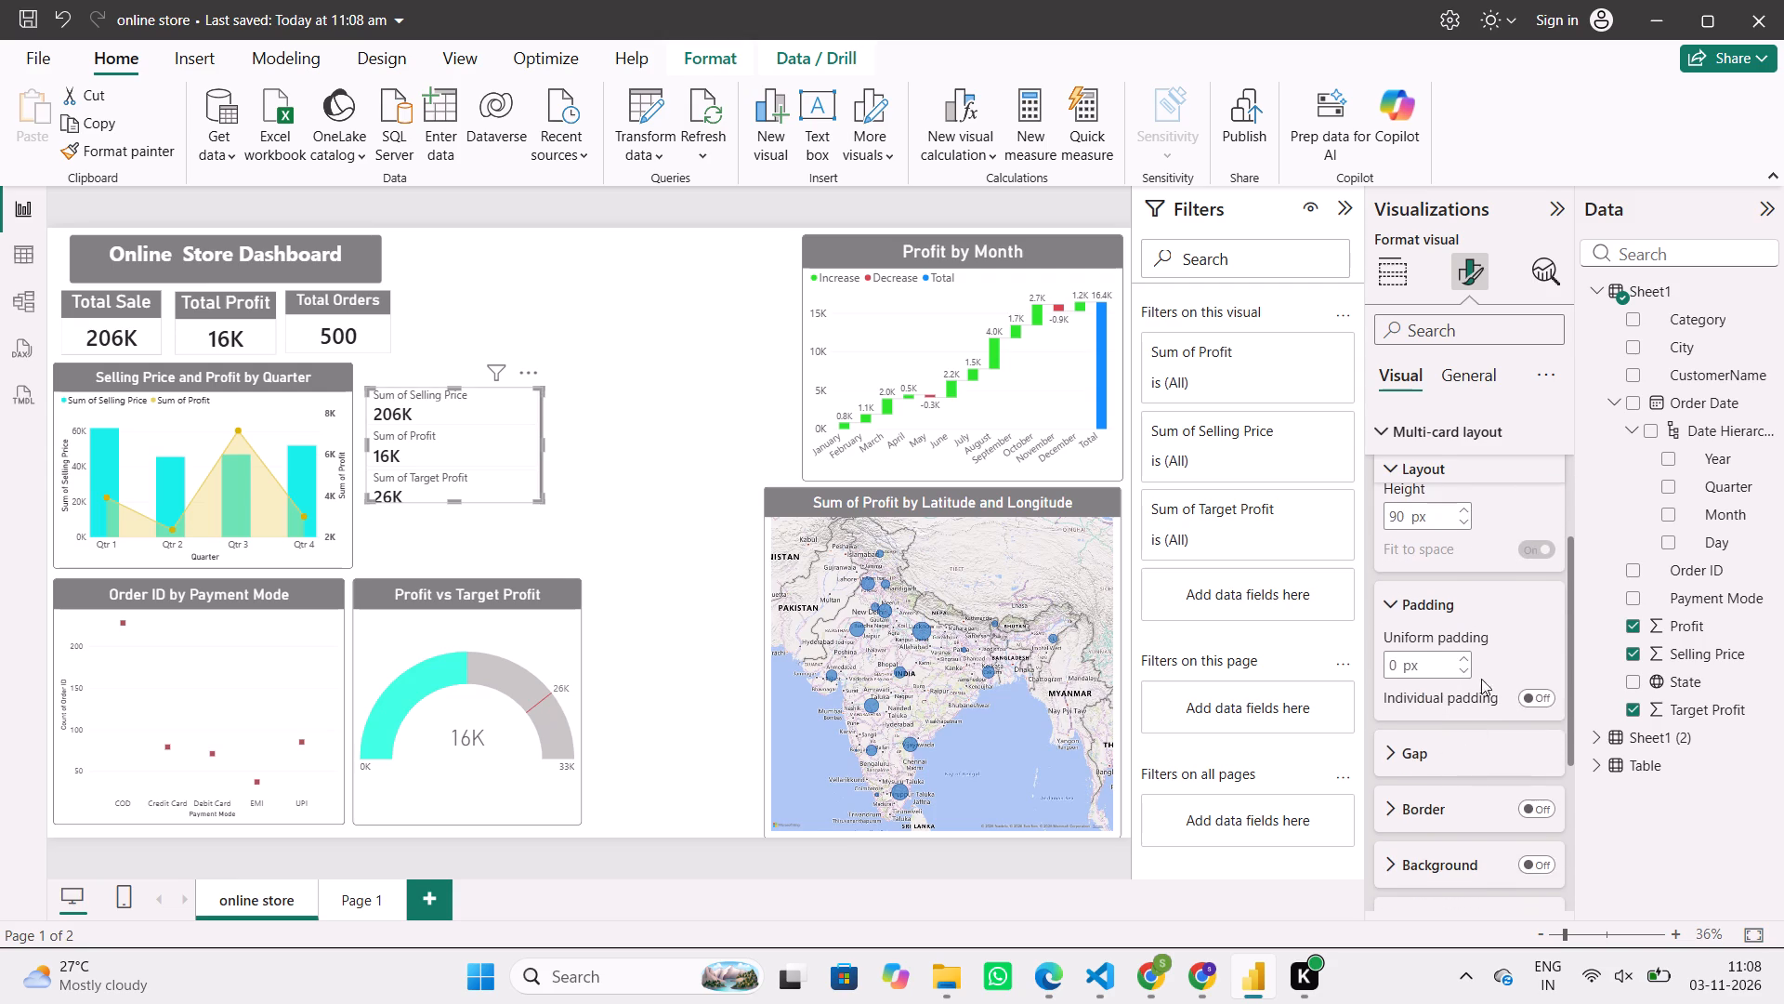
left_click(1530, 694)
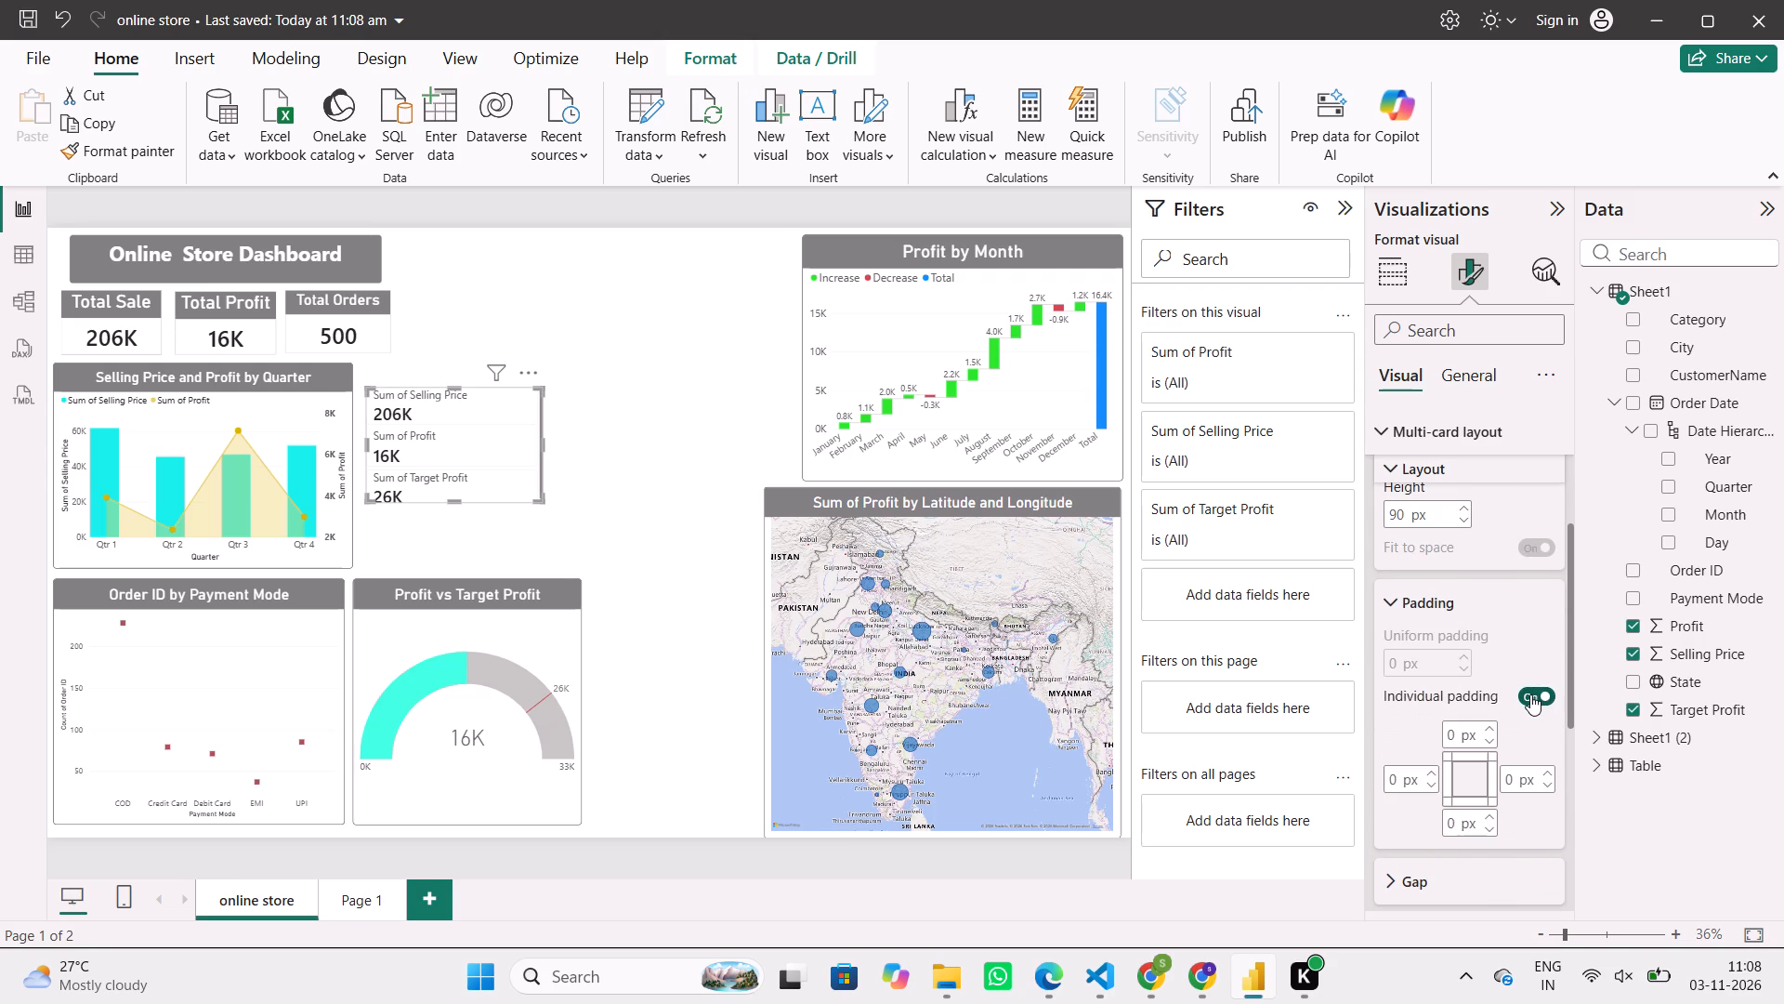
left_click(1530, 694)
left_click(1530, 694)
left_click(1530, 694)
triple_click(1464, 653)
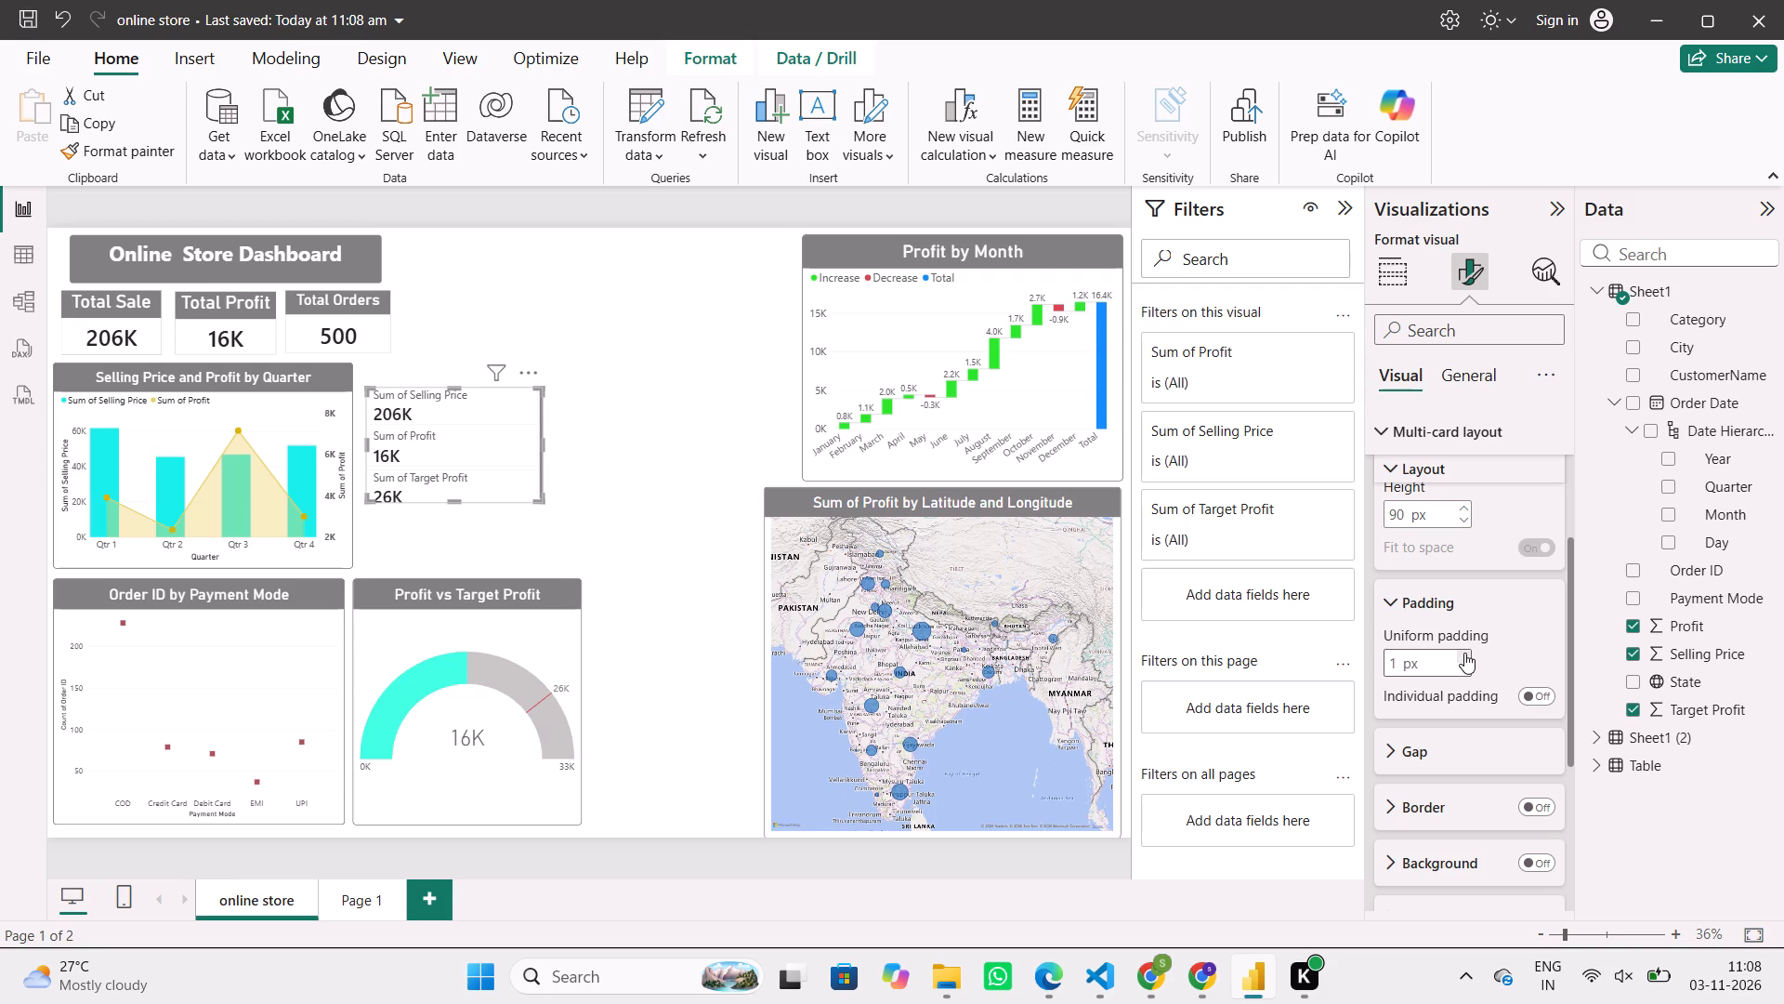
triple_click(1464, 653)
triple_click(1464, 653)
left_click(1464, 653)
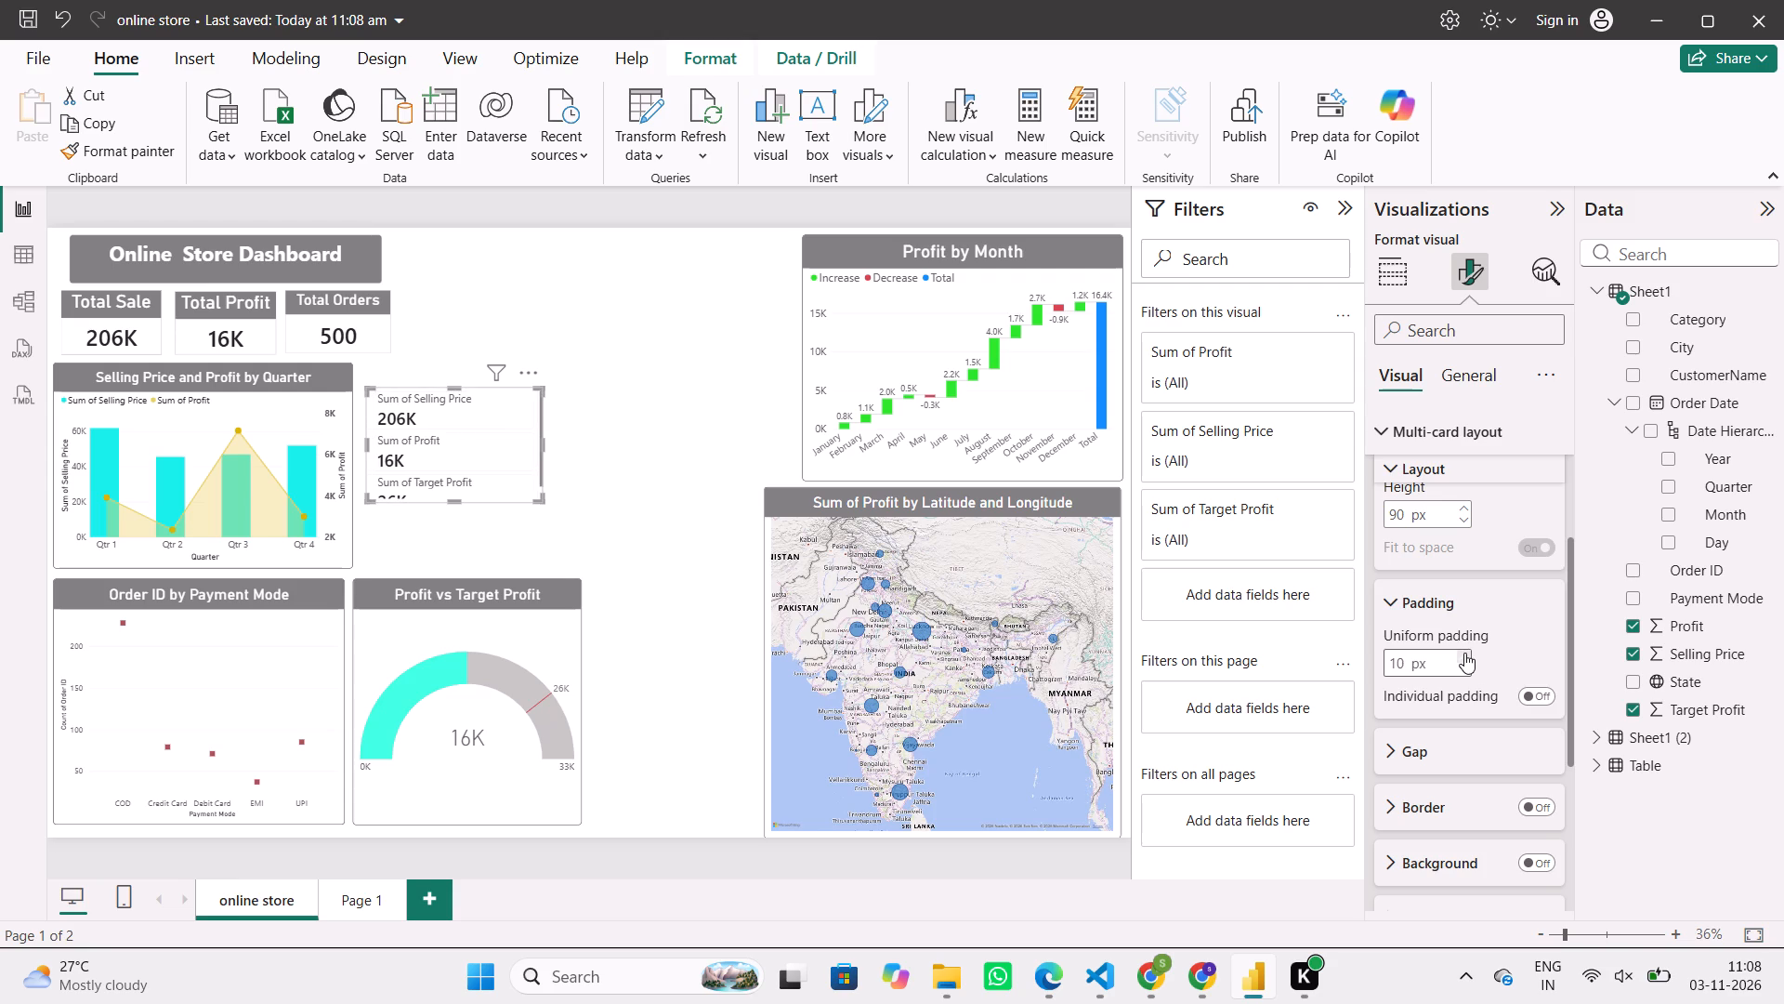
Set the vertical gap between the card's tiles to 20 px.
left_click_drag(1460, 777, 1468, 757)
left_click(1468, 757)
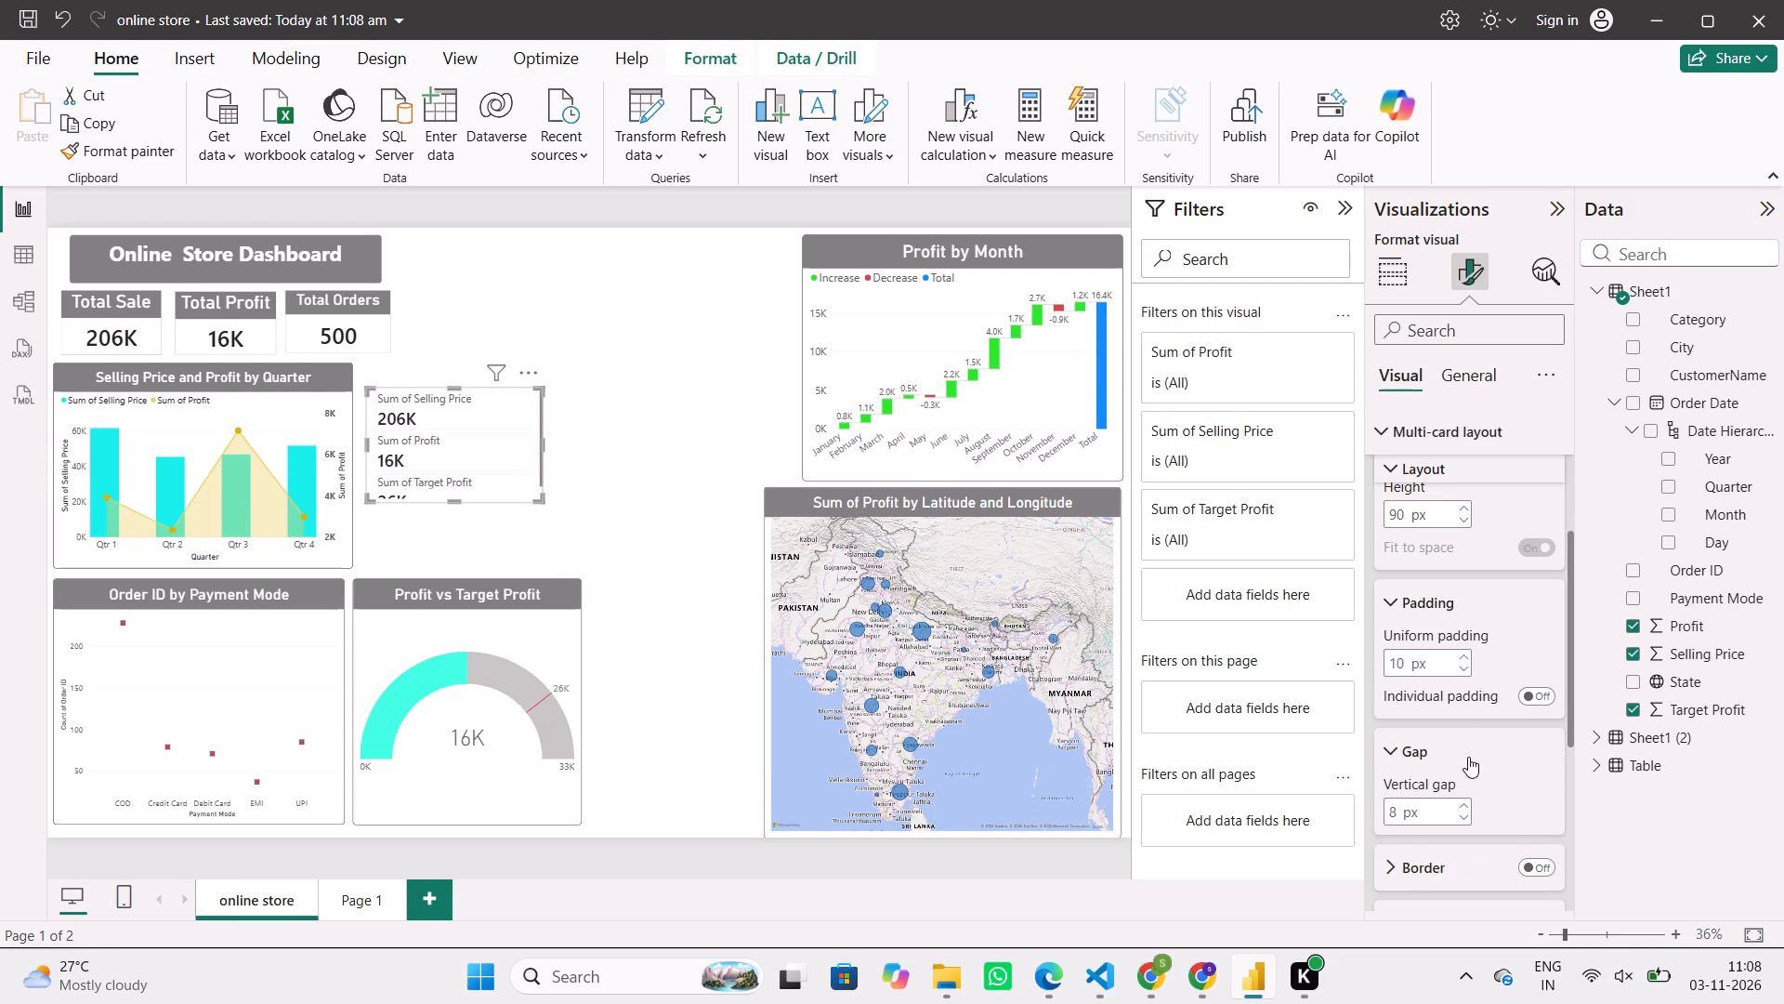
scroll(1468, 757, "down", 1)
triple_click(1463, 704)
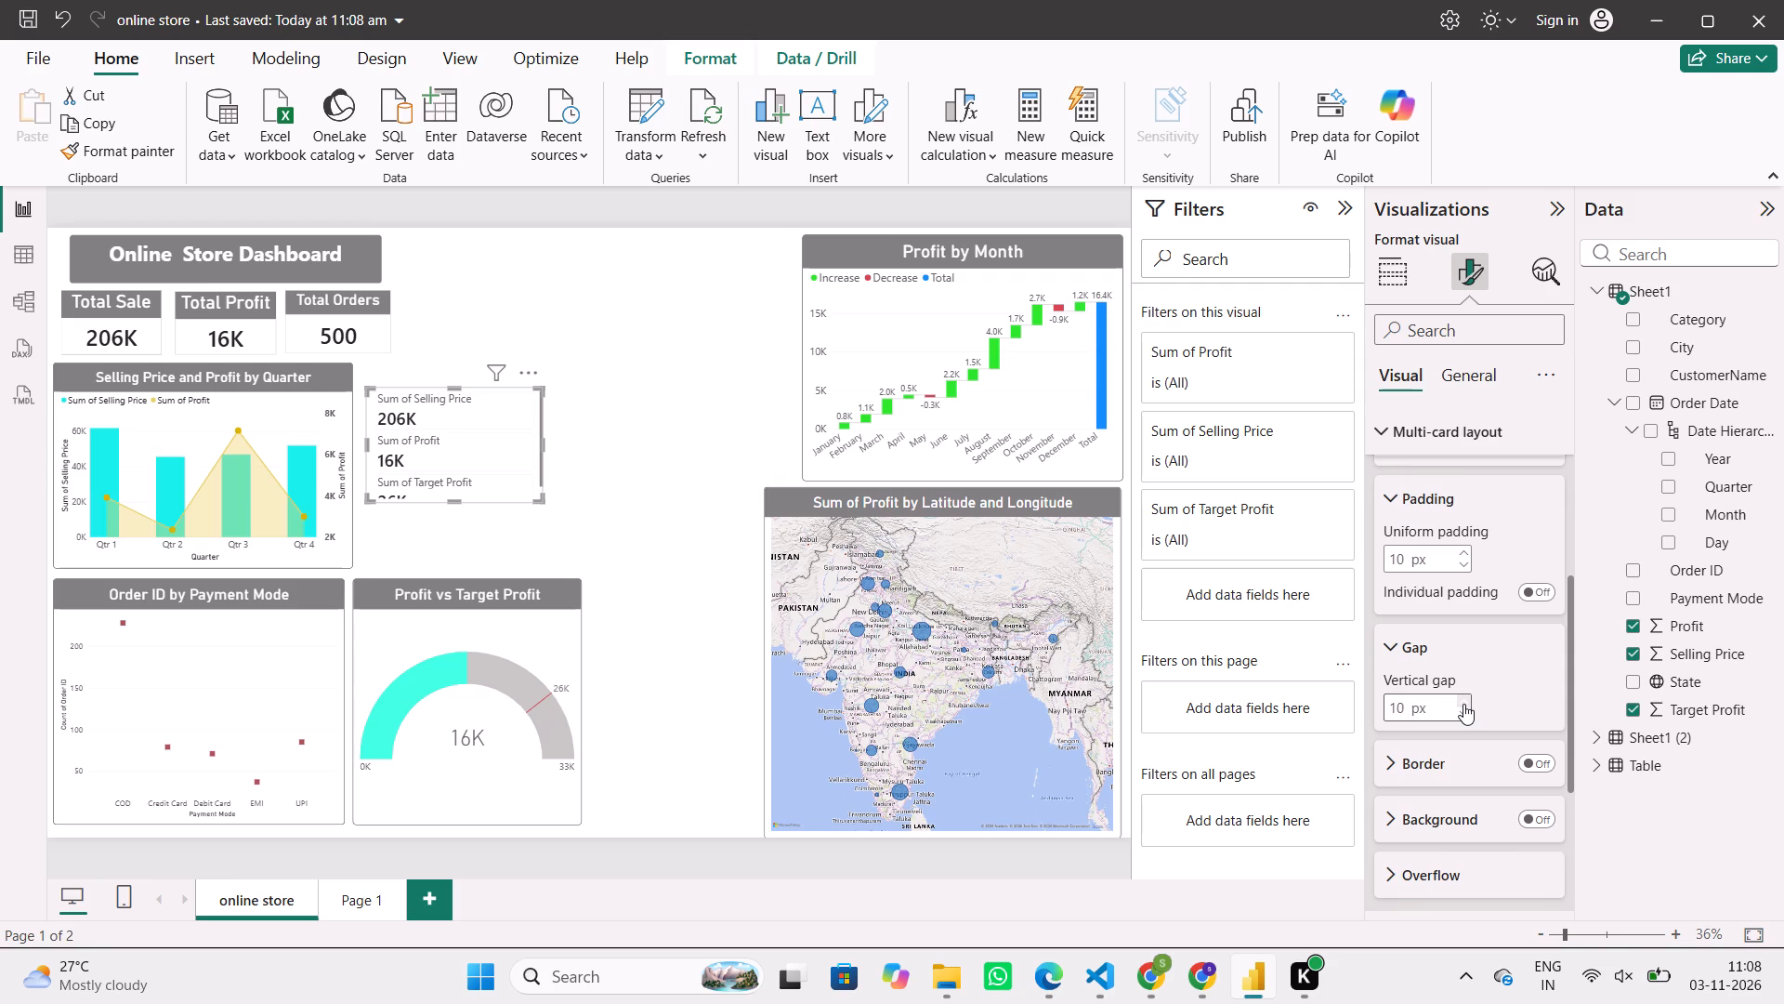
triple_click(1463, 704)
triple_click(1463, 704)
triple_click(1463, 704)
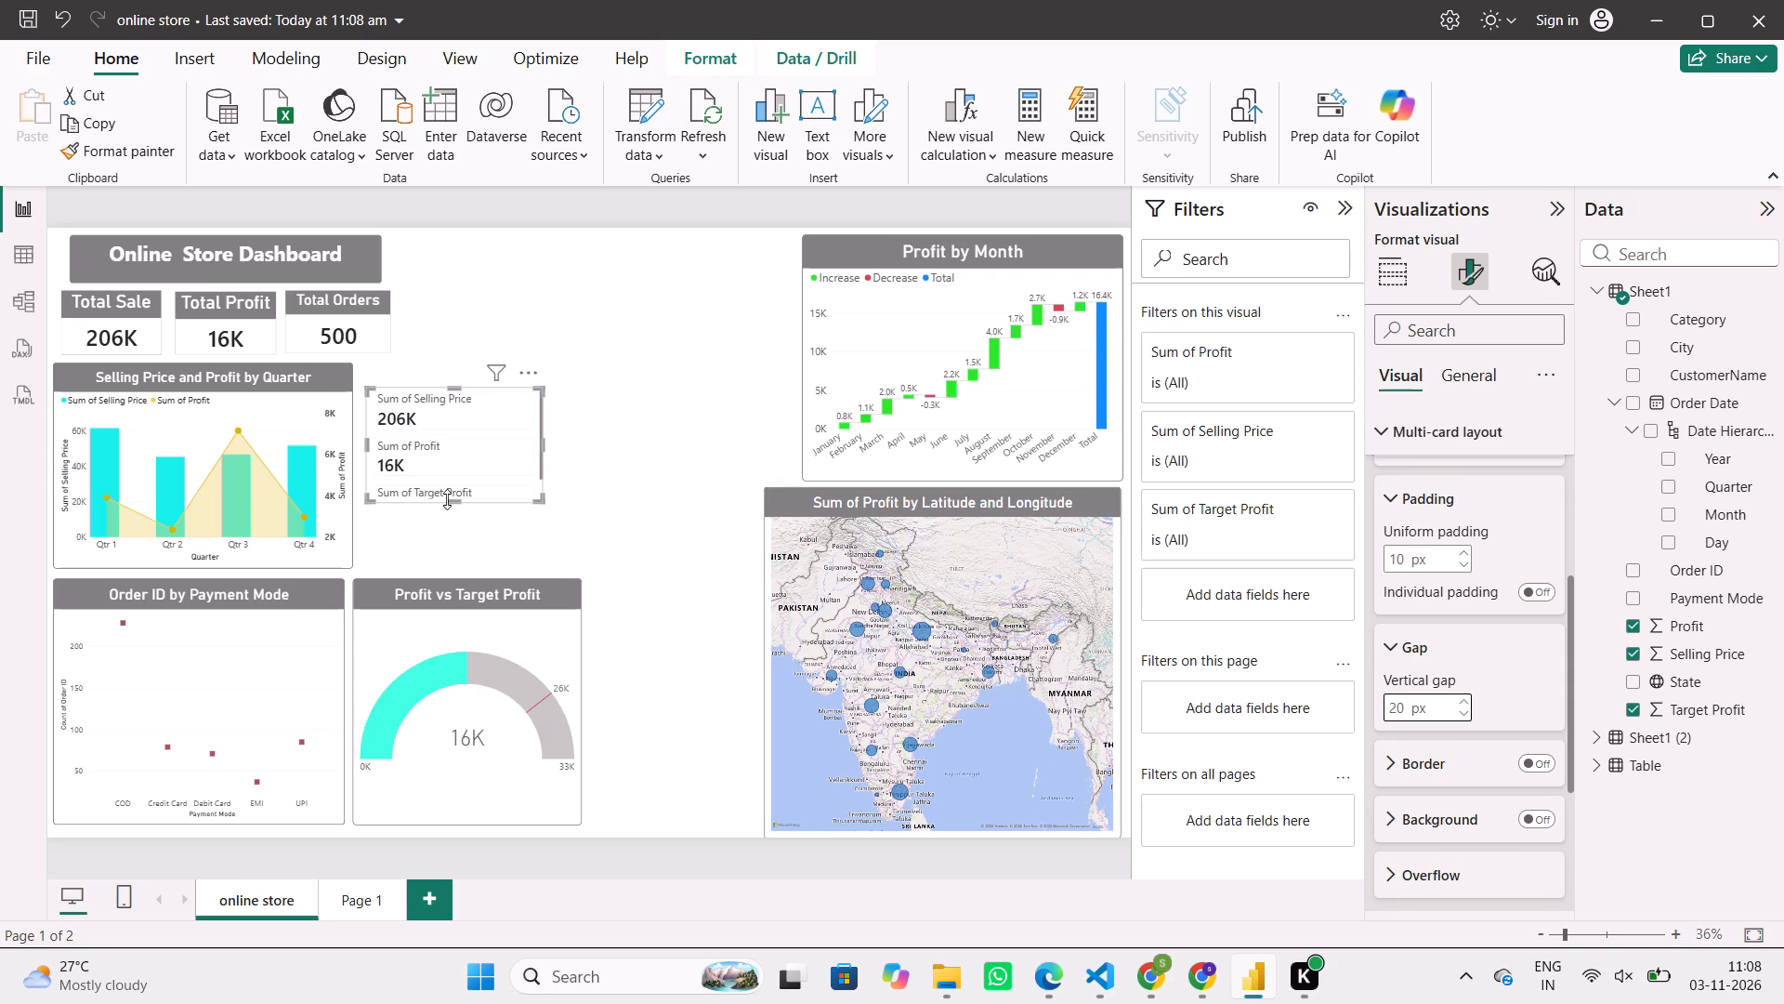
Resize the tiled card vertically so that all three tiles fit closely within its frame.
left_click_drag(447, 499, 447, 558)
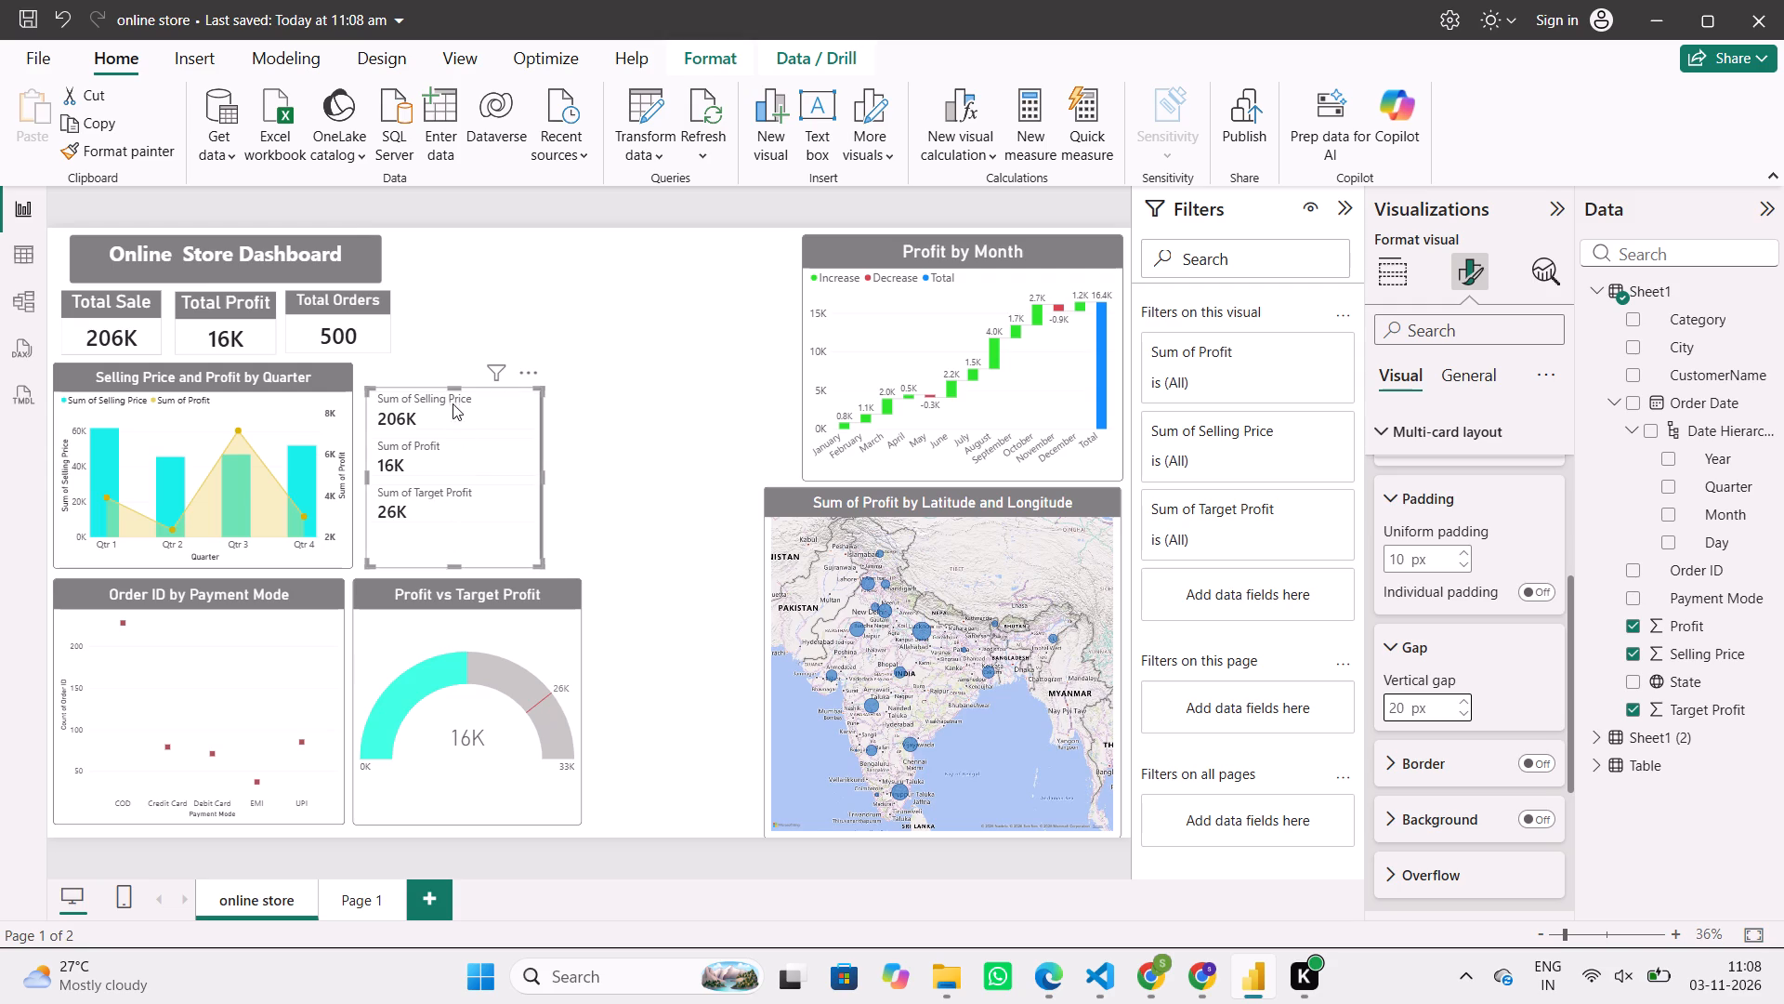
left_click_drag(453, 388, 455, 376)
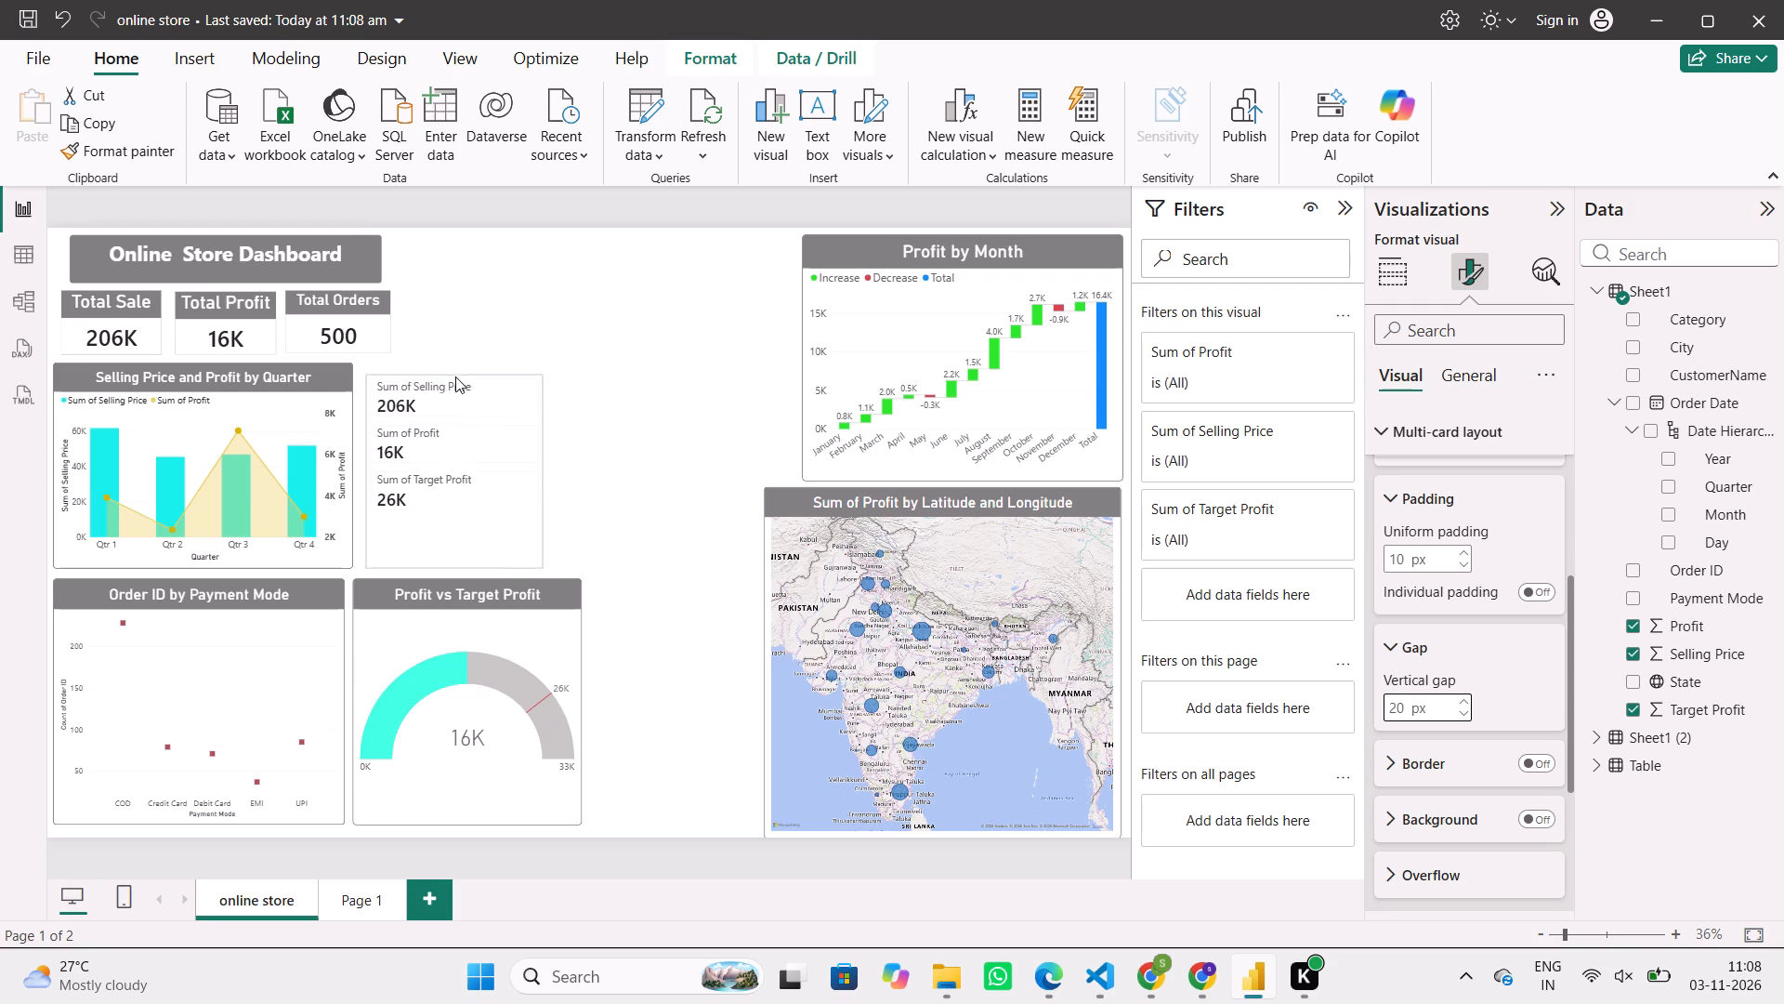
left_click_drag(455, 376, 455, 377)
left_click_drag(451, 562, 458, 524)
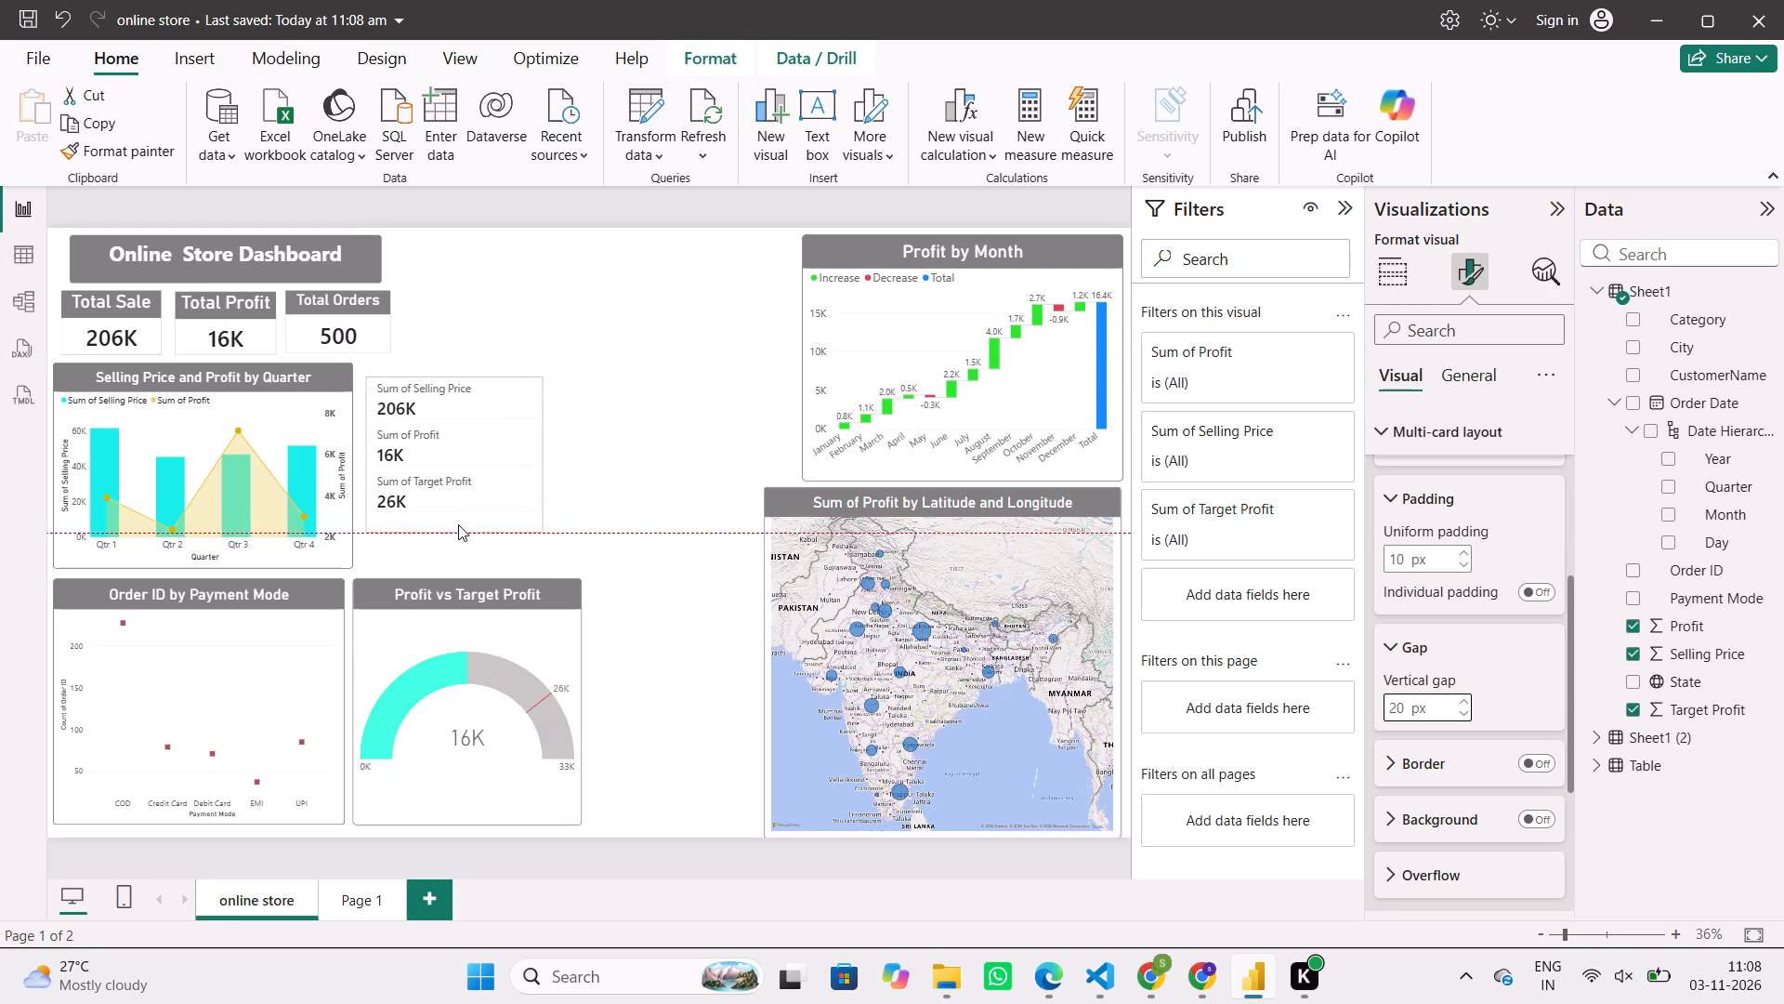
left_click_drag(458, 524, 461, 516)
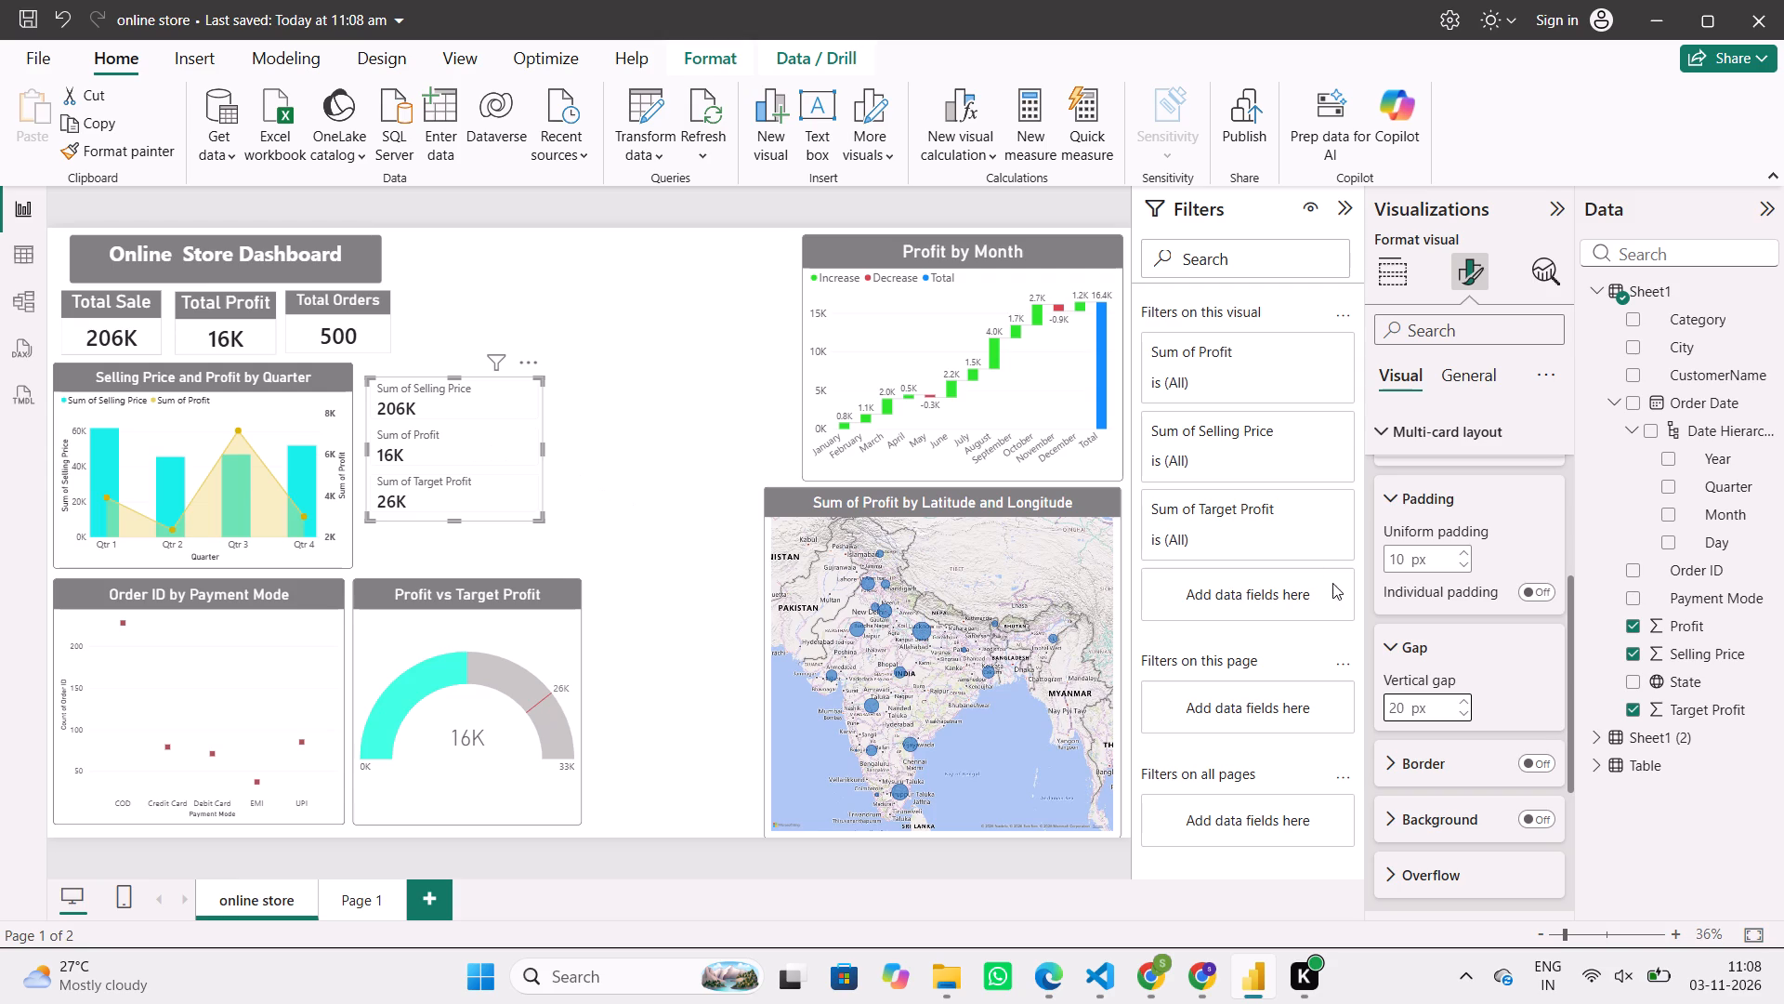
Turn on the multi-card layout background and set its color to the gray White, 50% darker.
left_click(1389, 491)
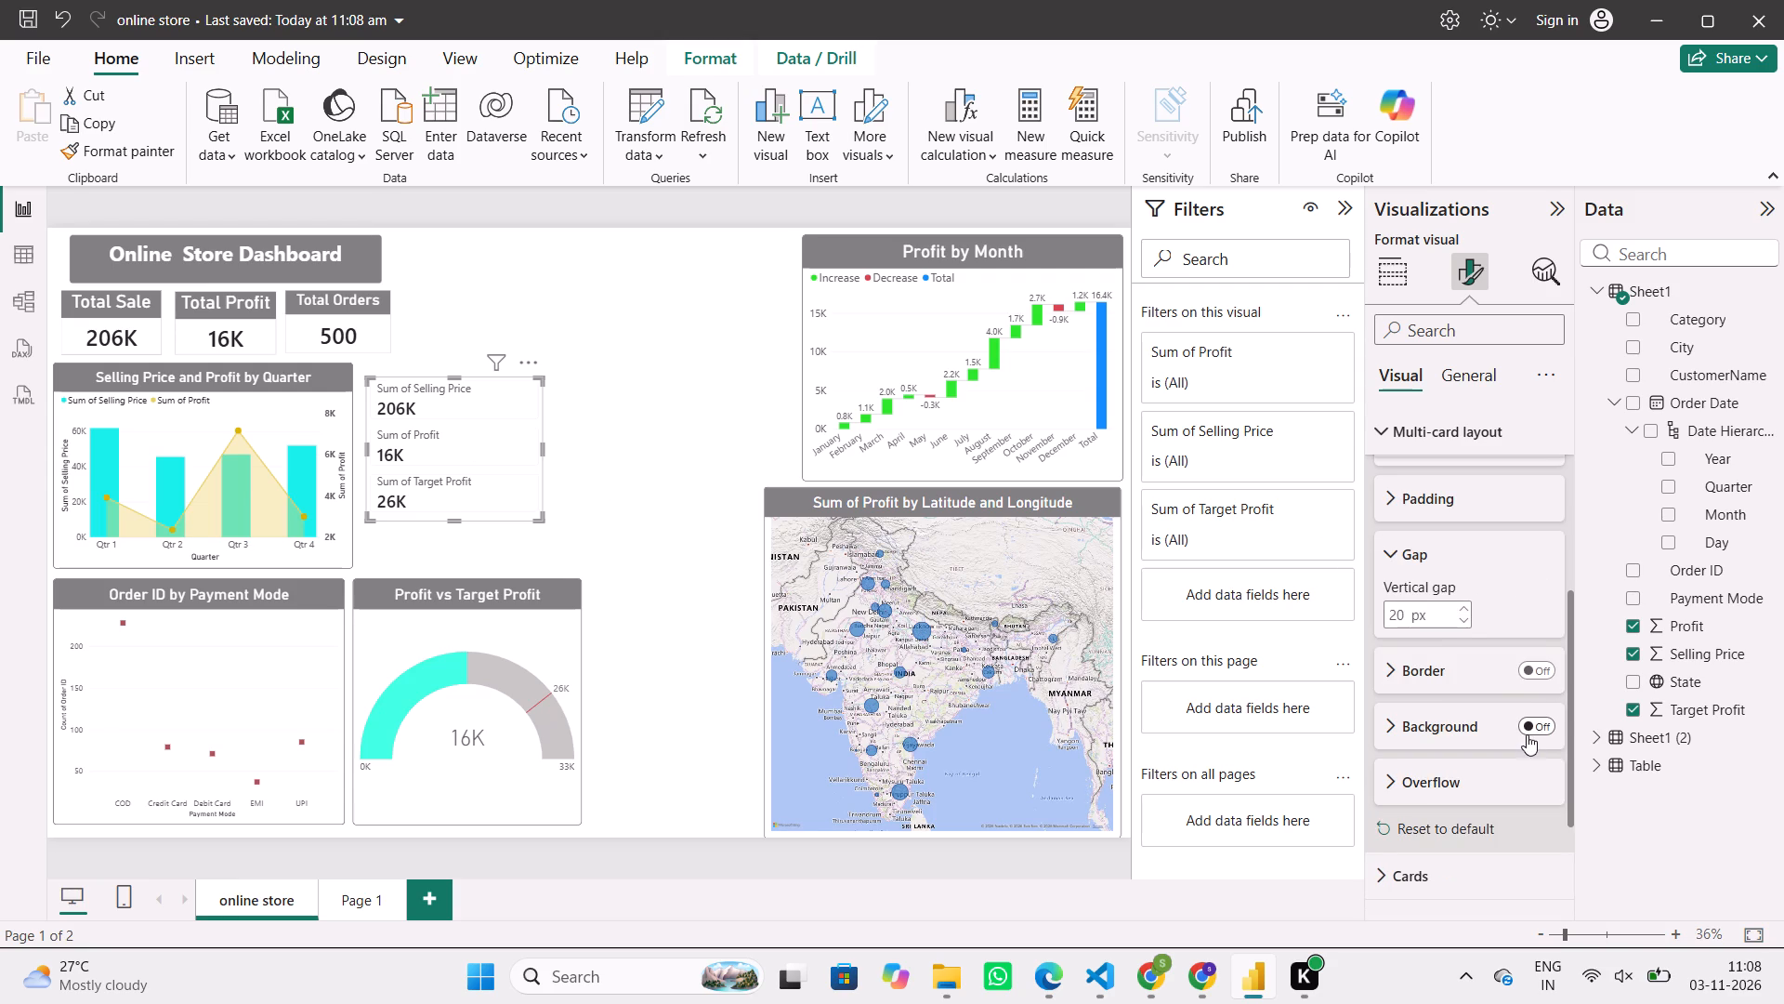
left_click(1535, 728)
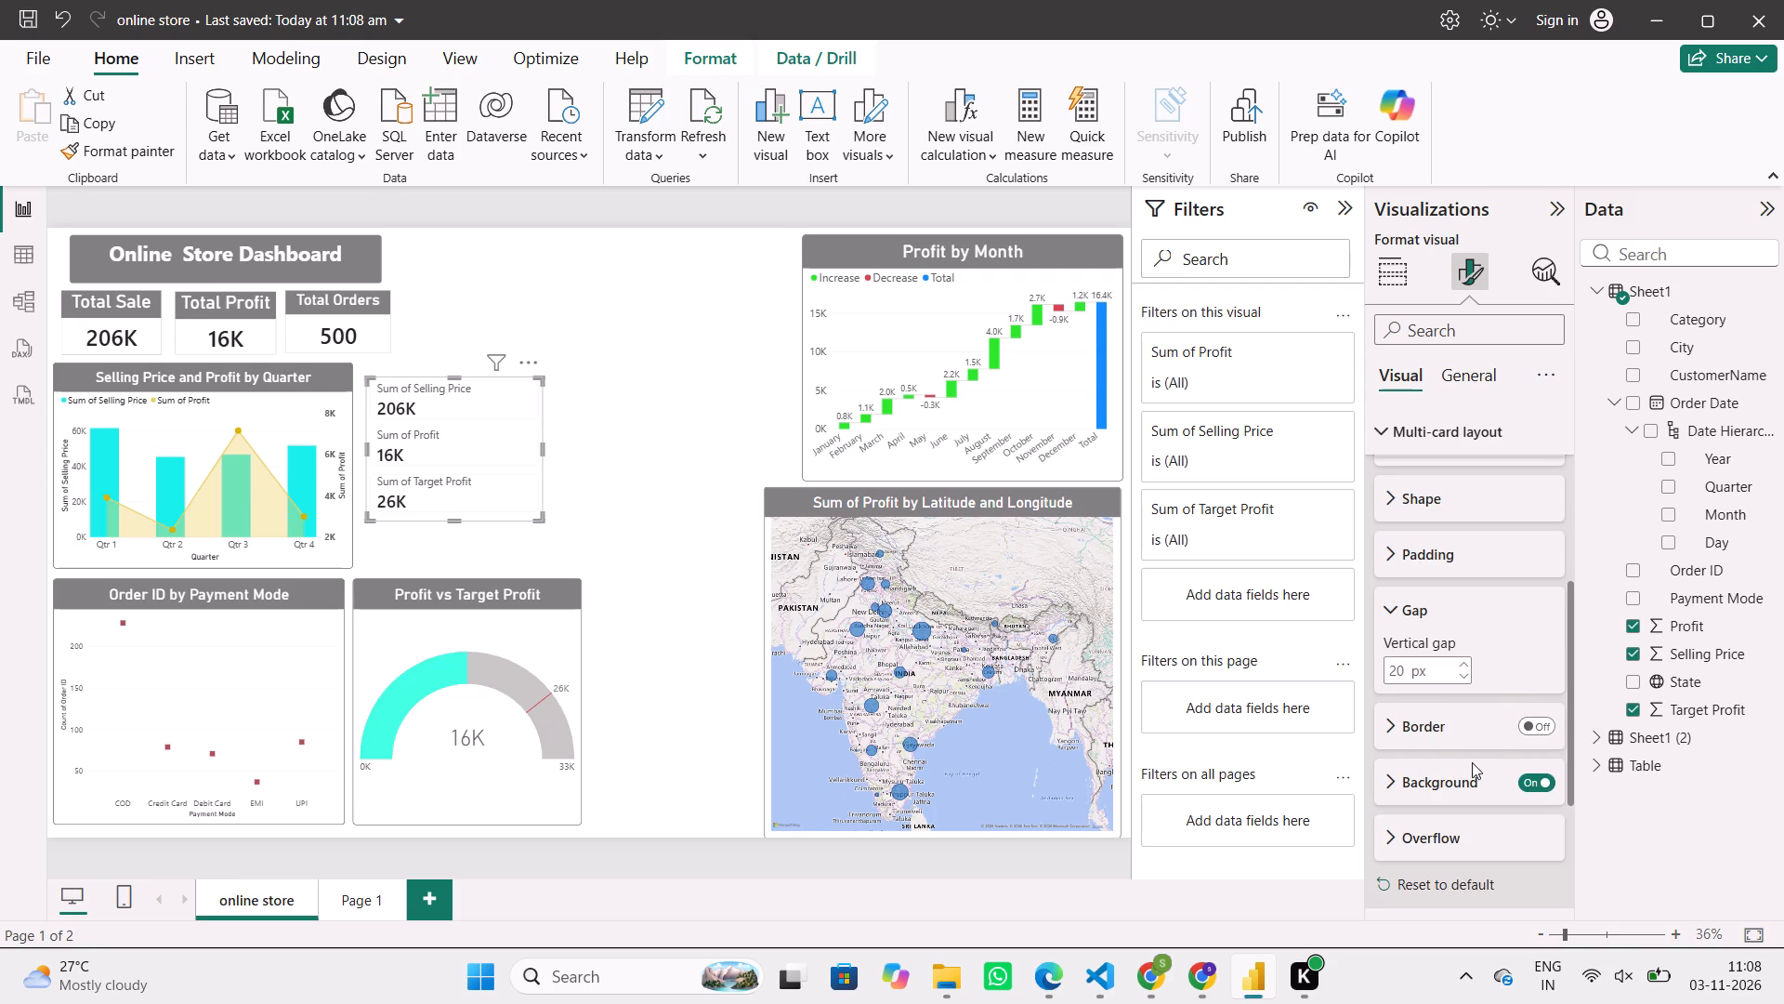
left_click(1472, 769)
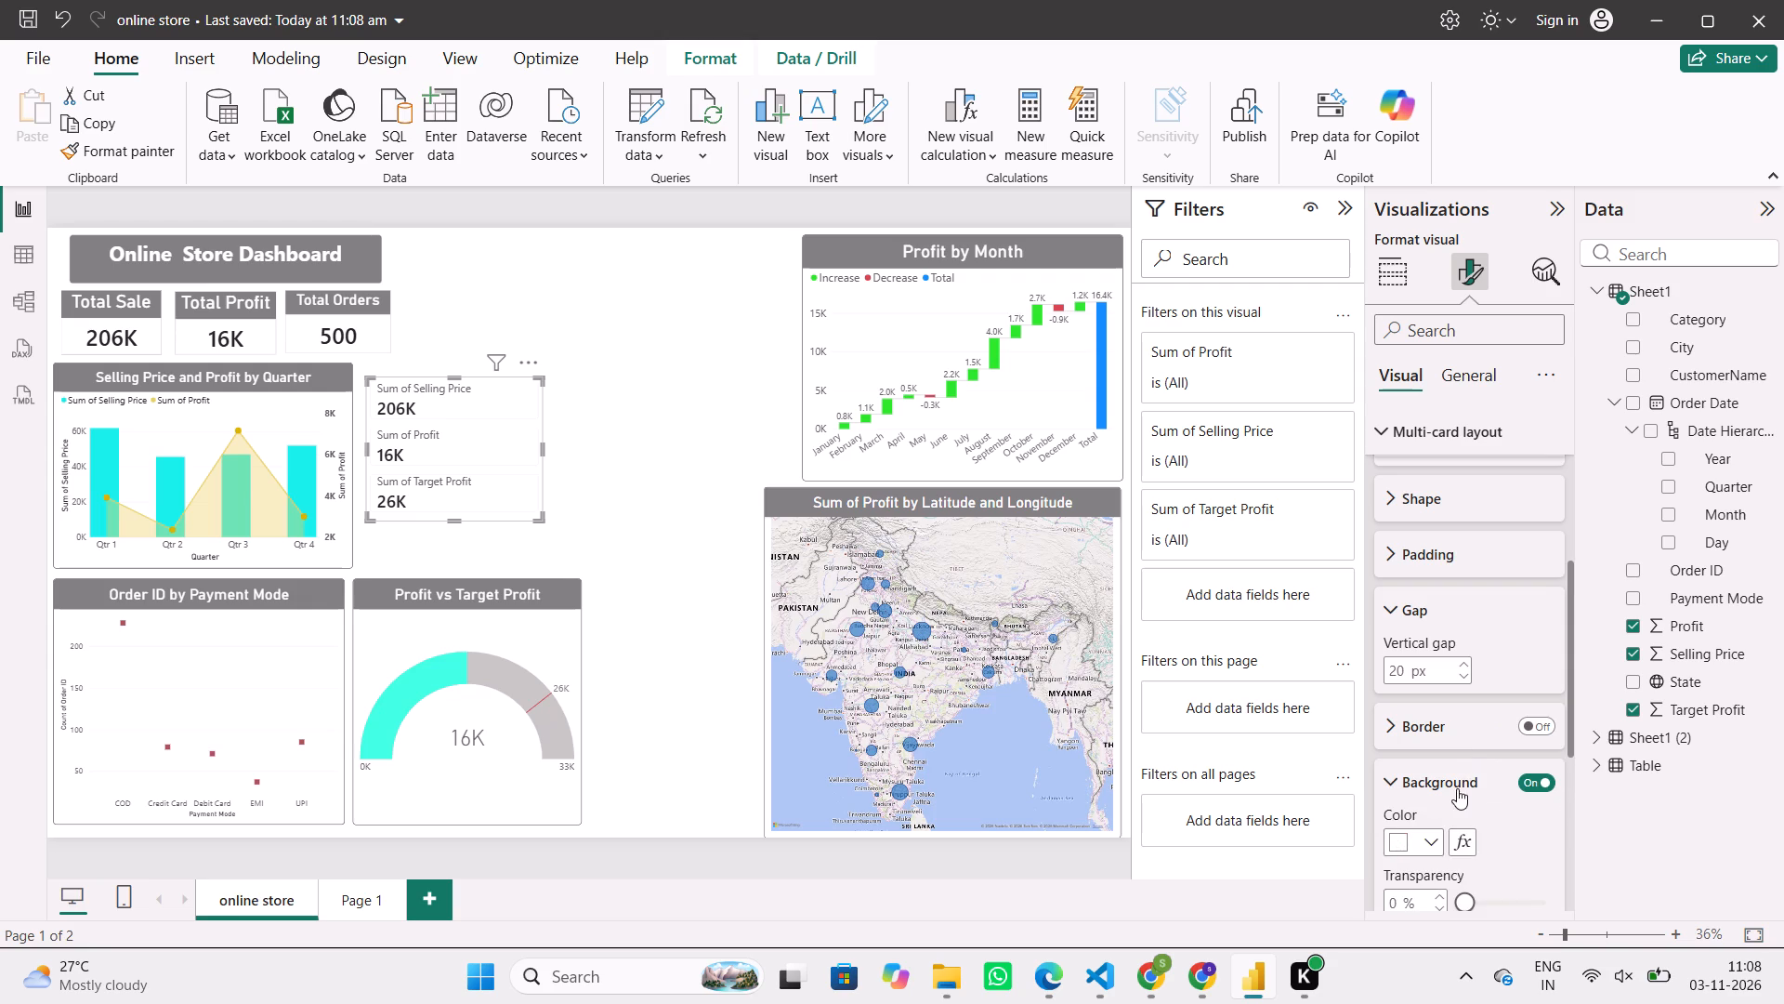
left_click(1424, 851)
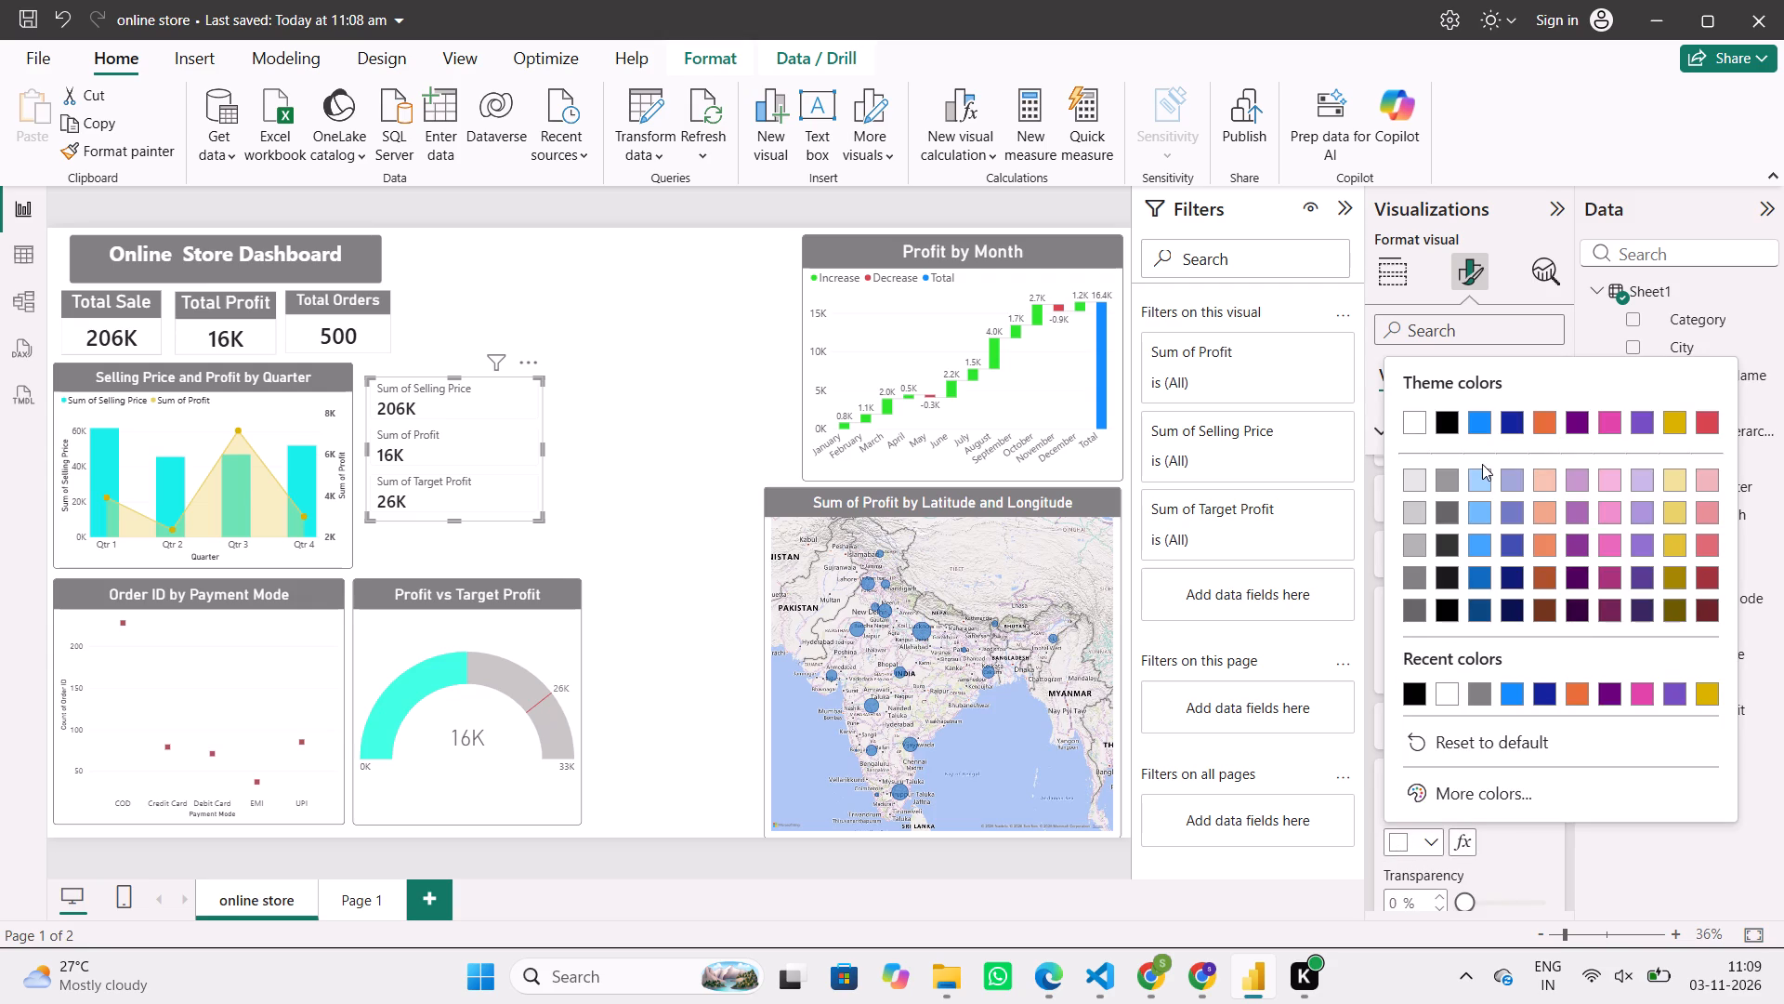
left_click(1482, 472)
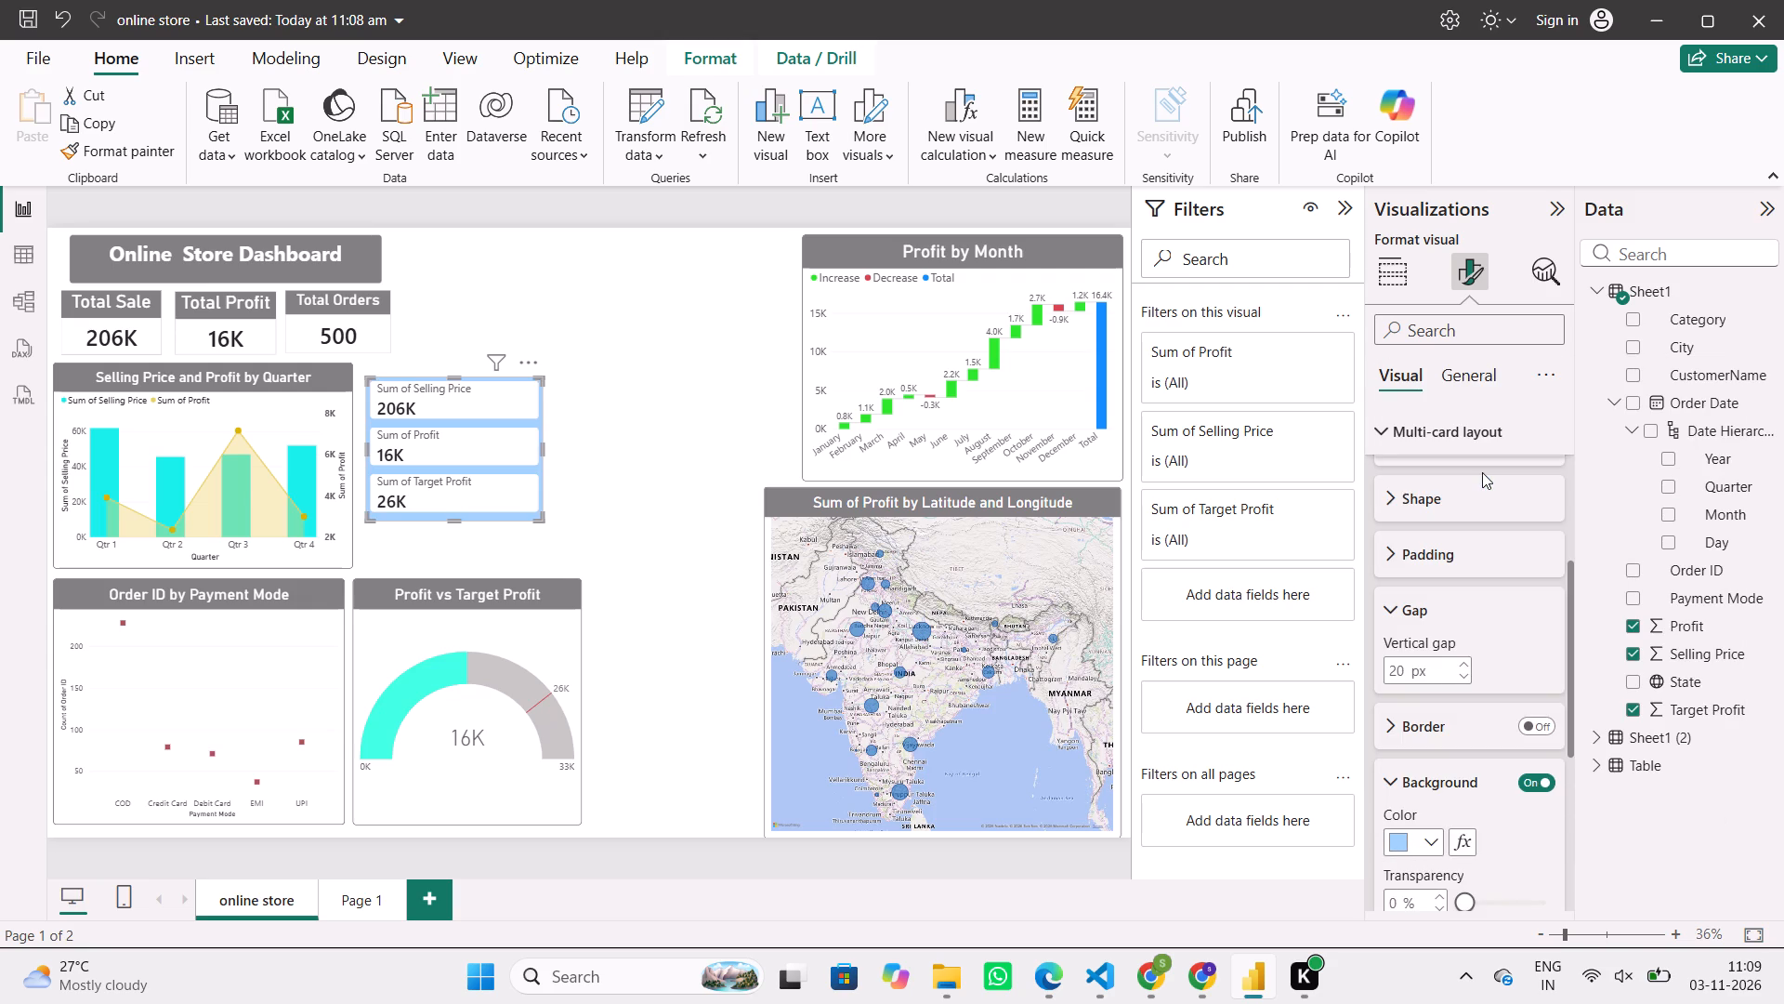
left_click(1431, 841)
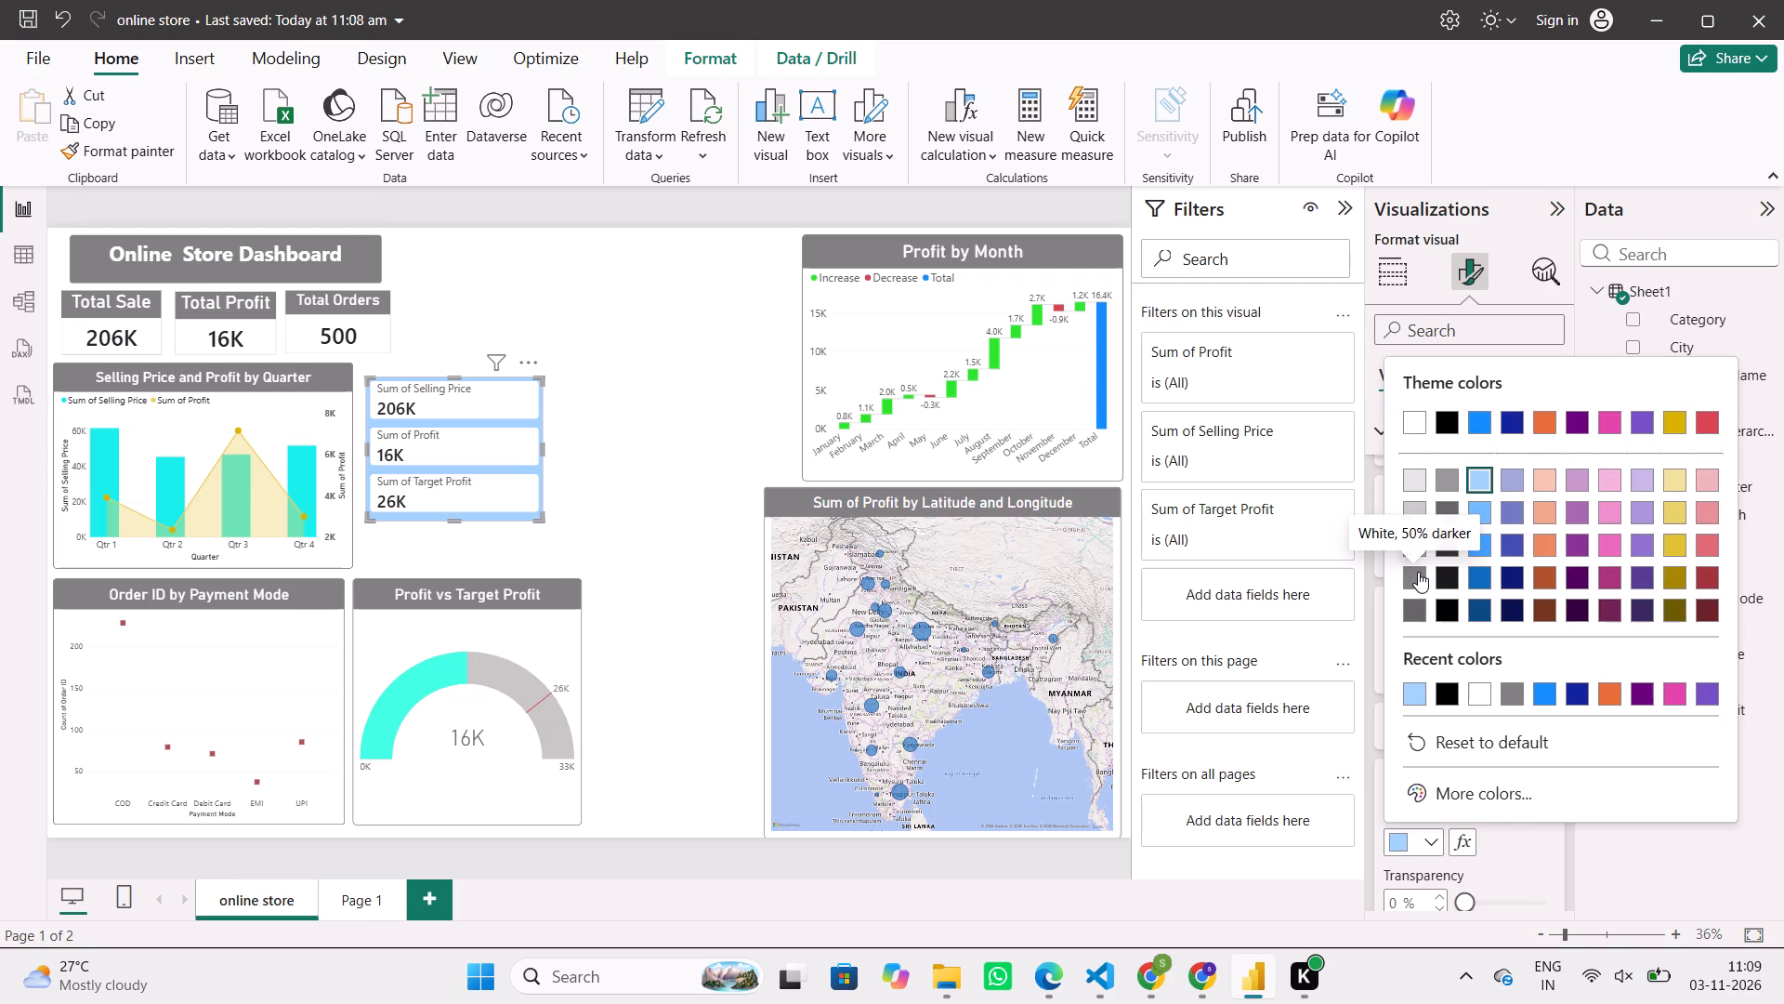
left_click(1418, 572)
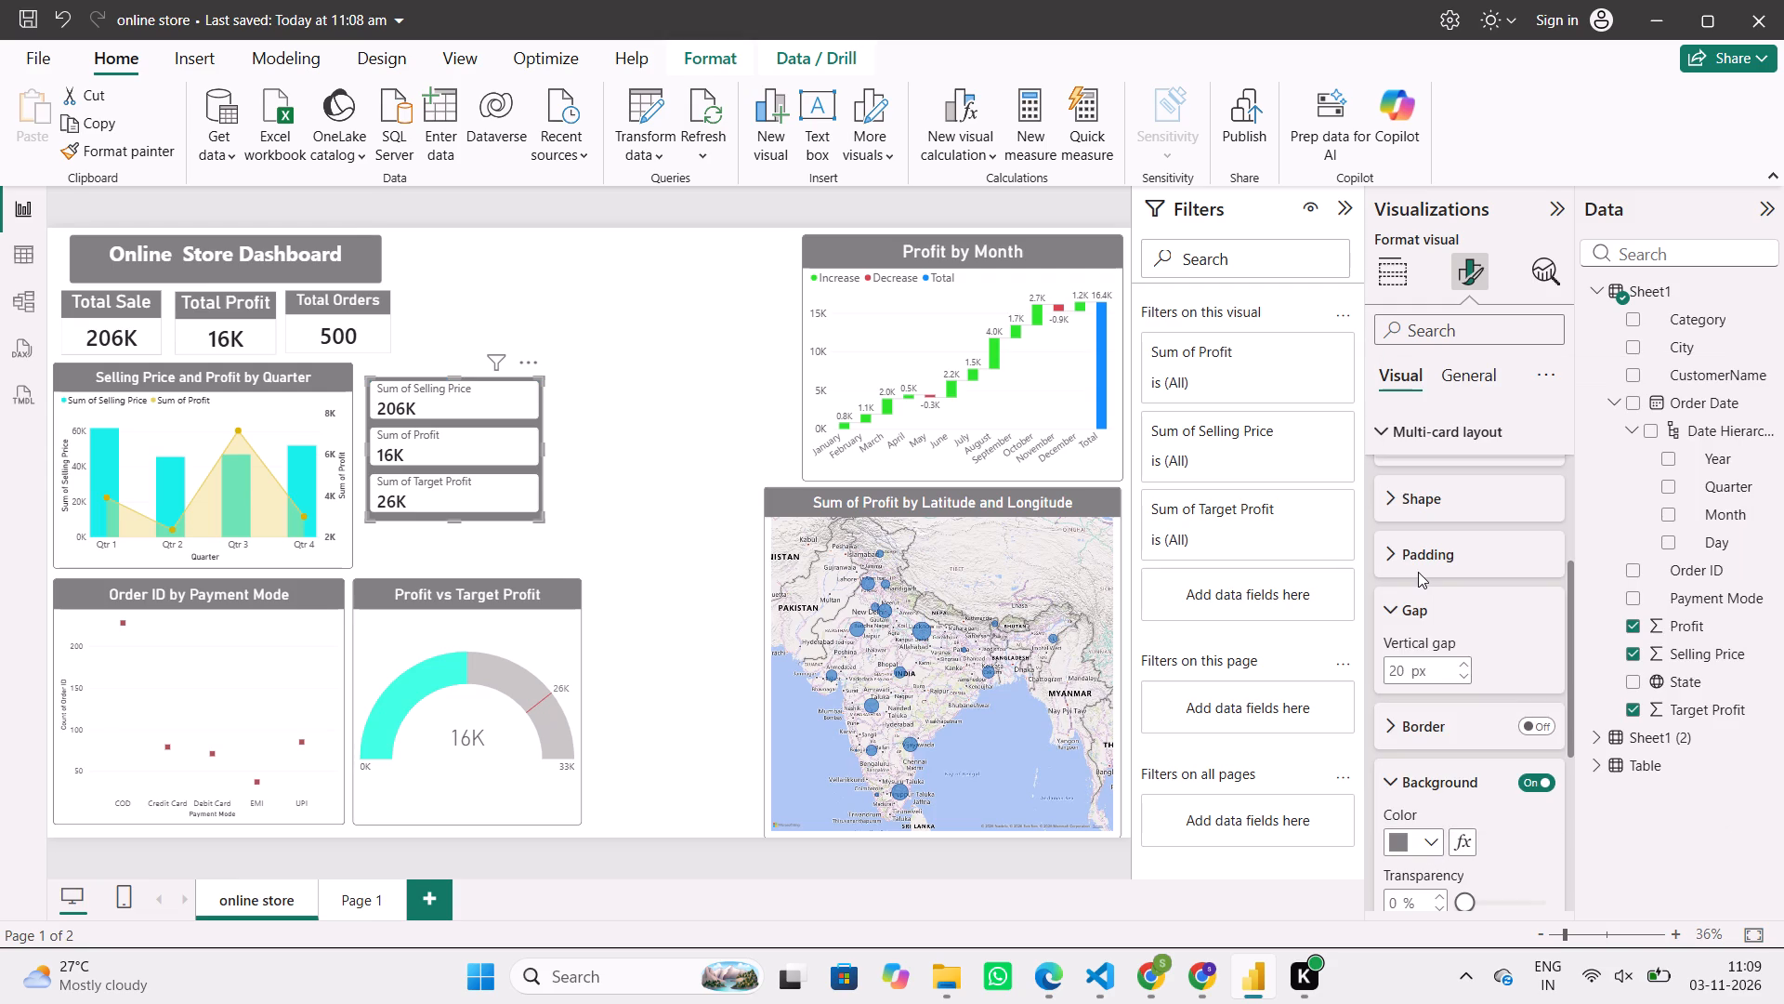
left_click(666, 478)
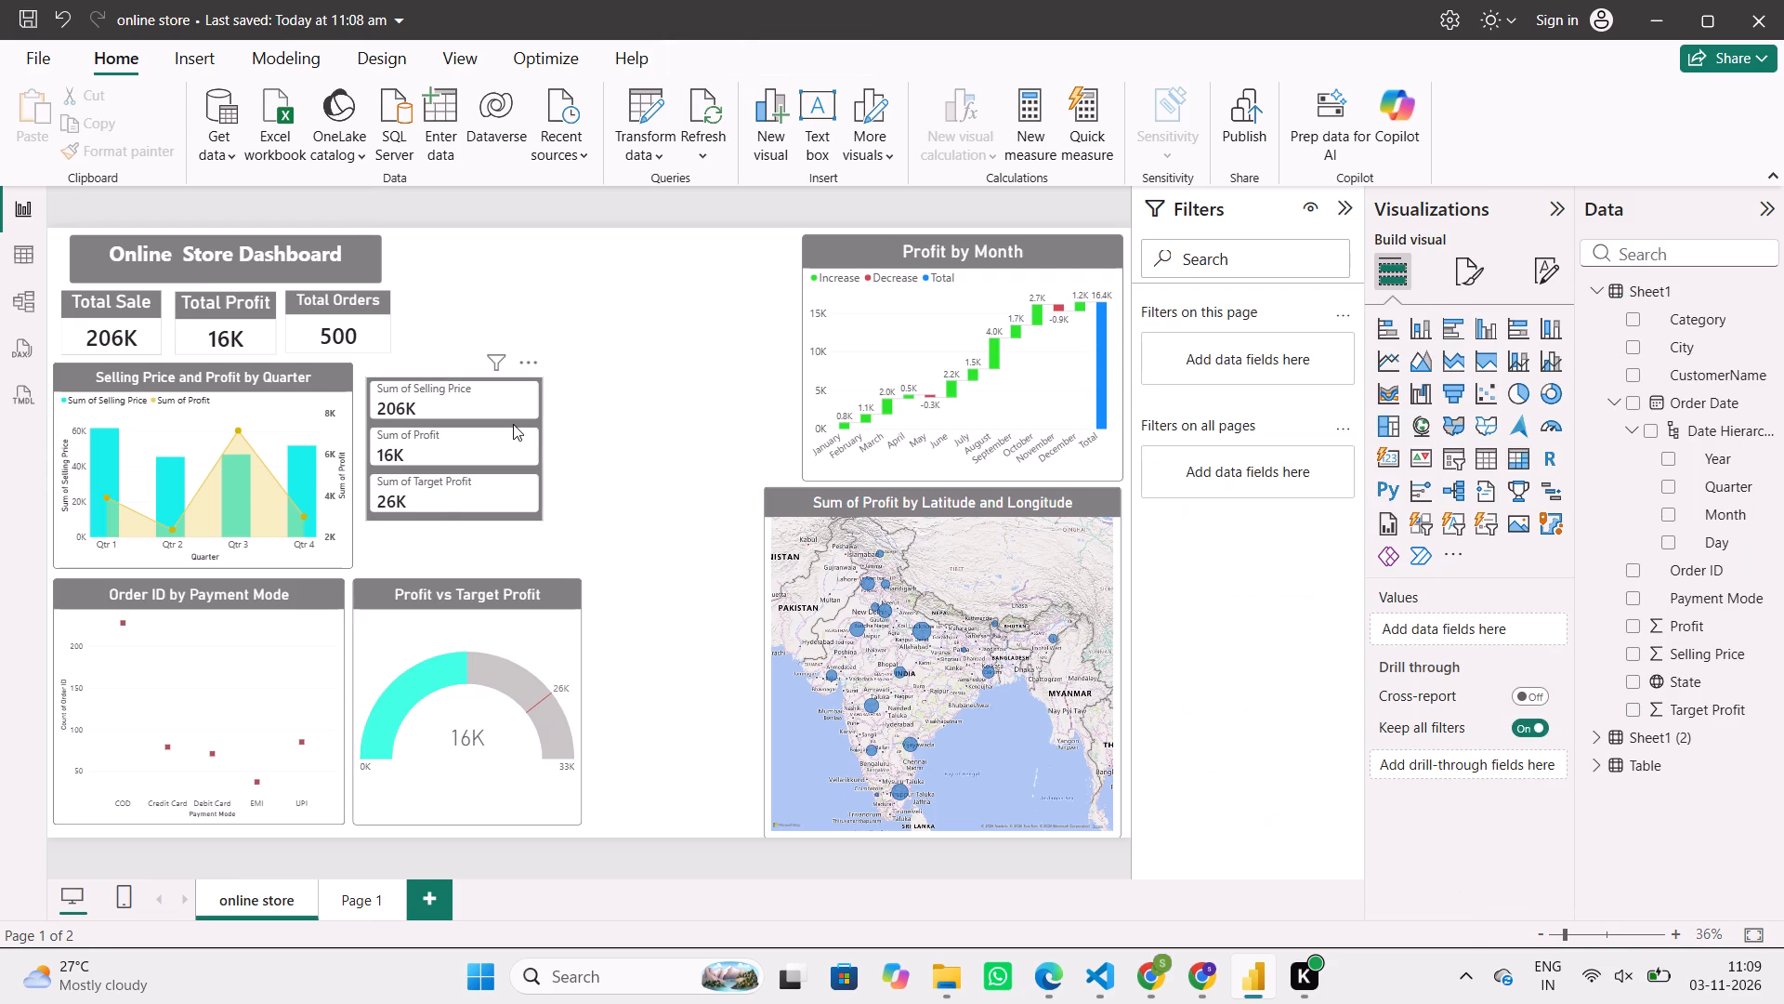
Move the three-tile card to the top of the page, beside the Online Store Dashboard title.
left_click_drag(513, 424, 559, 323)
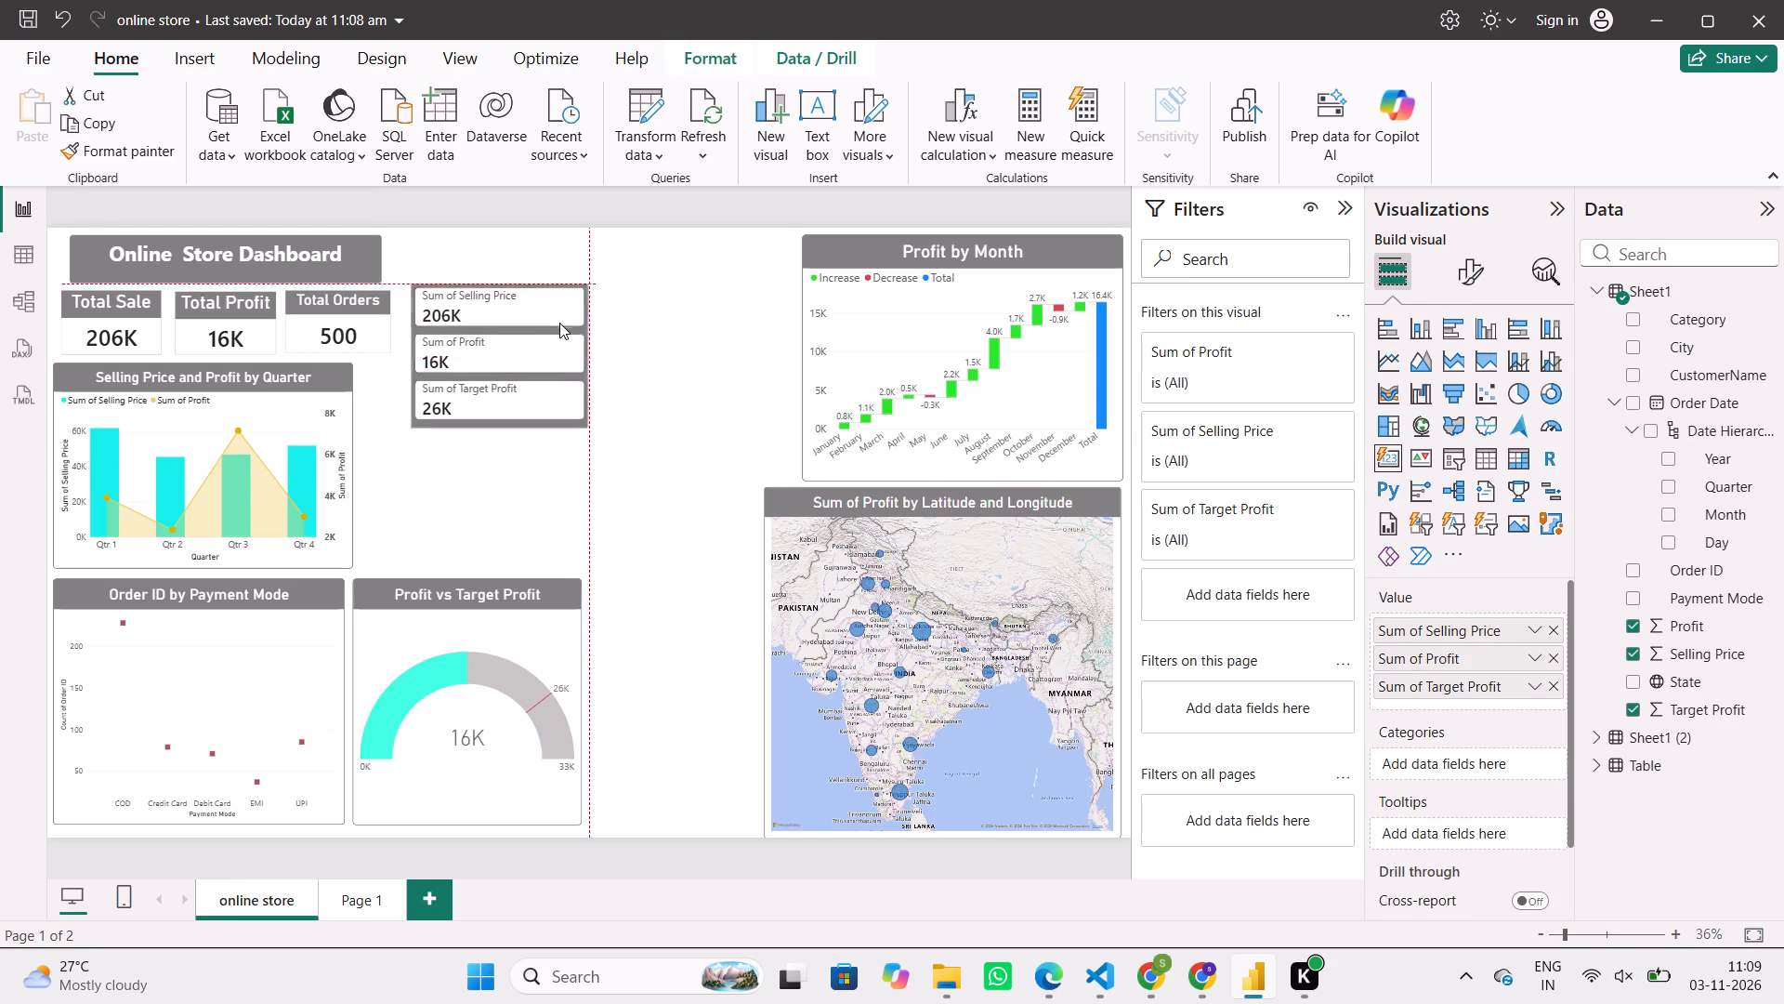
left_click_drag(559, 323, 560, 285)
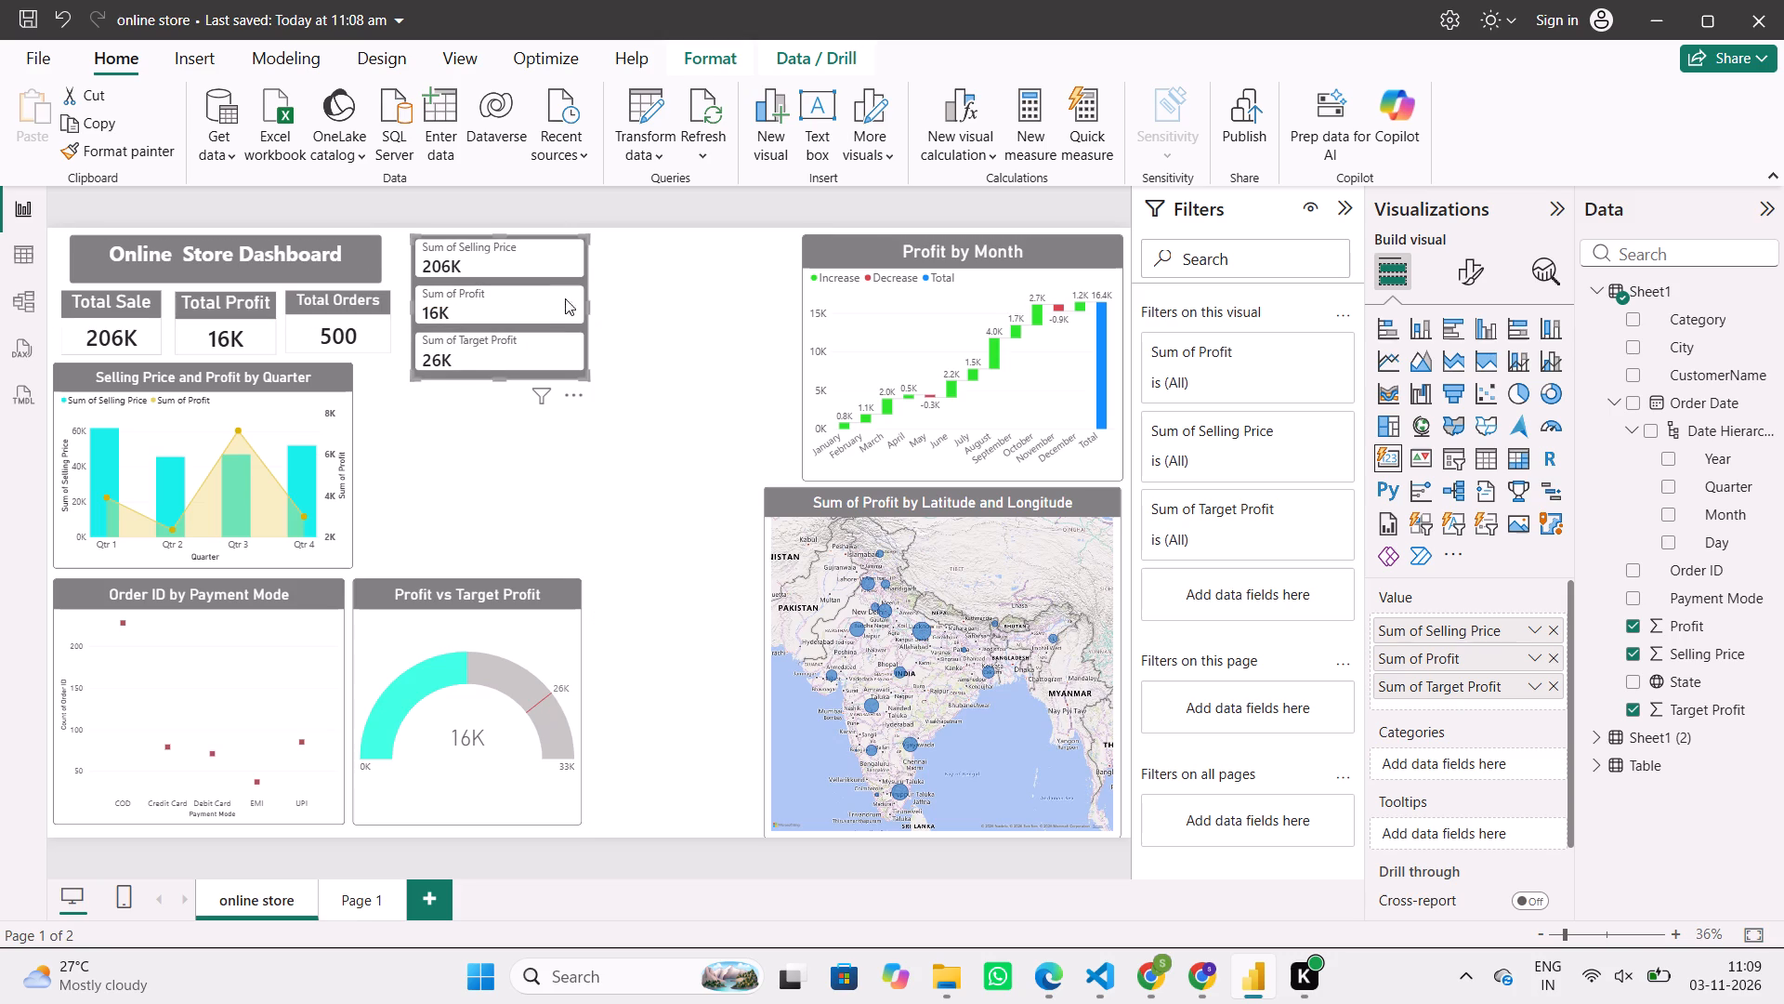
left_click(684, 392)
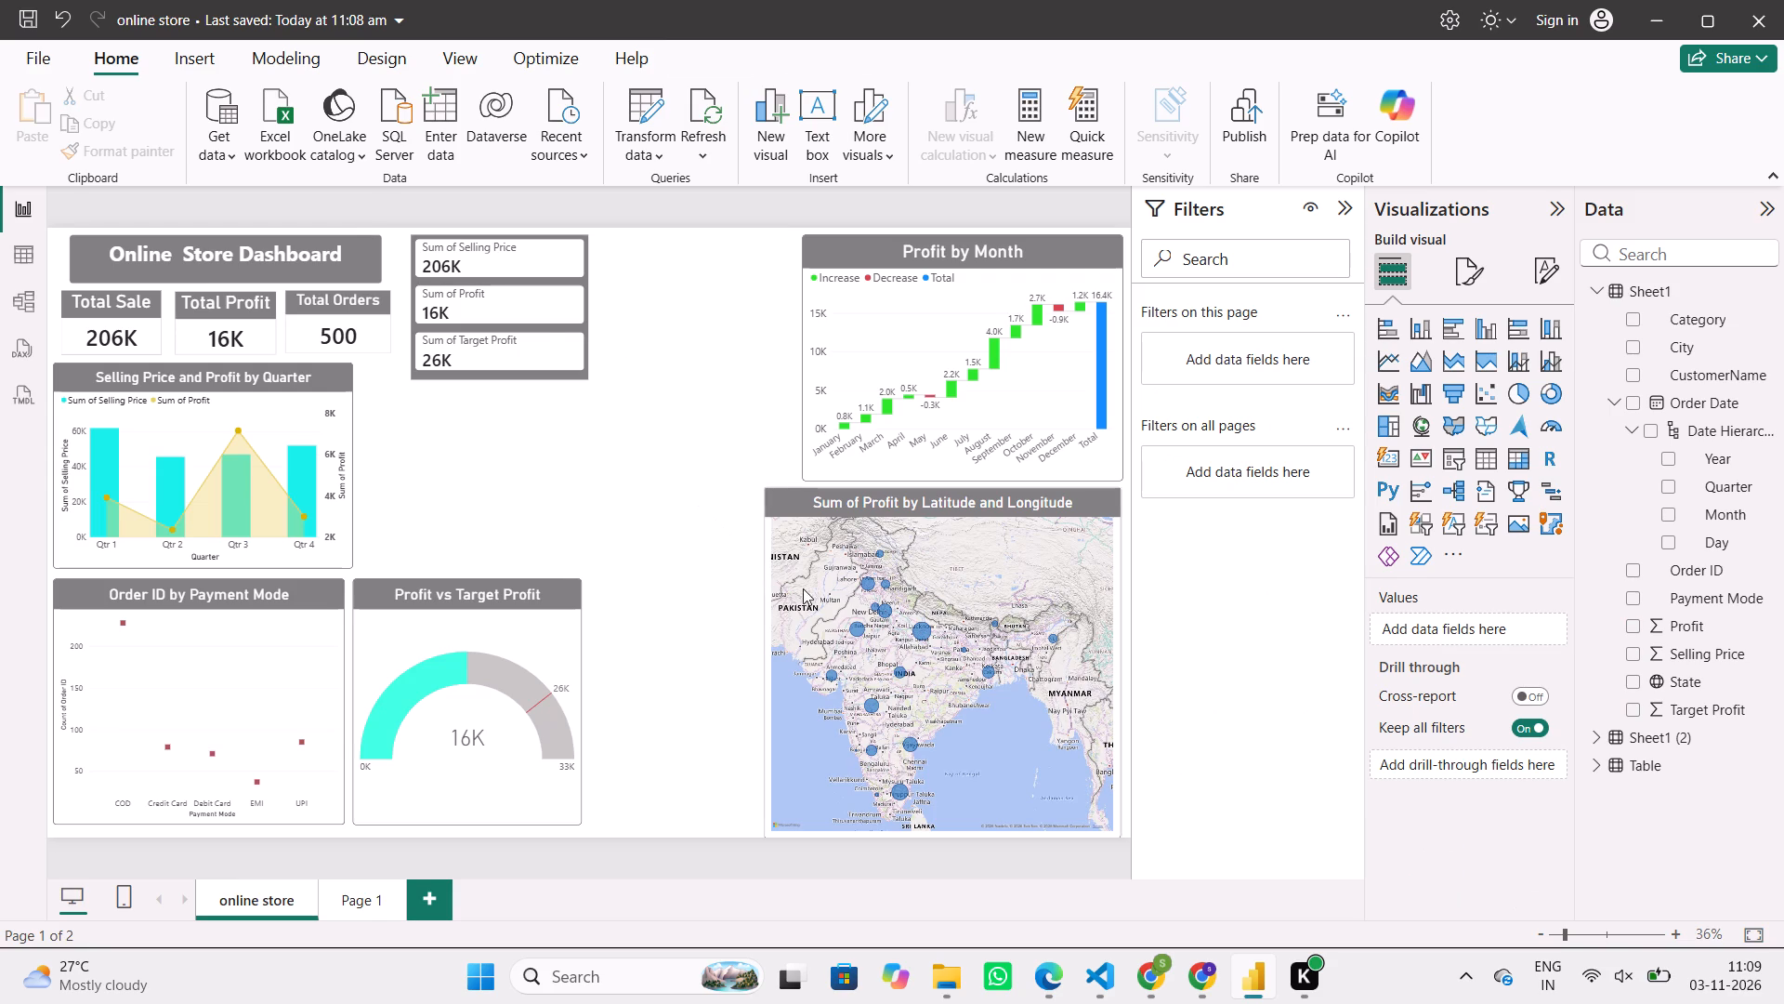
Widen the three-tile card toward the Profit by Month chart and trim its height slightly.
left_click(545, 330)
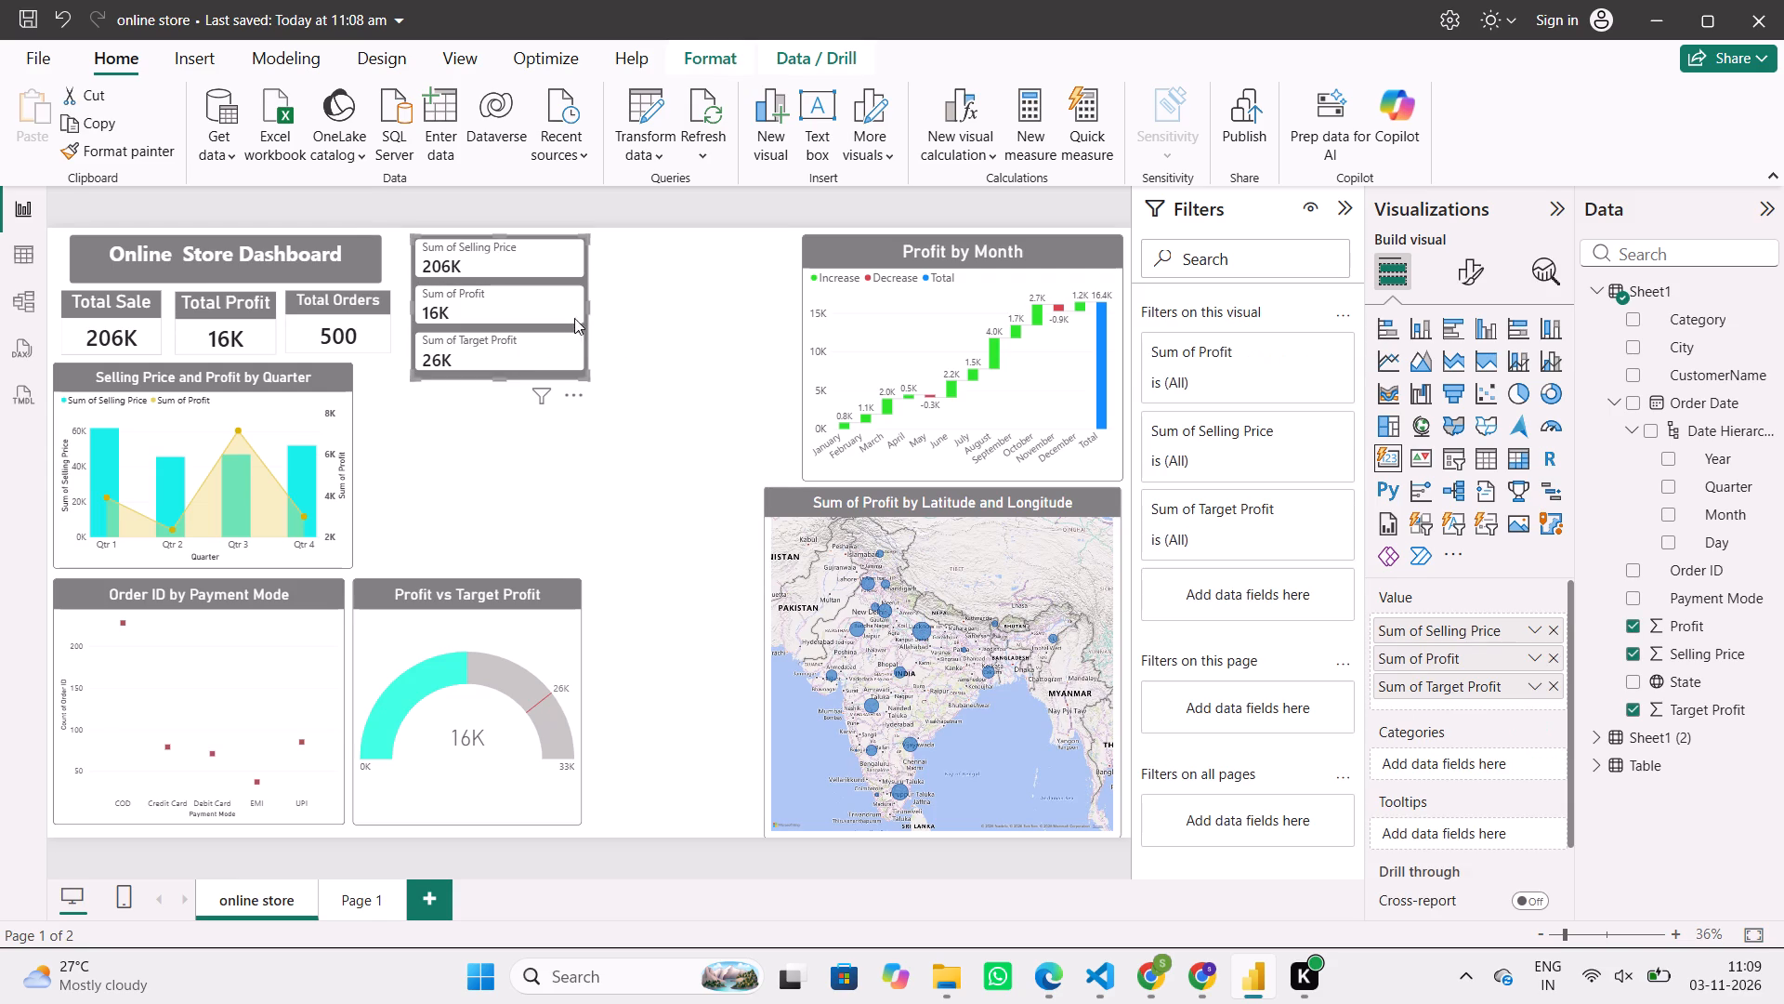
left_click_drag(589, 310, 635, 308)
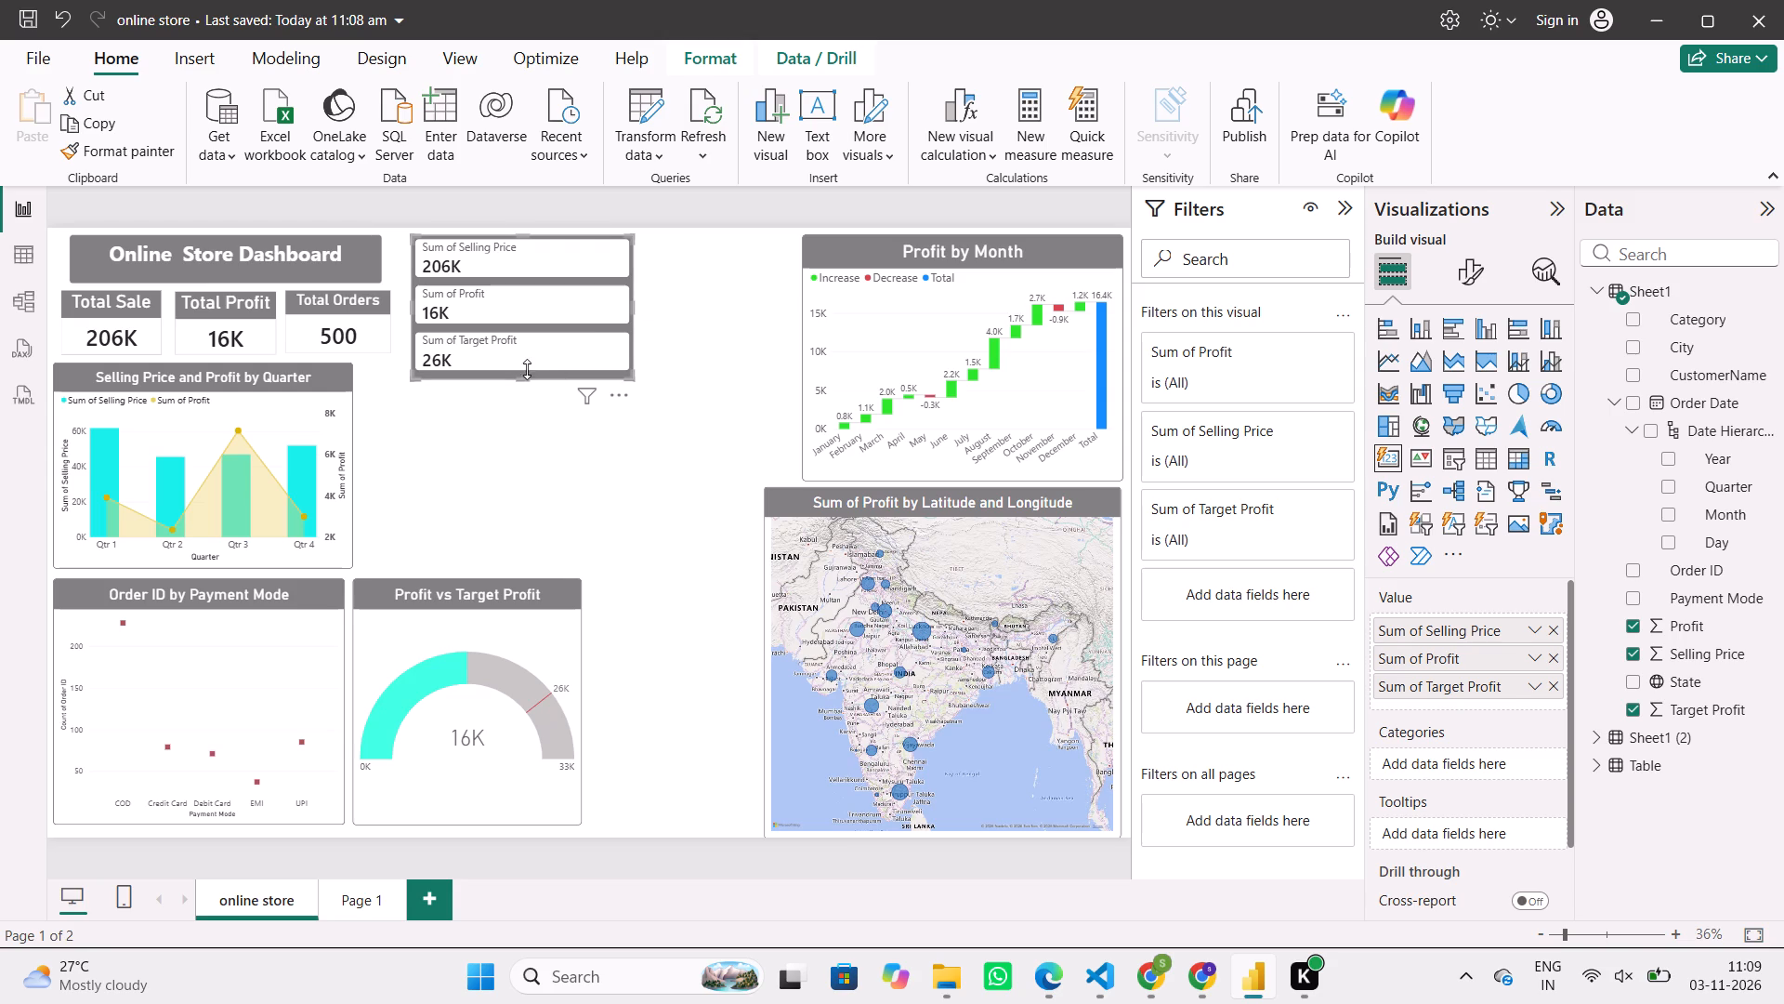
left_click_drag(524, 379, 524, 400)
left_click_drag(524, 400, 521, 380)
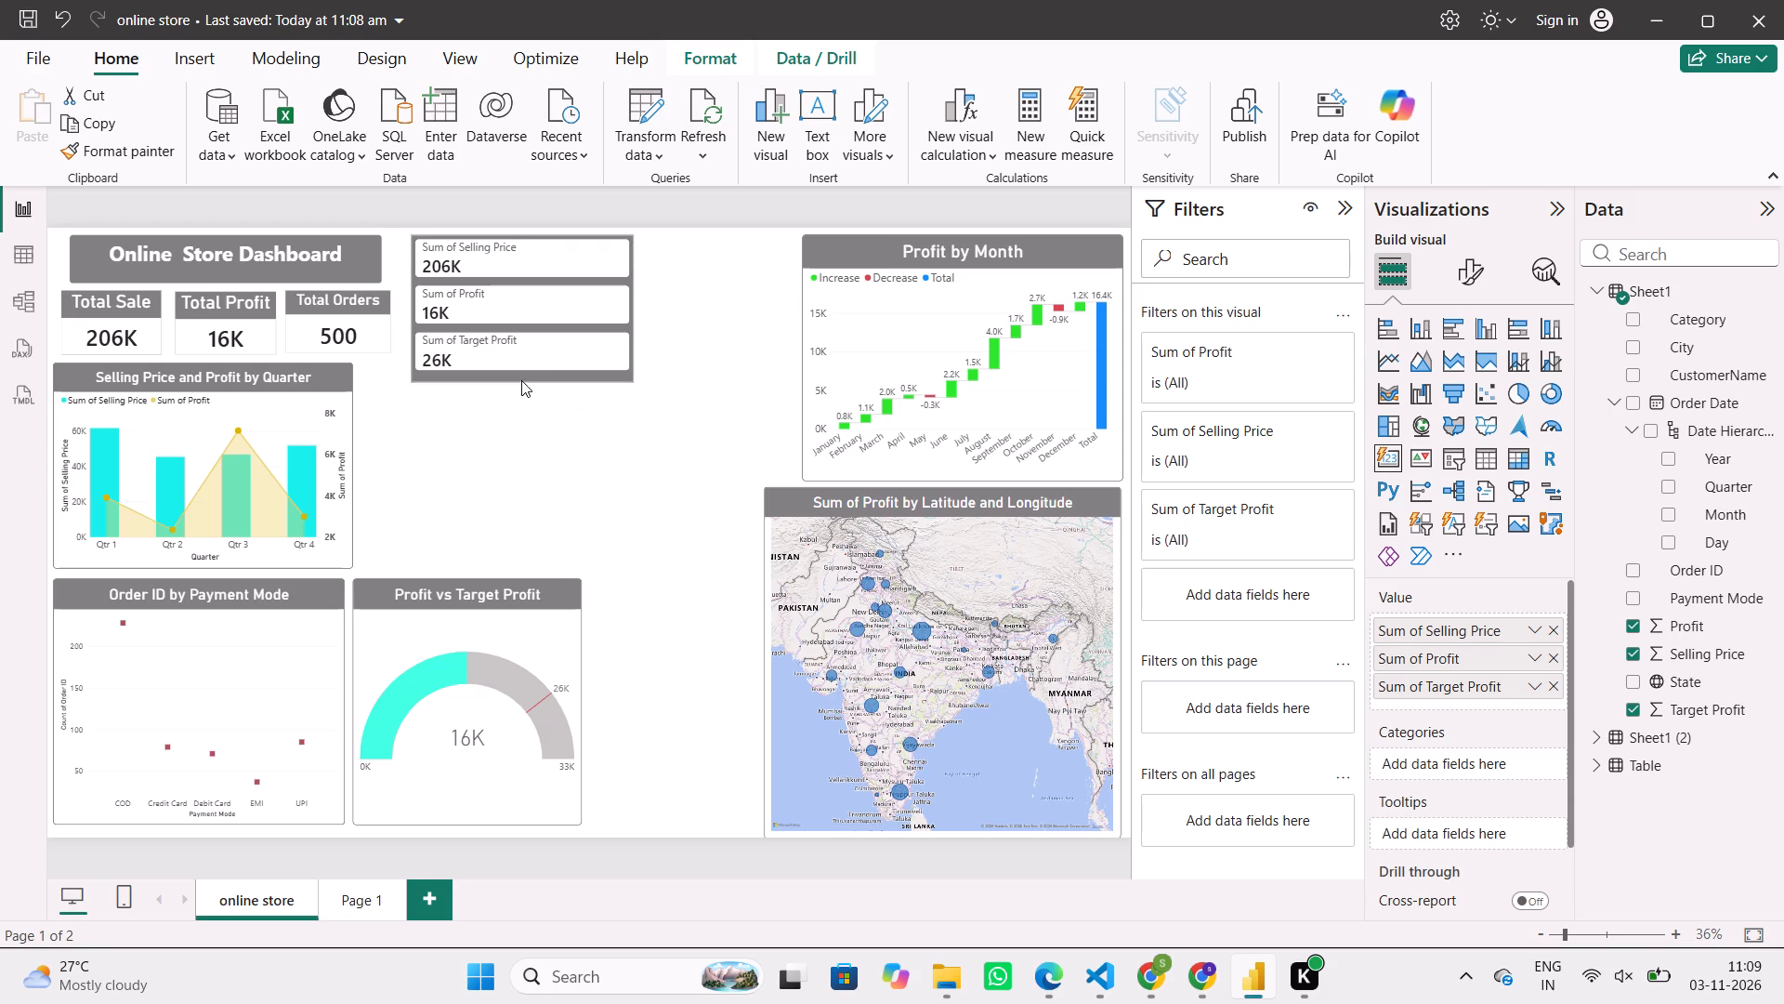
left_click_drag(521, 380, 521, 377)
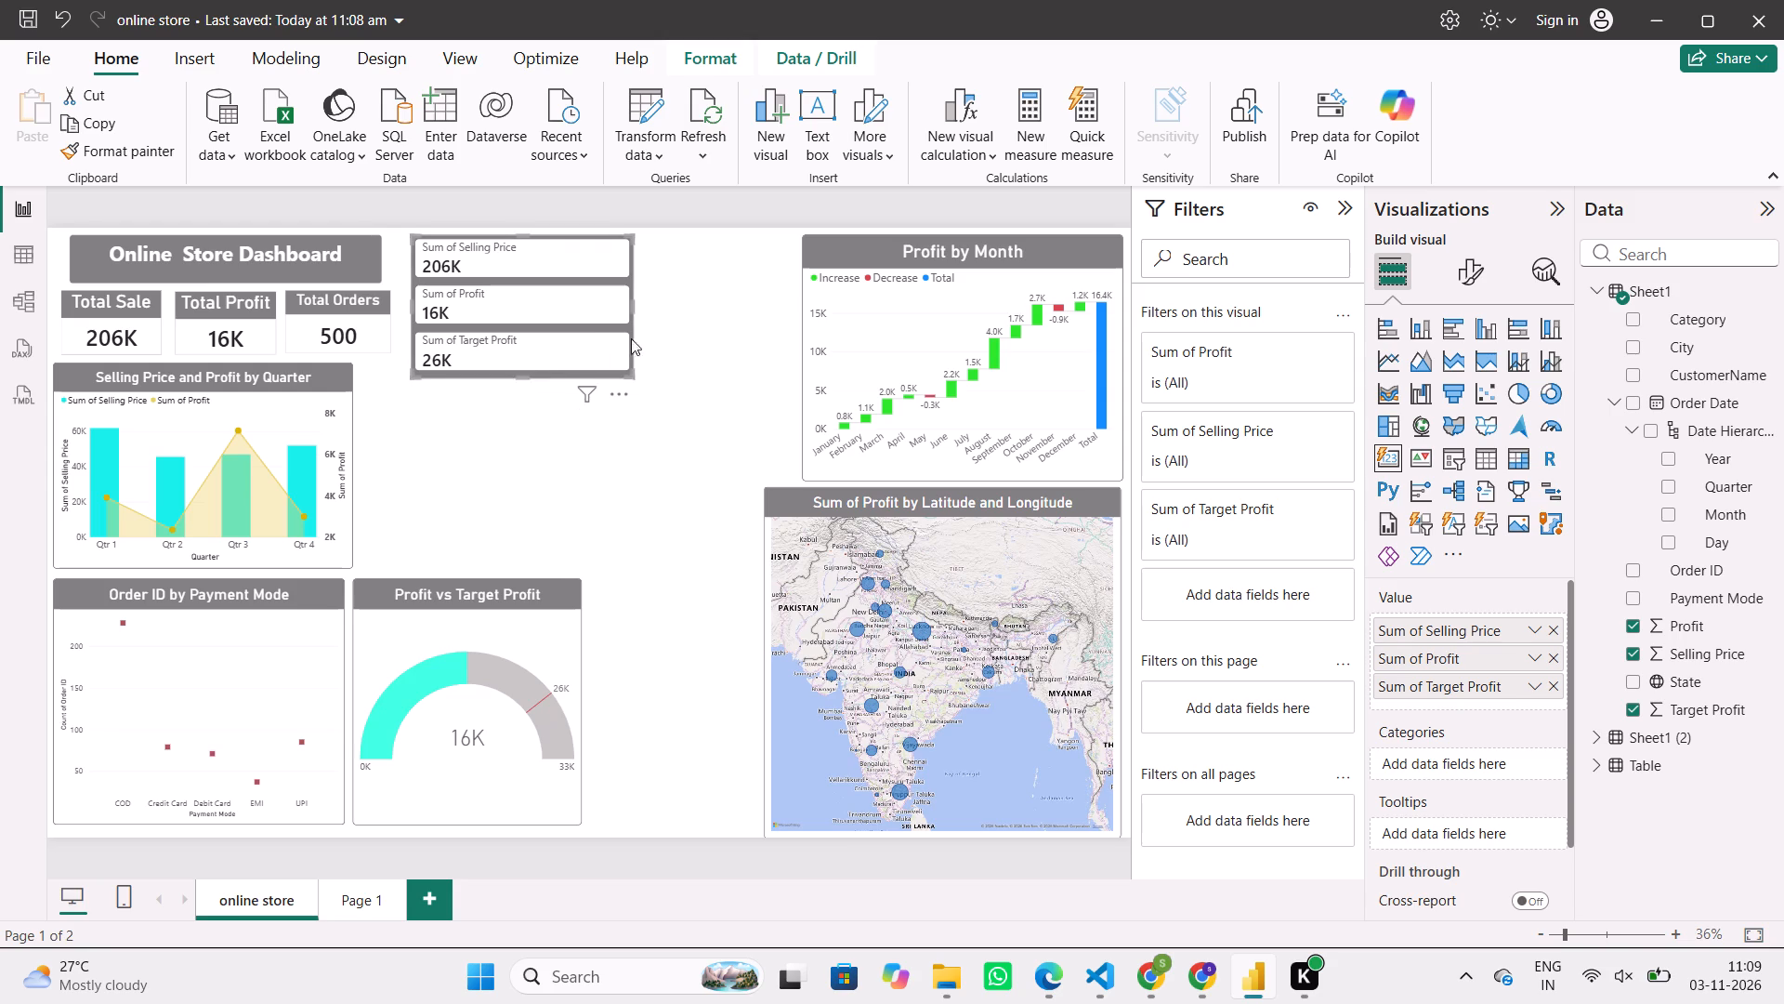
left_click(655, 336)
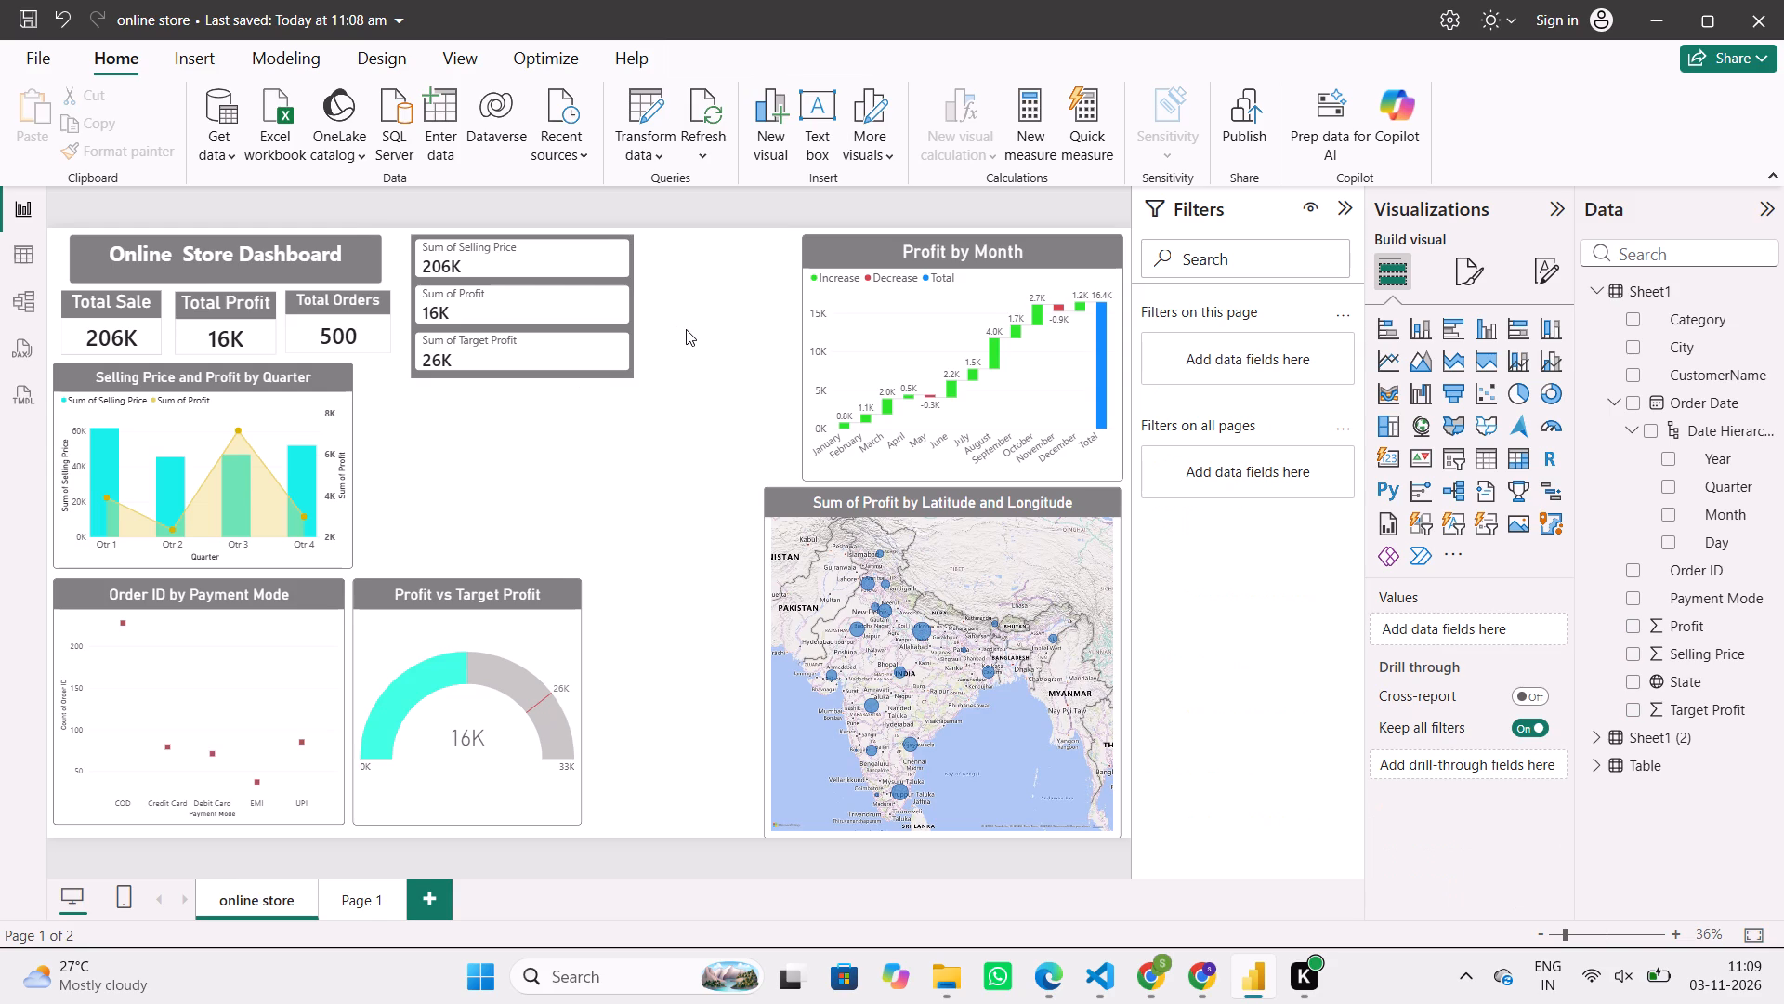